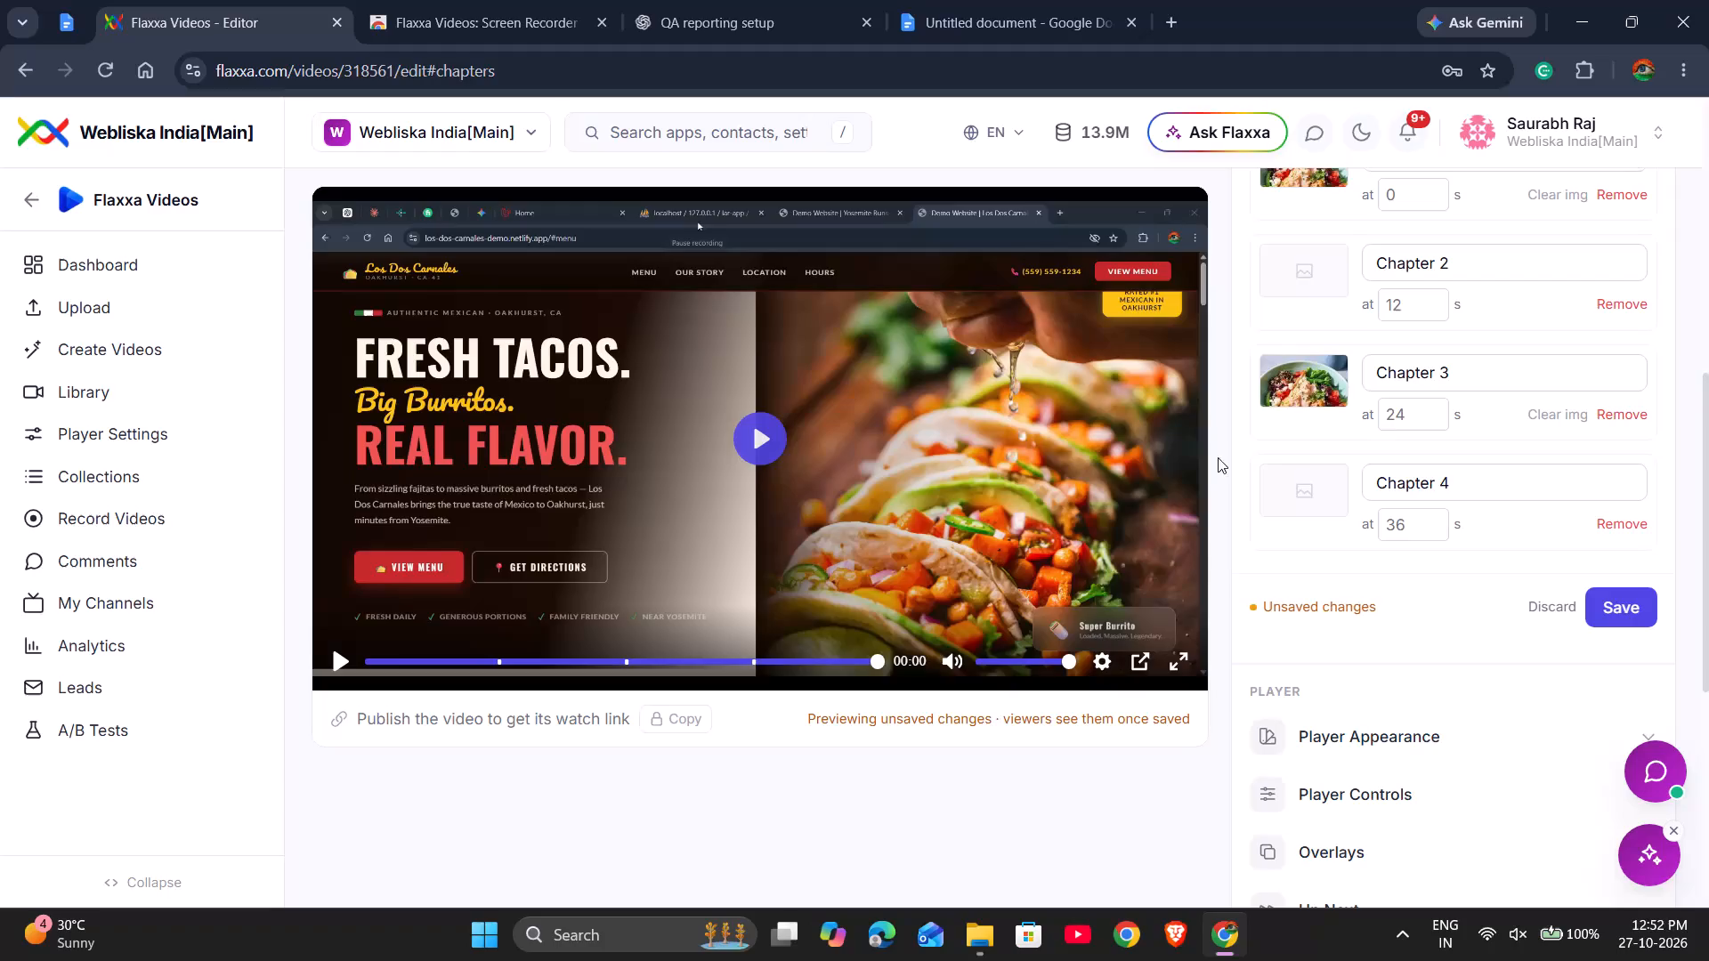
left_click(716, 23)
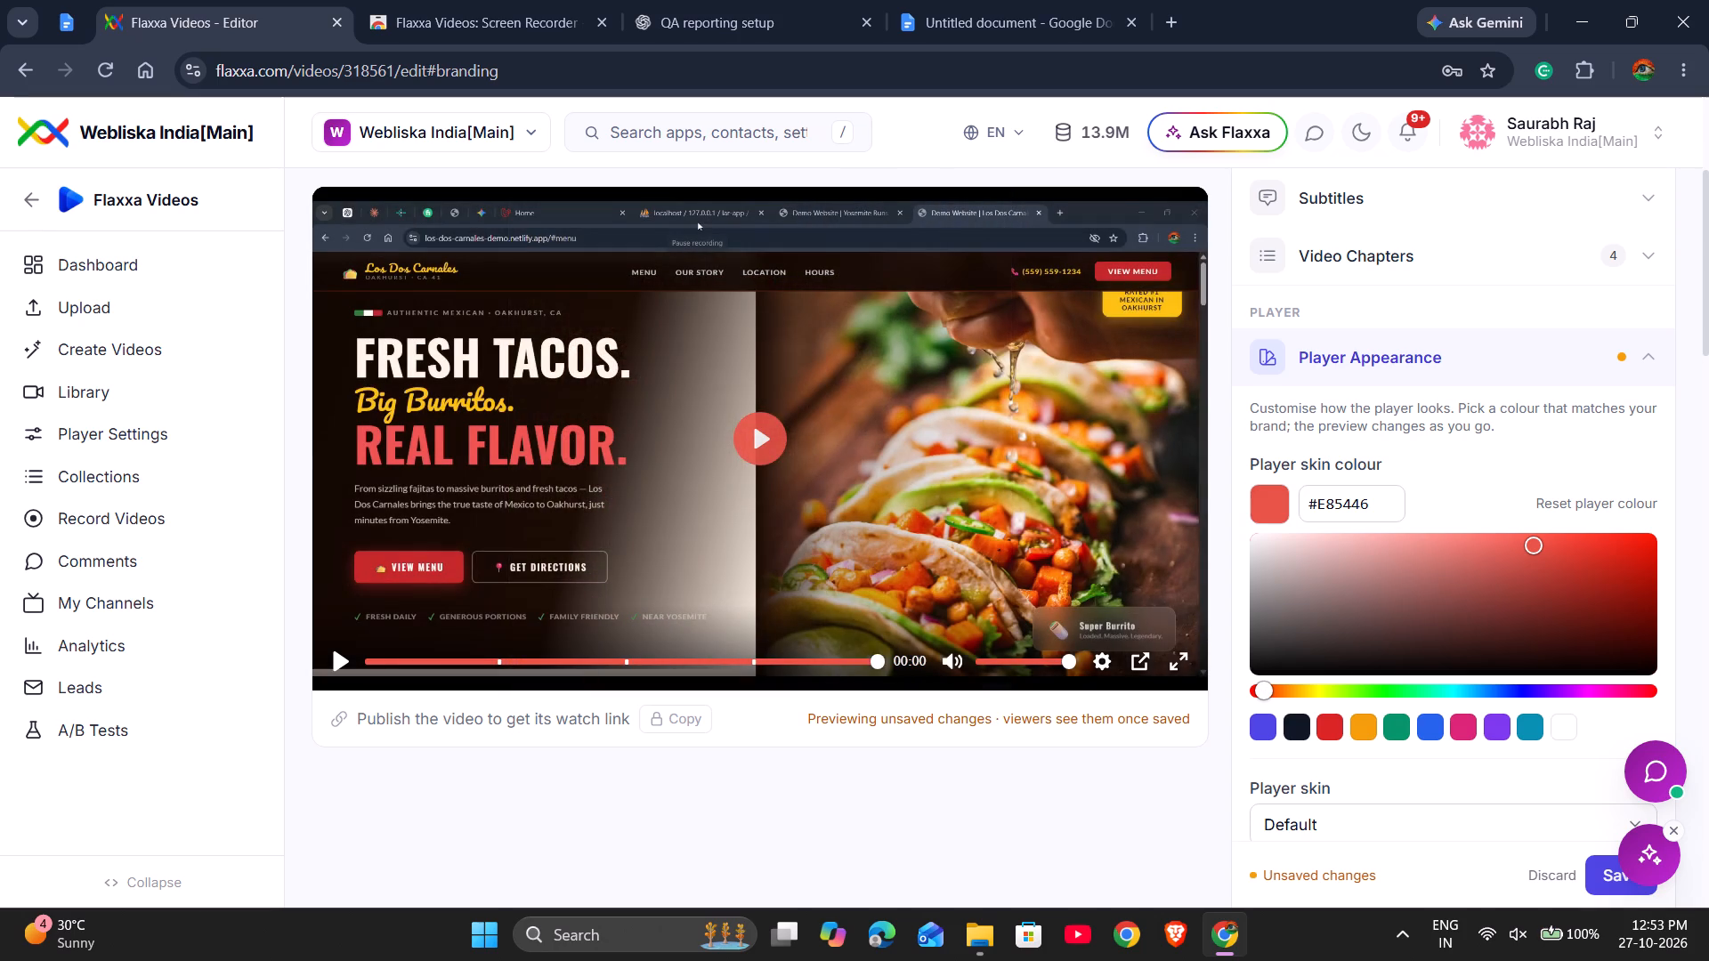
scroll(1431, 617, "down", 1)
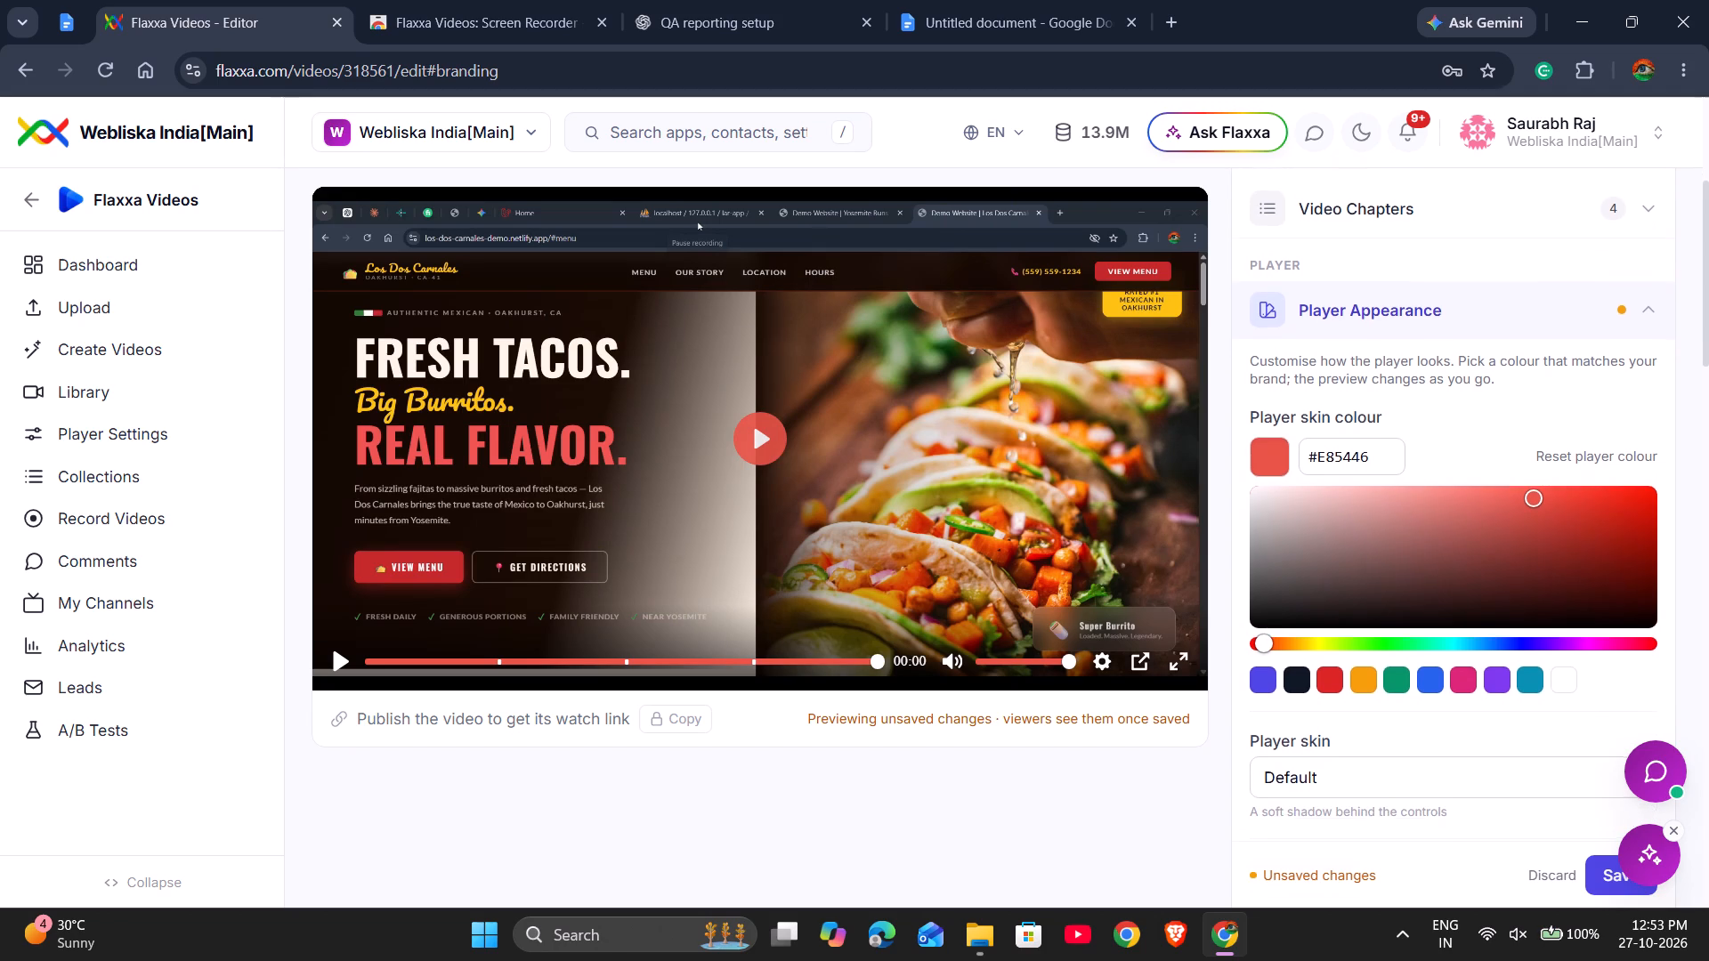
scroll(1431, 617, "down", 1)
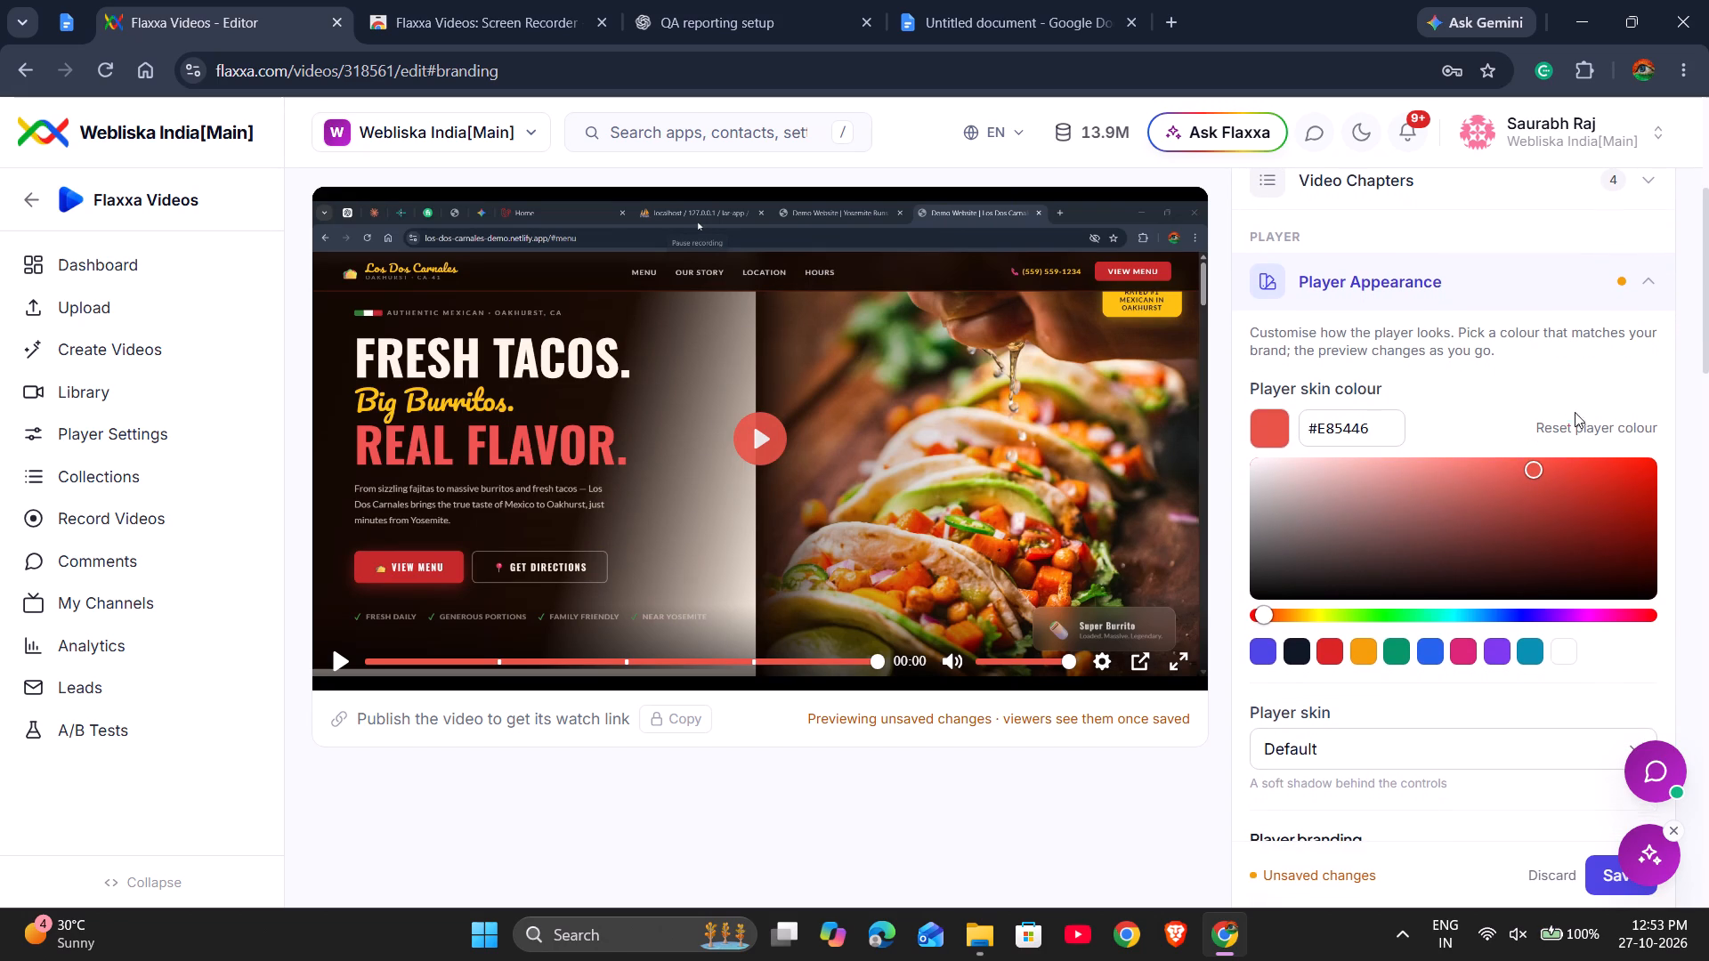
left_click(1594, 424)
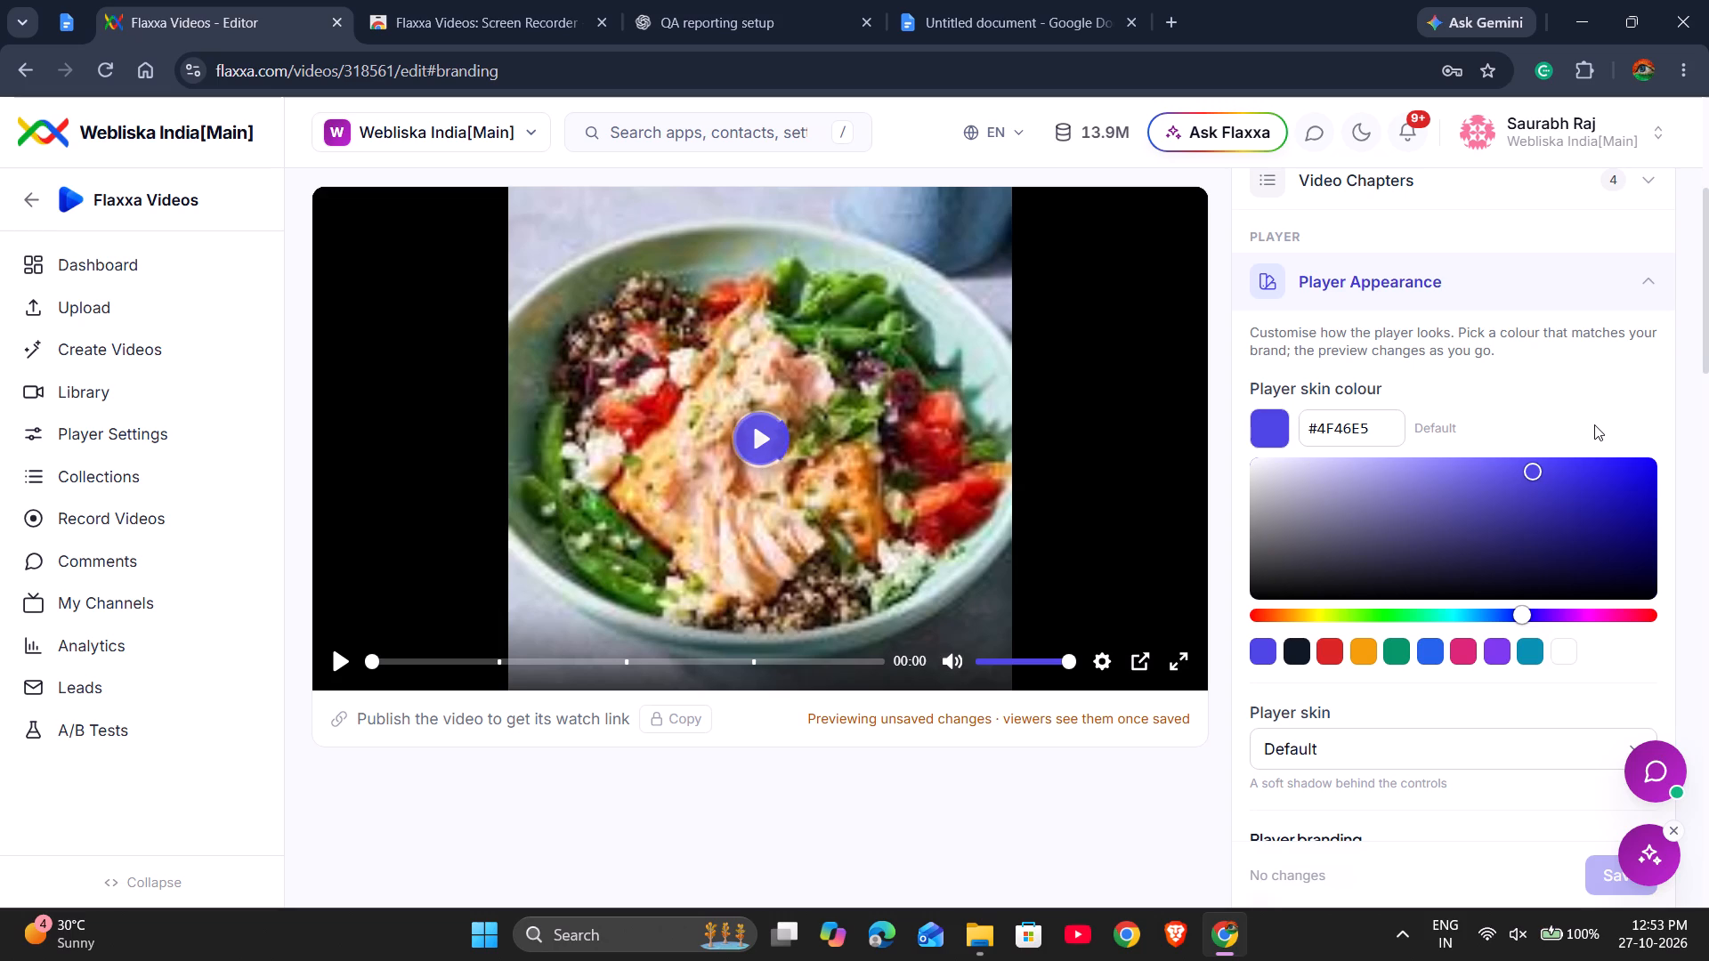
Set the player skin colour to the preset green #059669.
left_click(1386, 651)
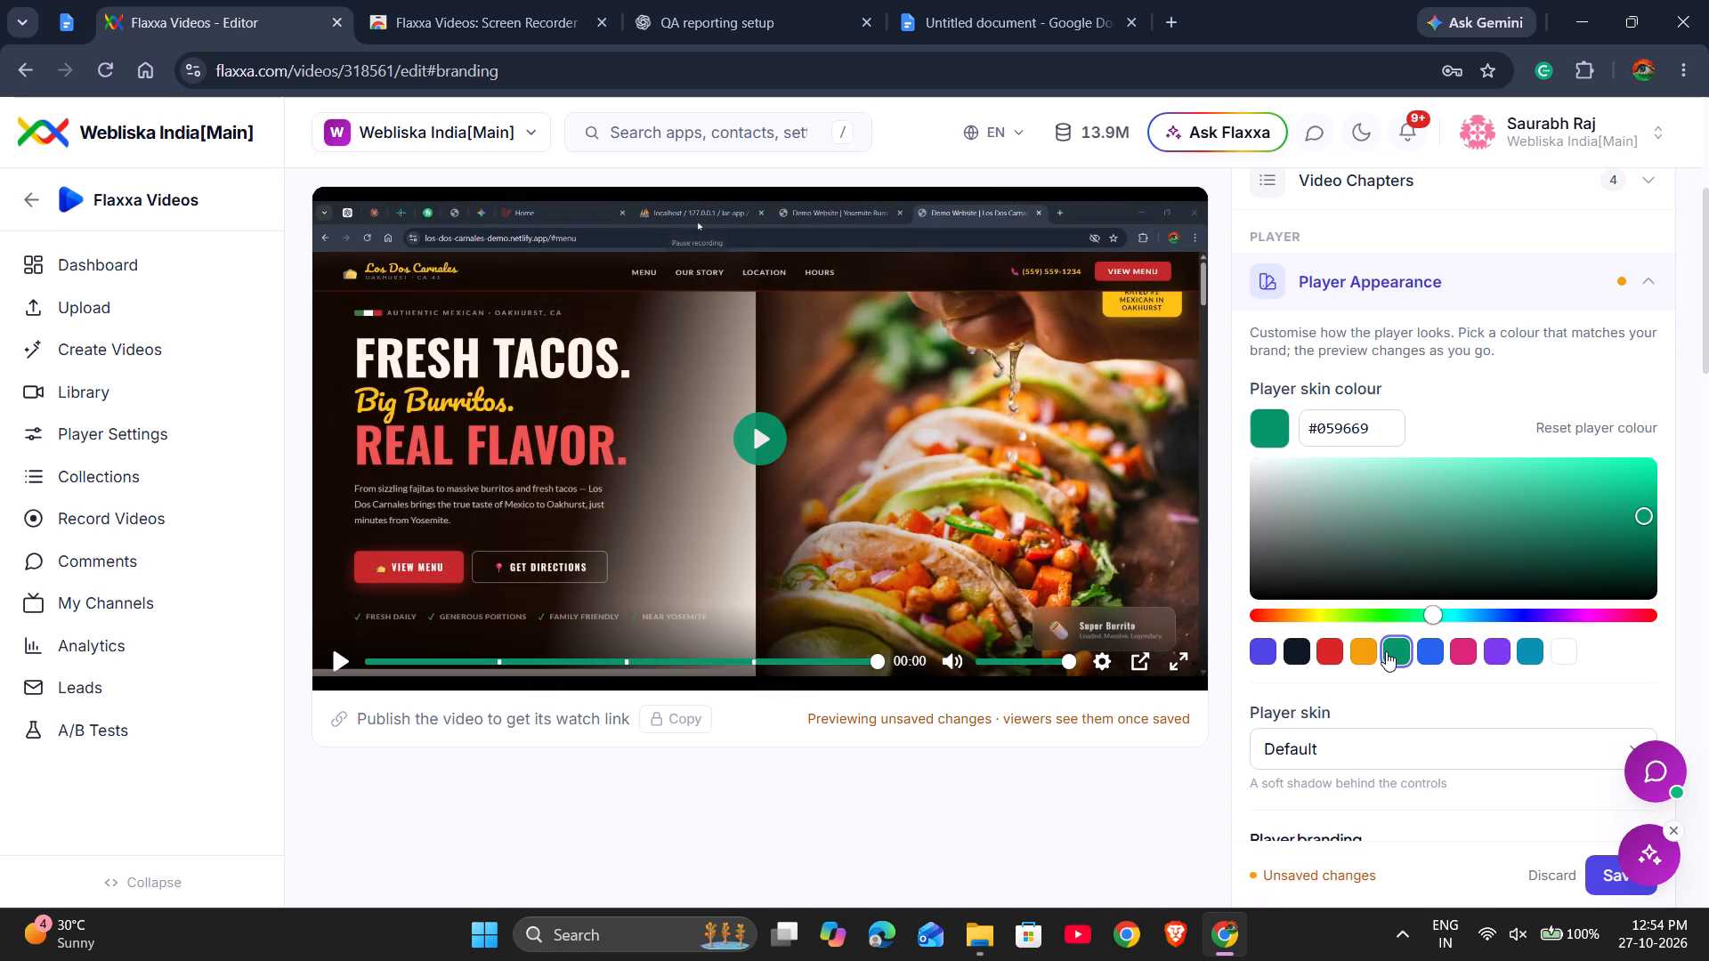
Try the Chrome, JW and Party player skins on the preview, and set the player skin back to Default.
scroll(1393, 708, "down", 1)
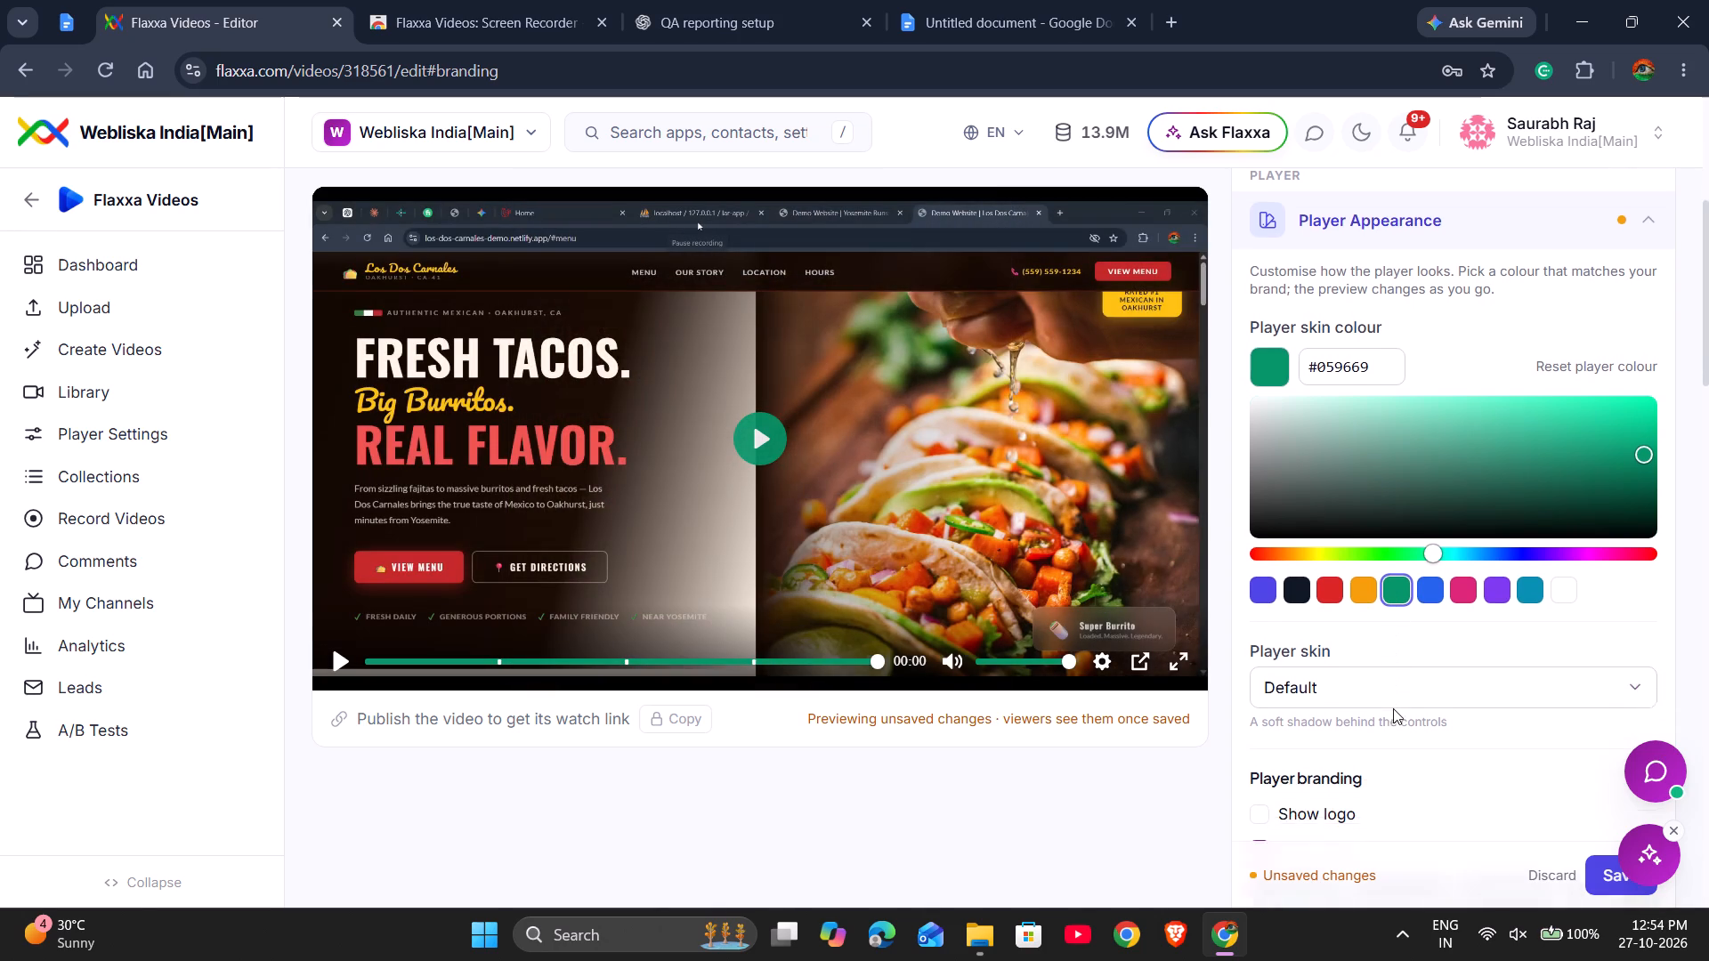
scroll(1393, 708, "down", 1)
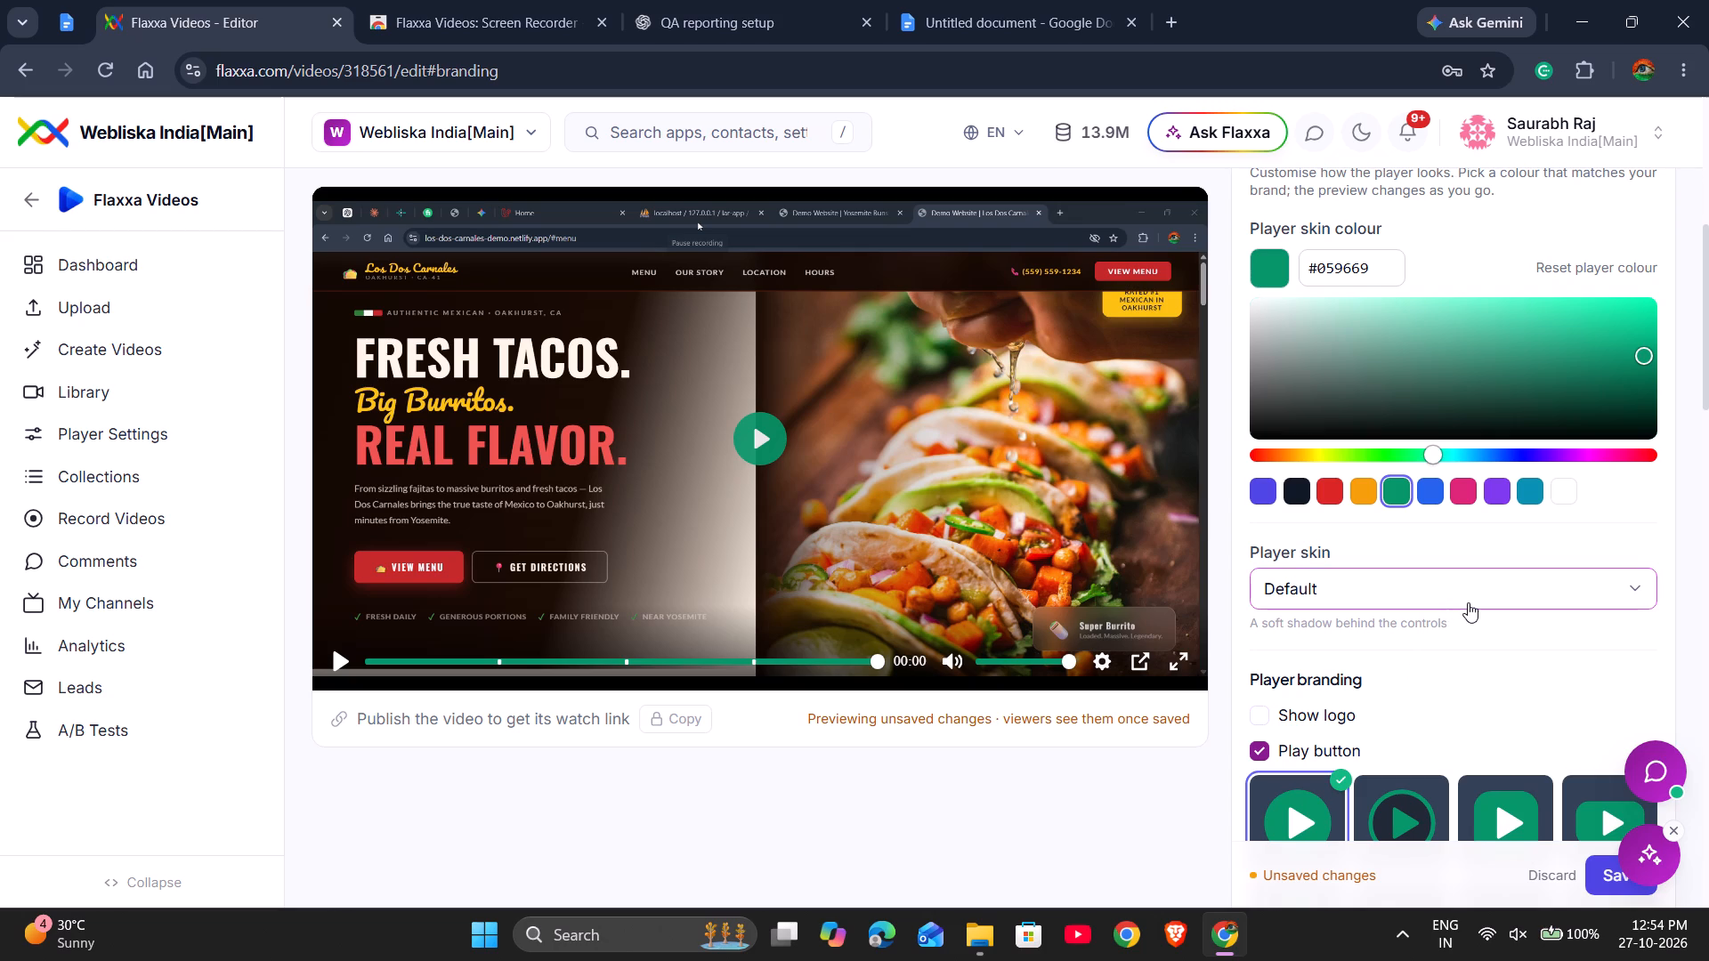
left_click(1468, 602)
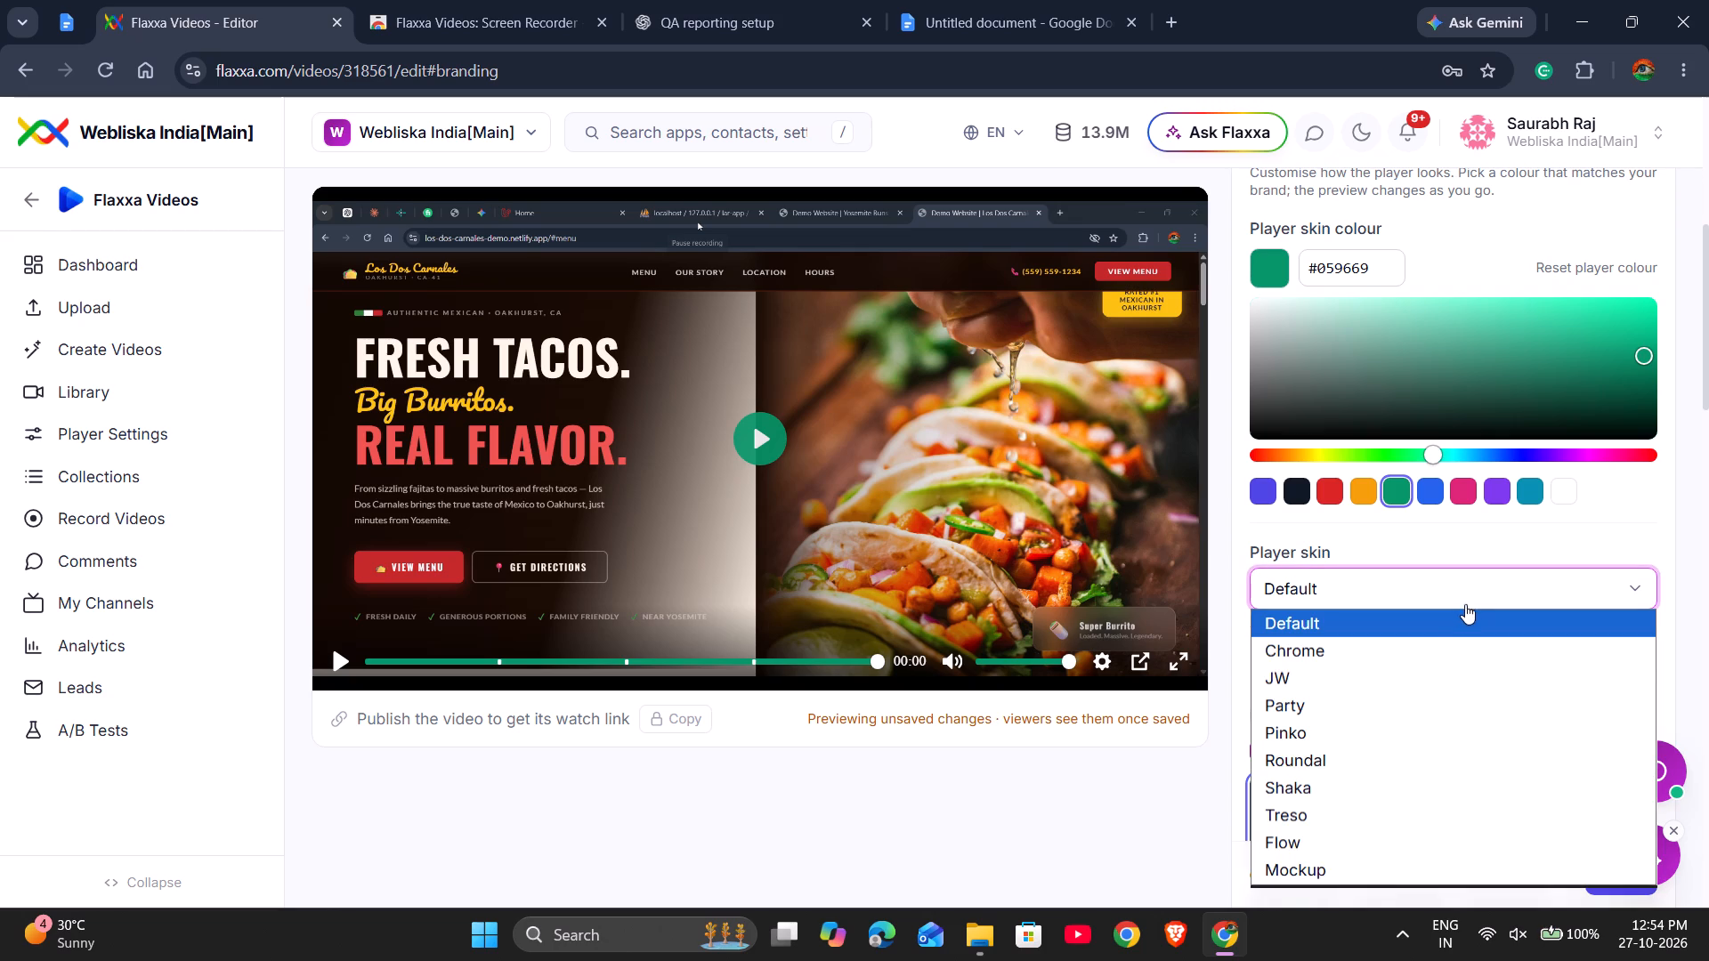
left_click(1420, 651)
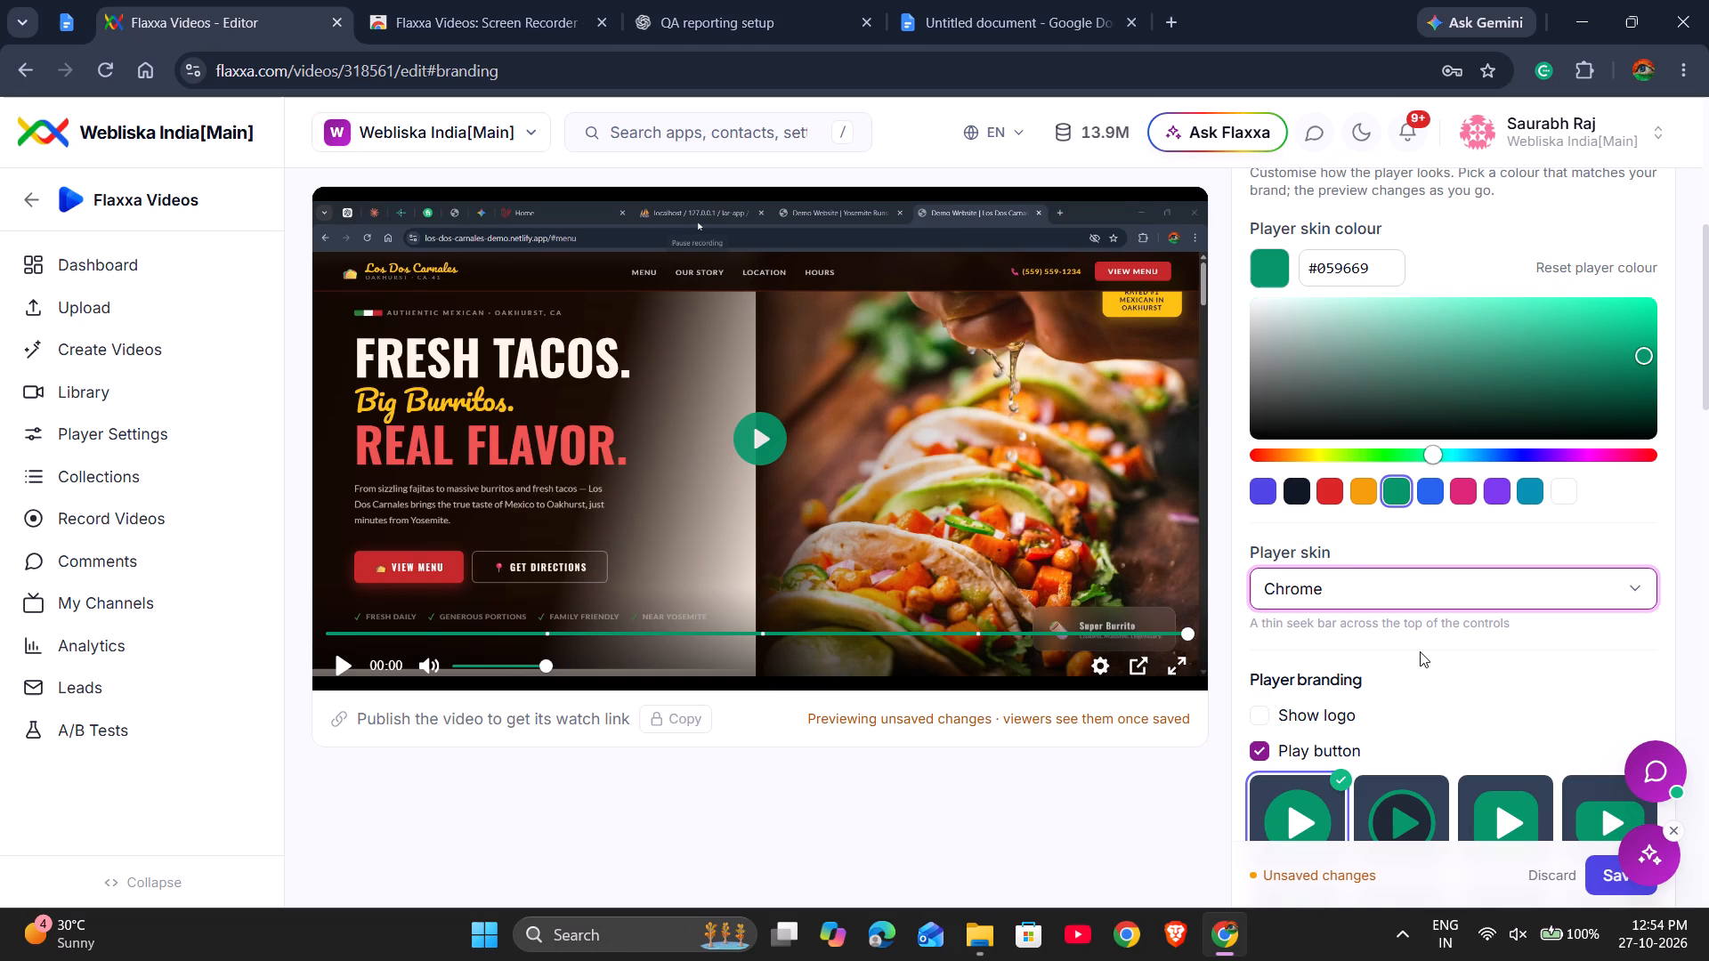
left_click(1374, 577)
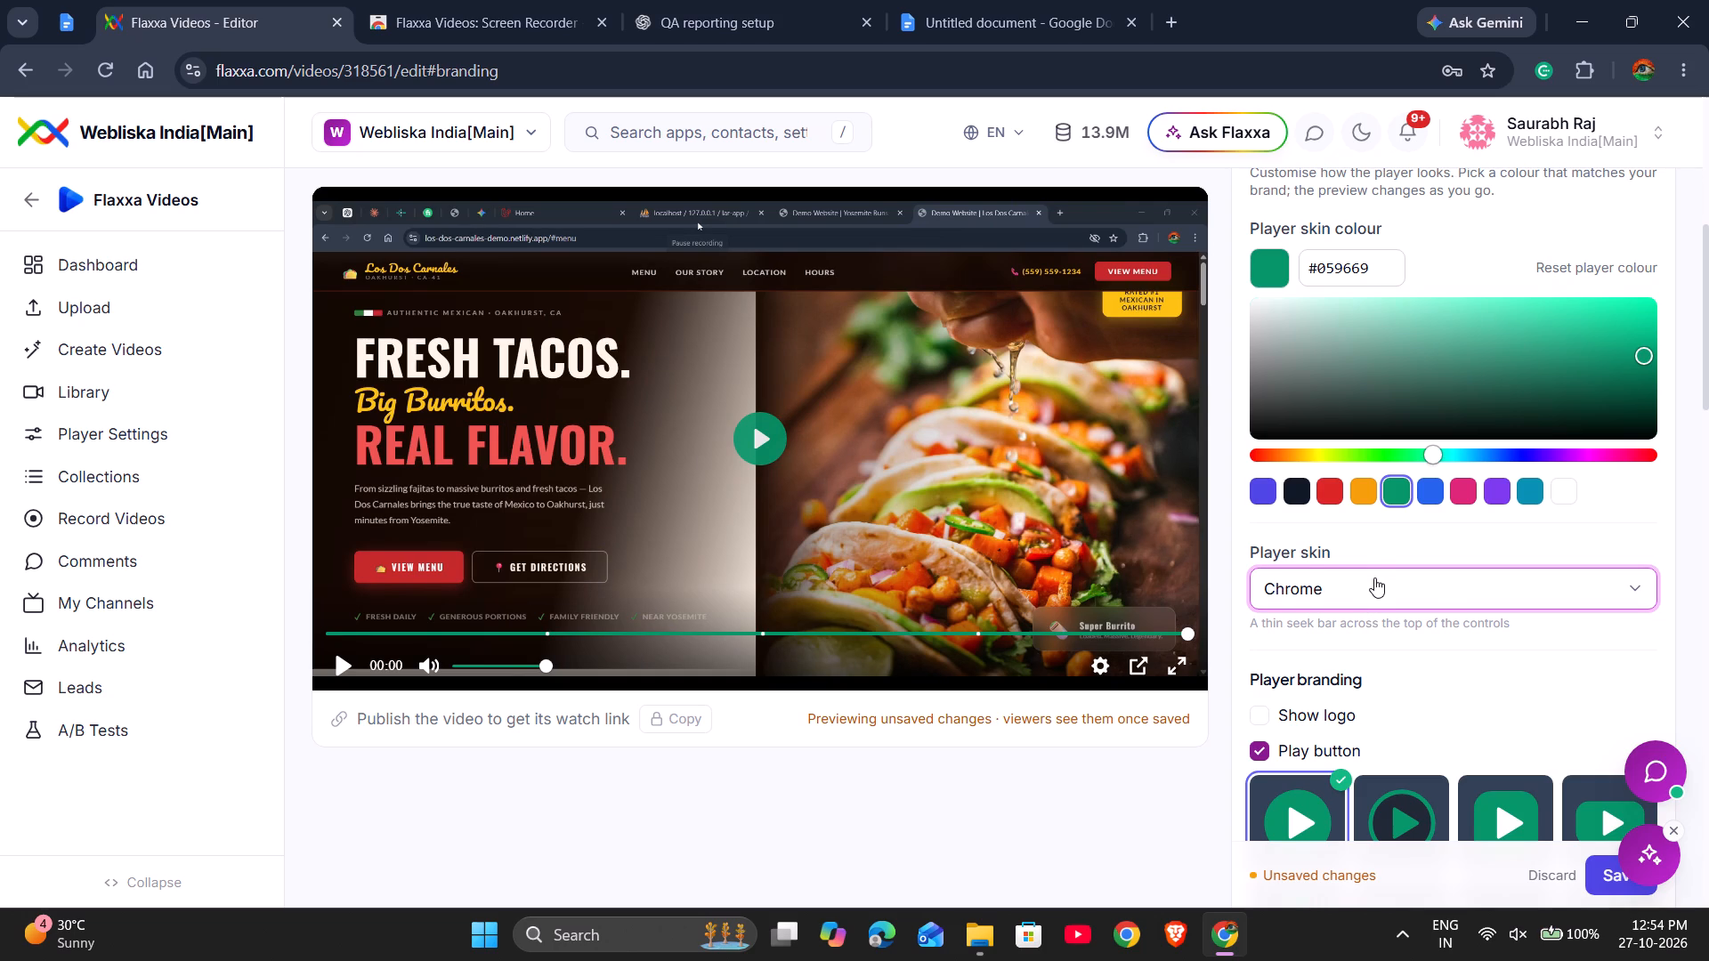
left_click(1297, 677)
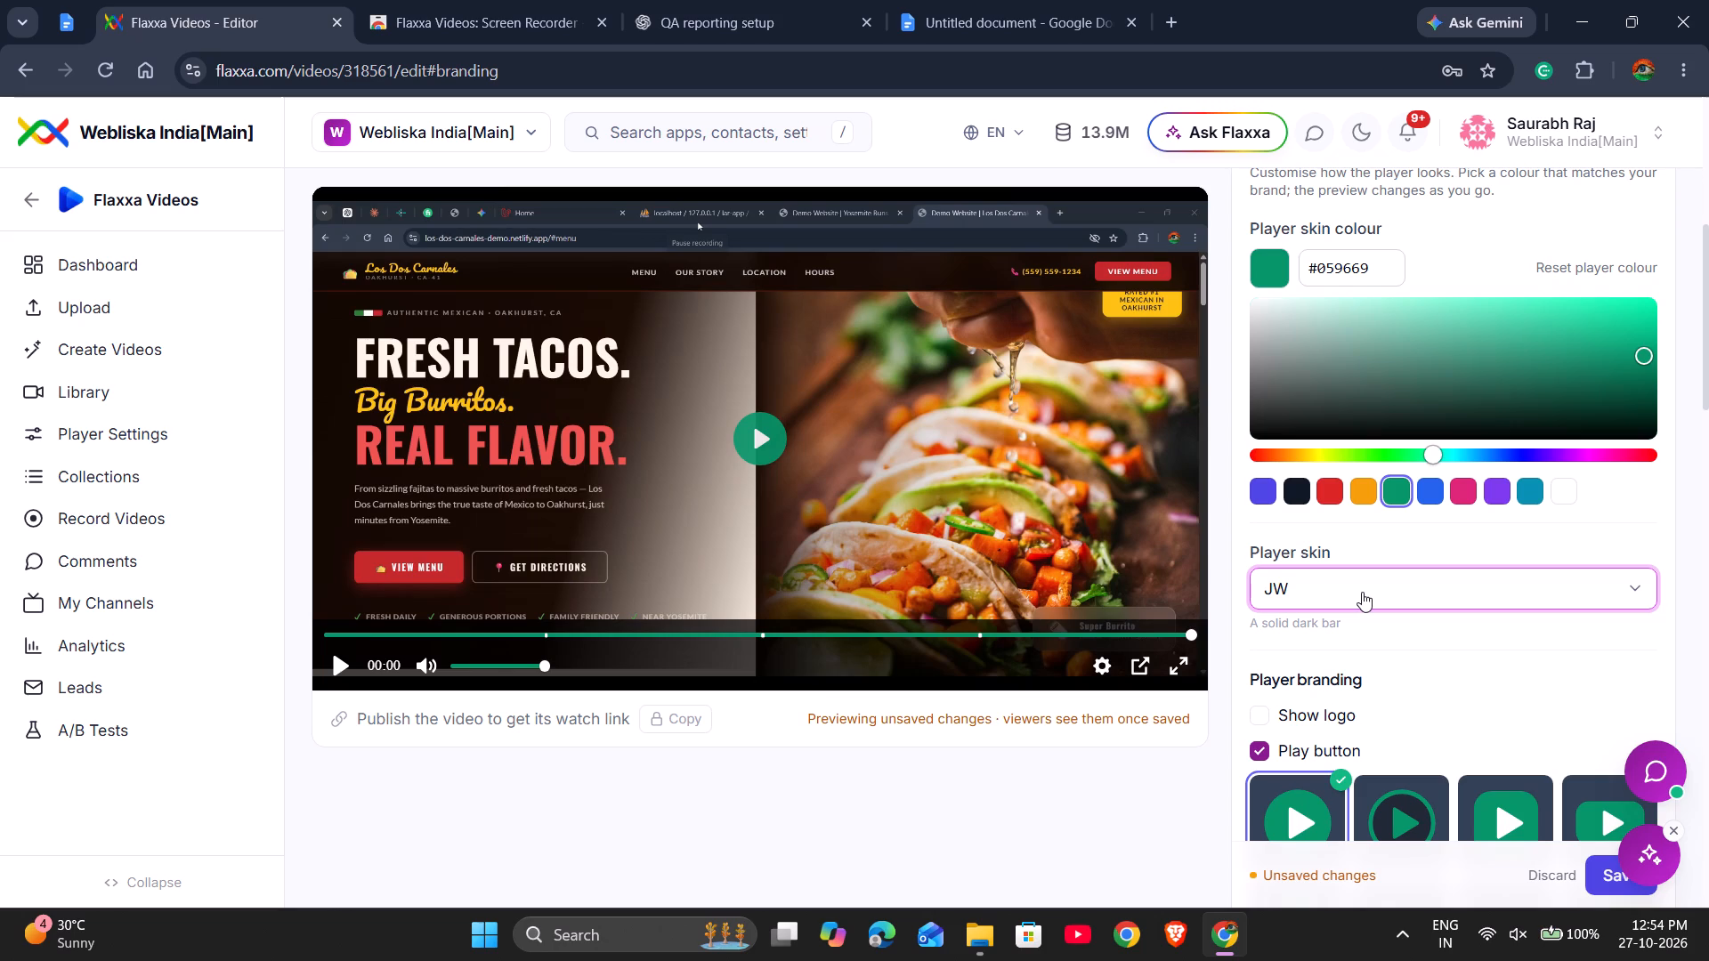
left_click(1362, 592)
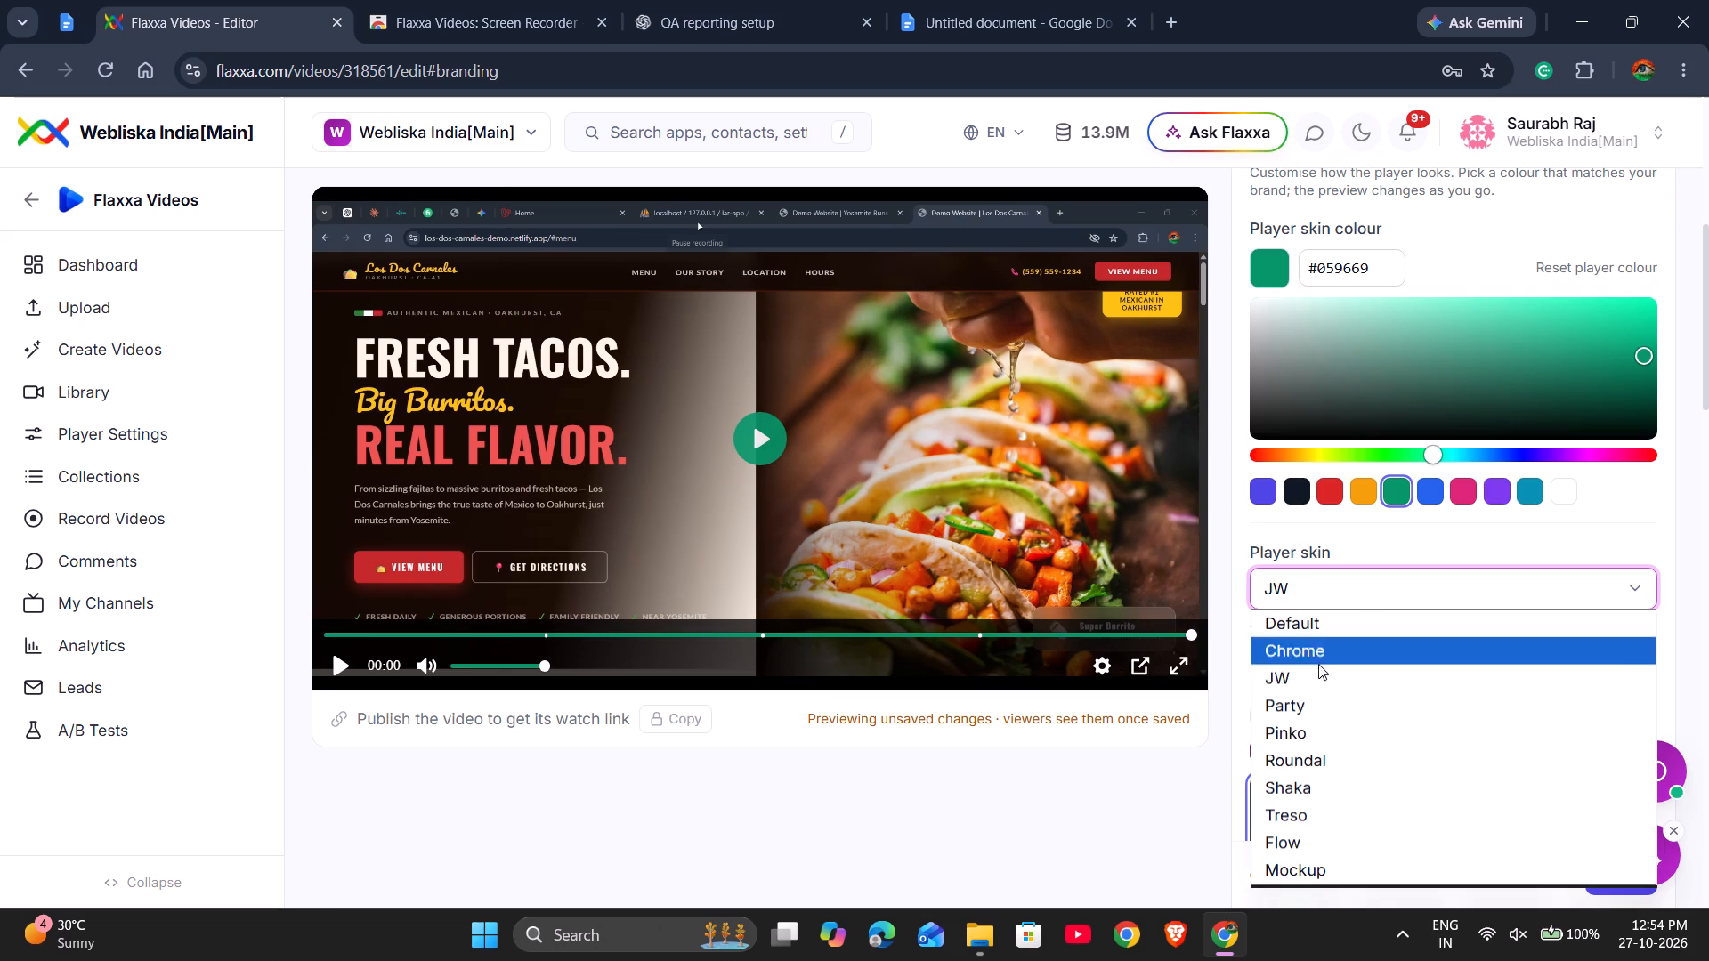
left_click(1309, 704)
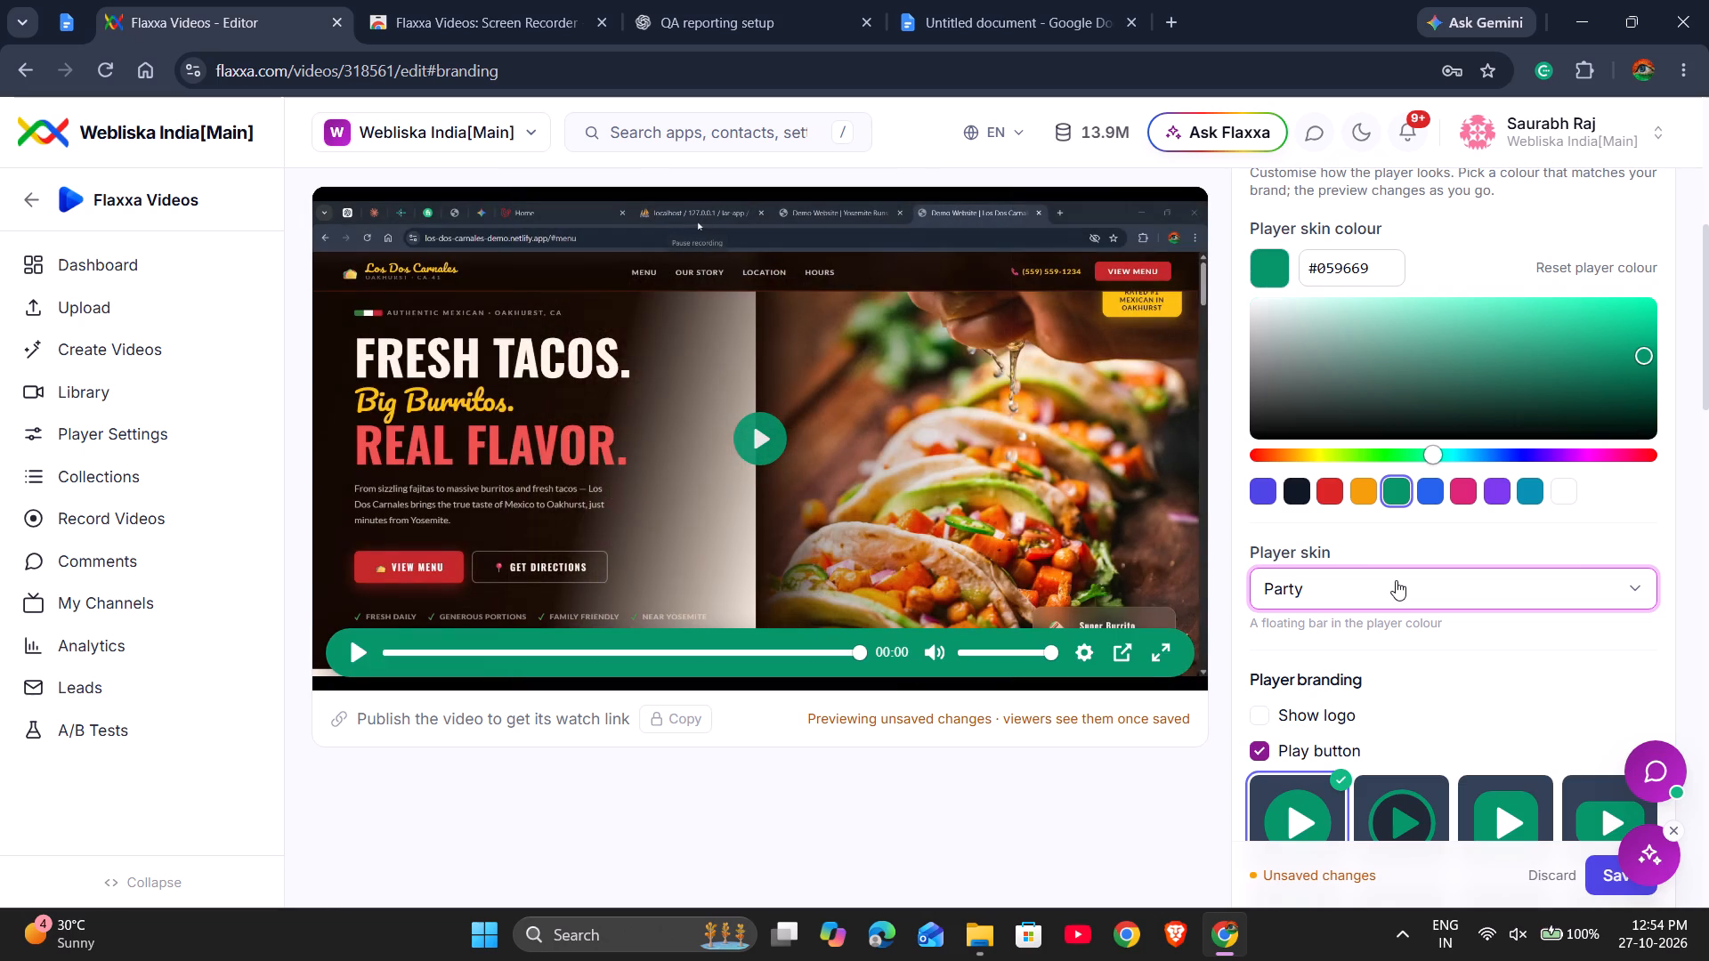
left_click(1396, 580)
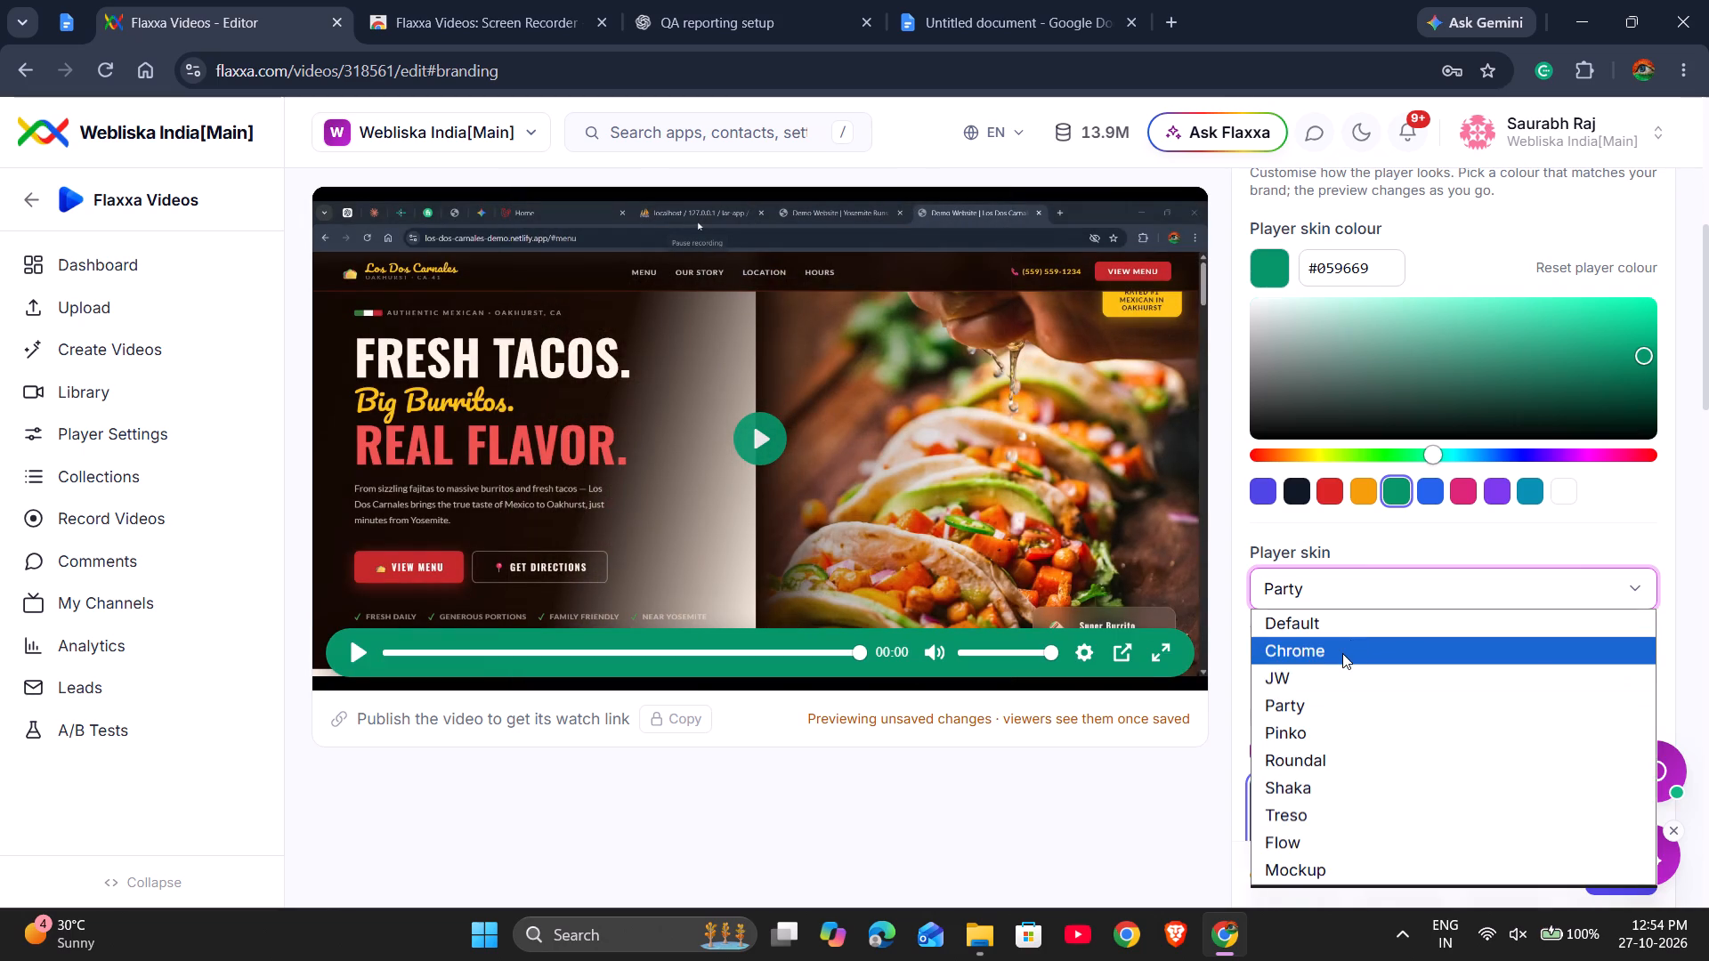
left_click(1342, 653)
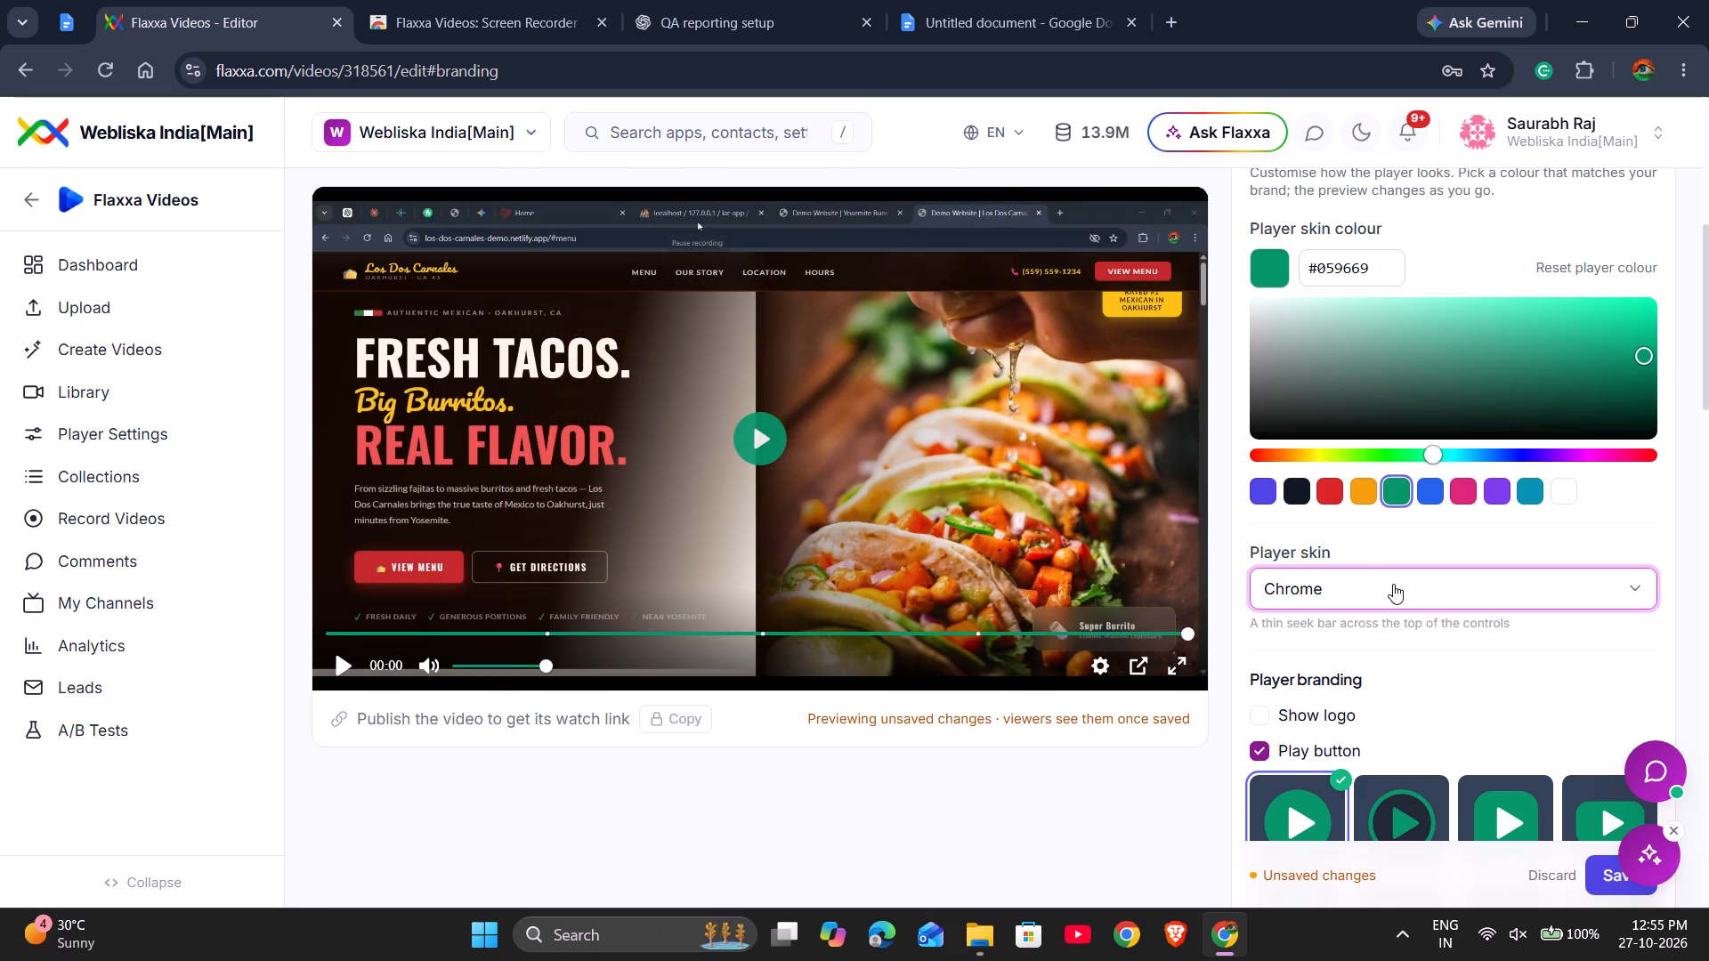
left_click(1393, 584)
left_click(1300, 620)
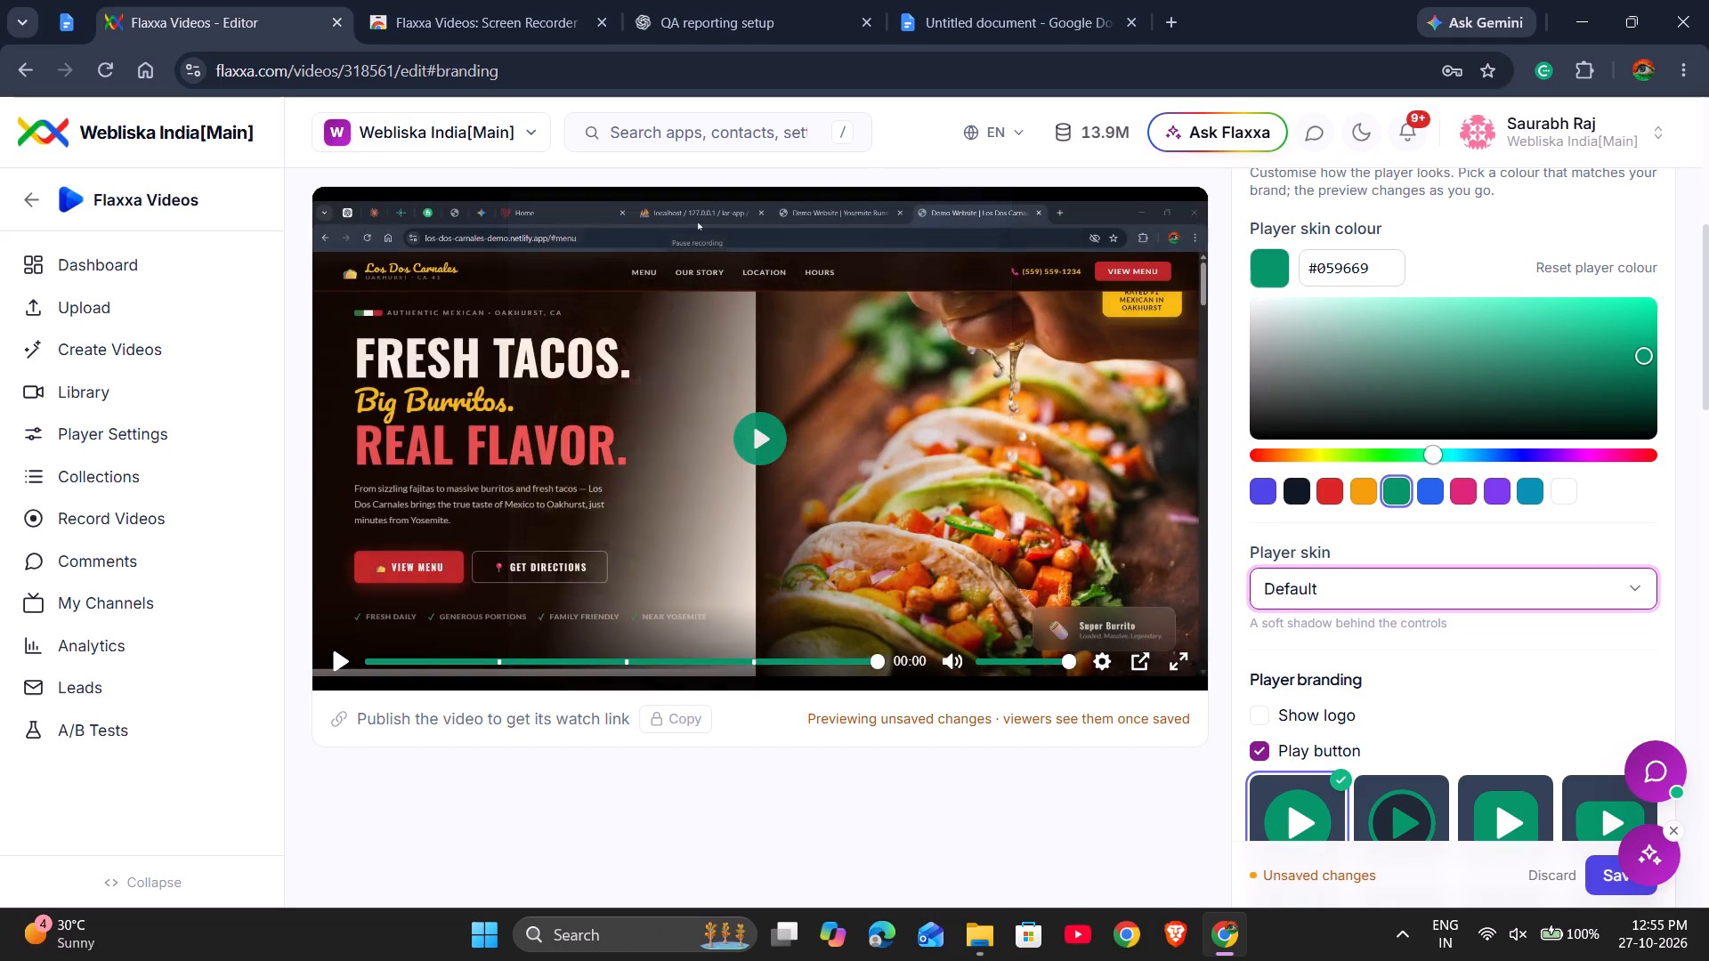
Enable Show logo in the player branding options.
scroll(1400, 625, "down", 1)
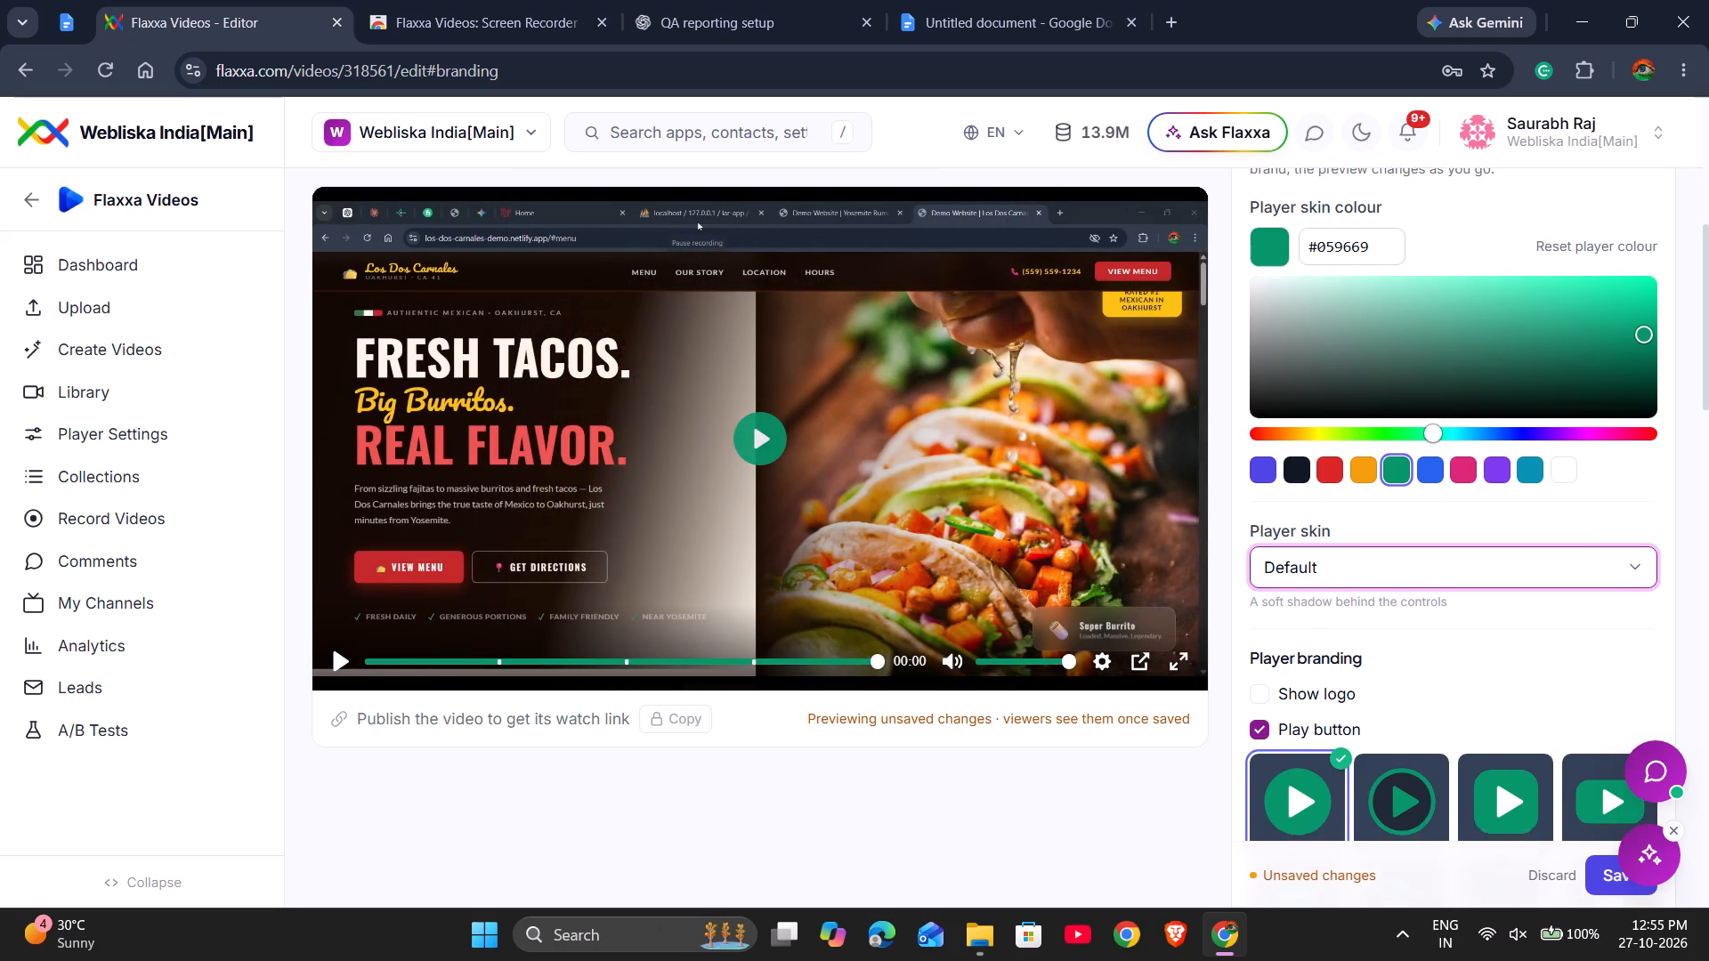
scroll(1400, 625, "down", 3)
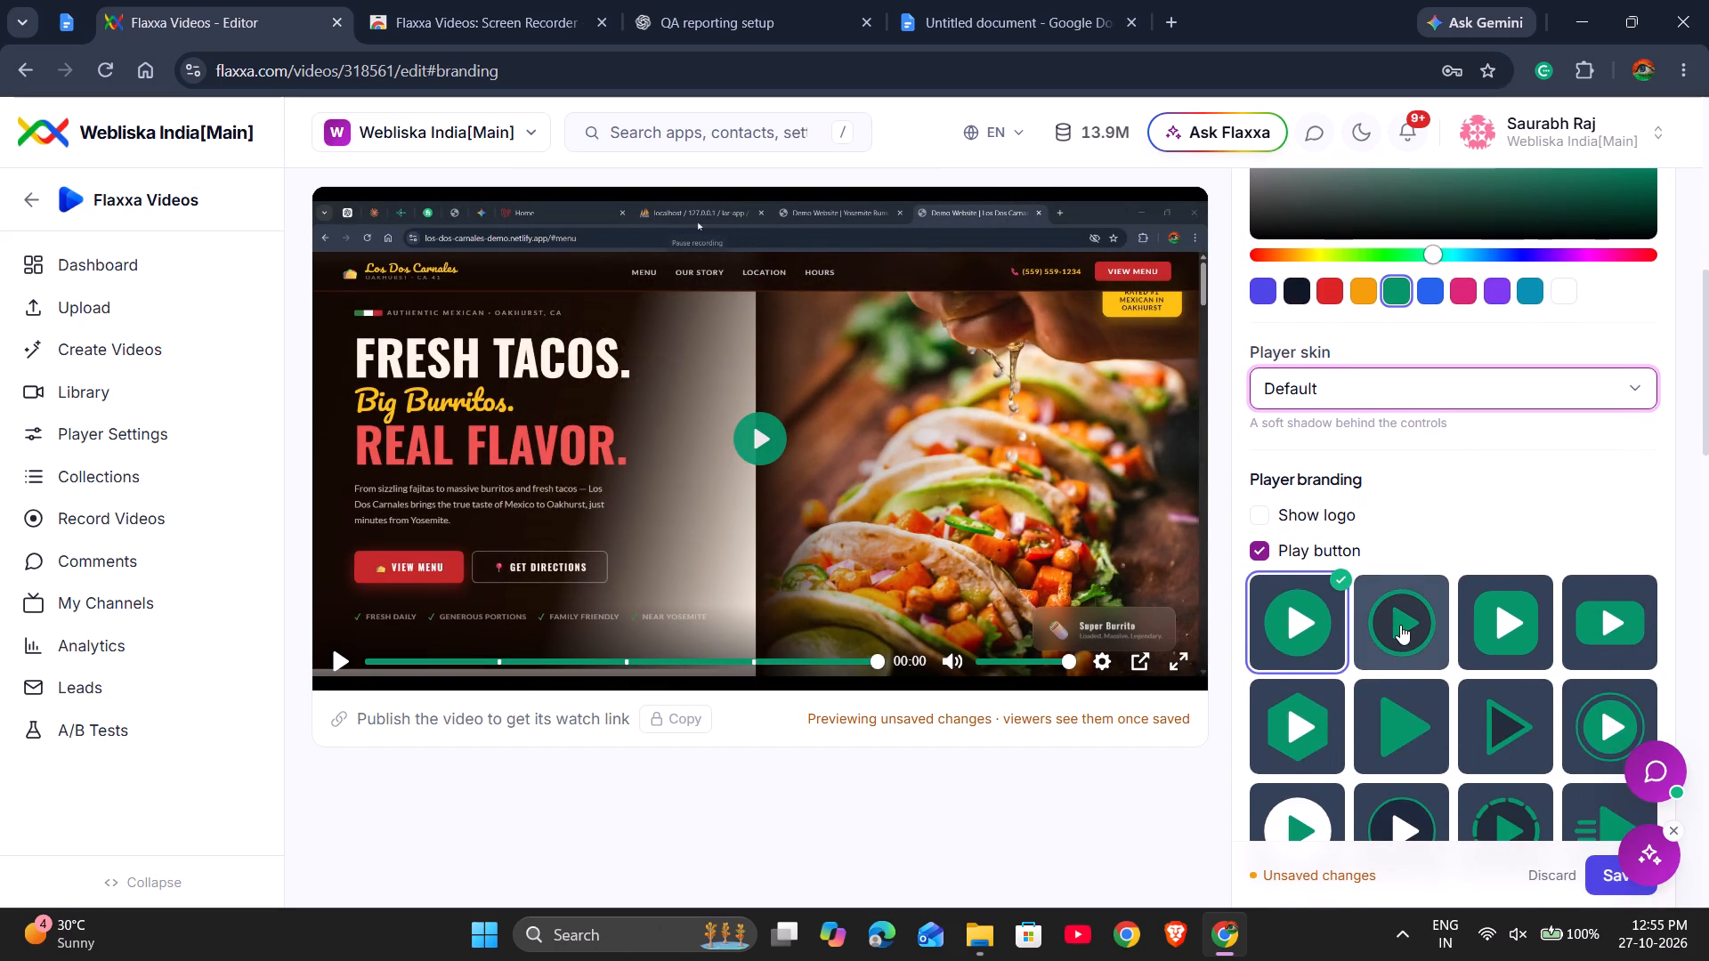
scroll(1400, 625, "down", 1)
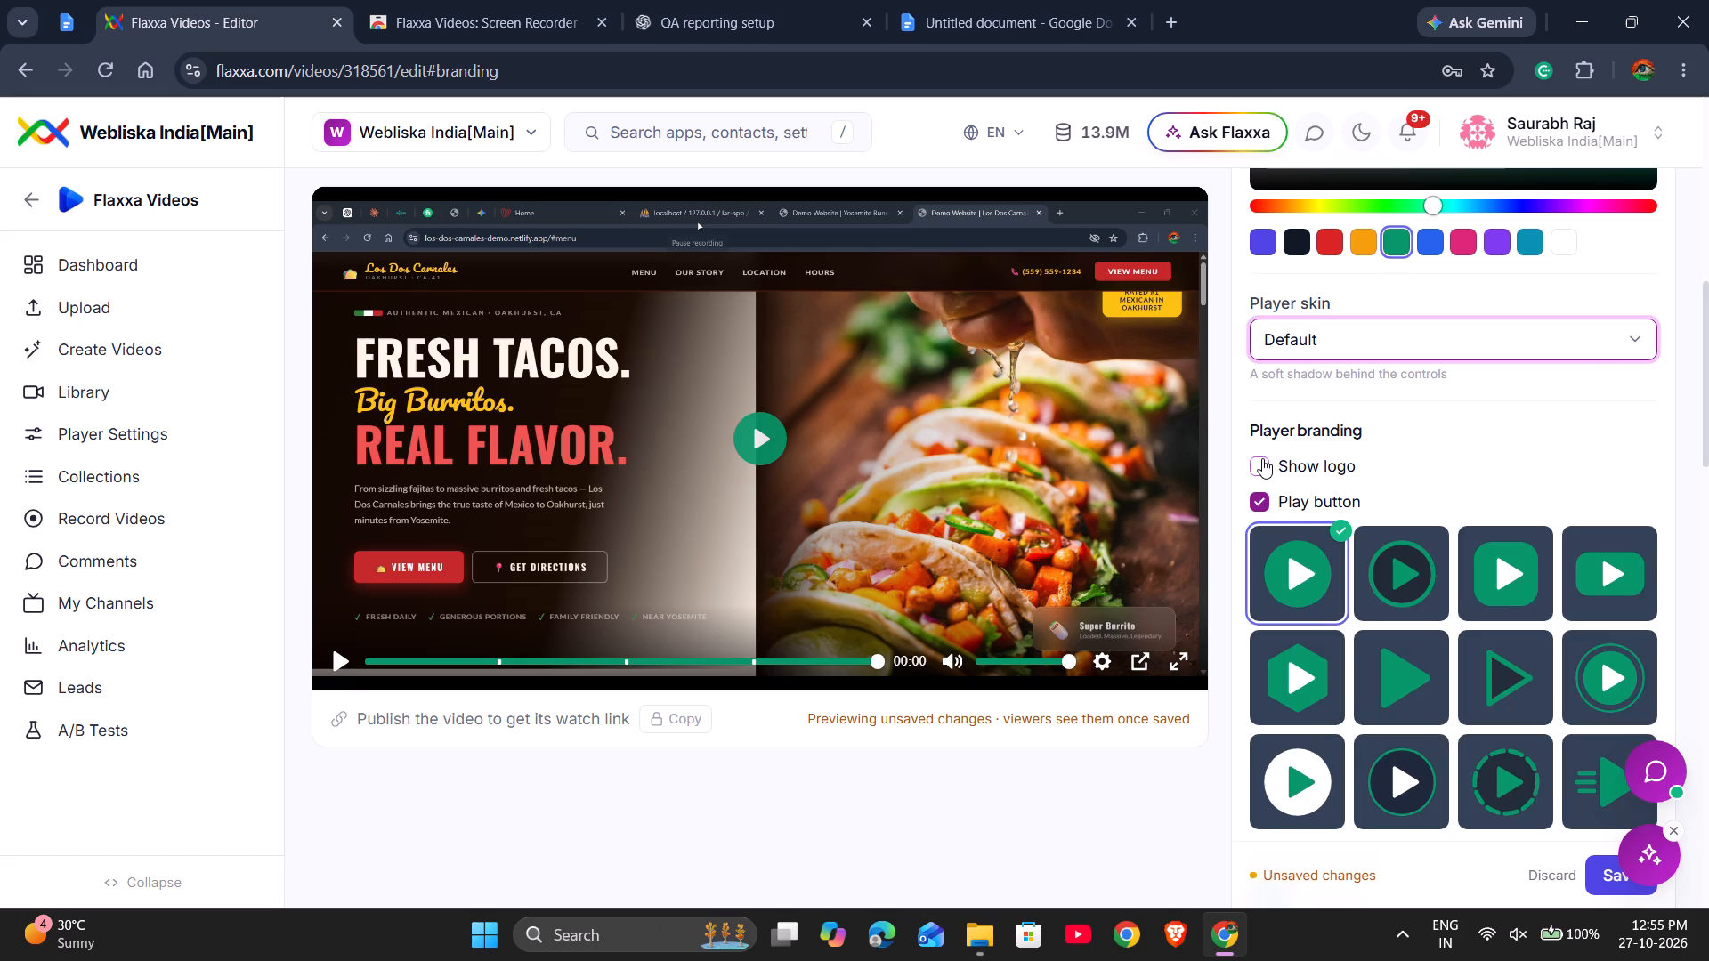
left_click(1262, 458)
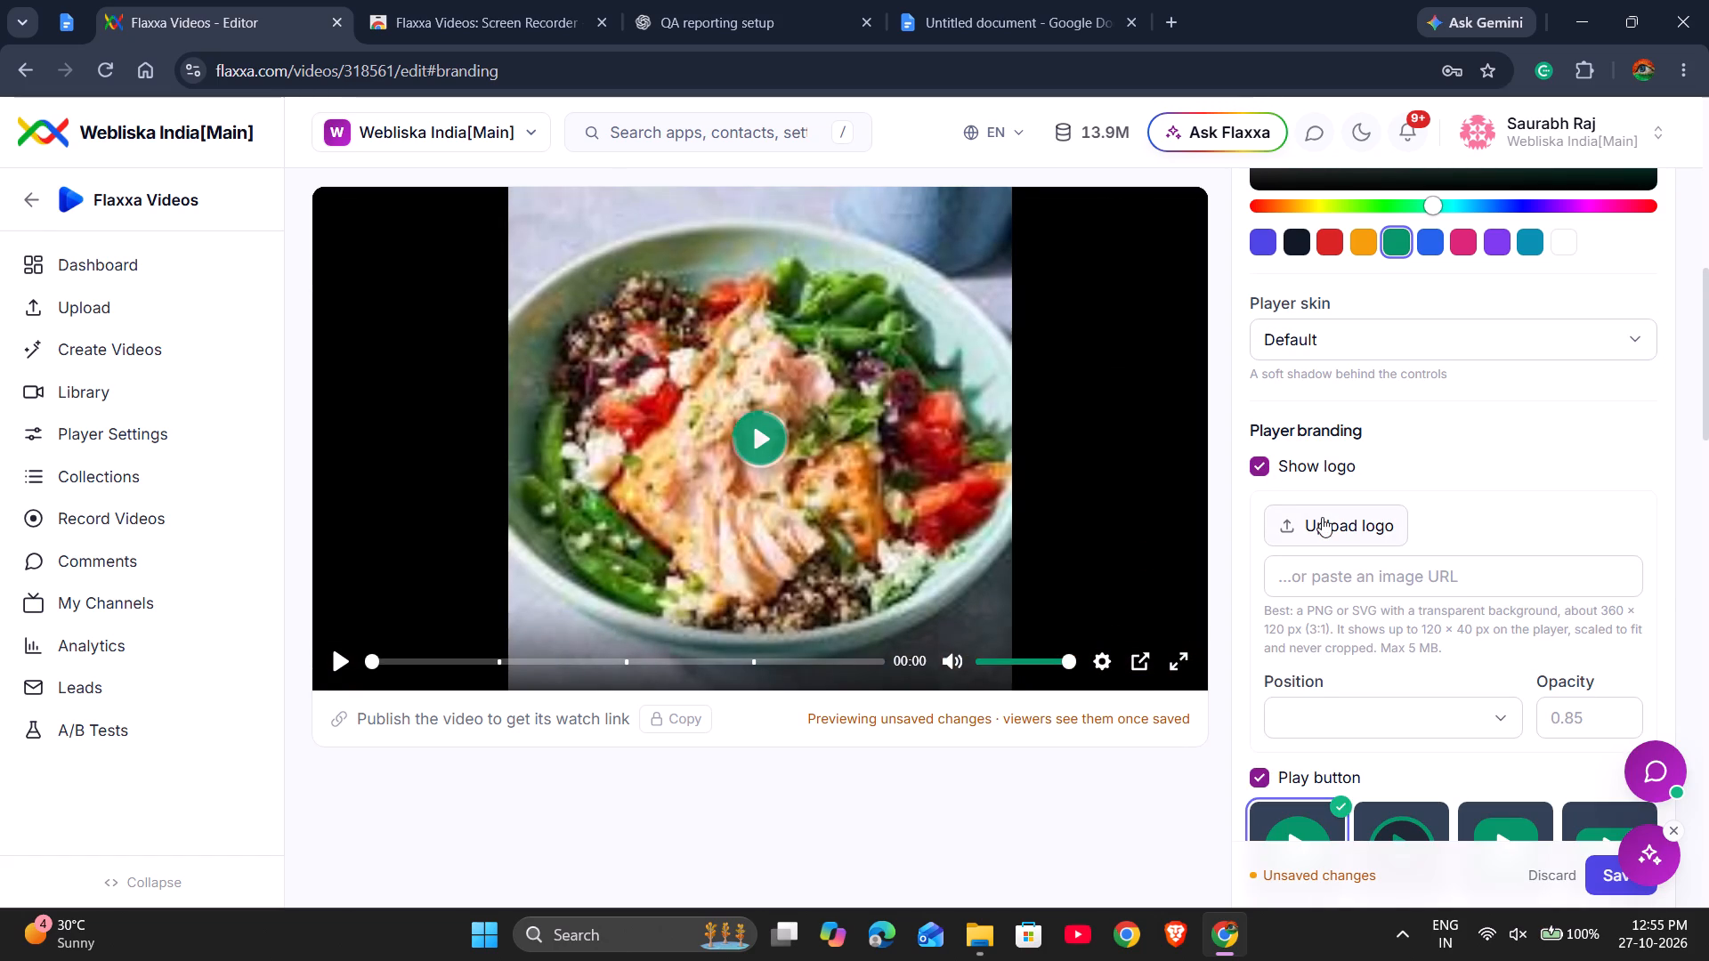
Upload the "Elevate your lifestyle!" image from the Downloads folder as the player logo.
left_click(1322, 517)
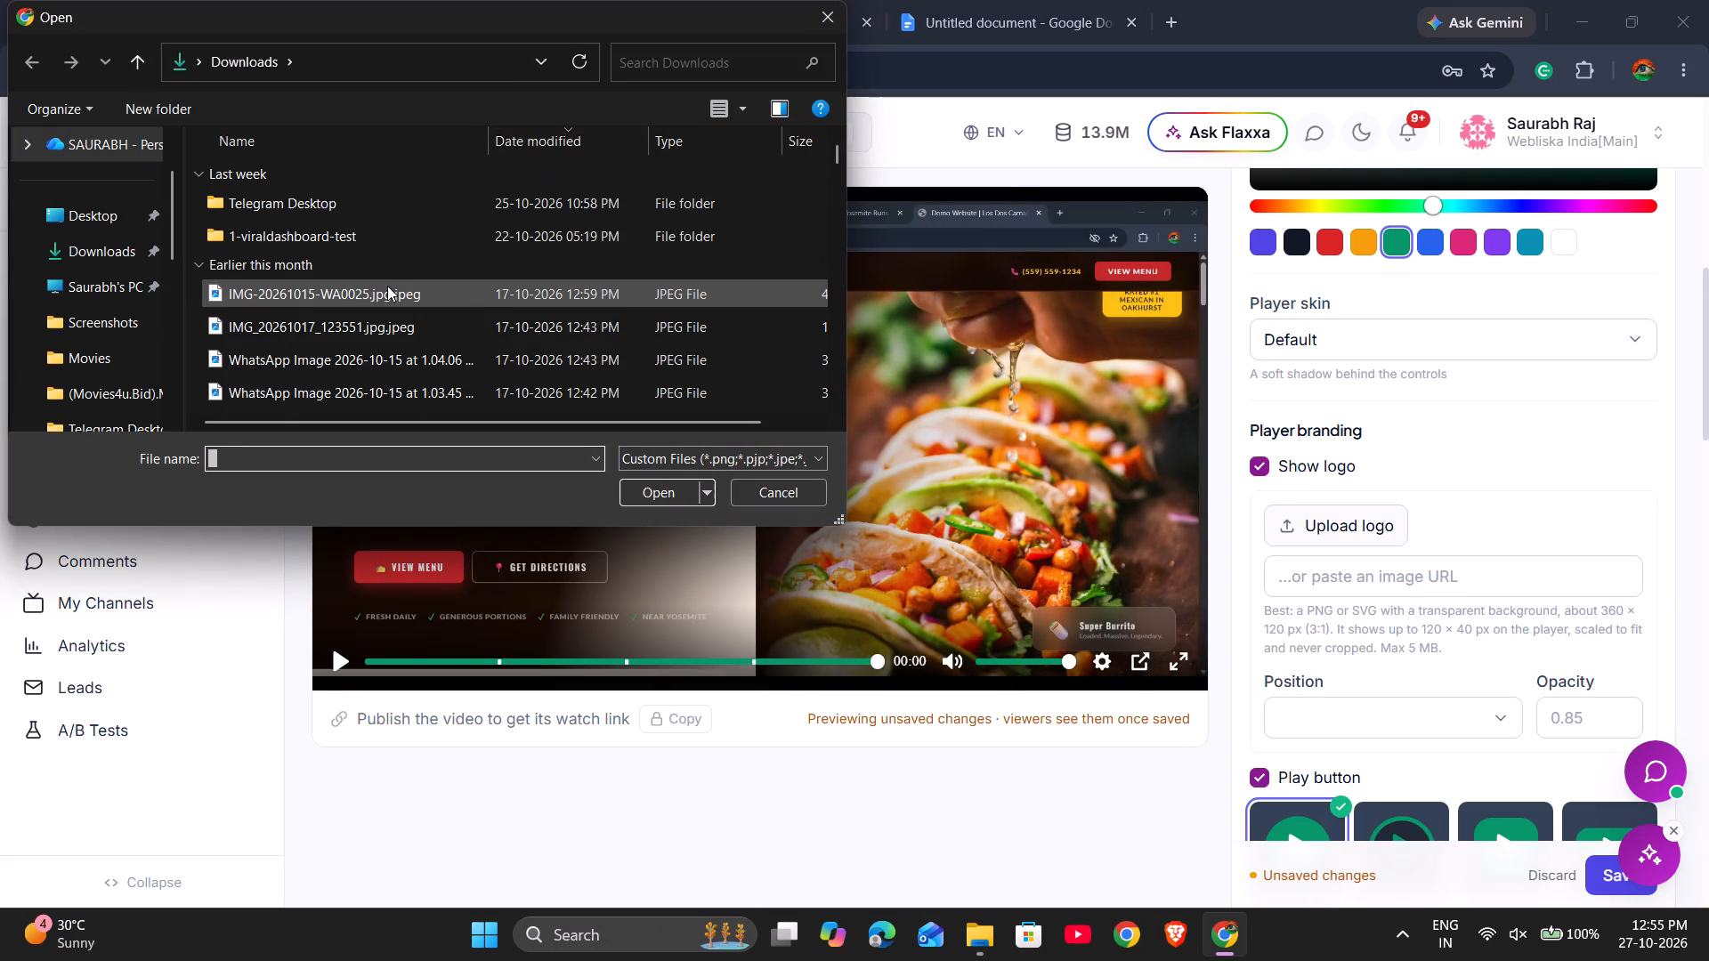
scroll(387, 286, "down", 1)
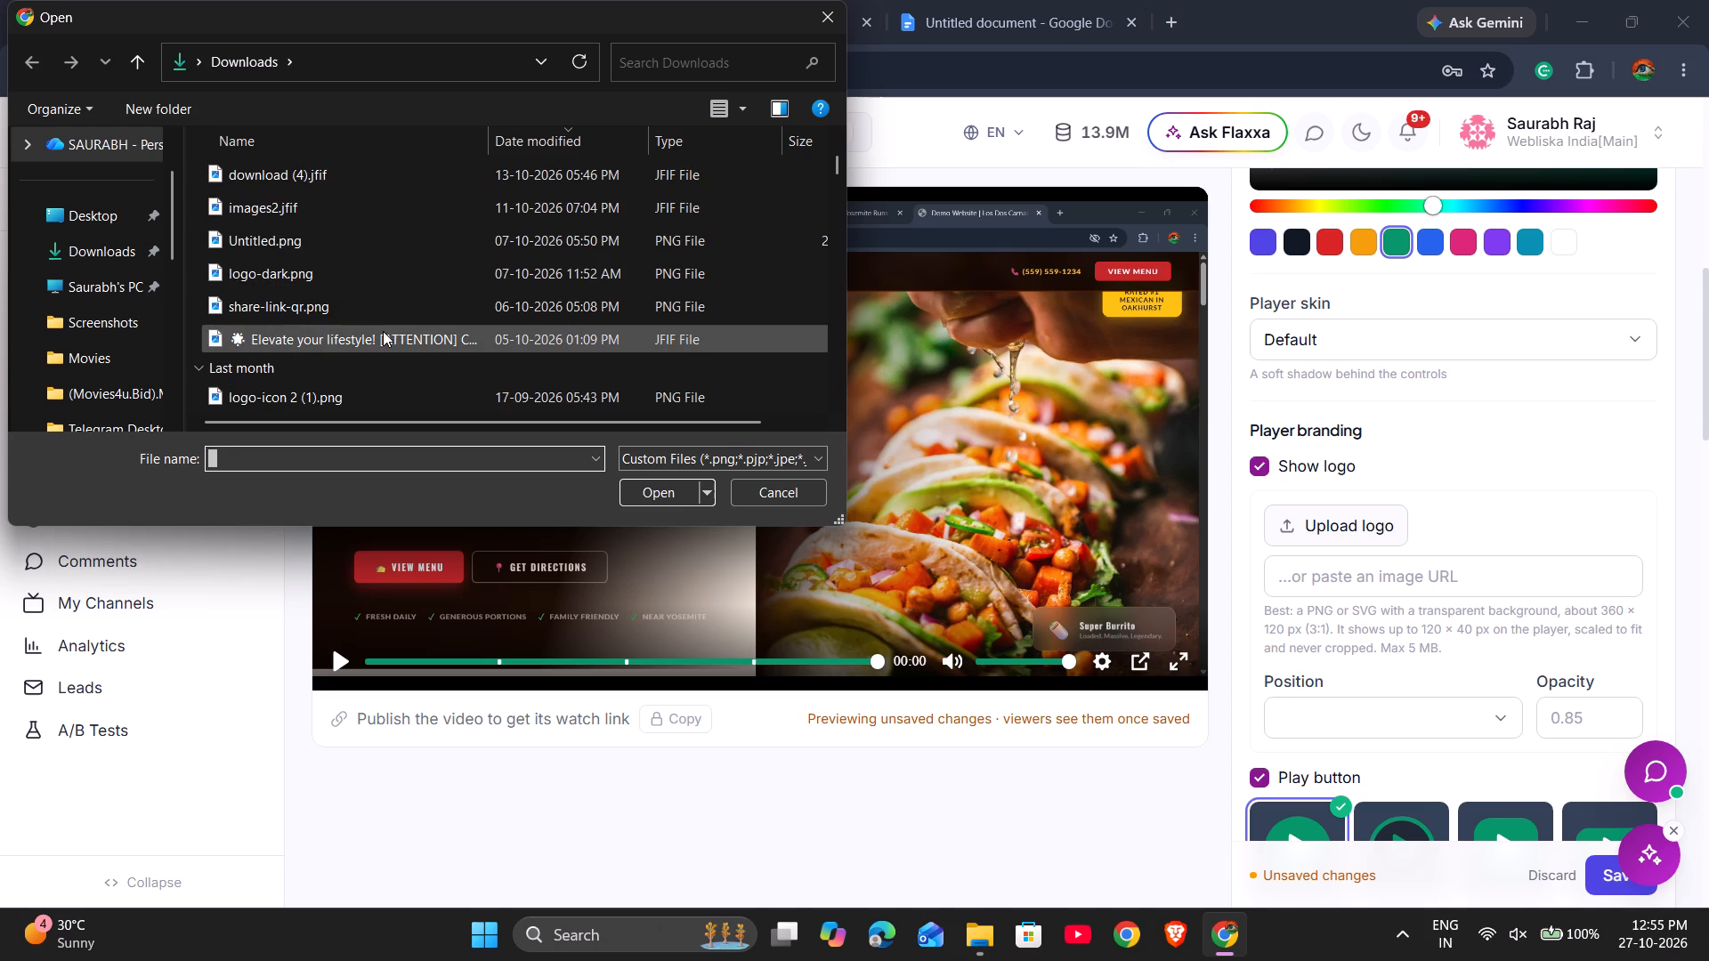
left_click(382, 335)
left_click(628, 484)
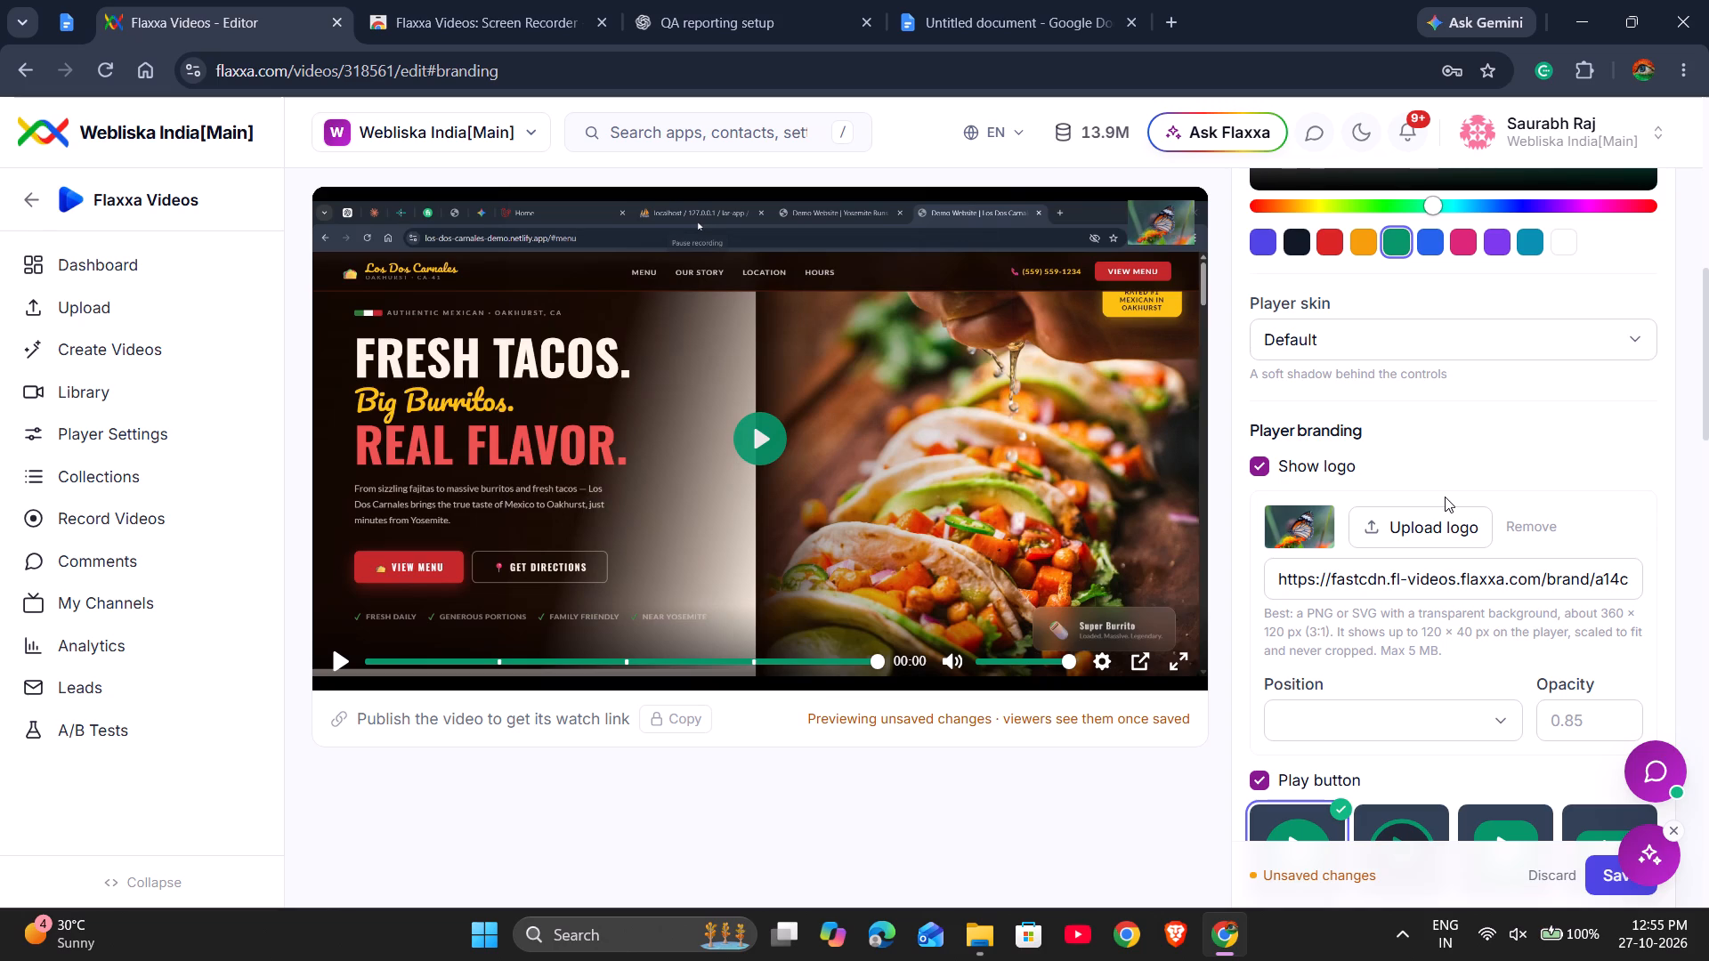
Set the player logo's position to Bottom right.
scroll(1445, 497, "down", 1)
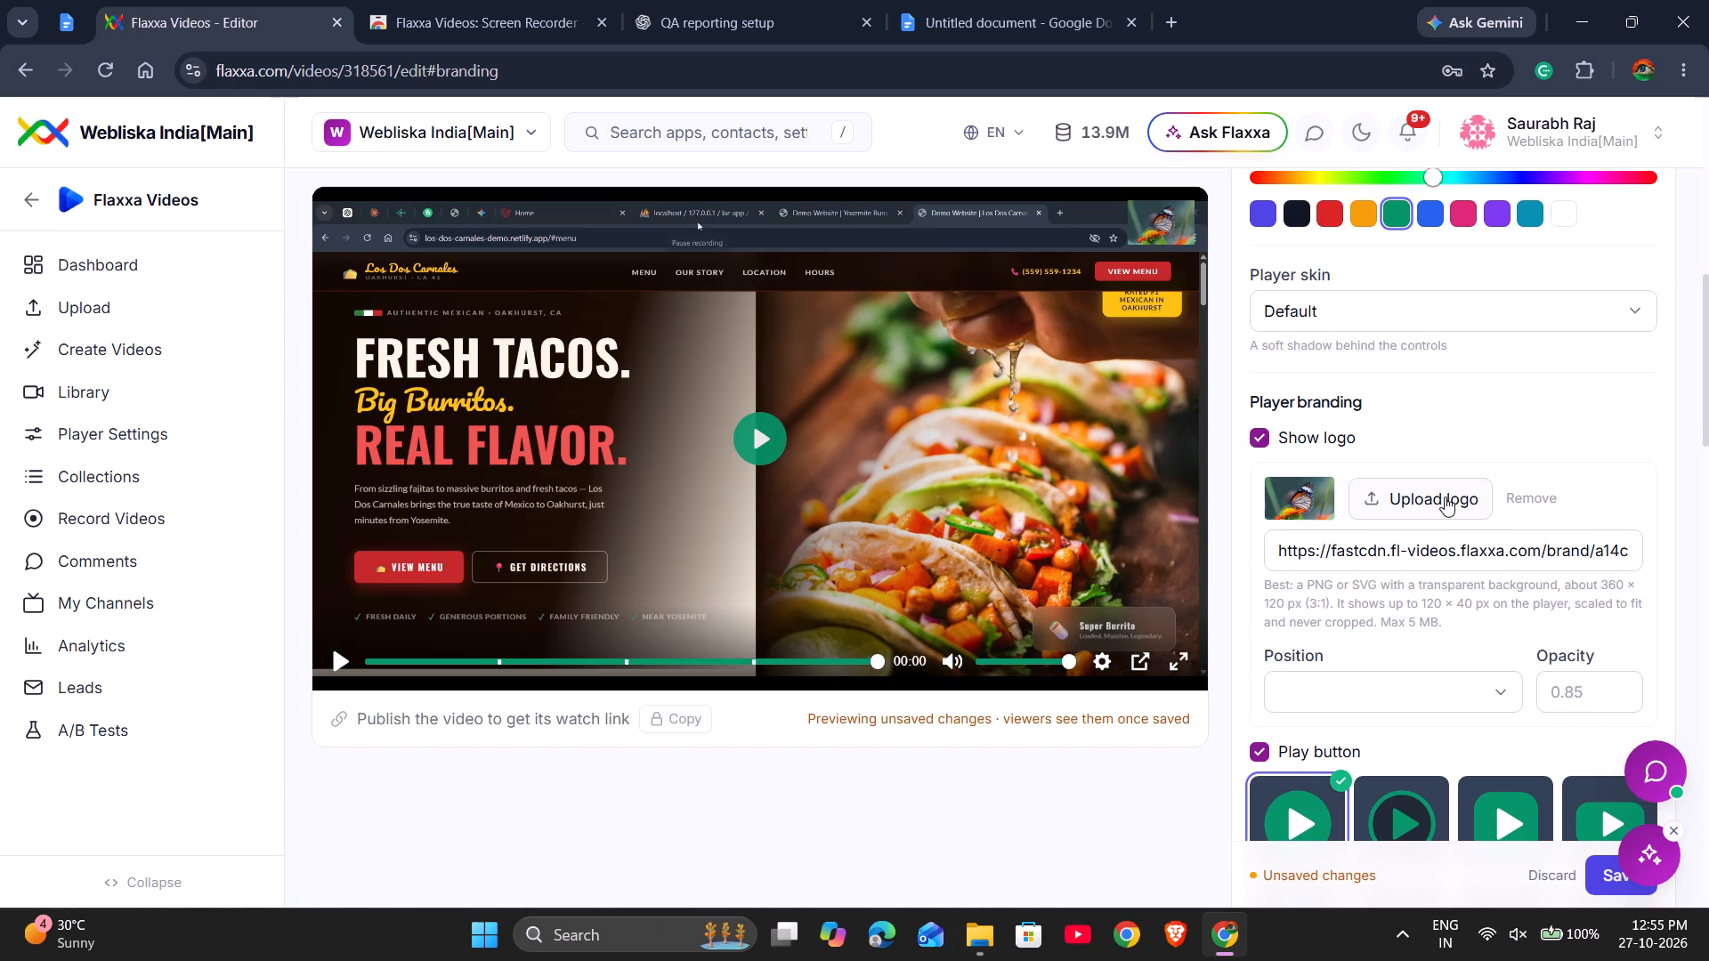
scroll(1445, 497, "down", 1)
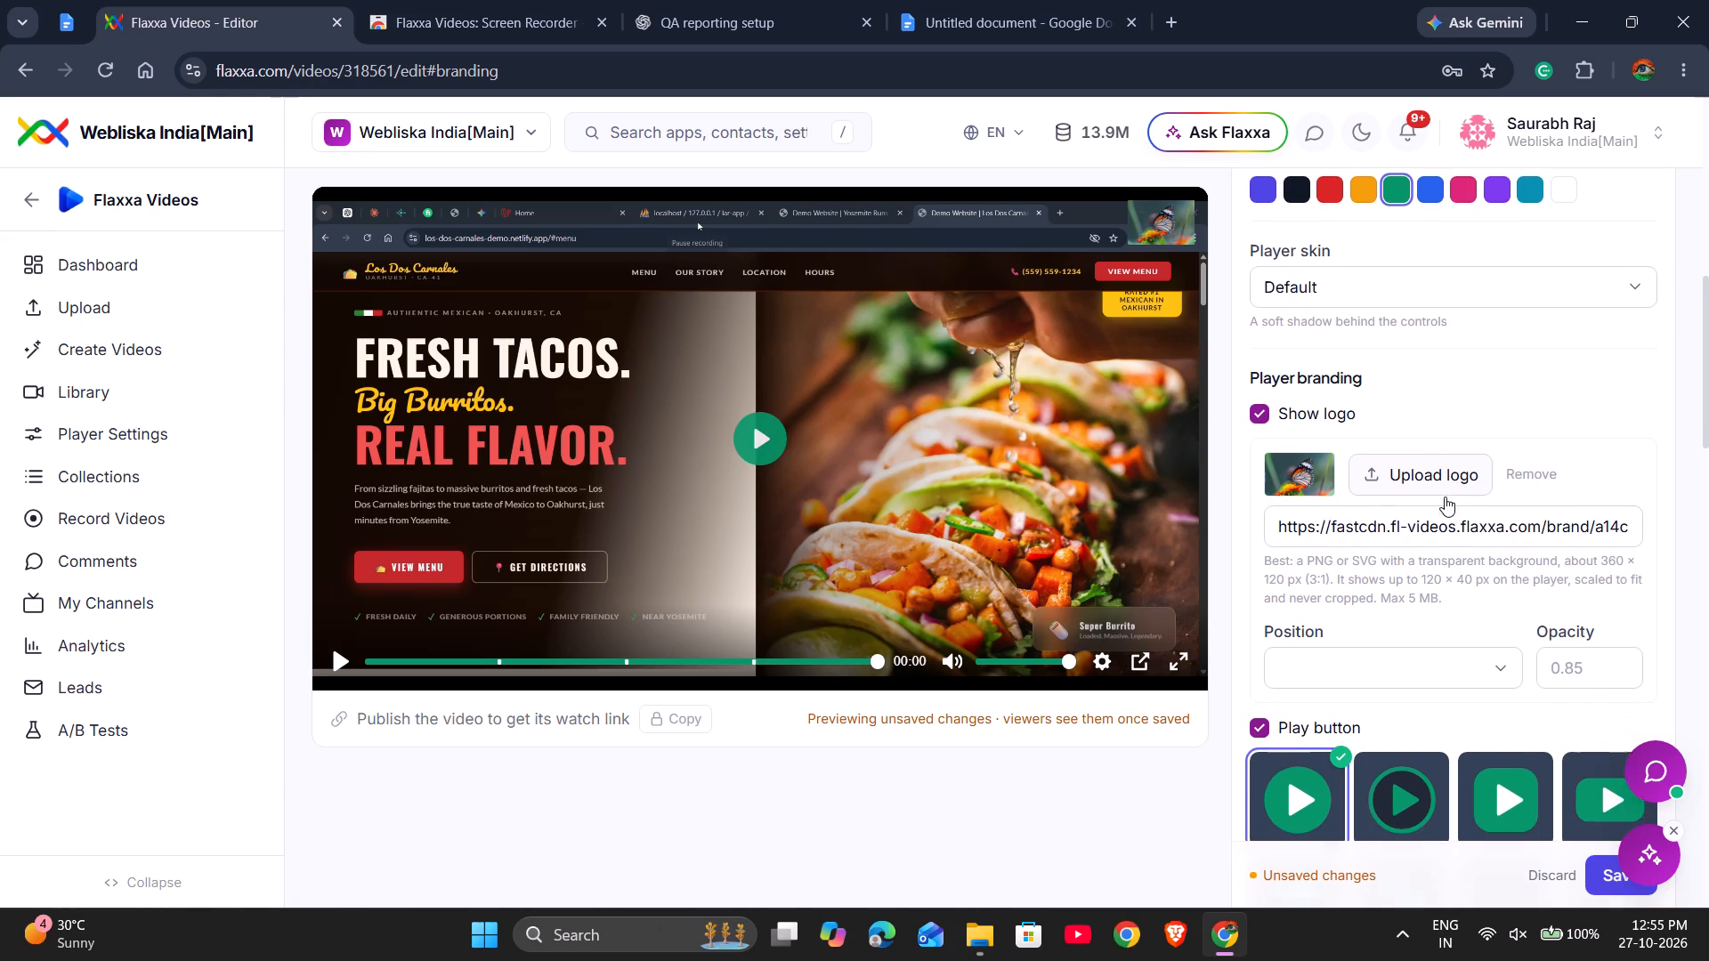
scroll(1445, 497, "down", 1)
left_click(1484, 576)
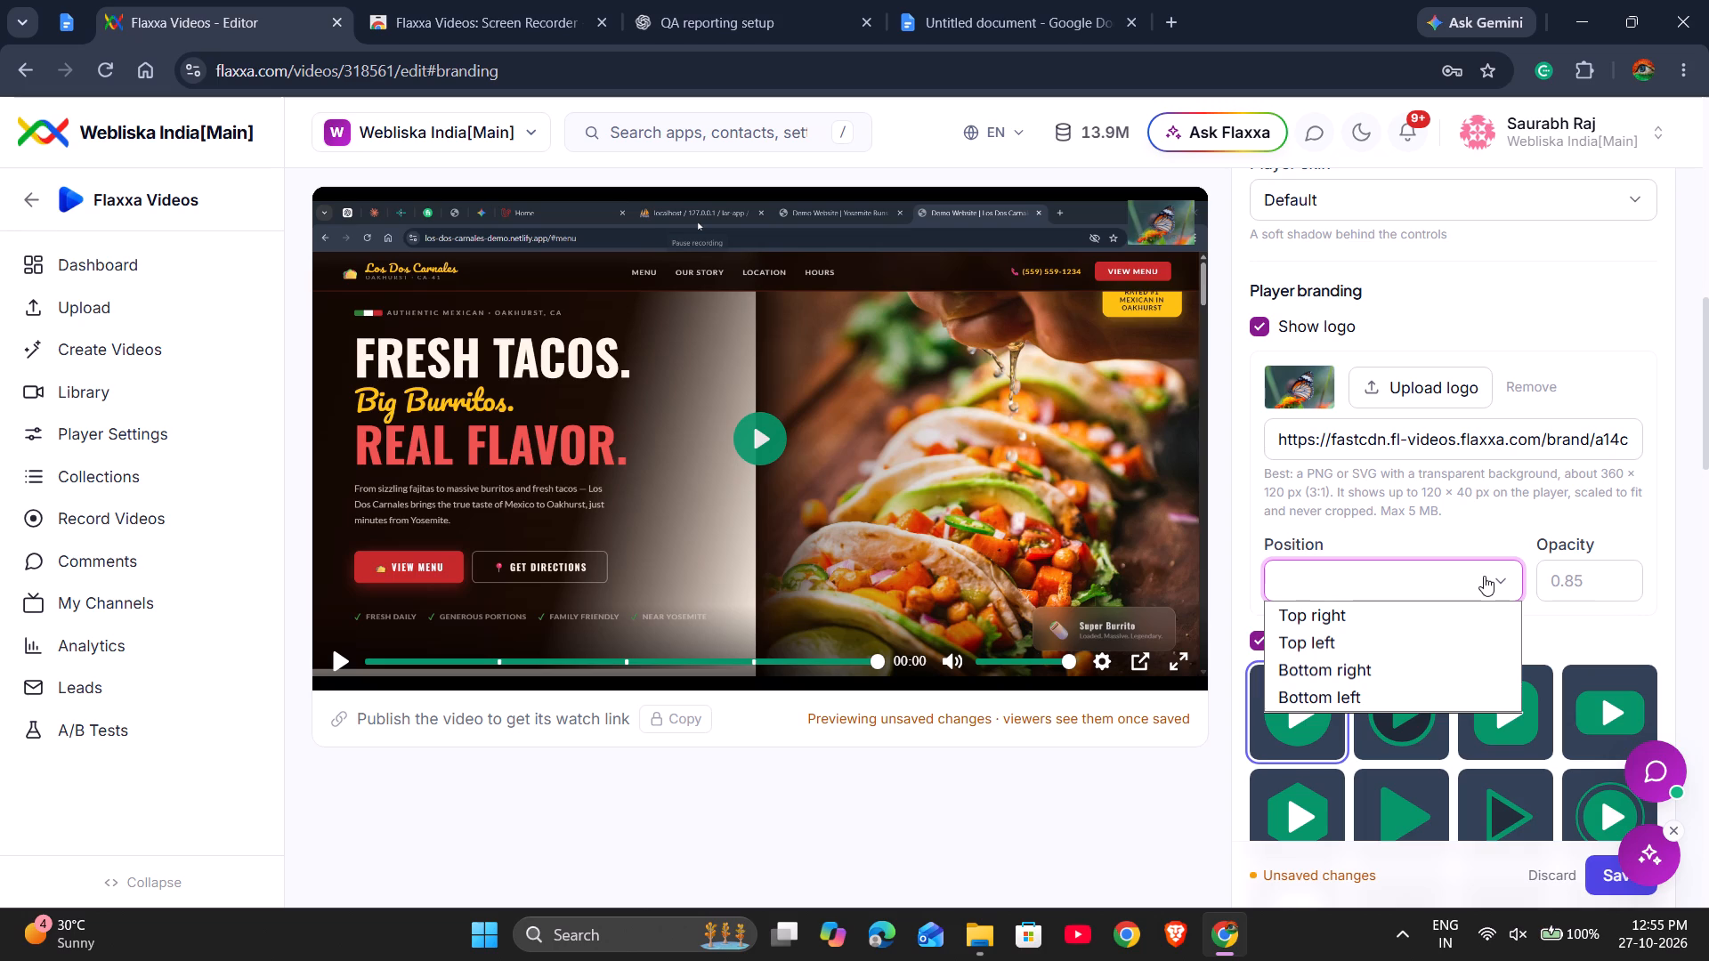
left_click(1410, 669)
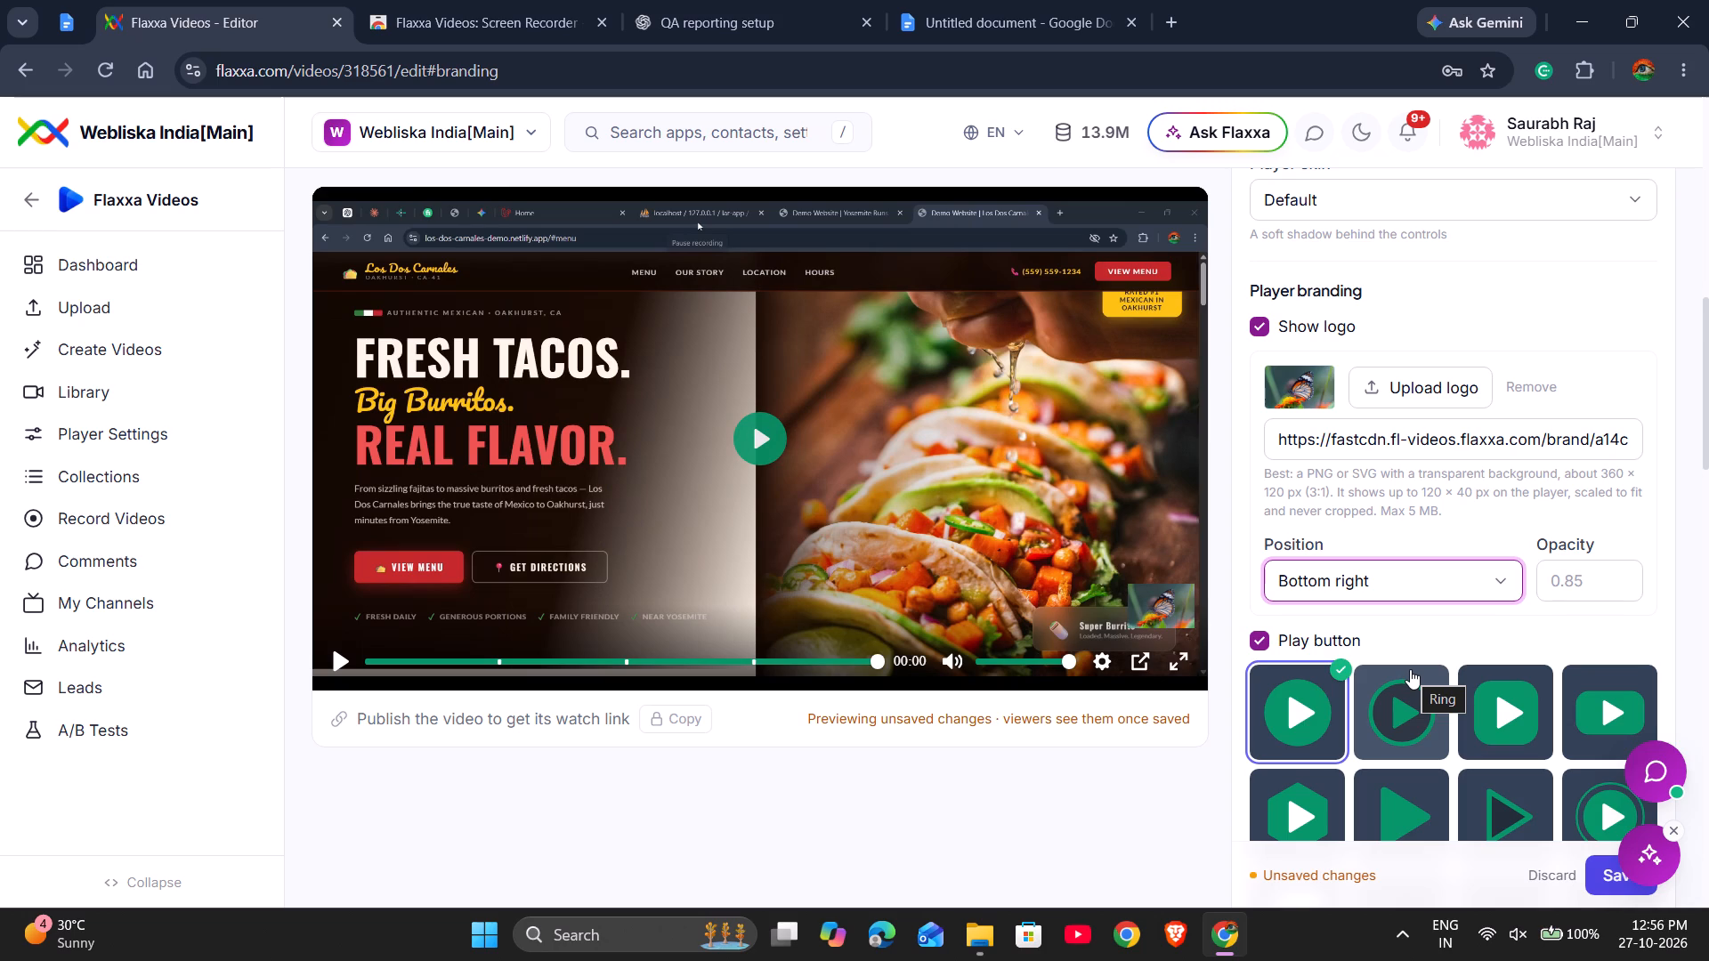
Set the player logo's opacity to 0.85.
scroll(1442, 518, "down", 1)
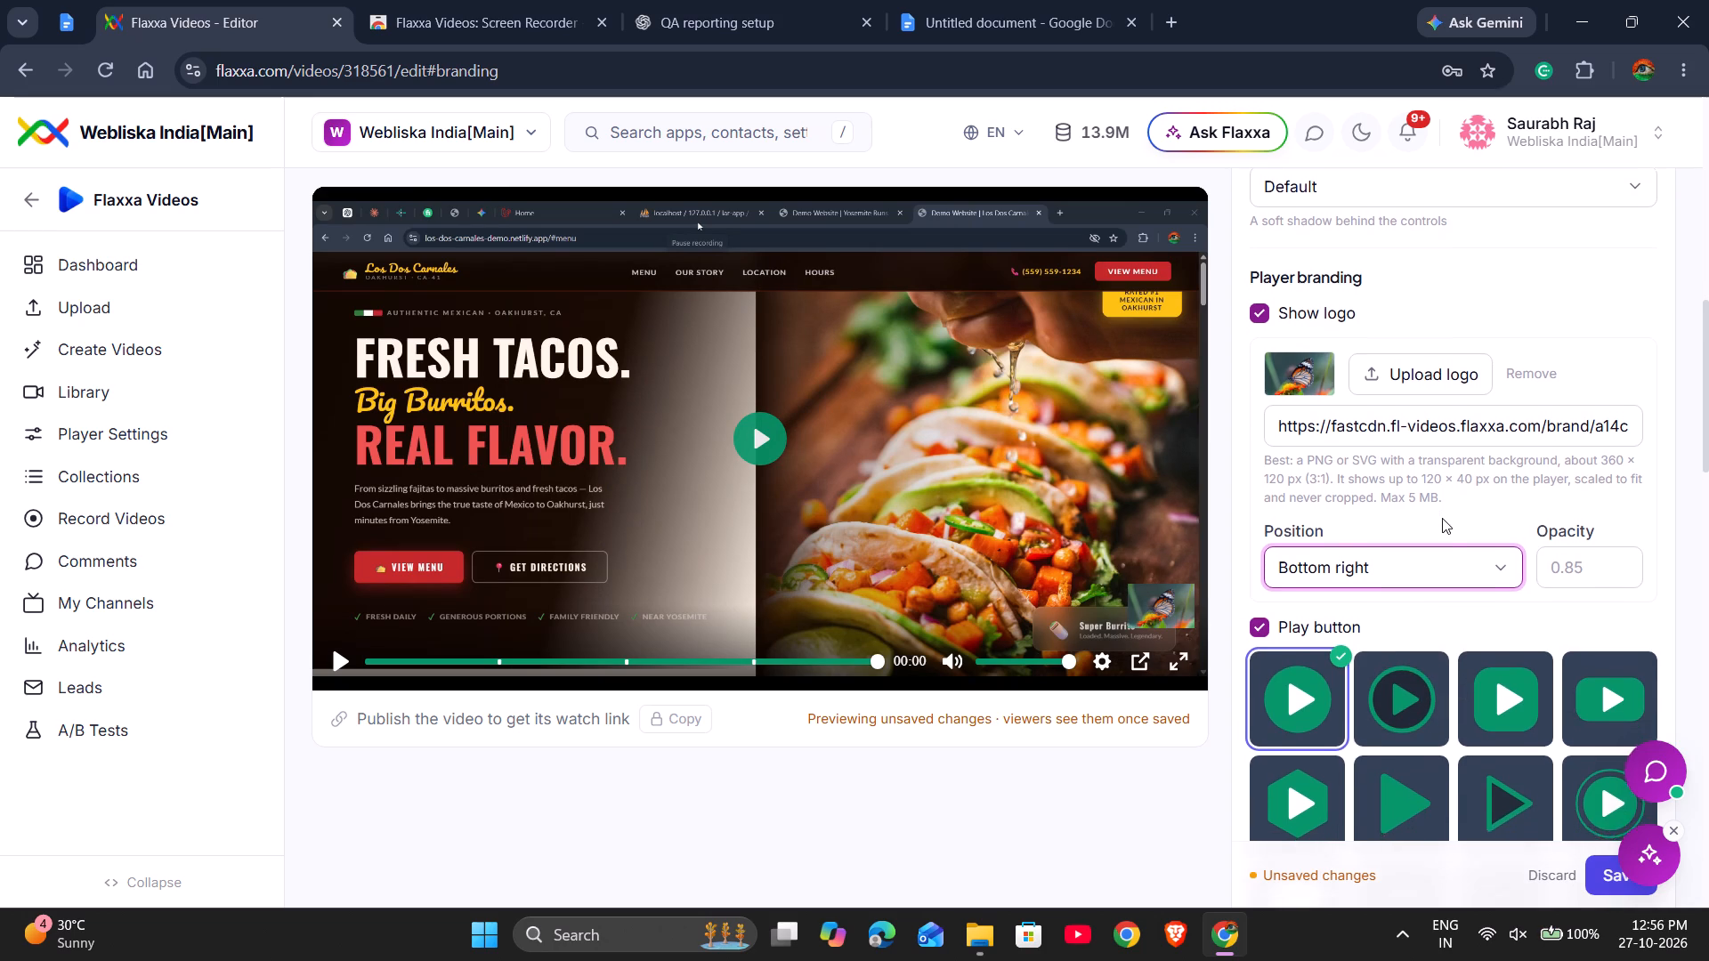
scroll(1442, 518, "down", 1)
left_click(1558, 507)
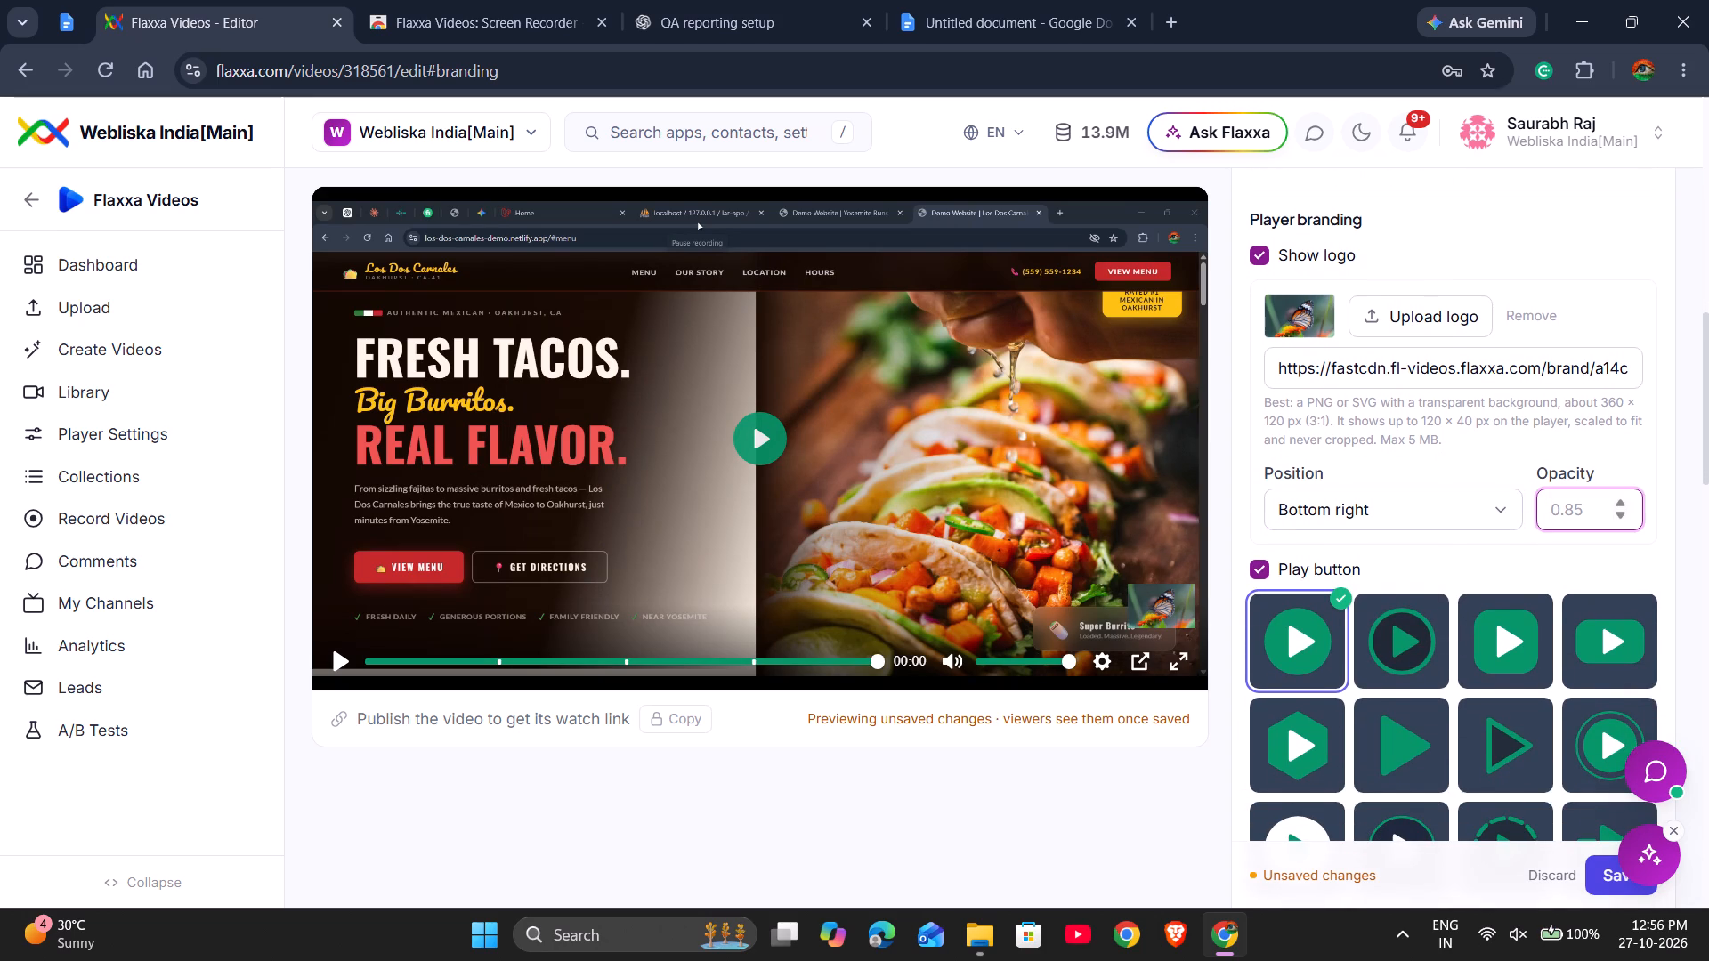
key("0")
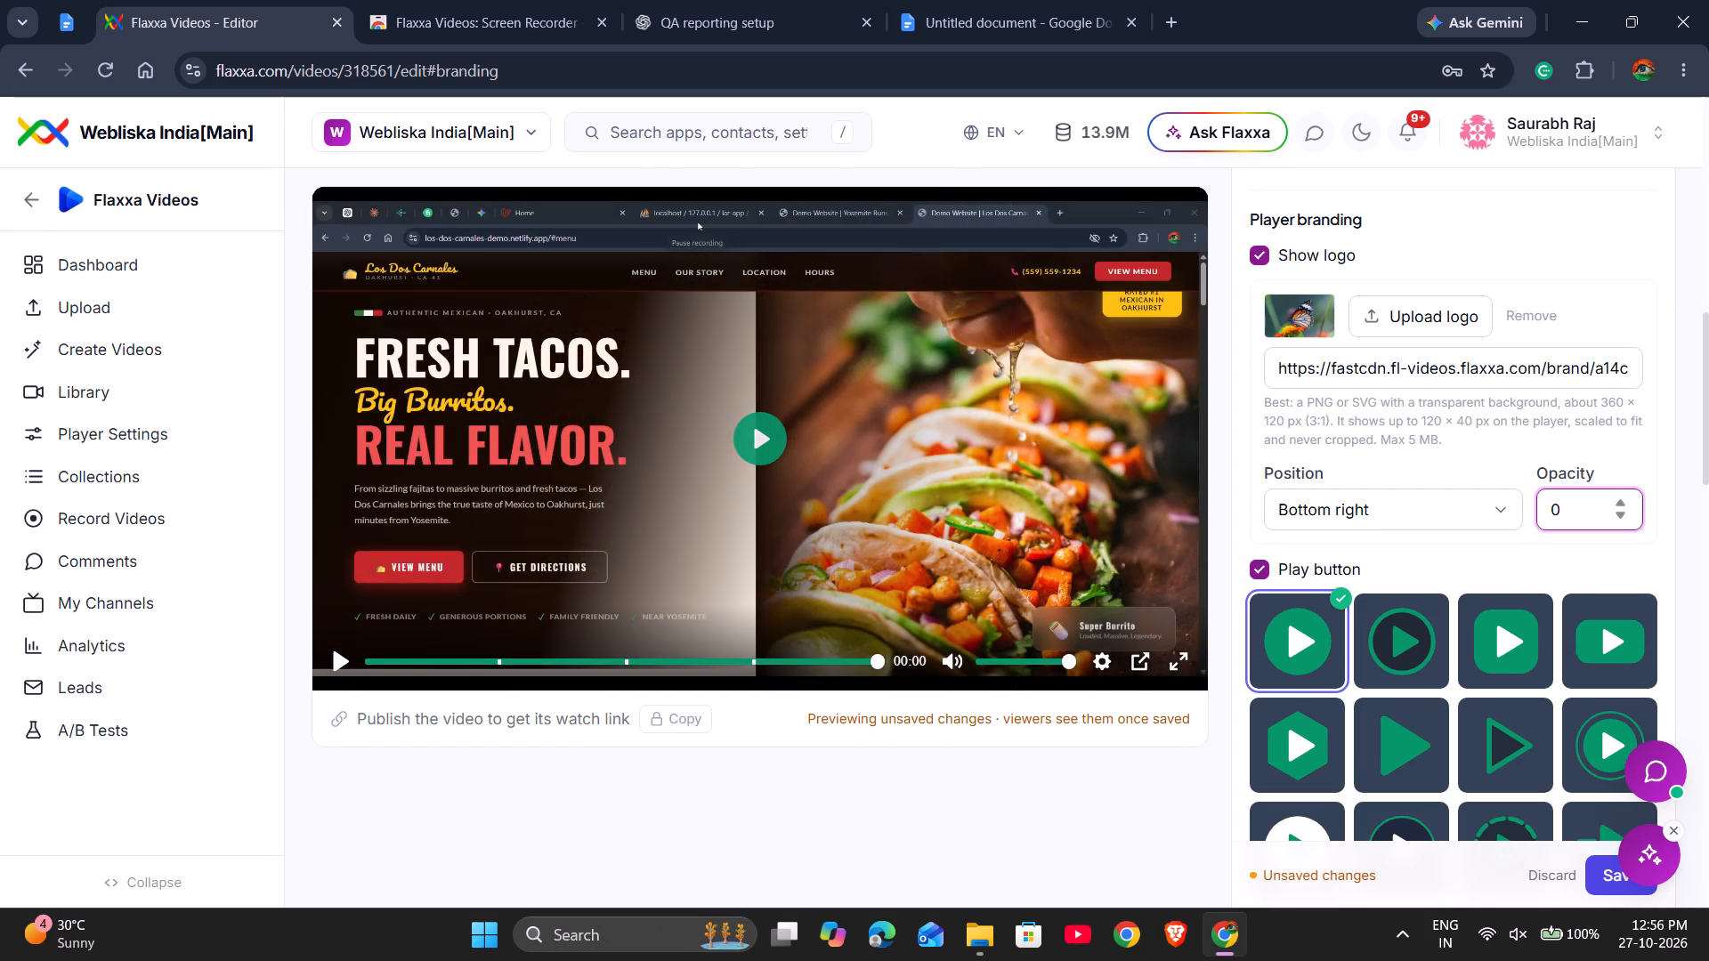
key("period")
type("85")
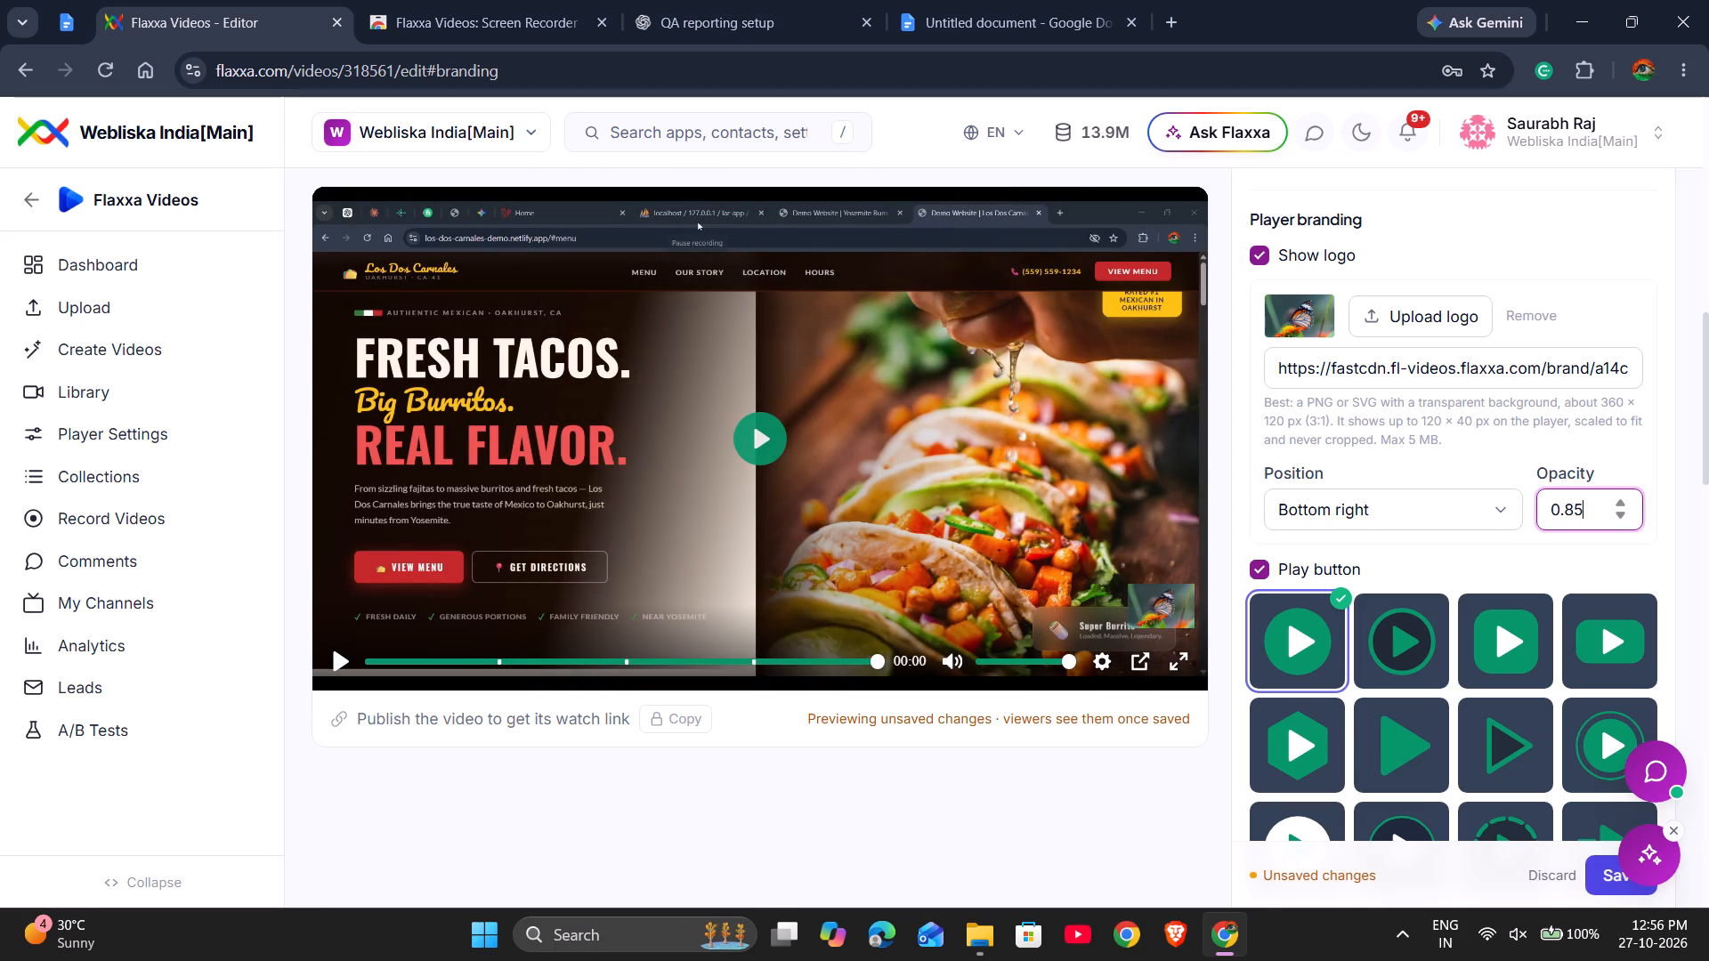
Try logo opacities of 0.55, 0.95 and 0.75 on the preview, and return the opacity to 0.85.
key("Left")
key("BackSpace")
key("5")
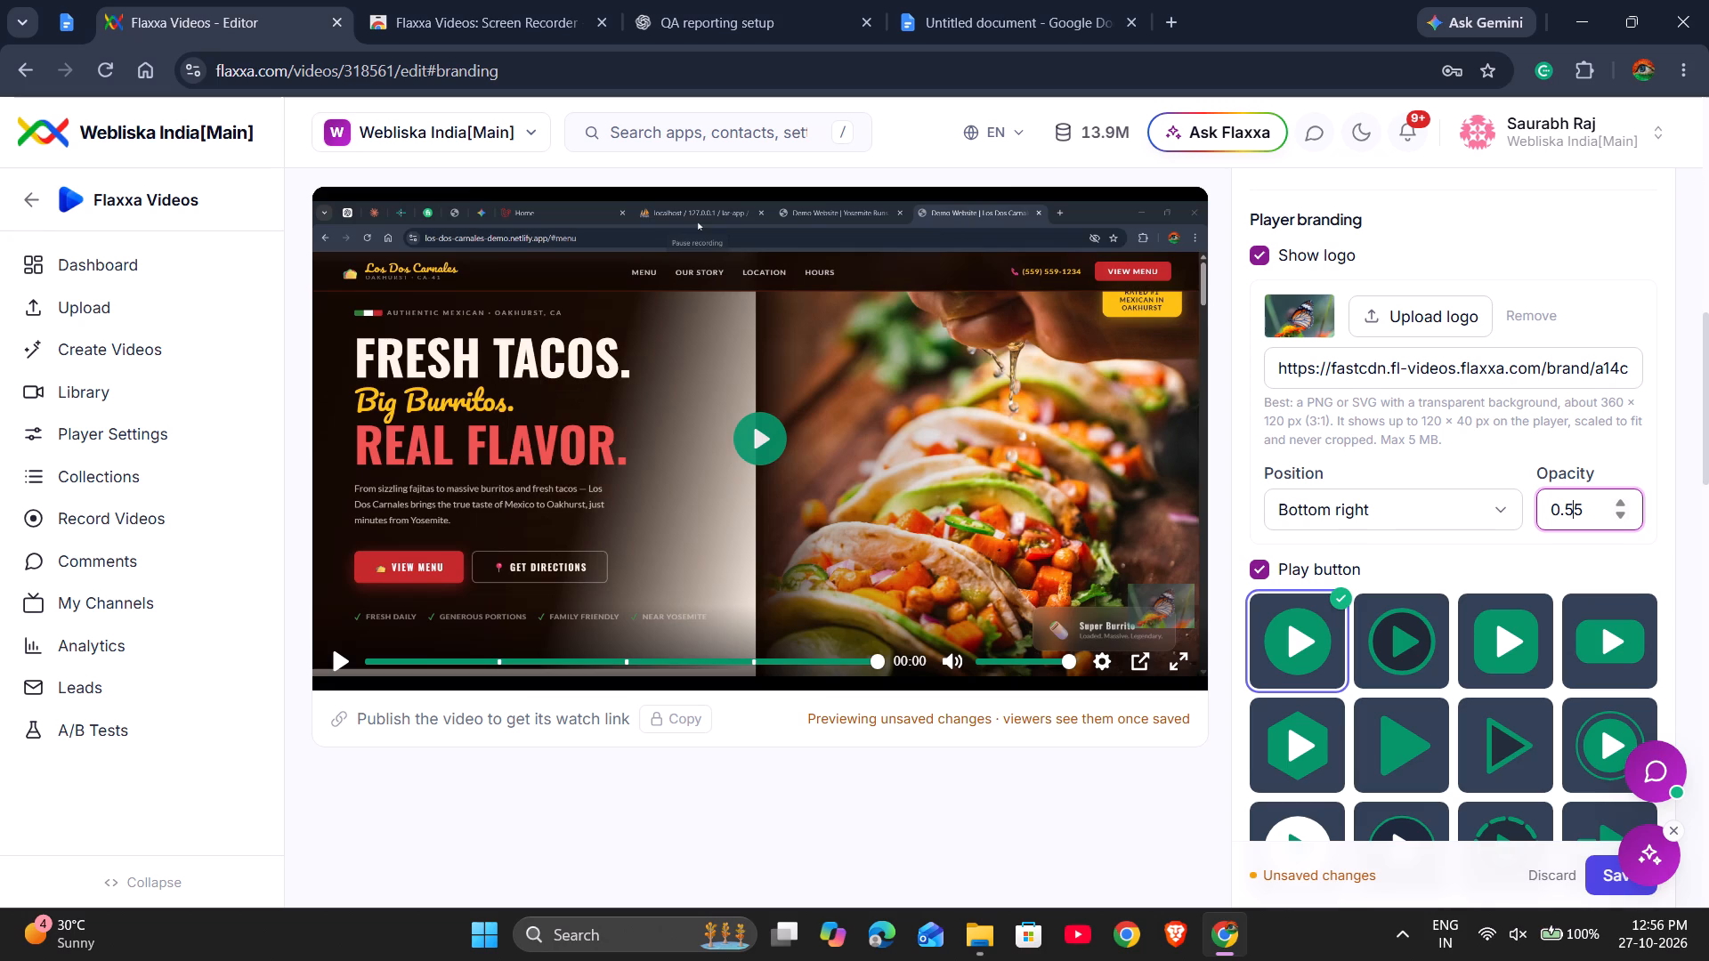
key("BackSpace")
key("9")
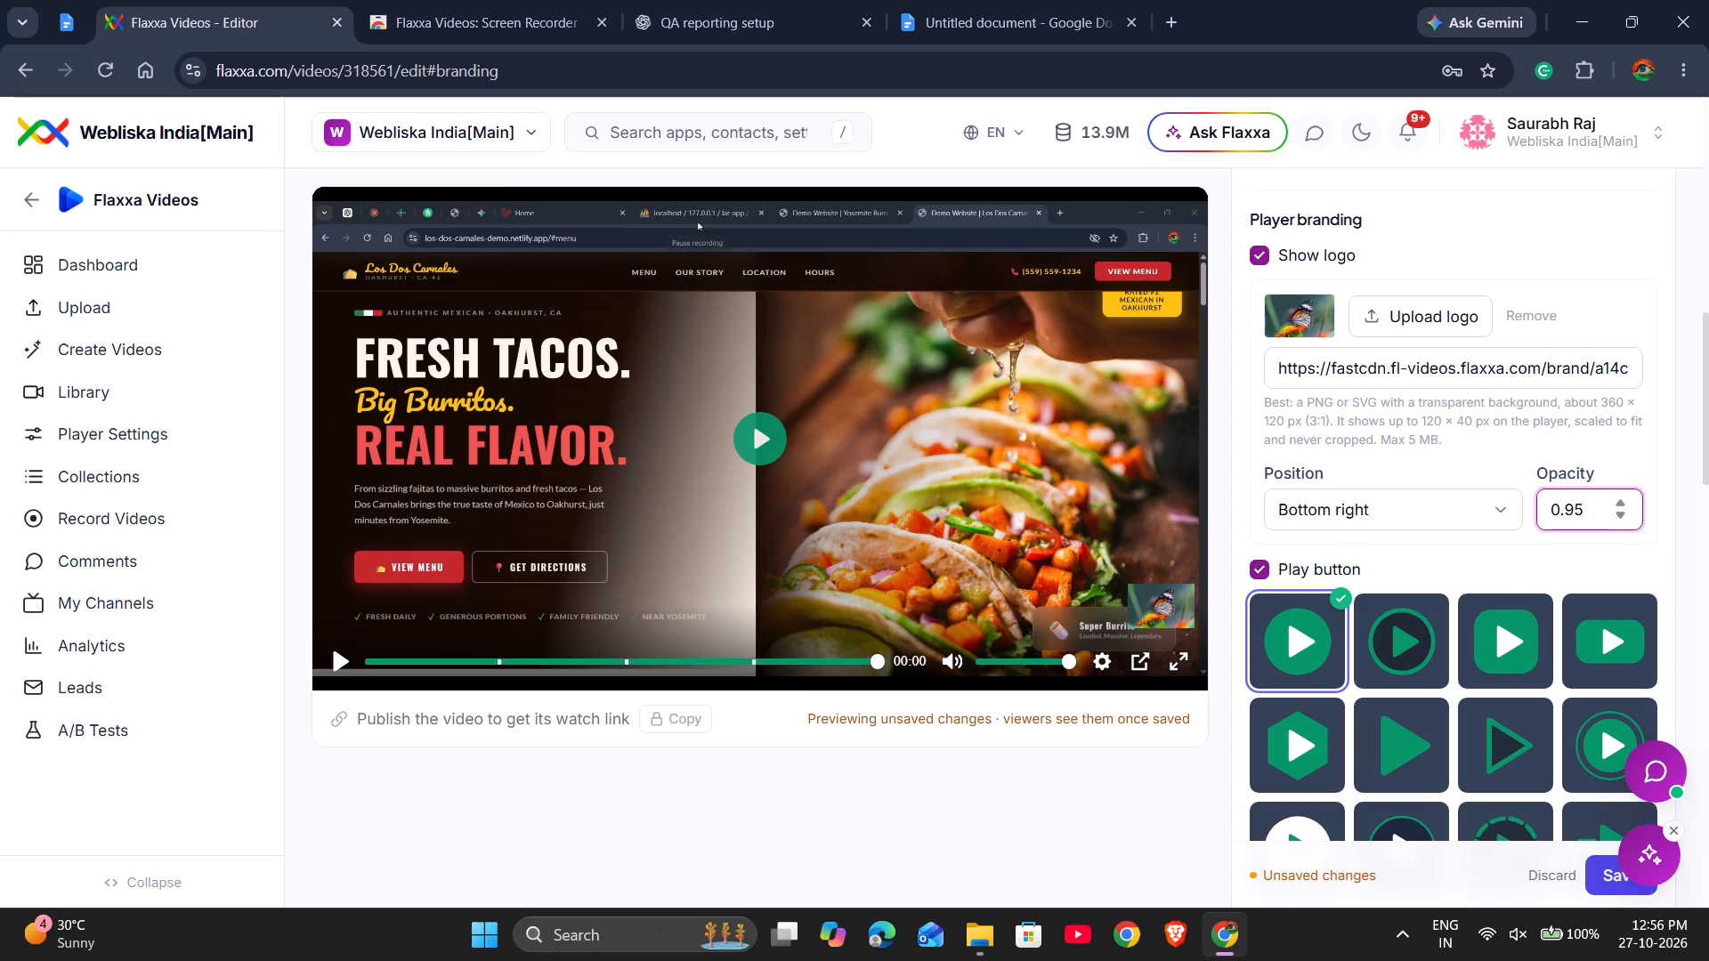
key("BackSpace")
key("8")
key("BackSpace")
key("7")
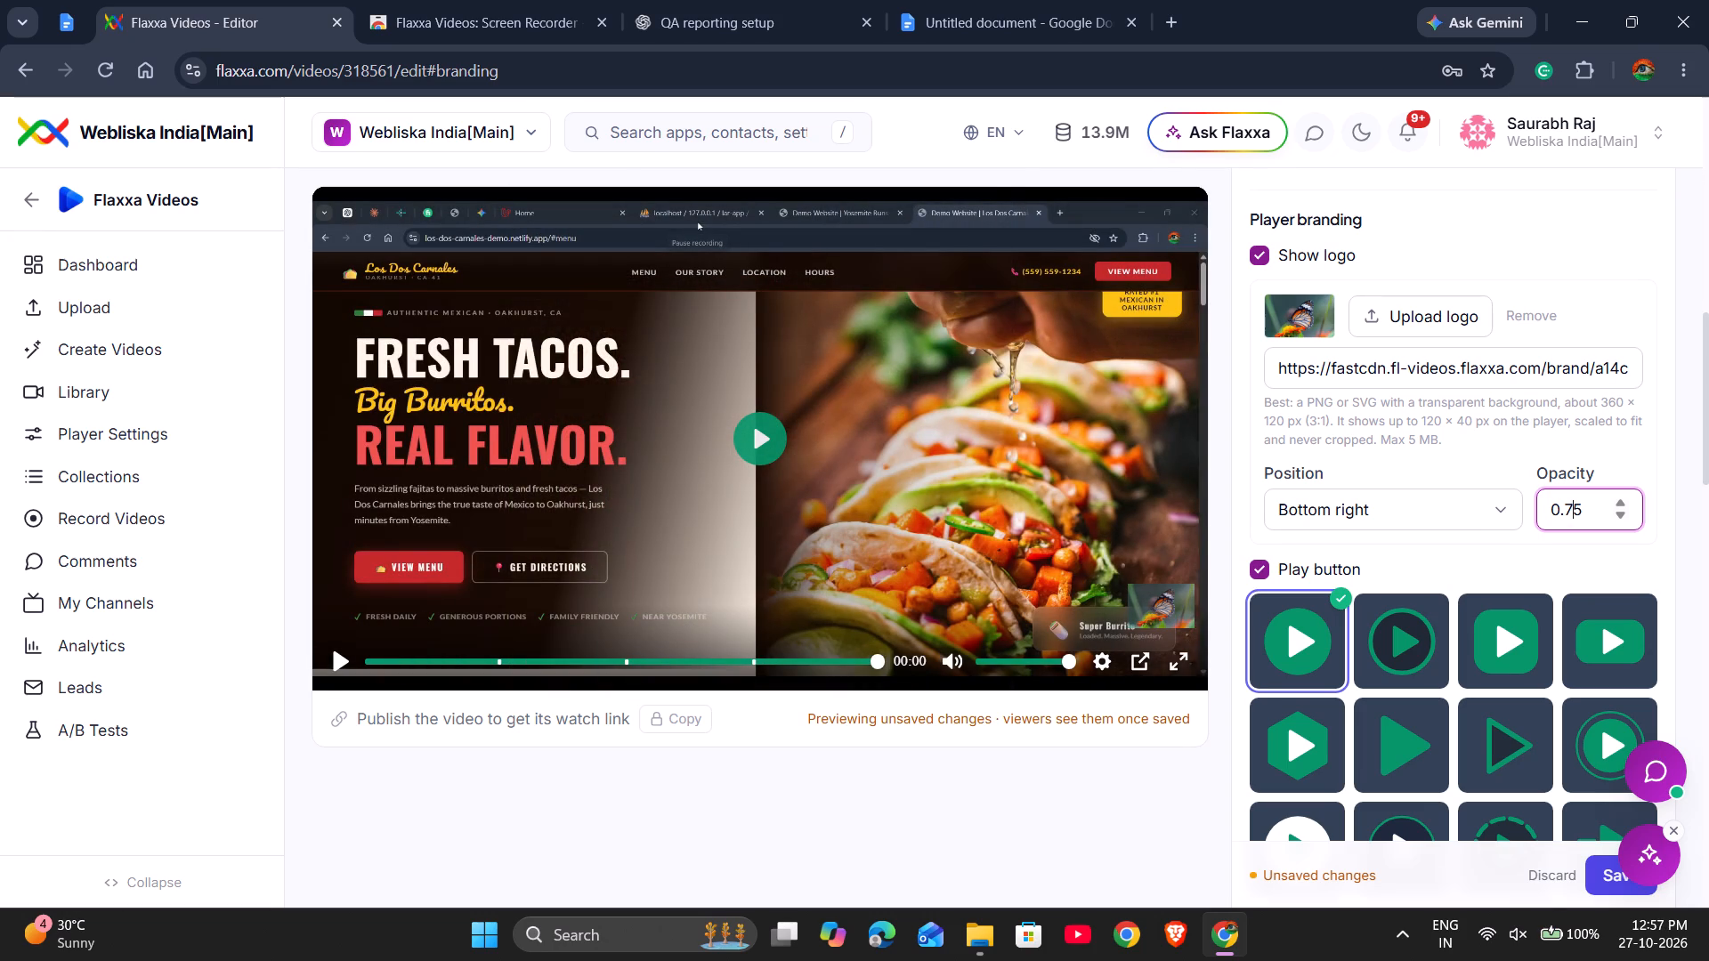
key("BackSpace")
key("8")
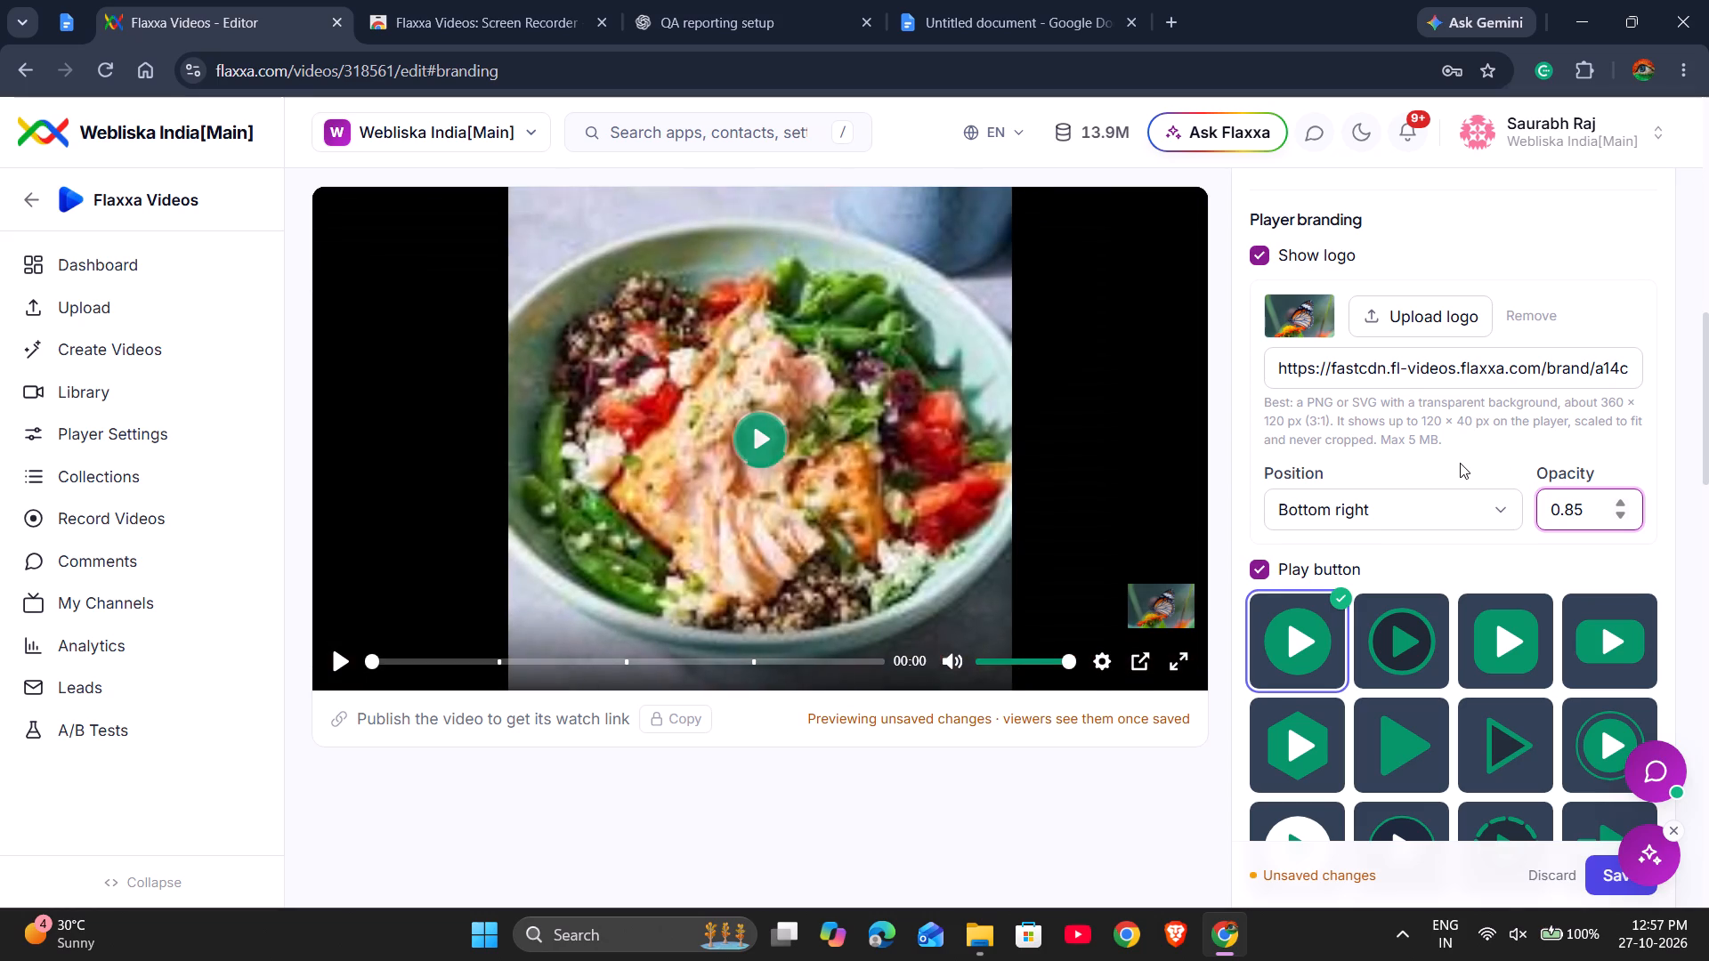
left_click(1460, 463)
Try the rounded-square play button style on the preview, and set the play button to the Ring style.
scroll(1440, 529, "down", 1)
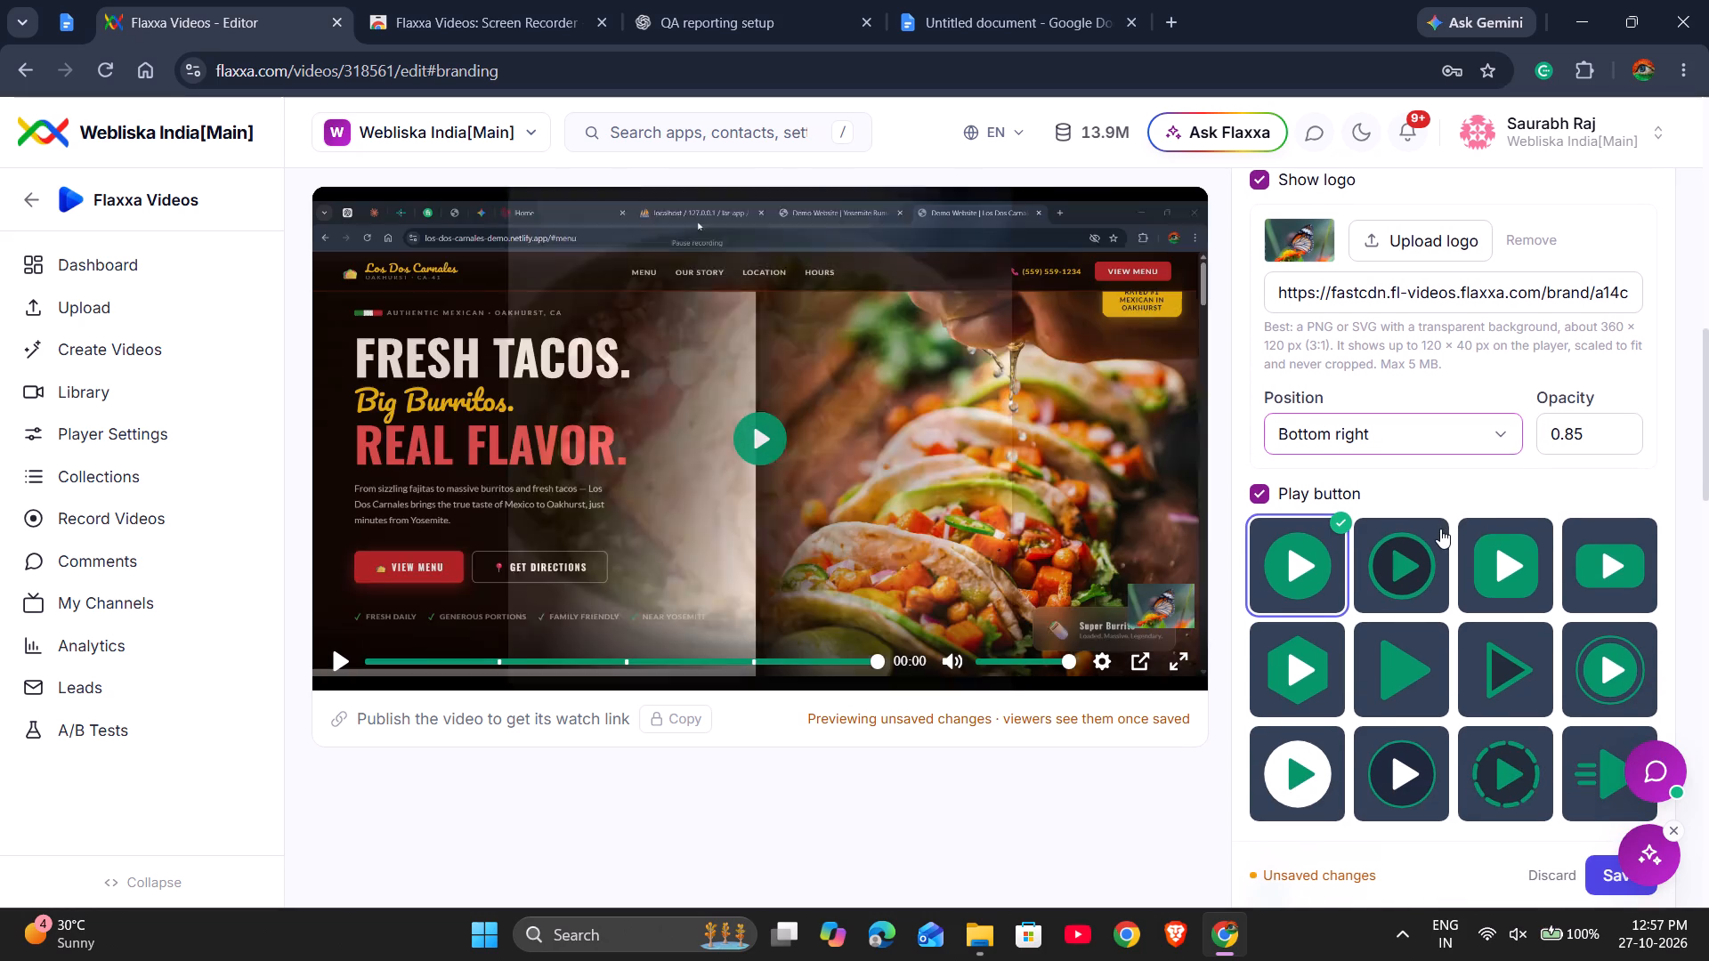
left_click(1402, 560)
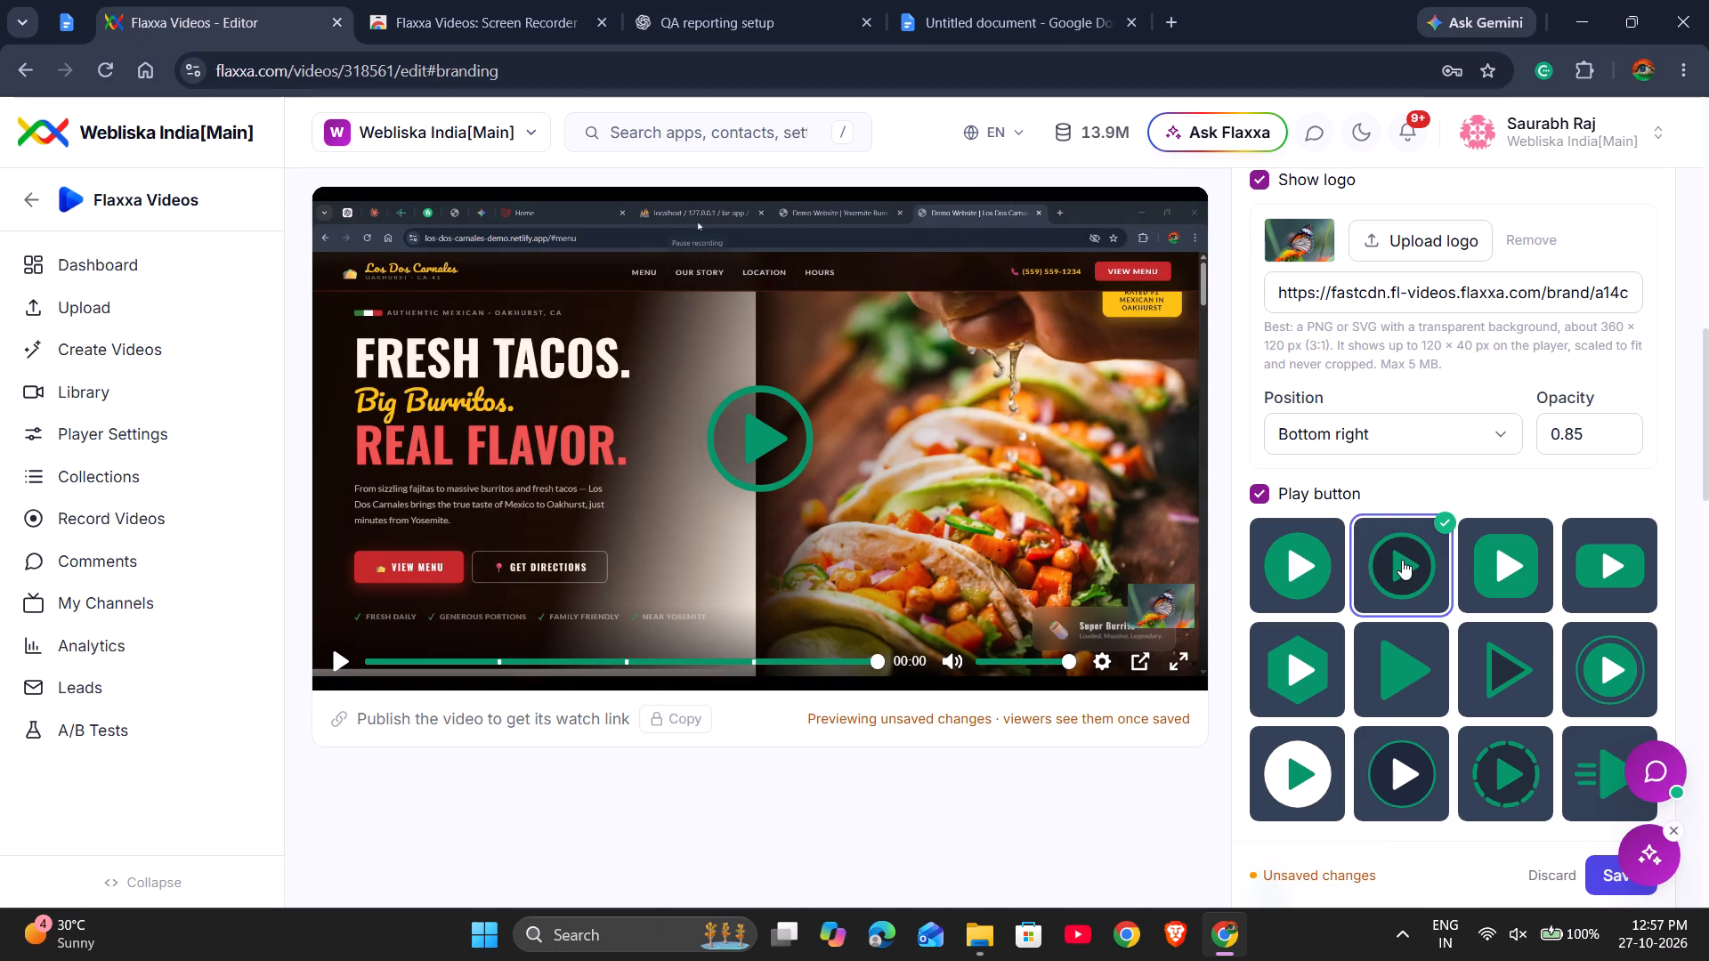
left_click(1493, 563)
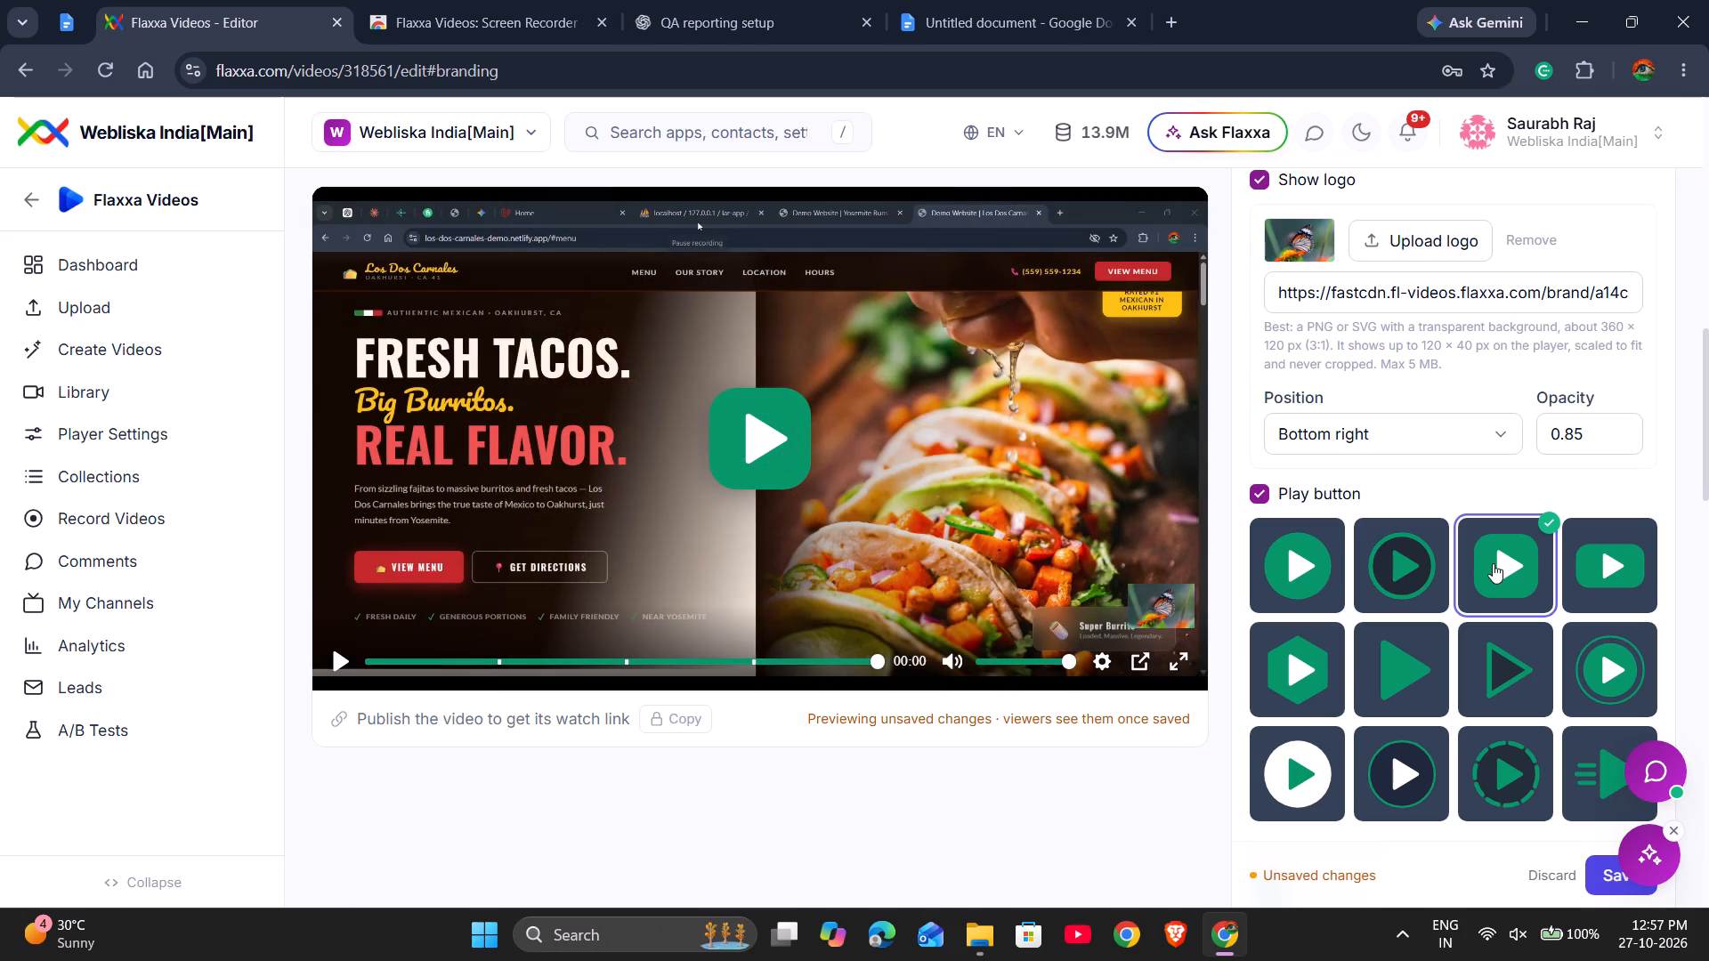
left_click(1406, 576)
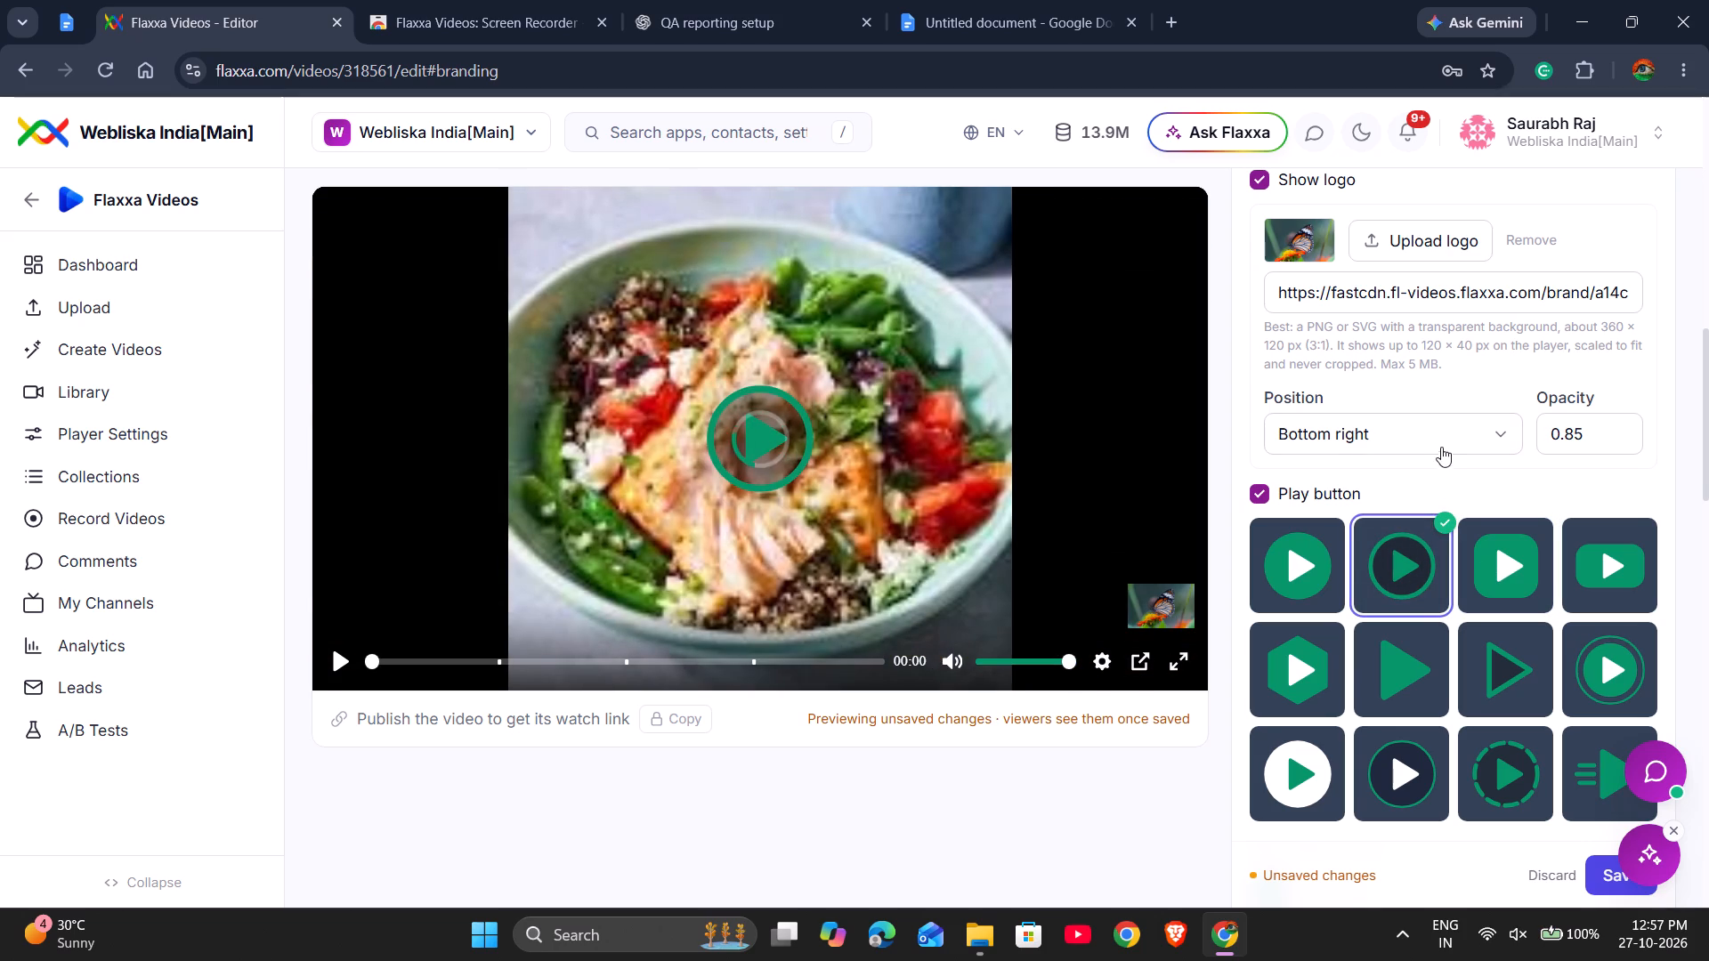
Play the preview video to check the logo and ring play button during playback, and pause it.
scroll(1442, 445, "down", 1)
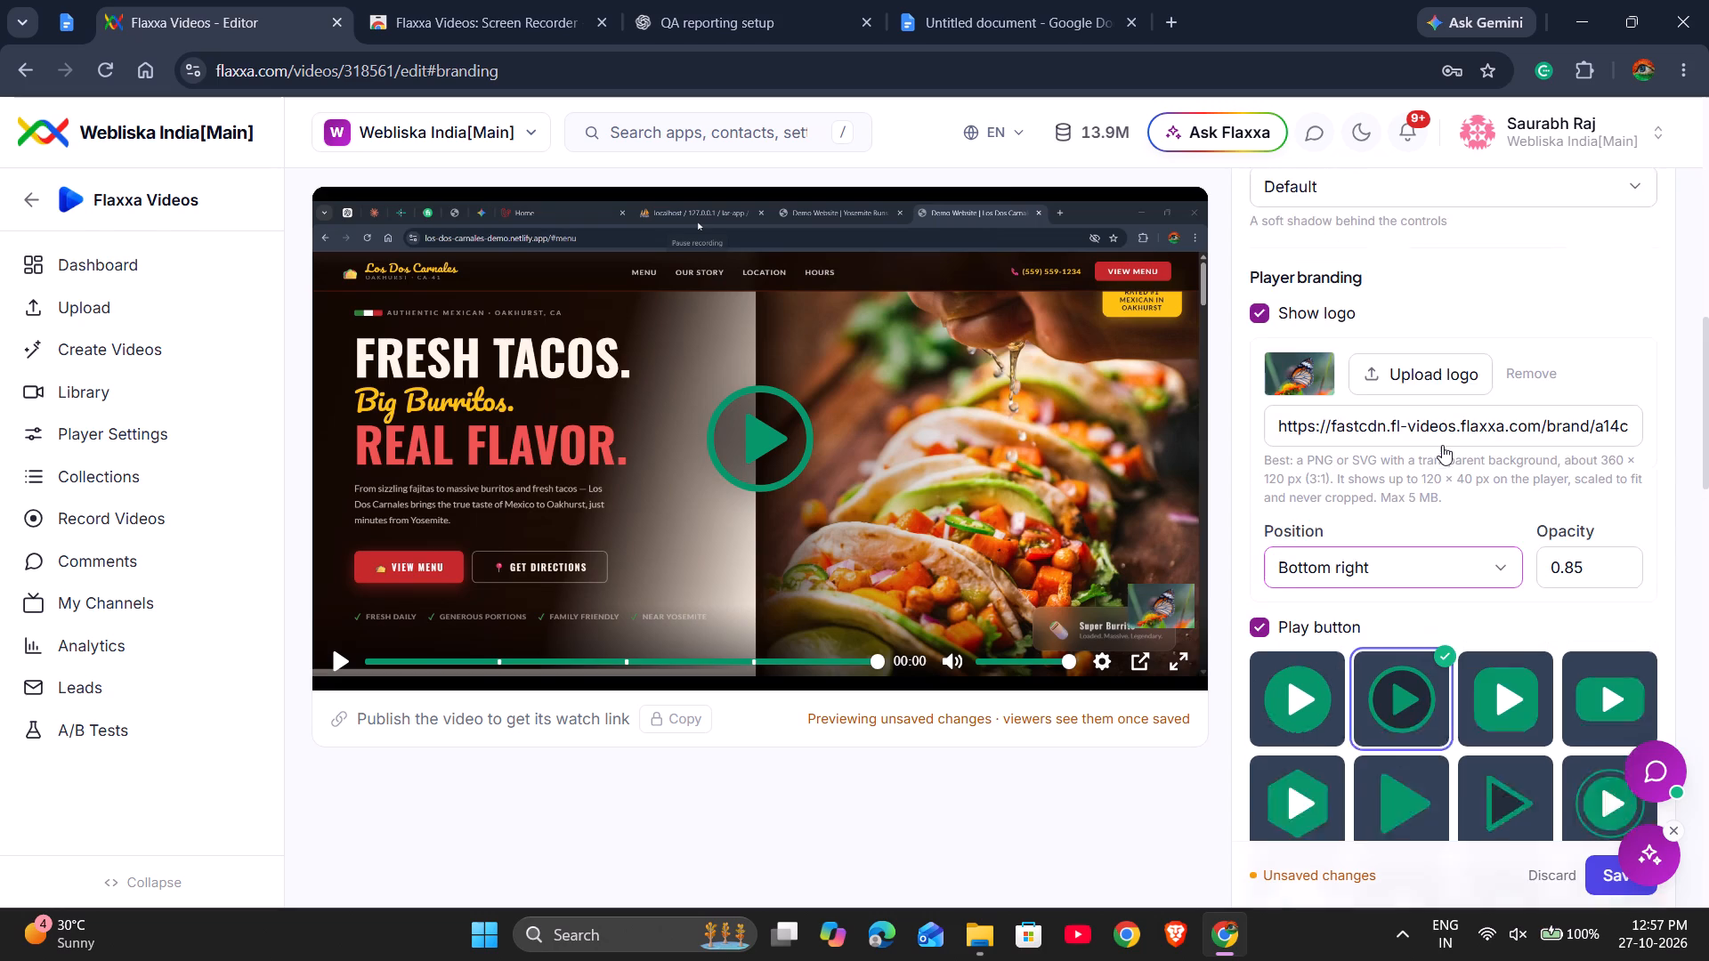
scroll(1442, 445, "down", 2)
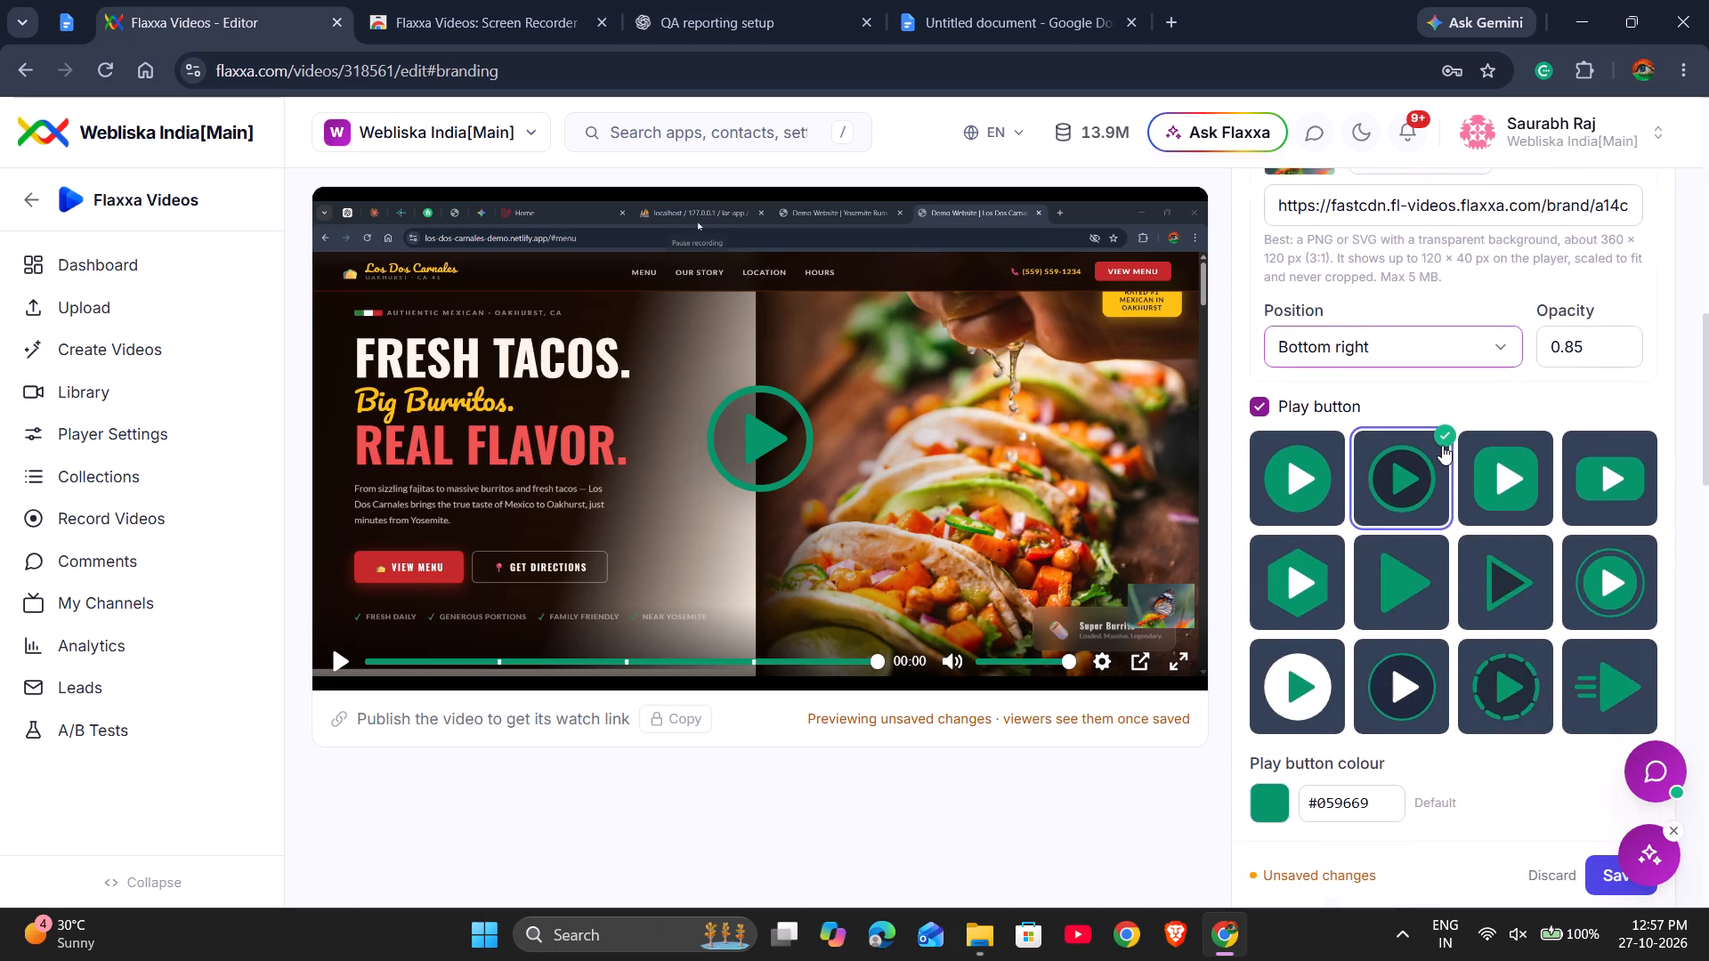
scroll(1442, 445, "down", 3)
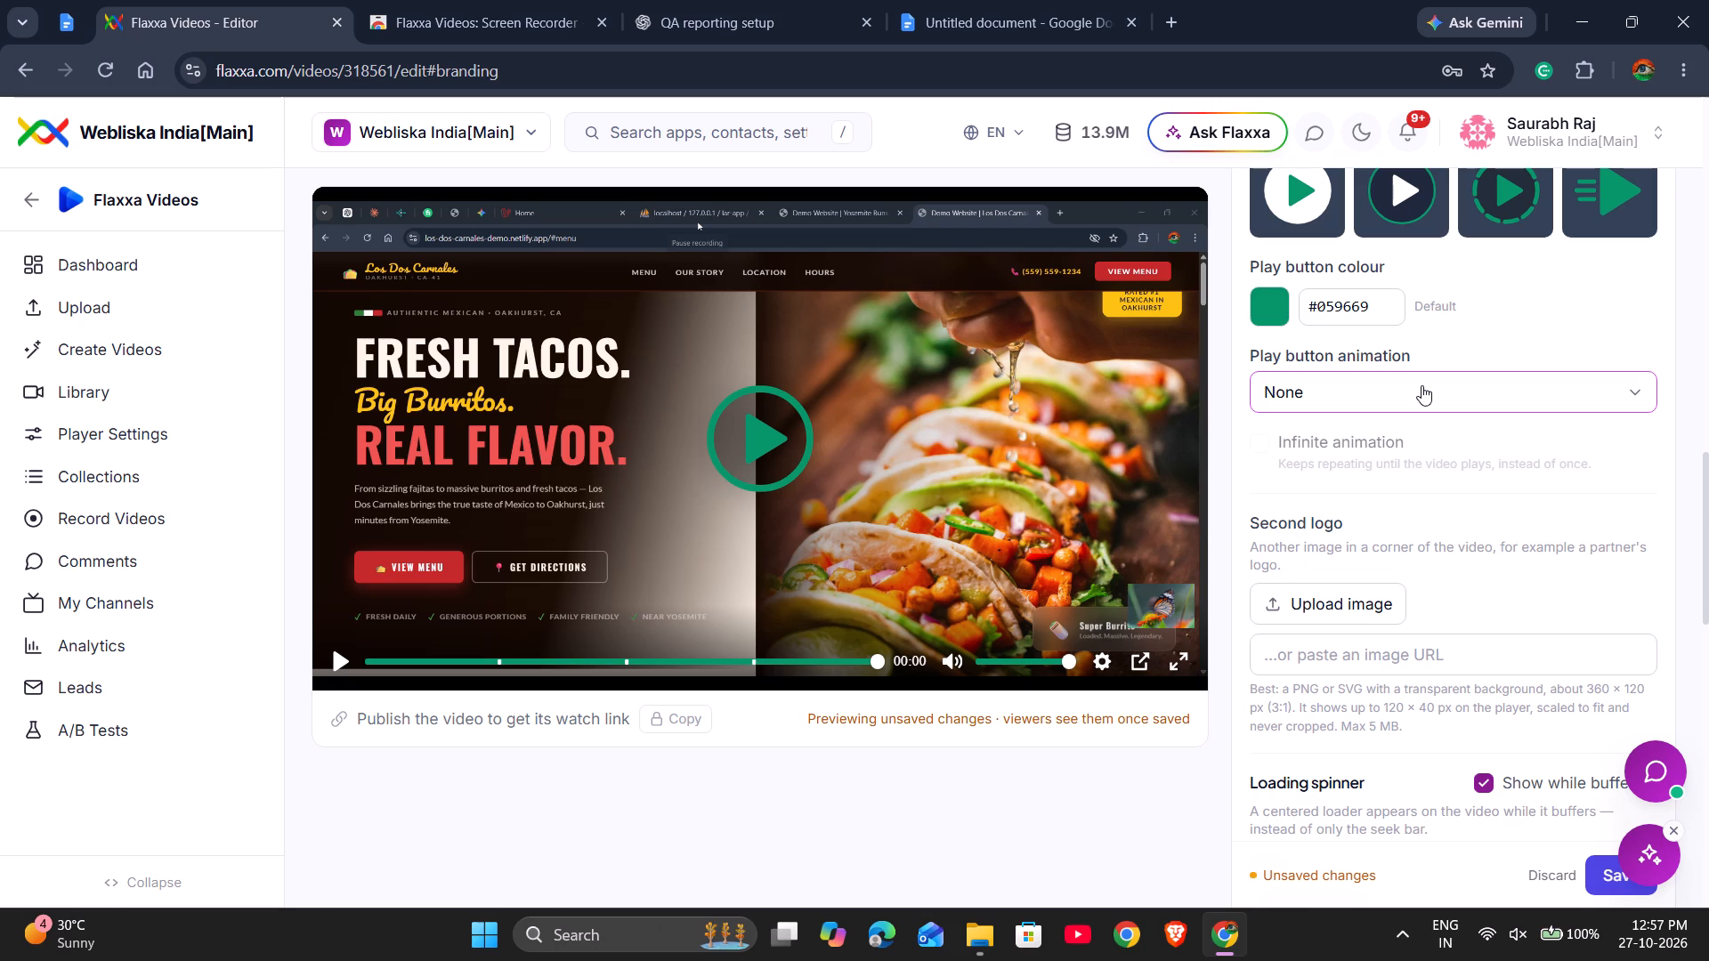
left_click(760, 428)
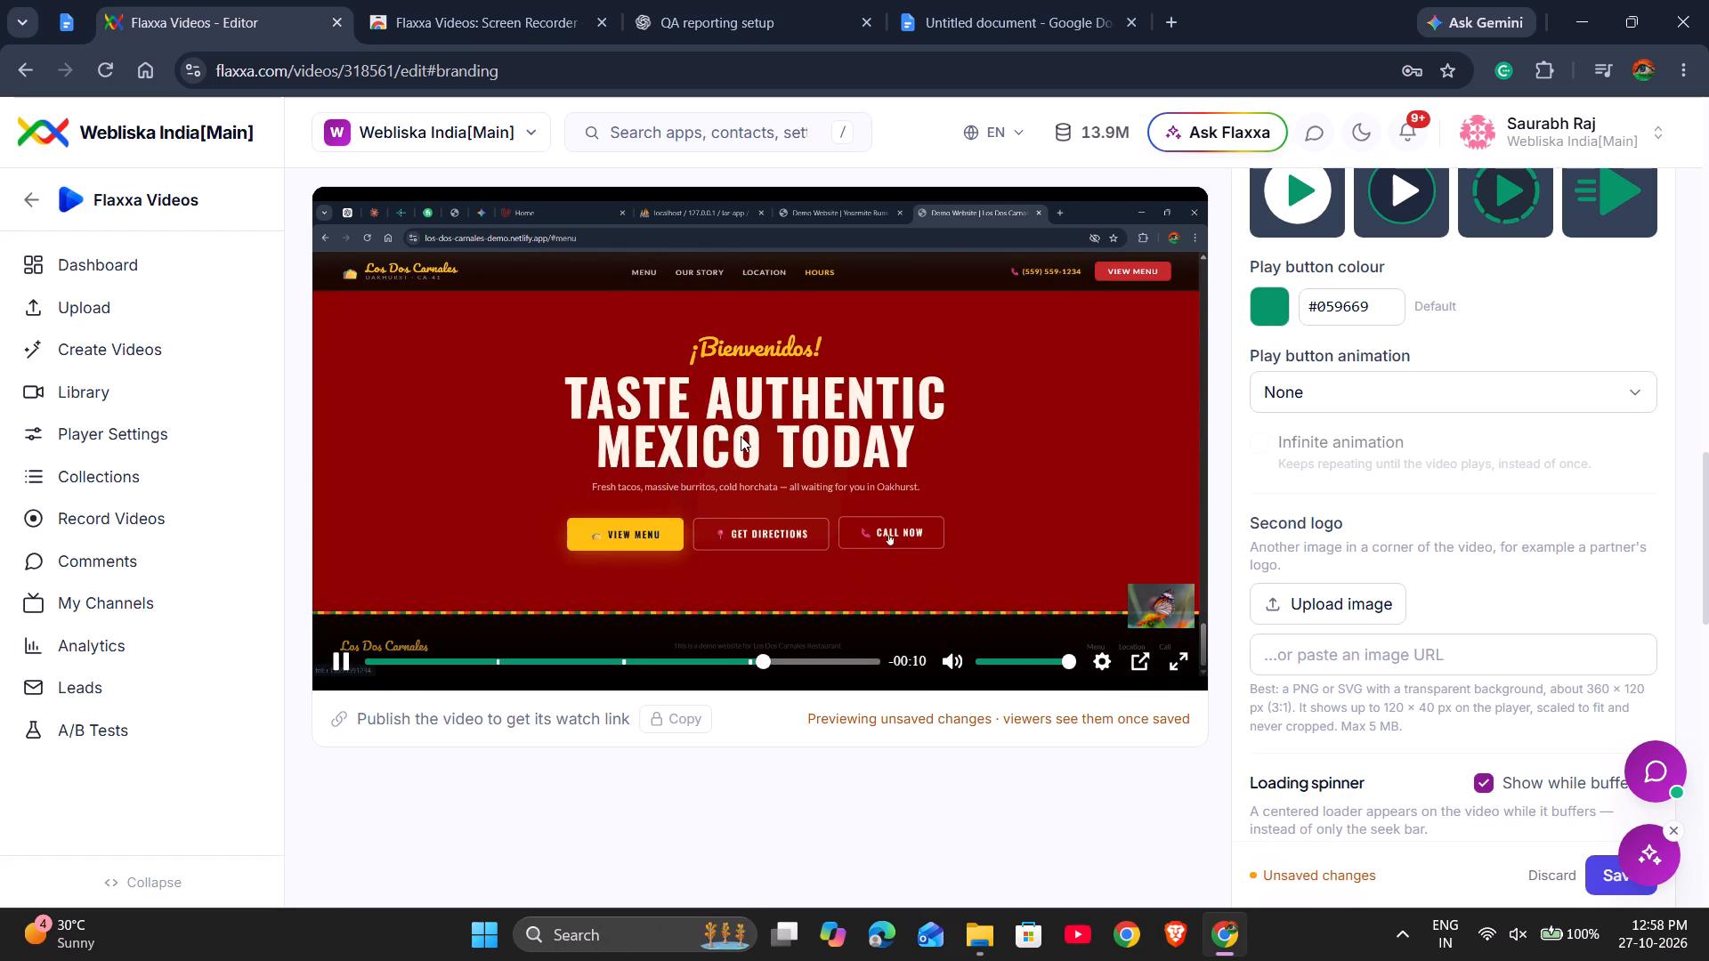
left_click(741, 436)
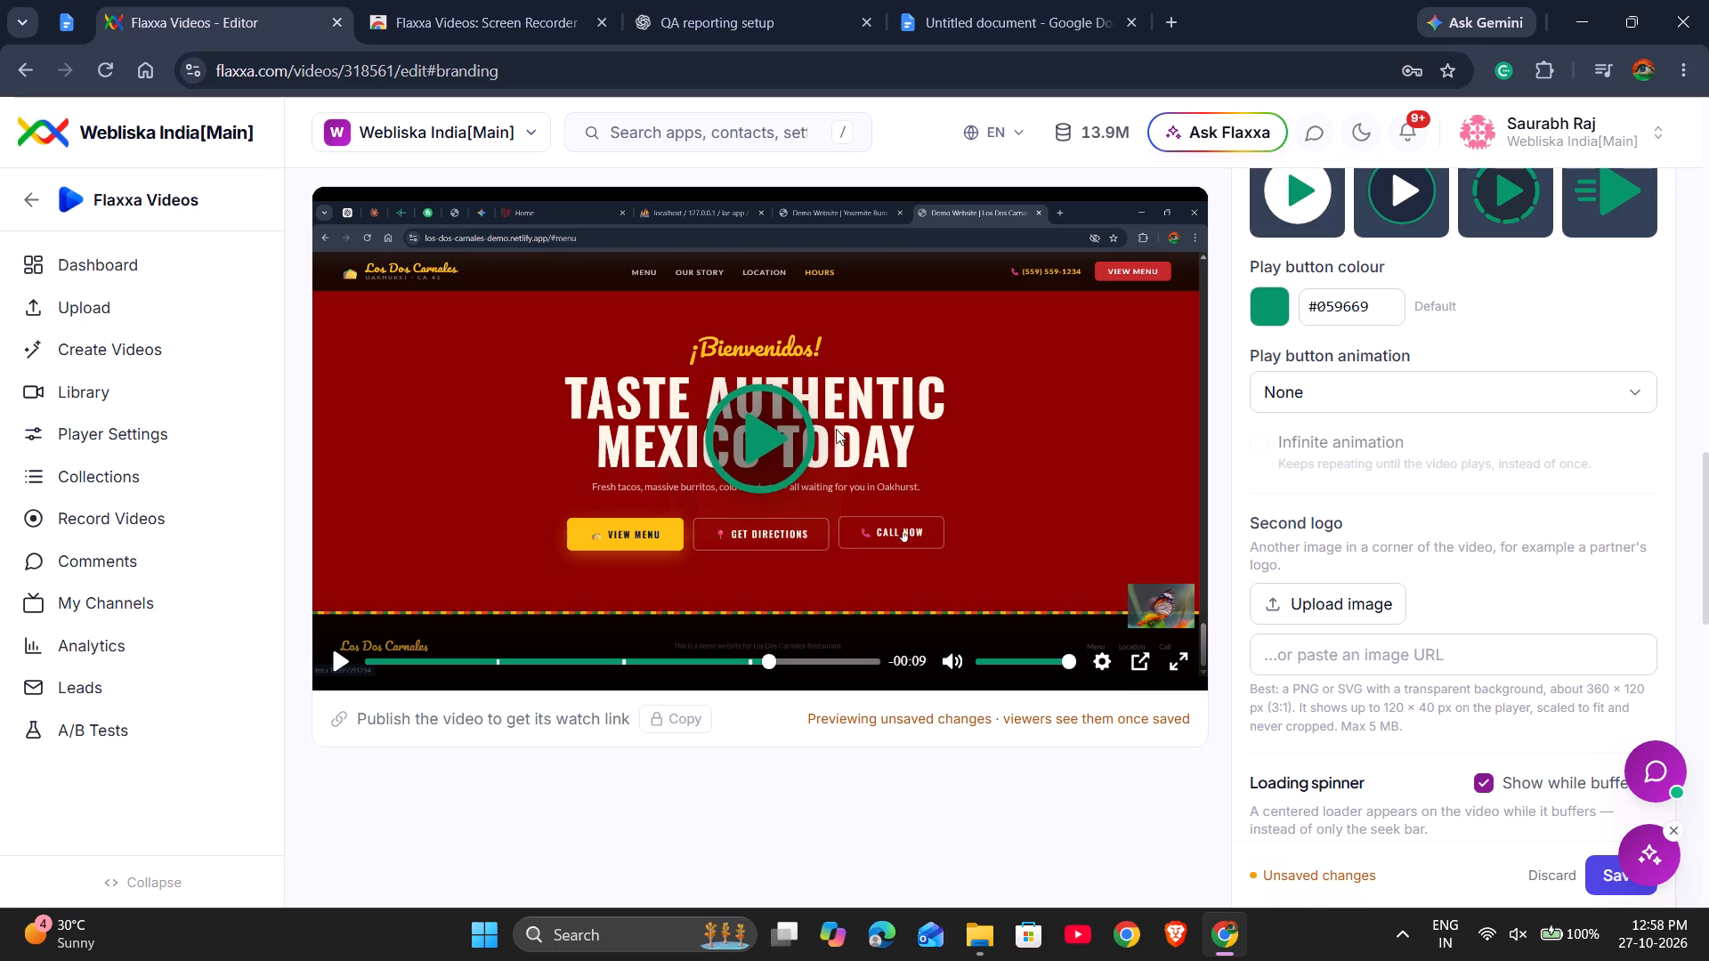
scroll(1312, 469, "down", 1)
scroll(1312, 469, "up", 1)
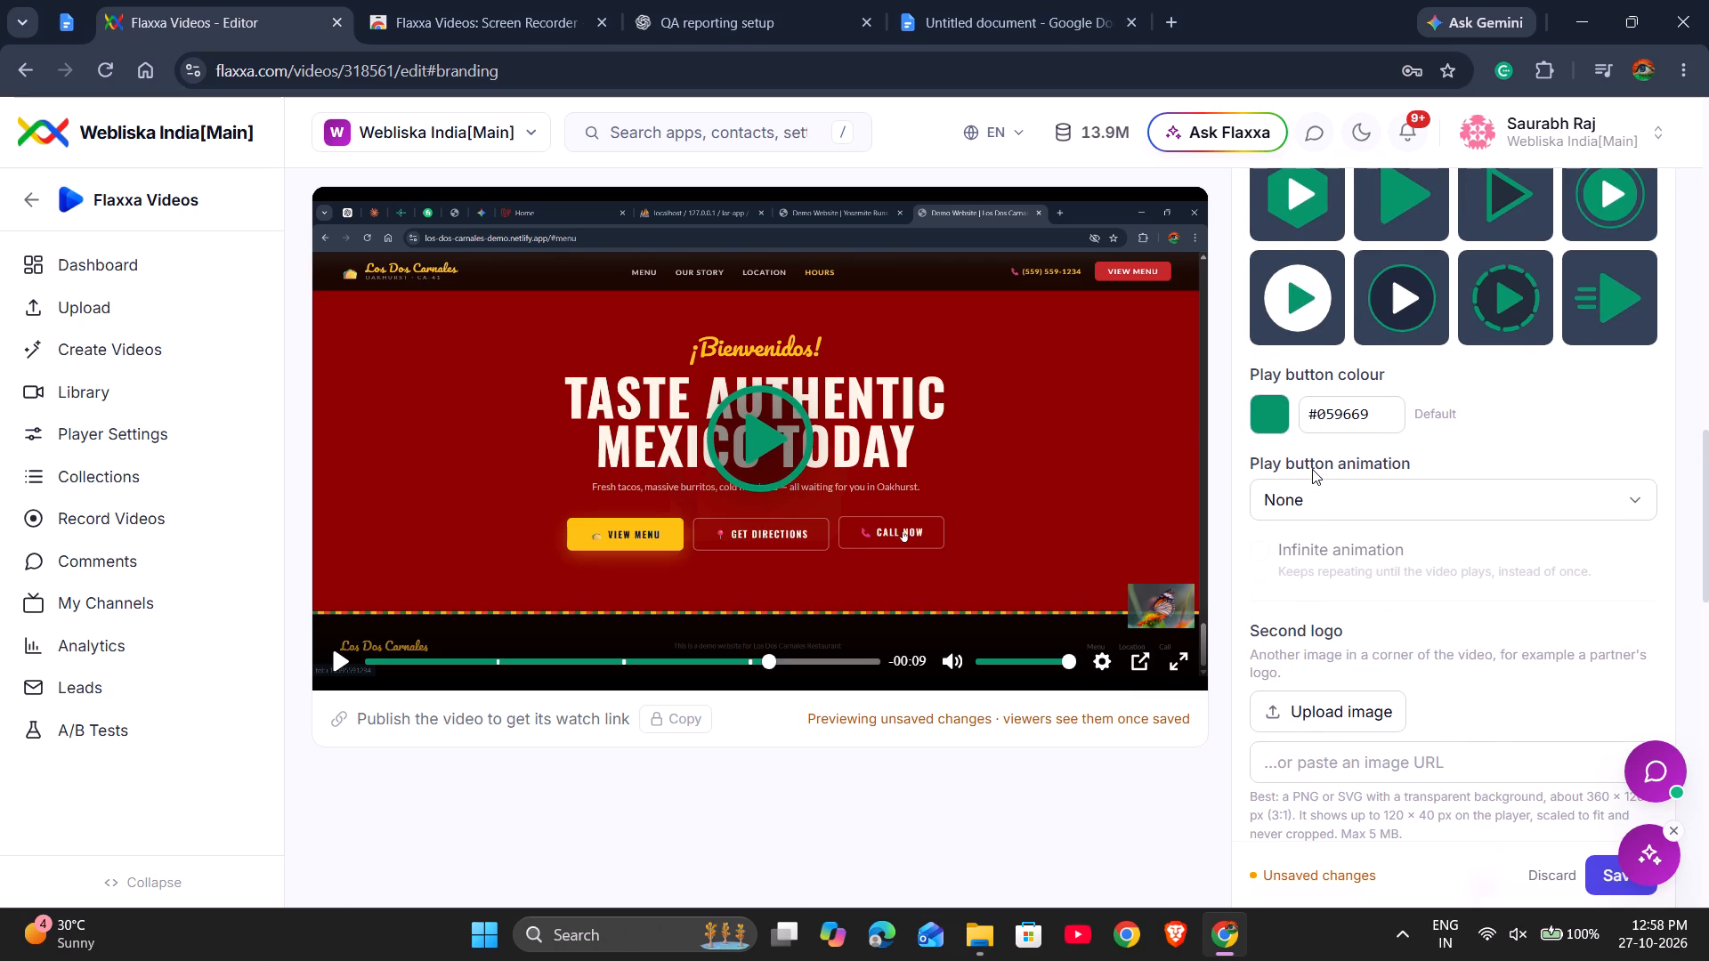
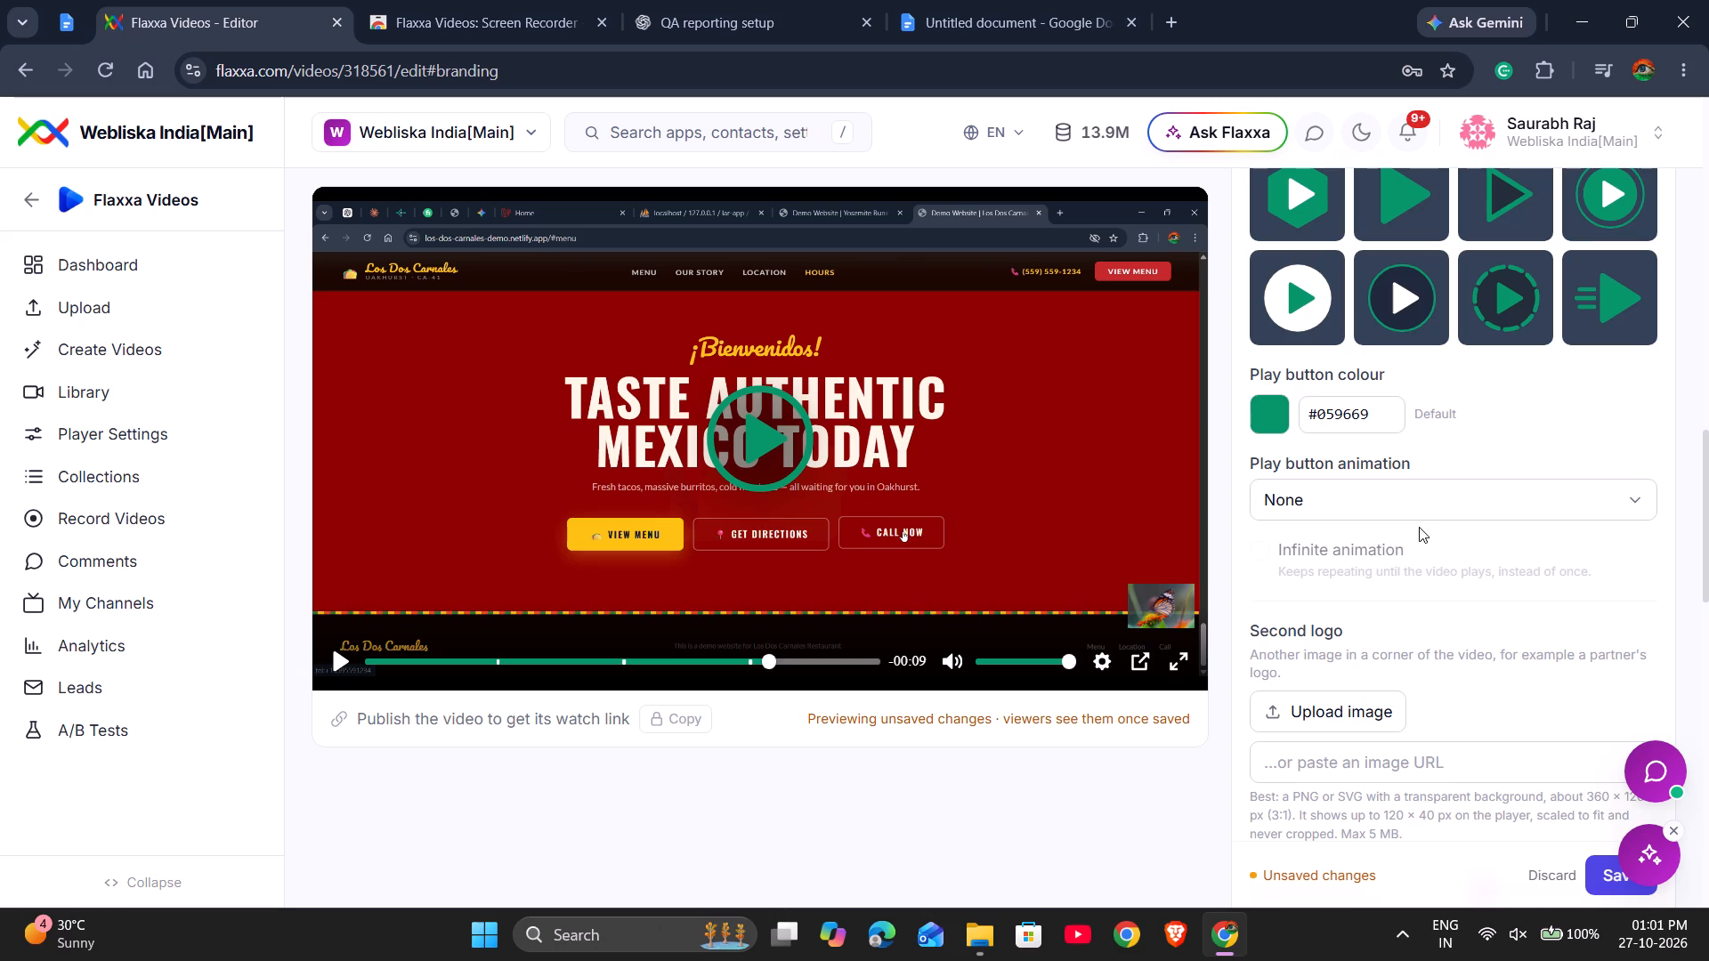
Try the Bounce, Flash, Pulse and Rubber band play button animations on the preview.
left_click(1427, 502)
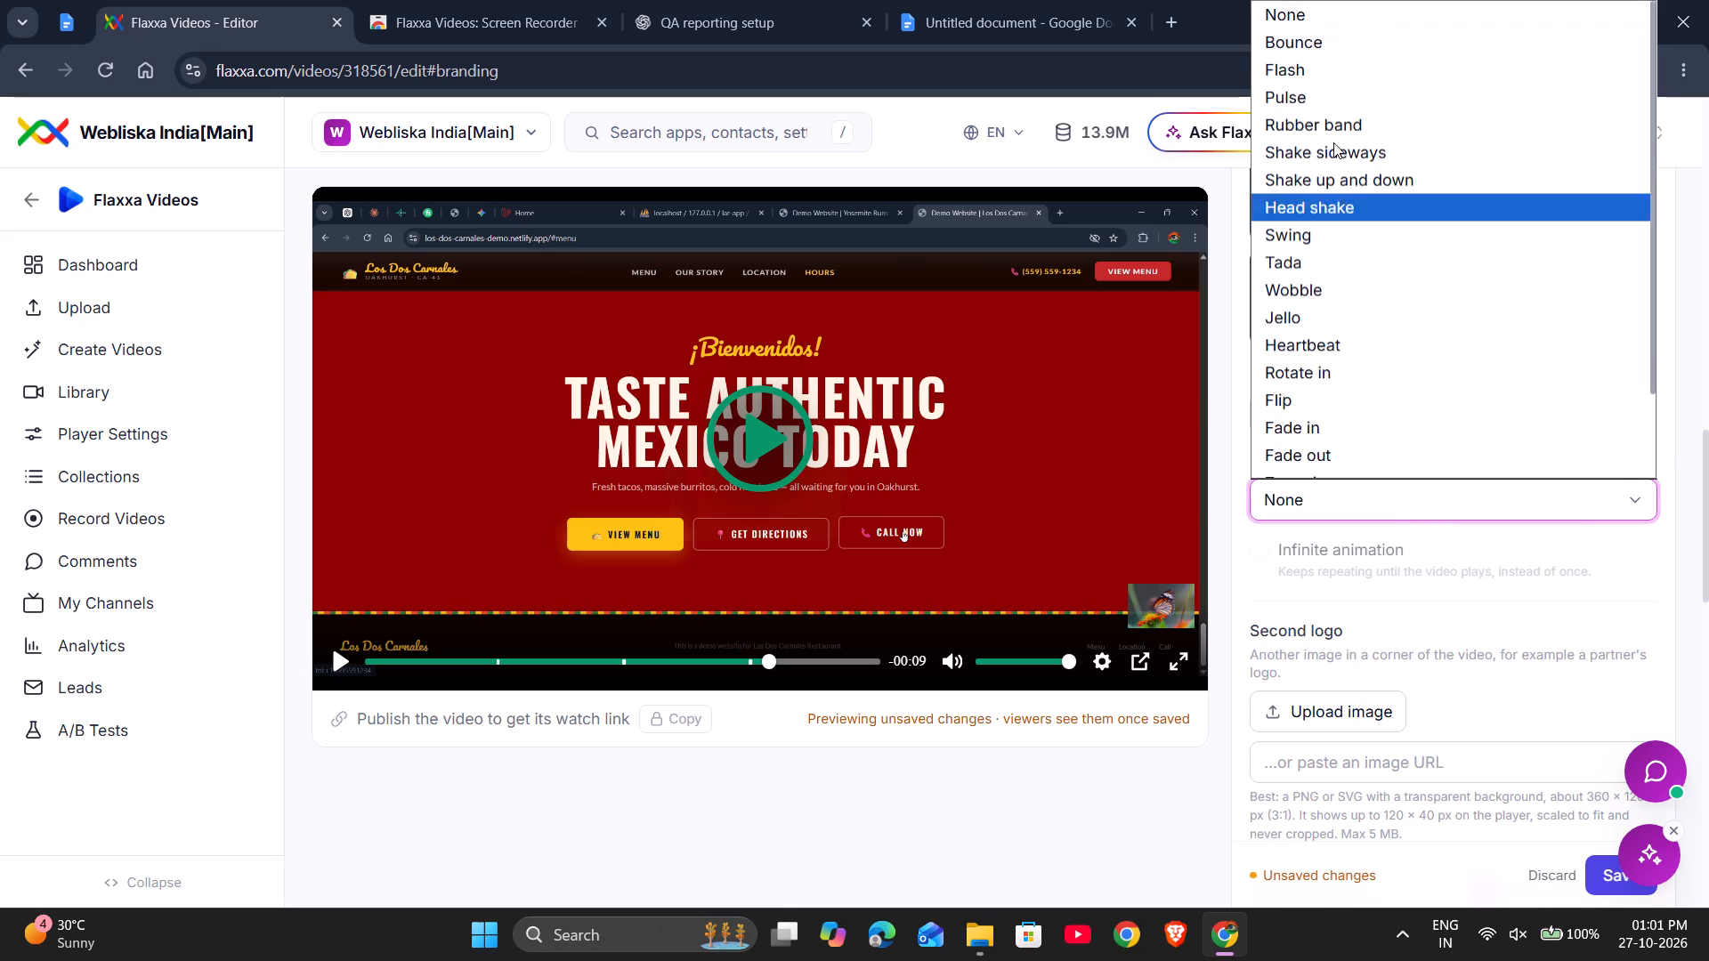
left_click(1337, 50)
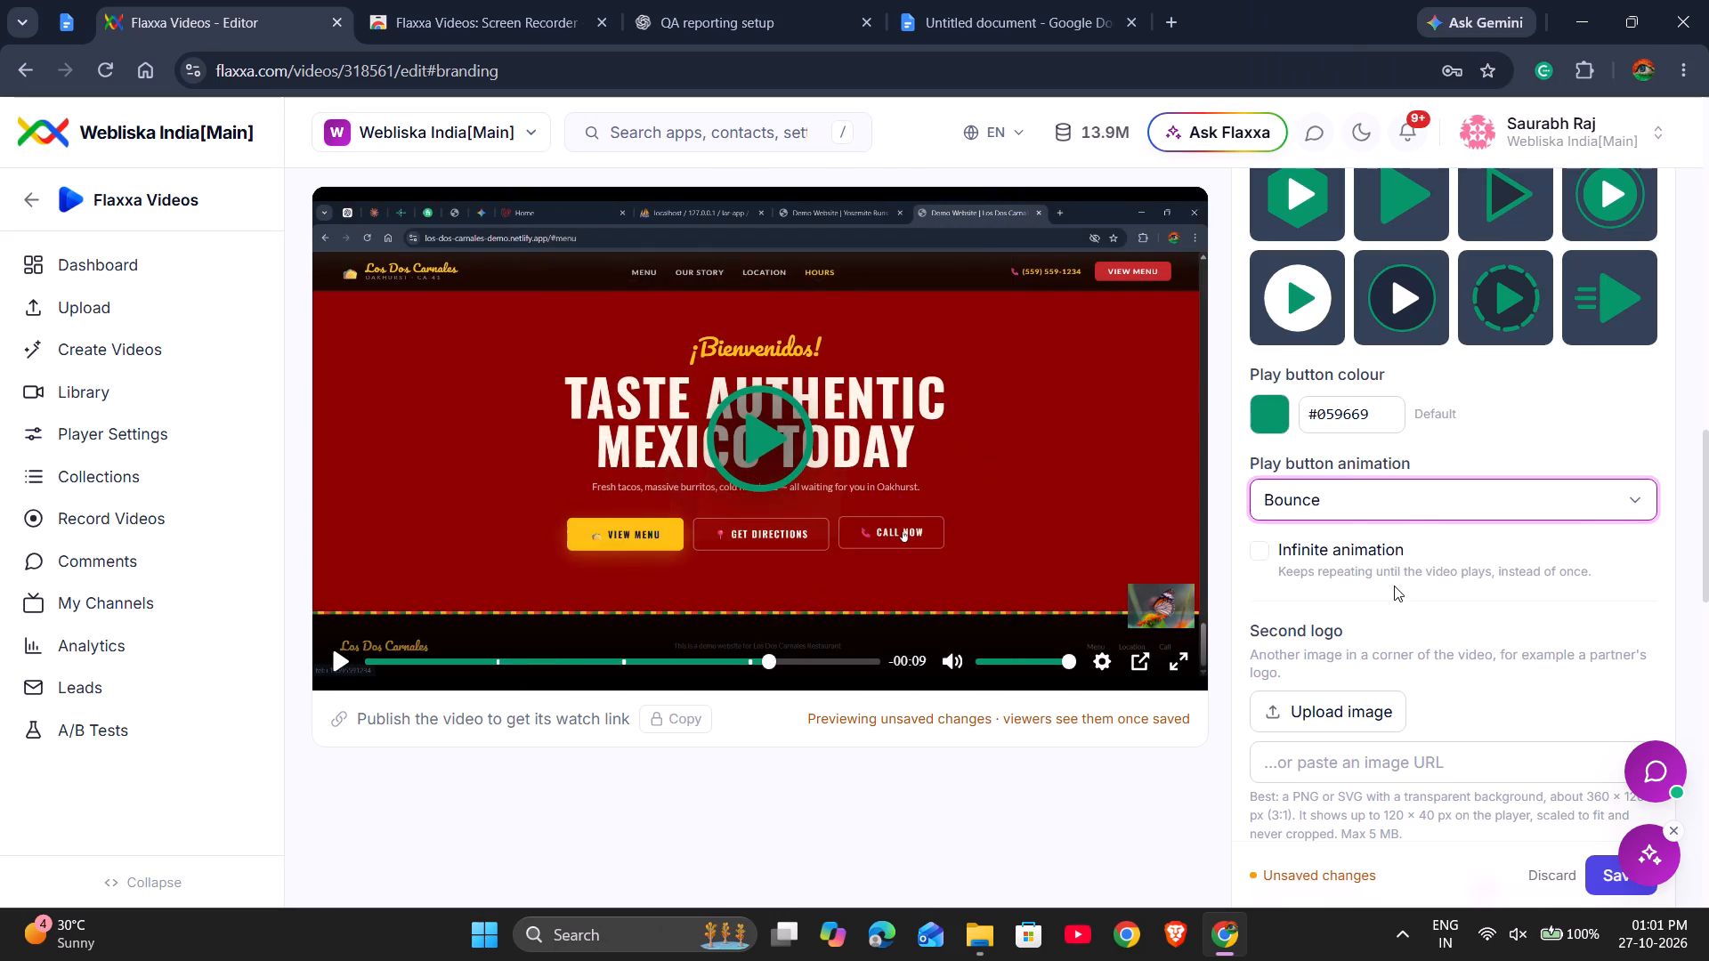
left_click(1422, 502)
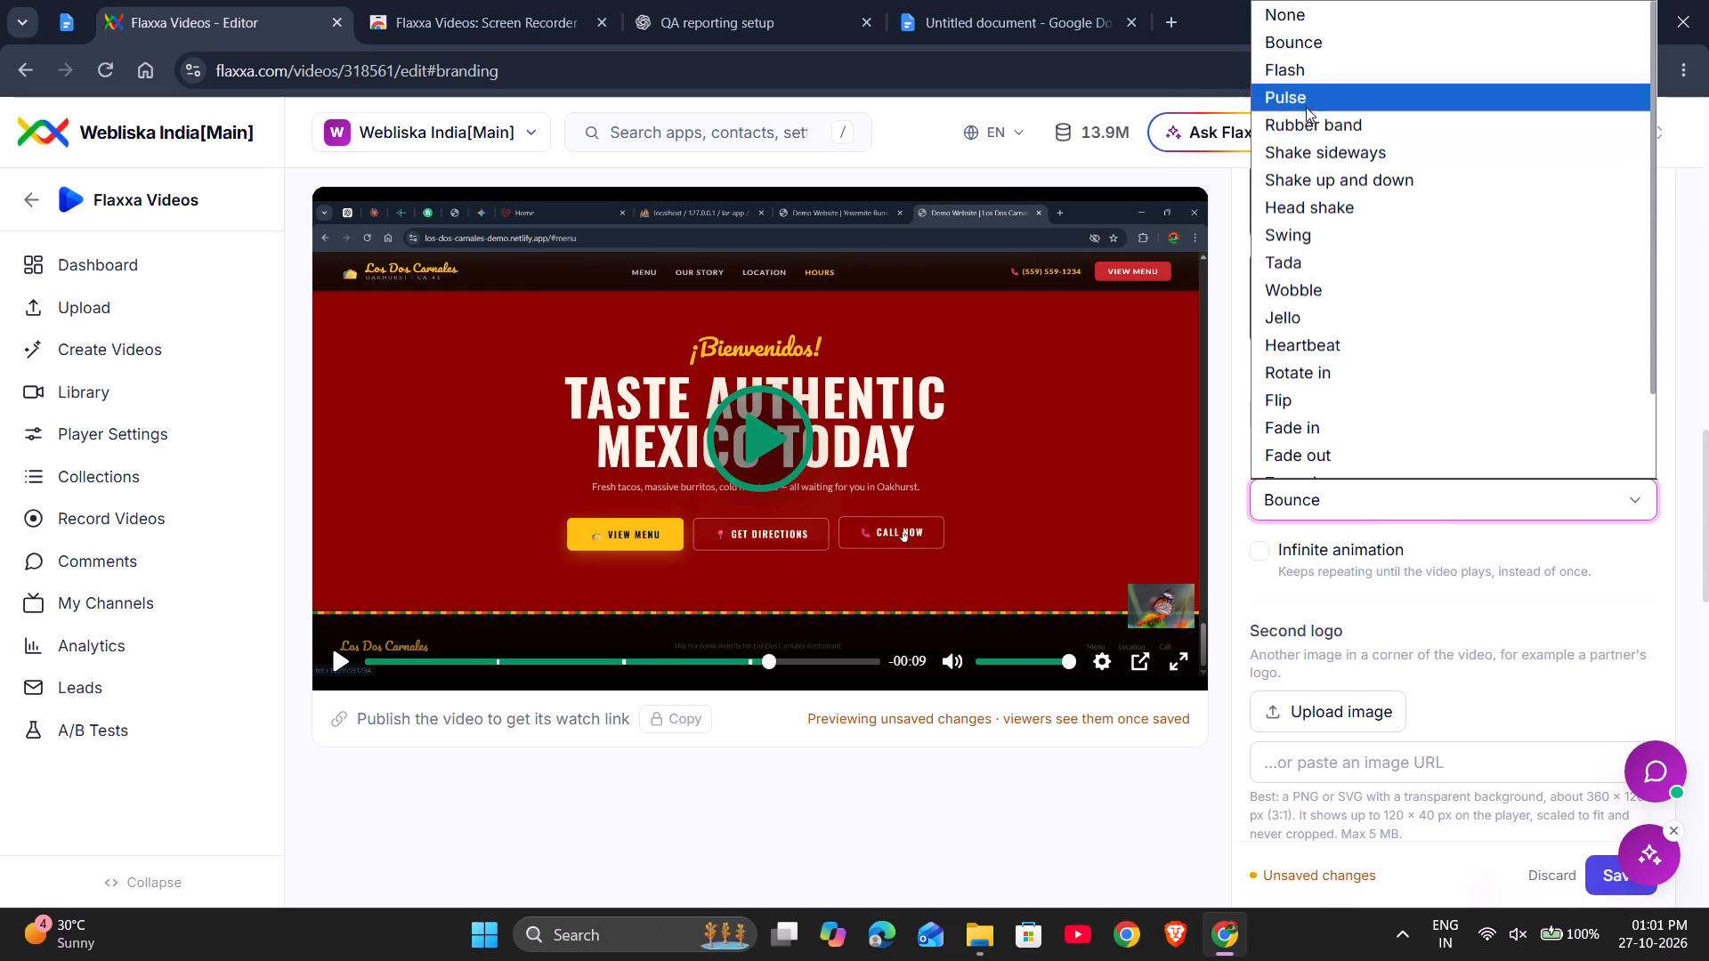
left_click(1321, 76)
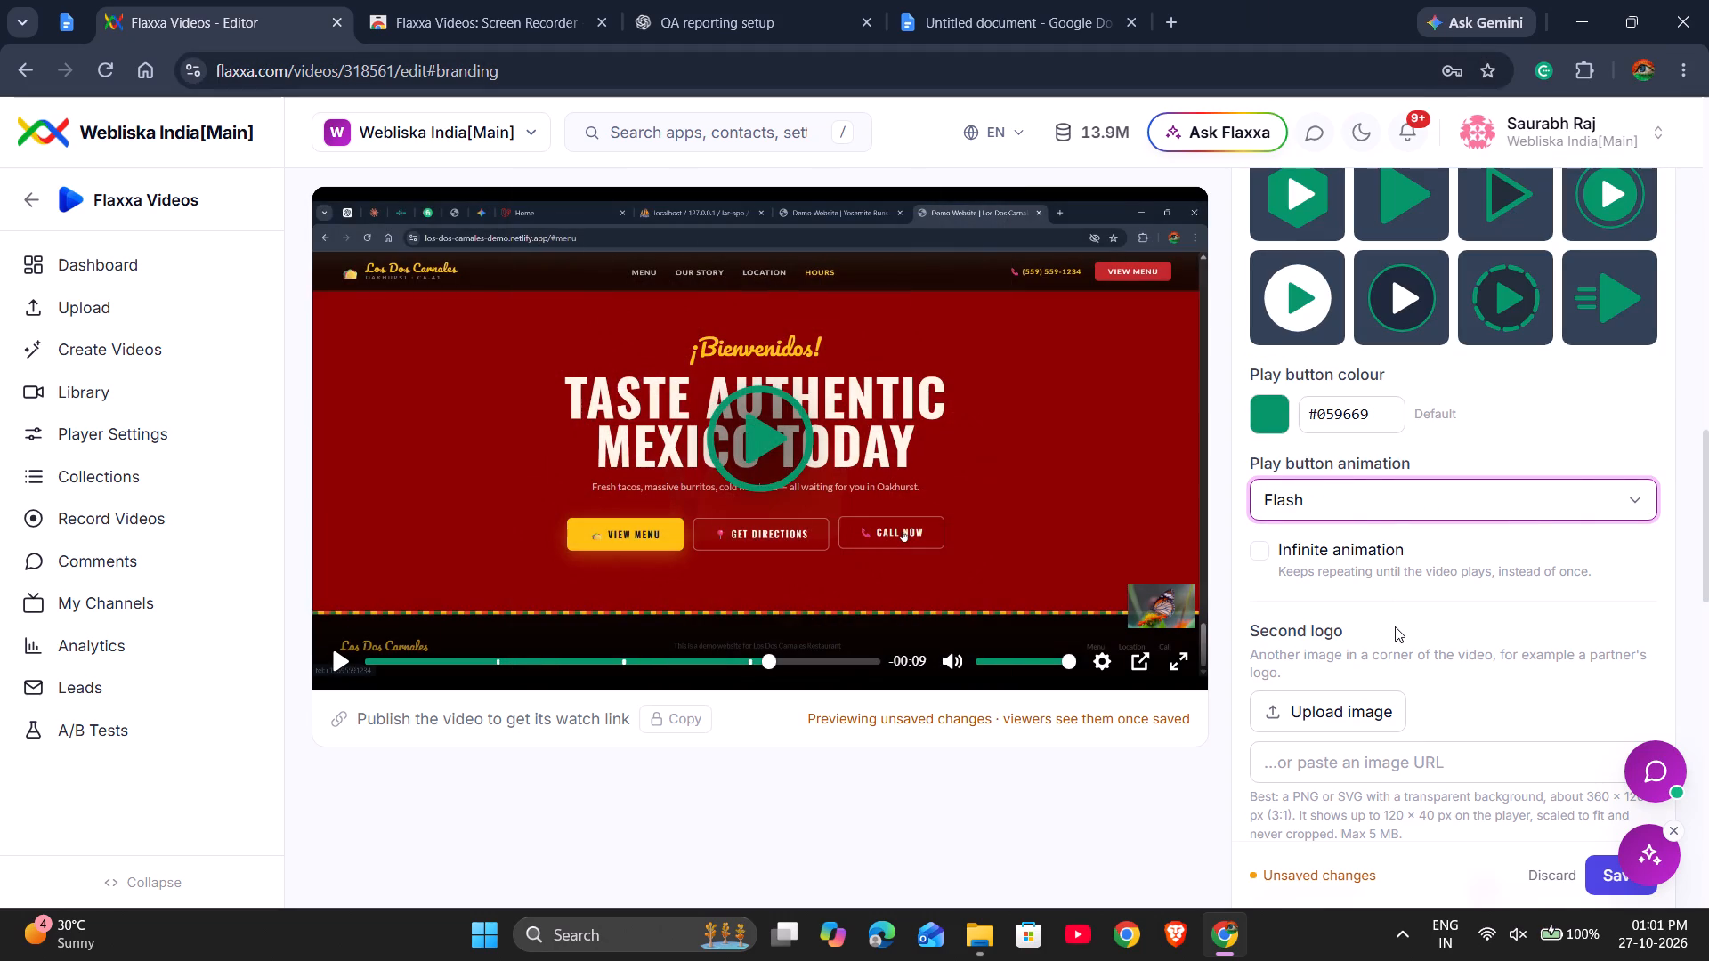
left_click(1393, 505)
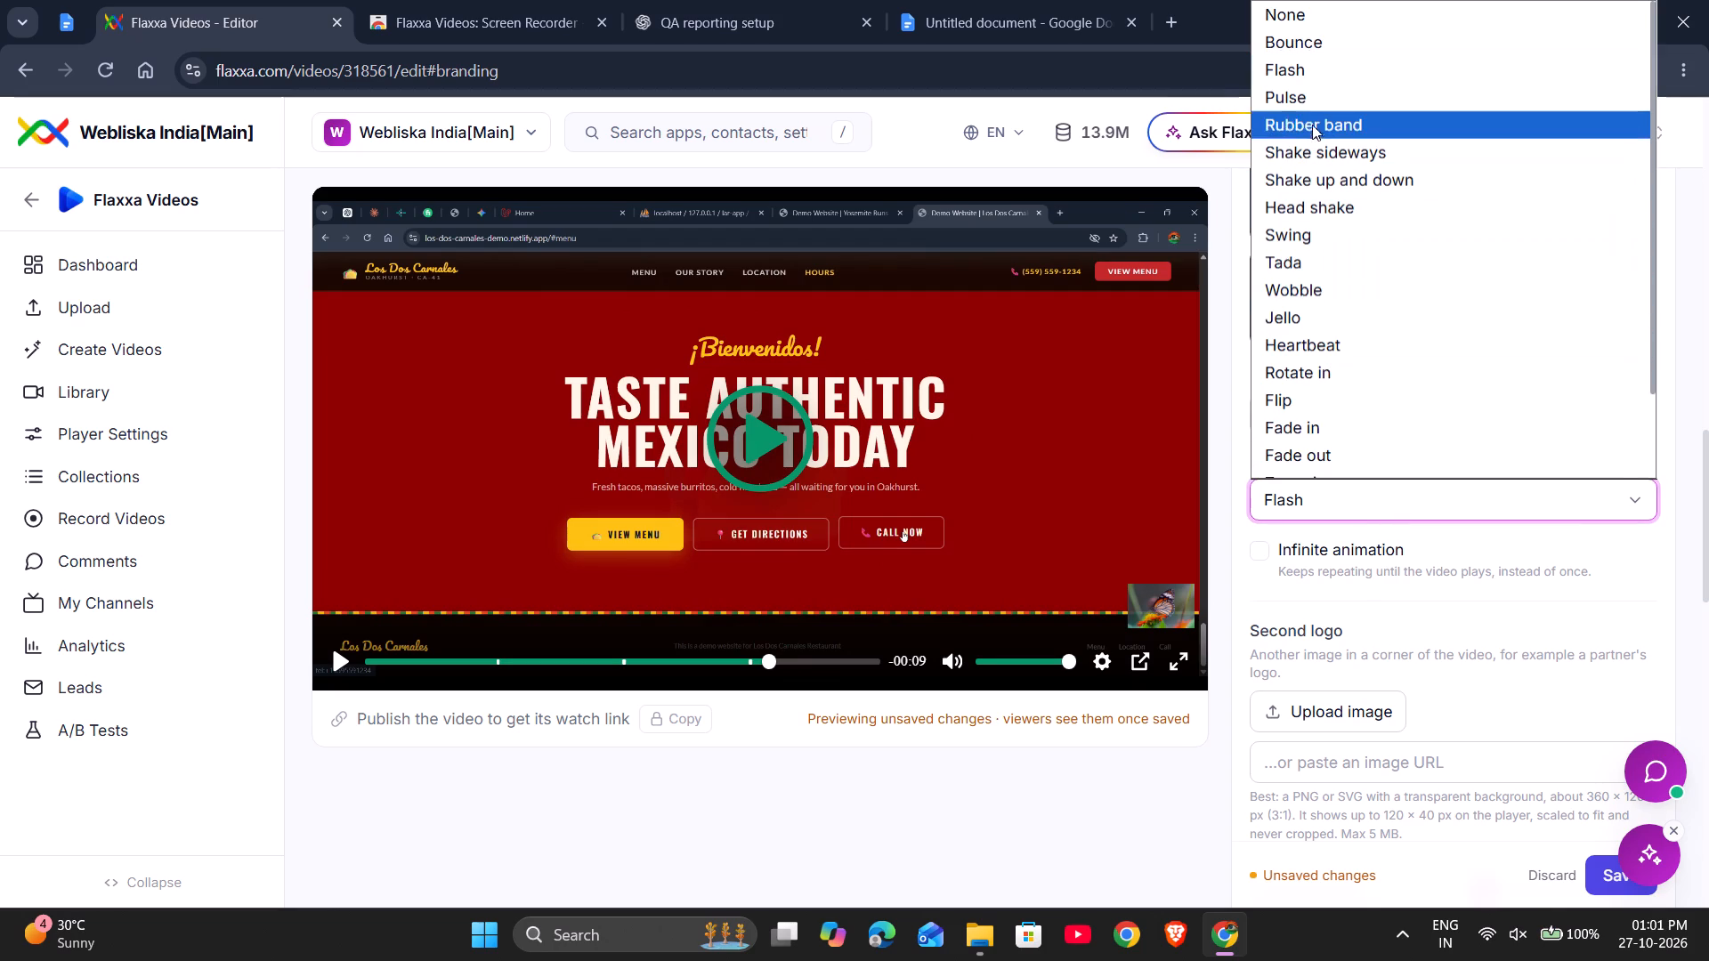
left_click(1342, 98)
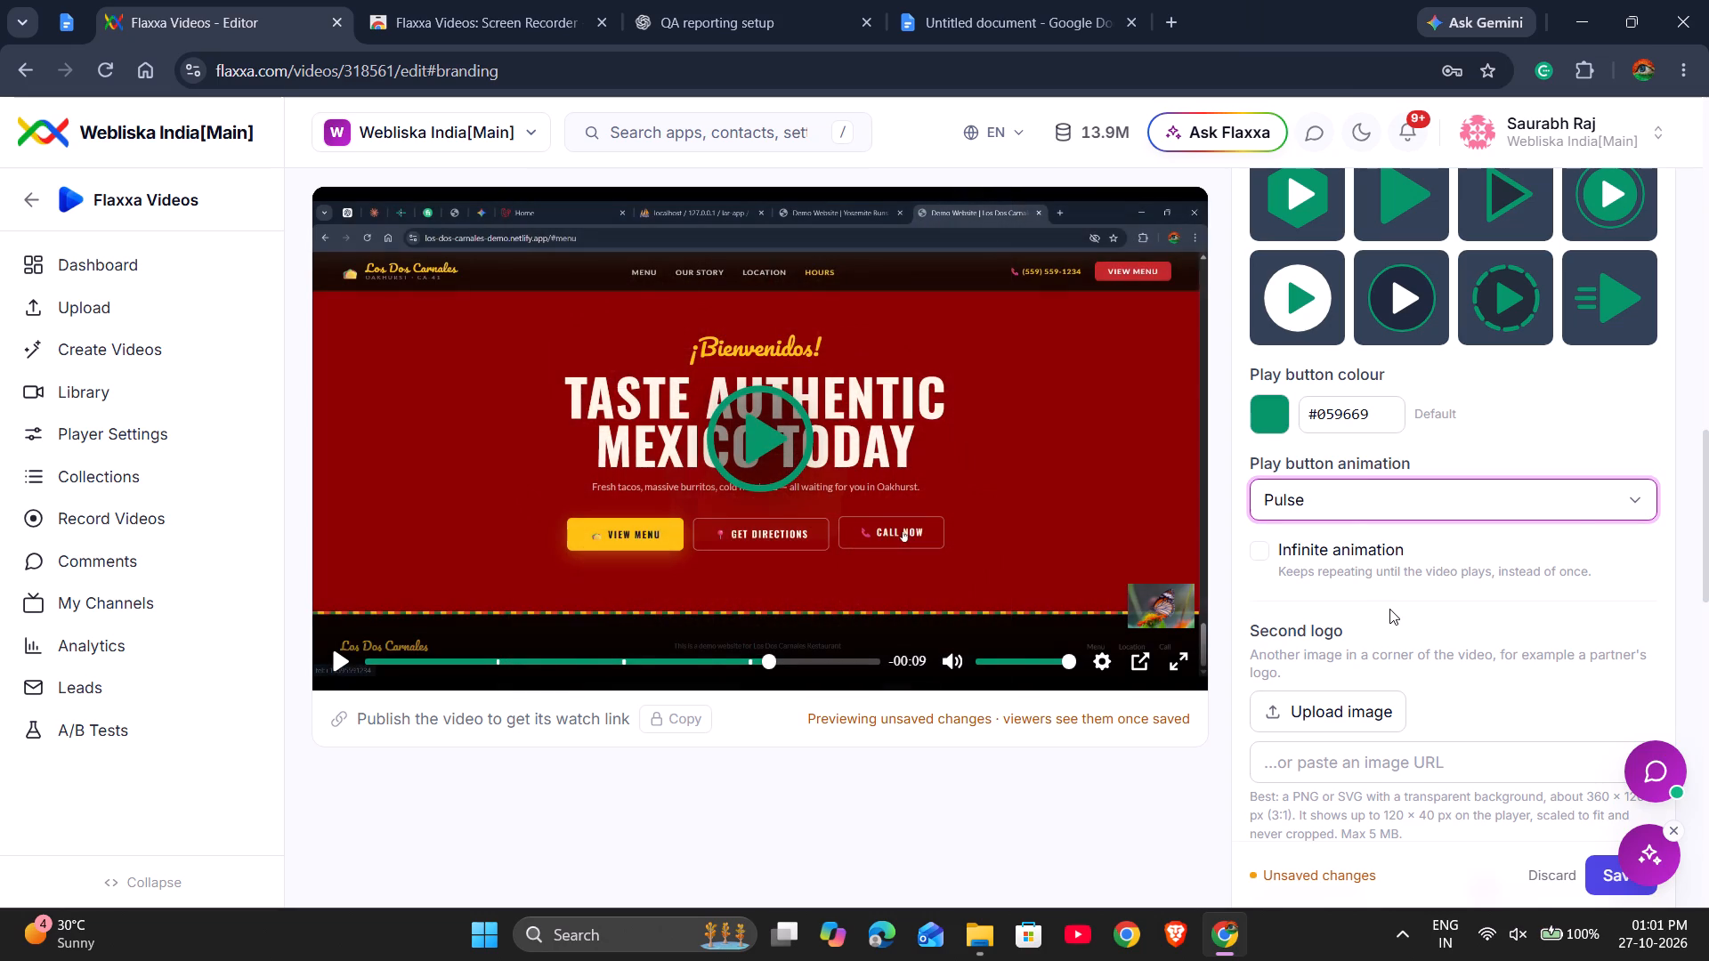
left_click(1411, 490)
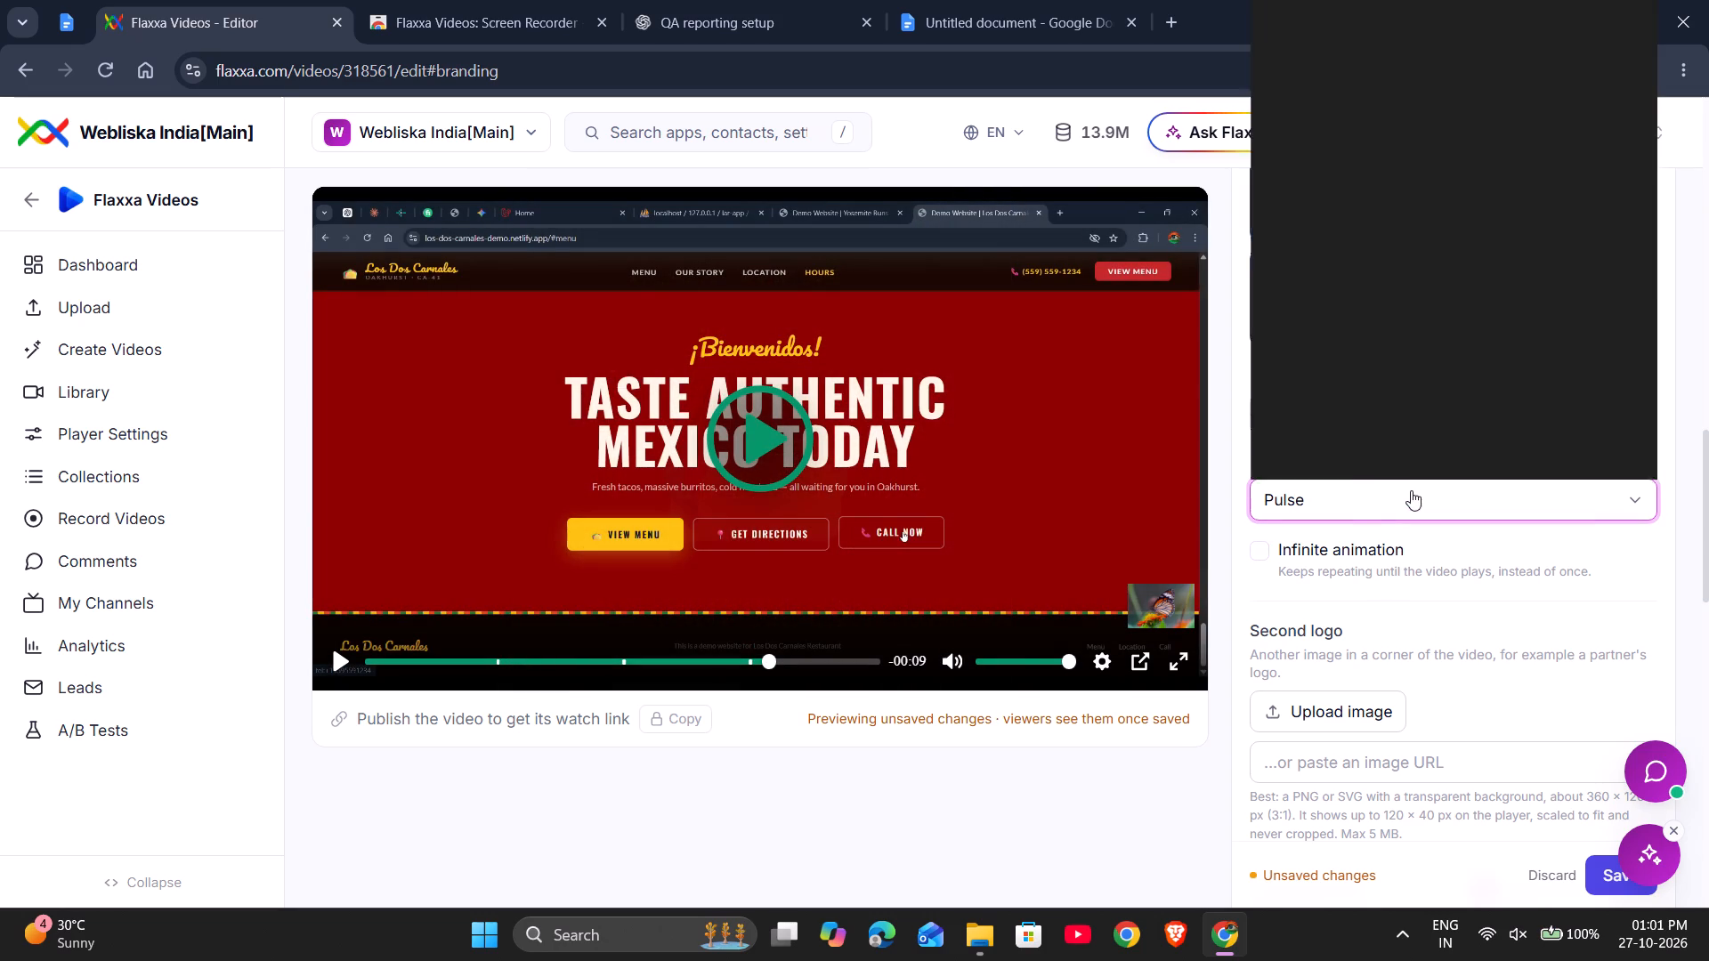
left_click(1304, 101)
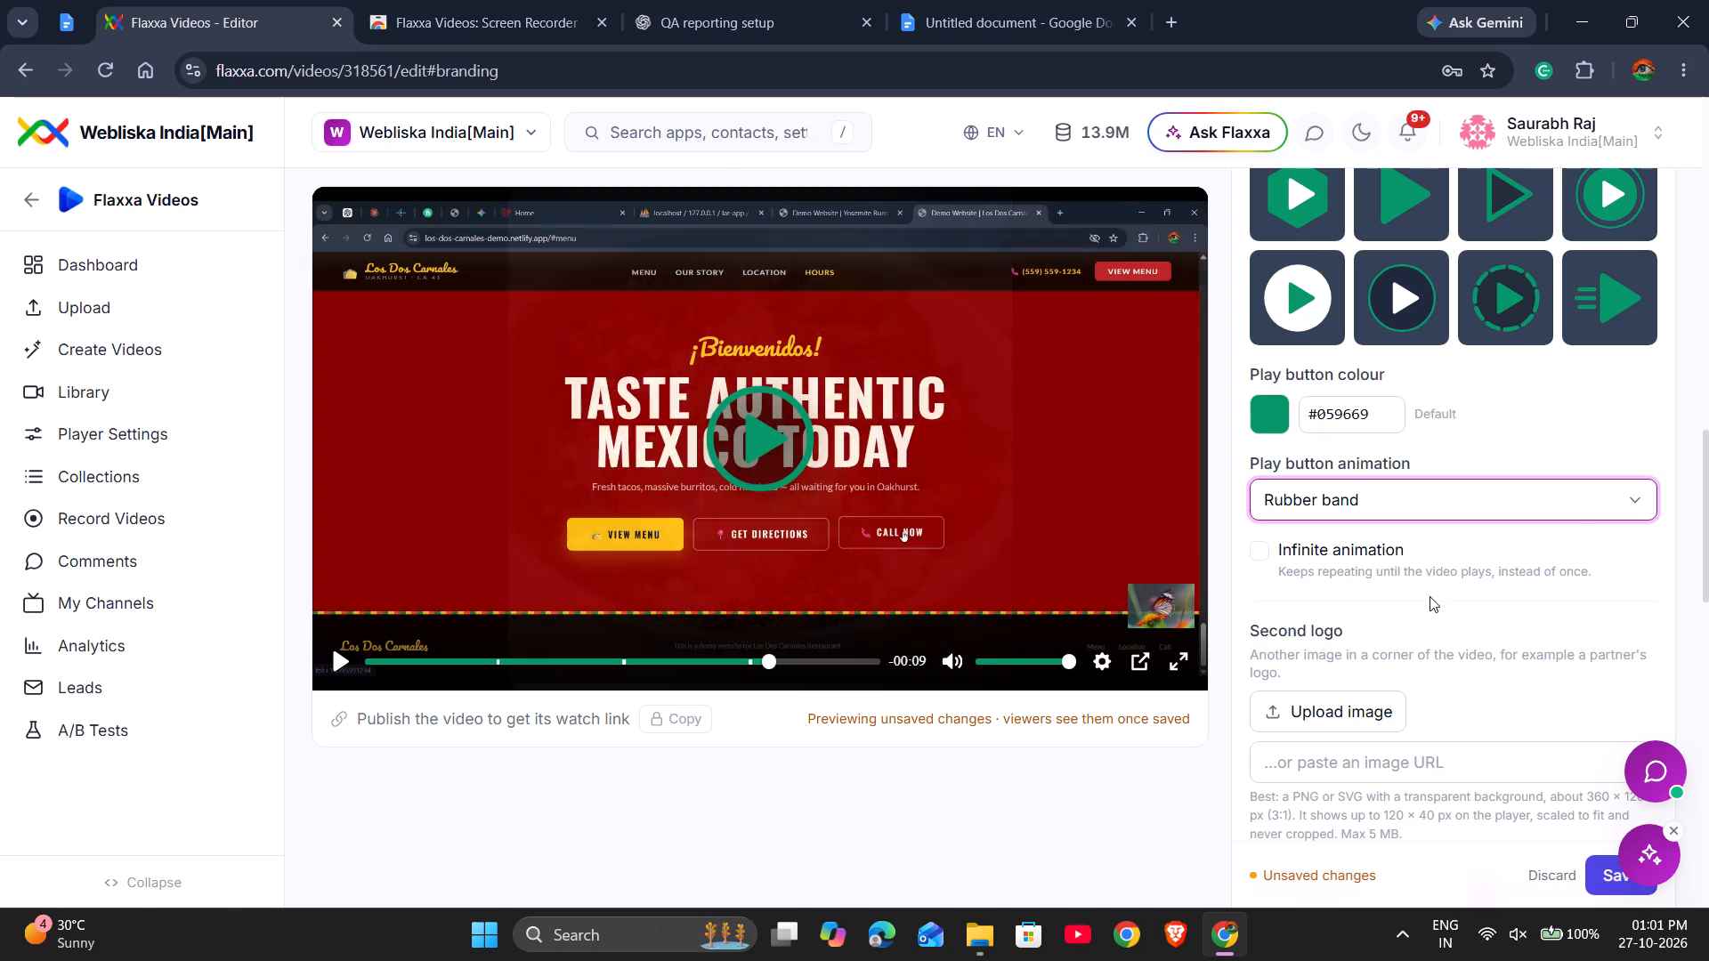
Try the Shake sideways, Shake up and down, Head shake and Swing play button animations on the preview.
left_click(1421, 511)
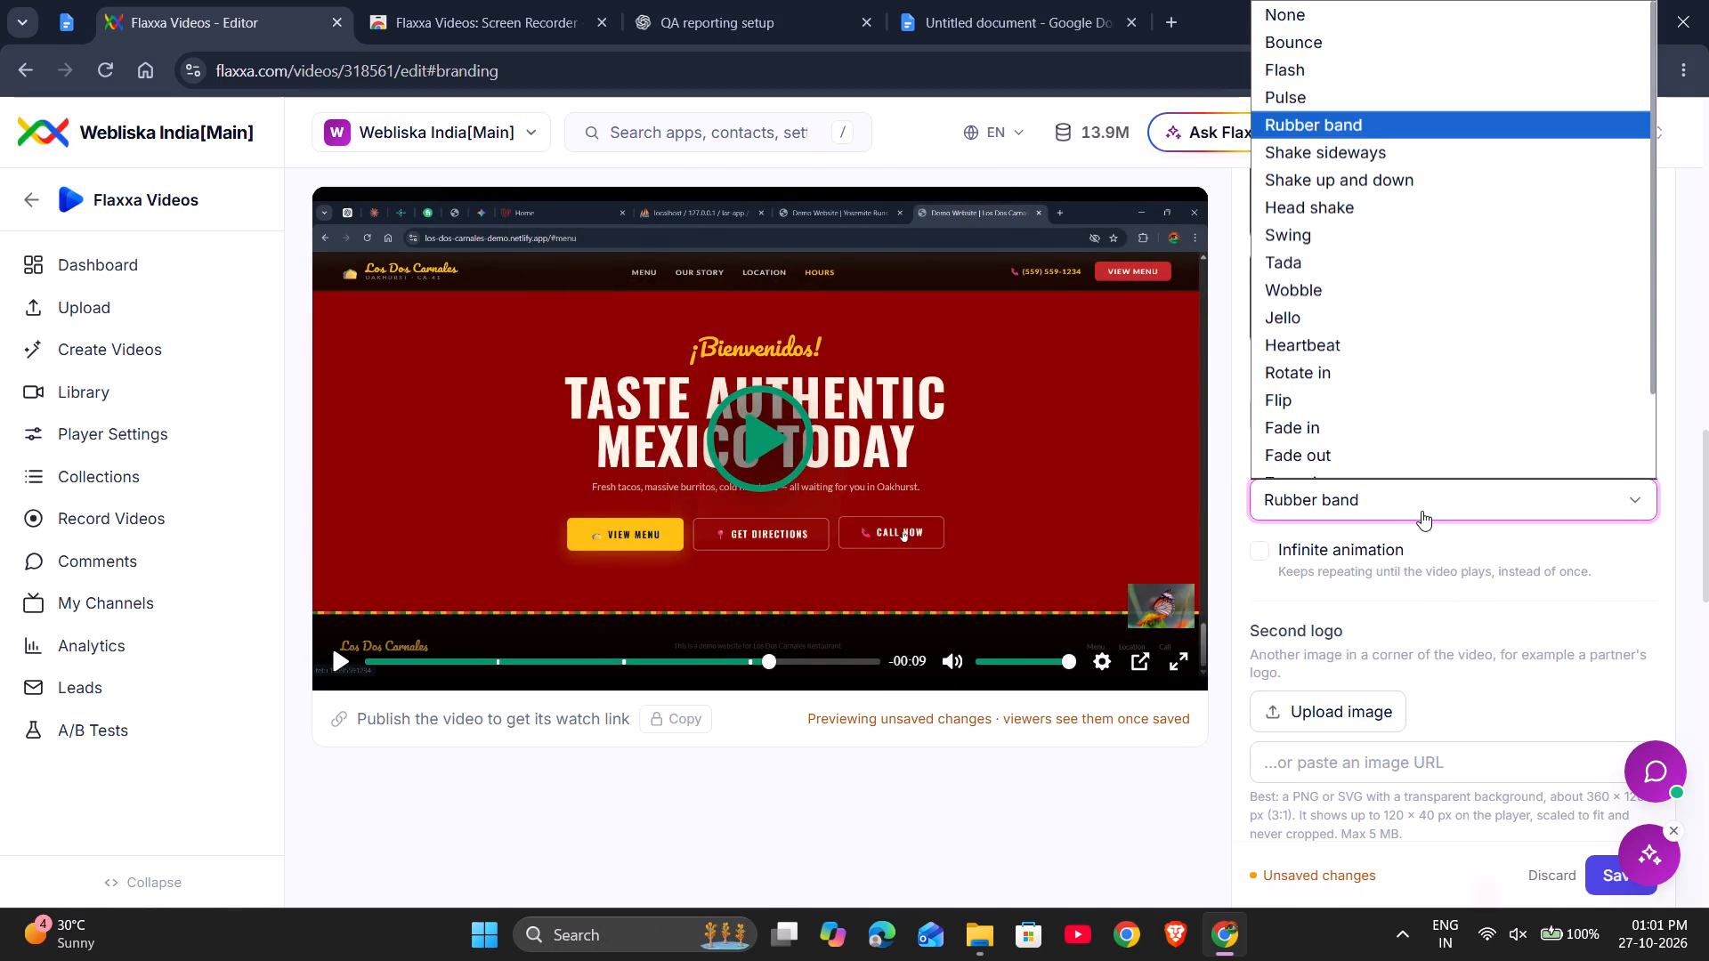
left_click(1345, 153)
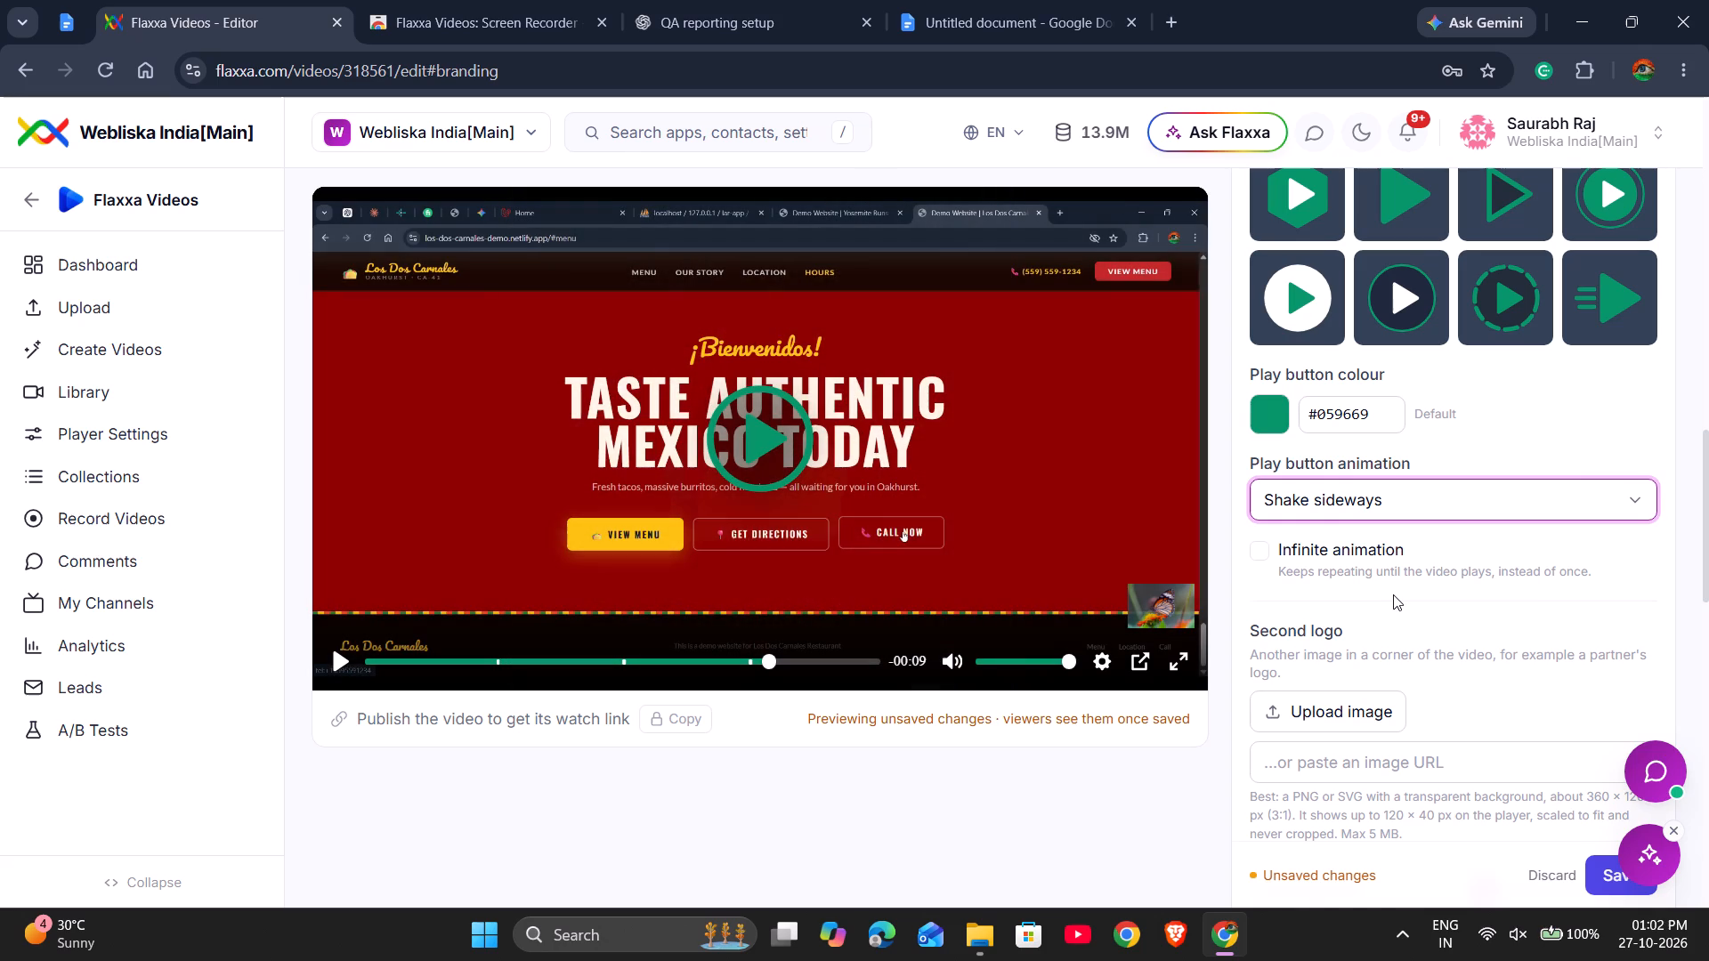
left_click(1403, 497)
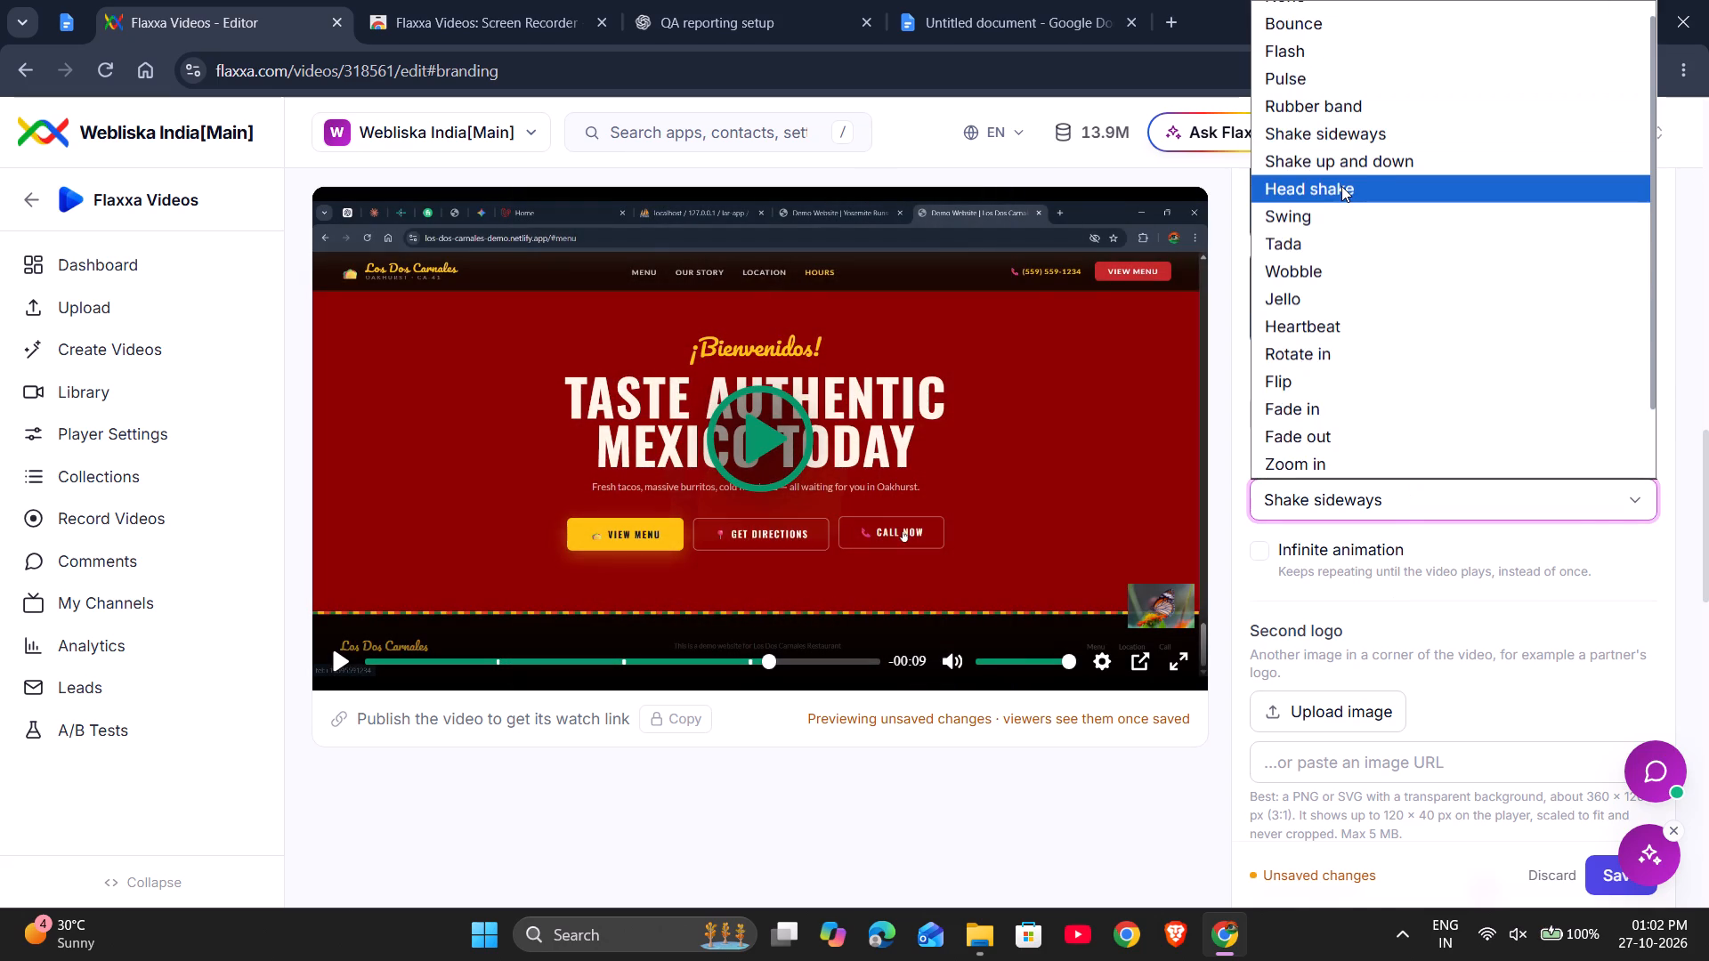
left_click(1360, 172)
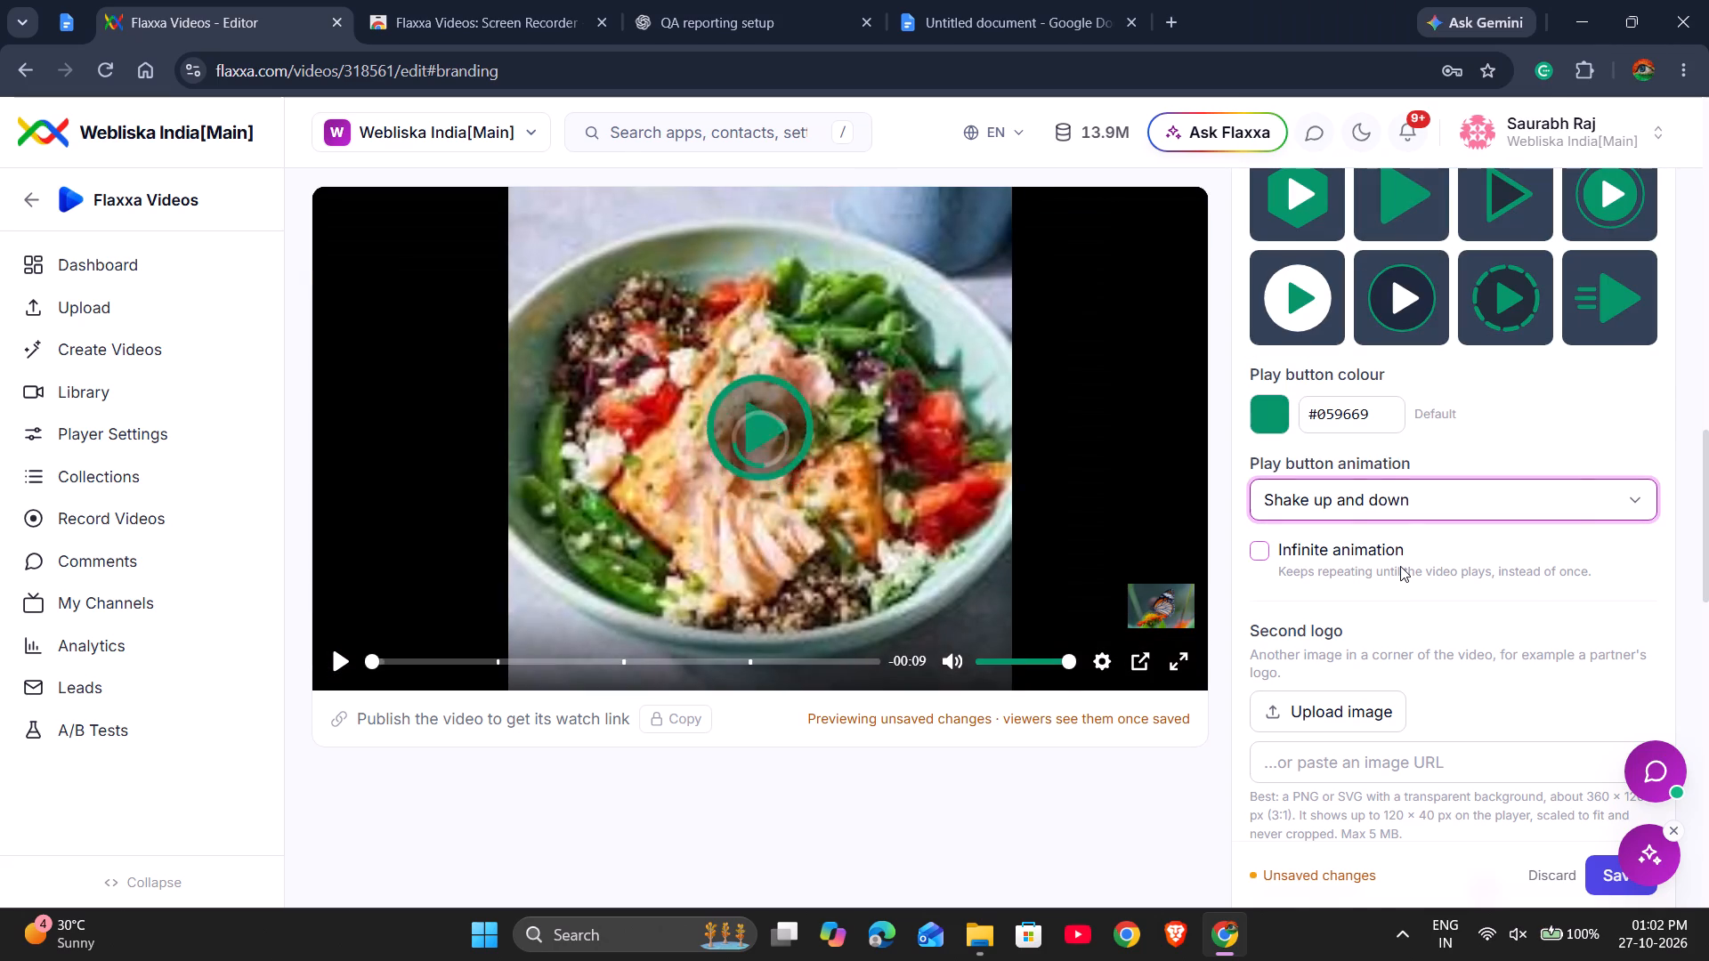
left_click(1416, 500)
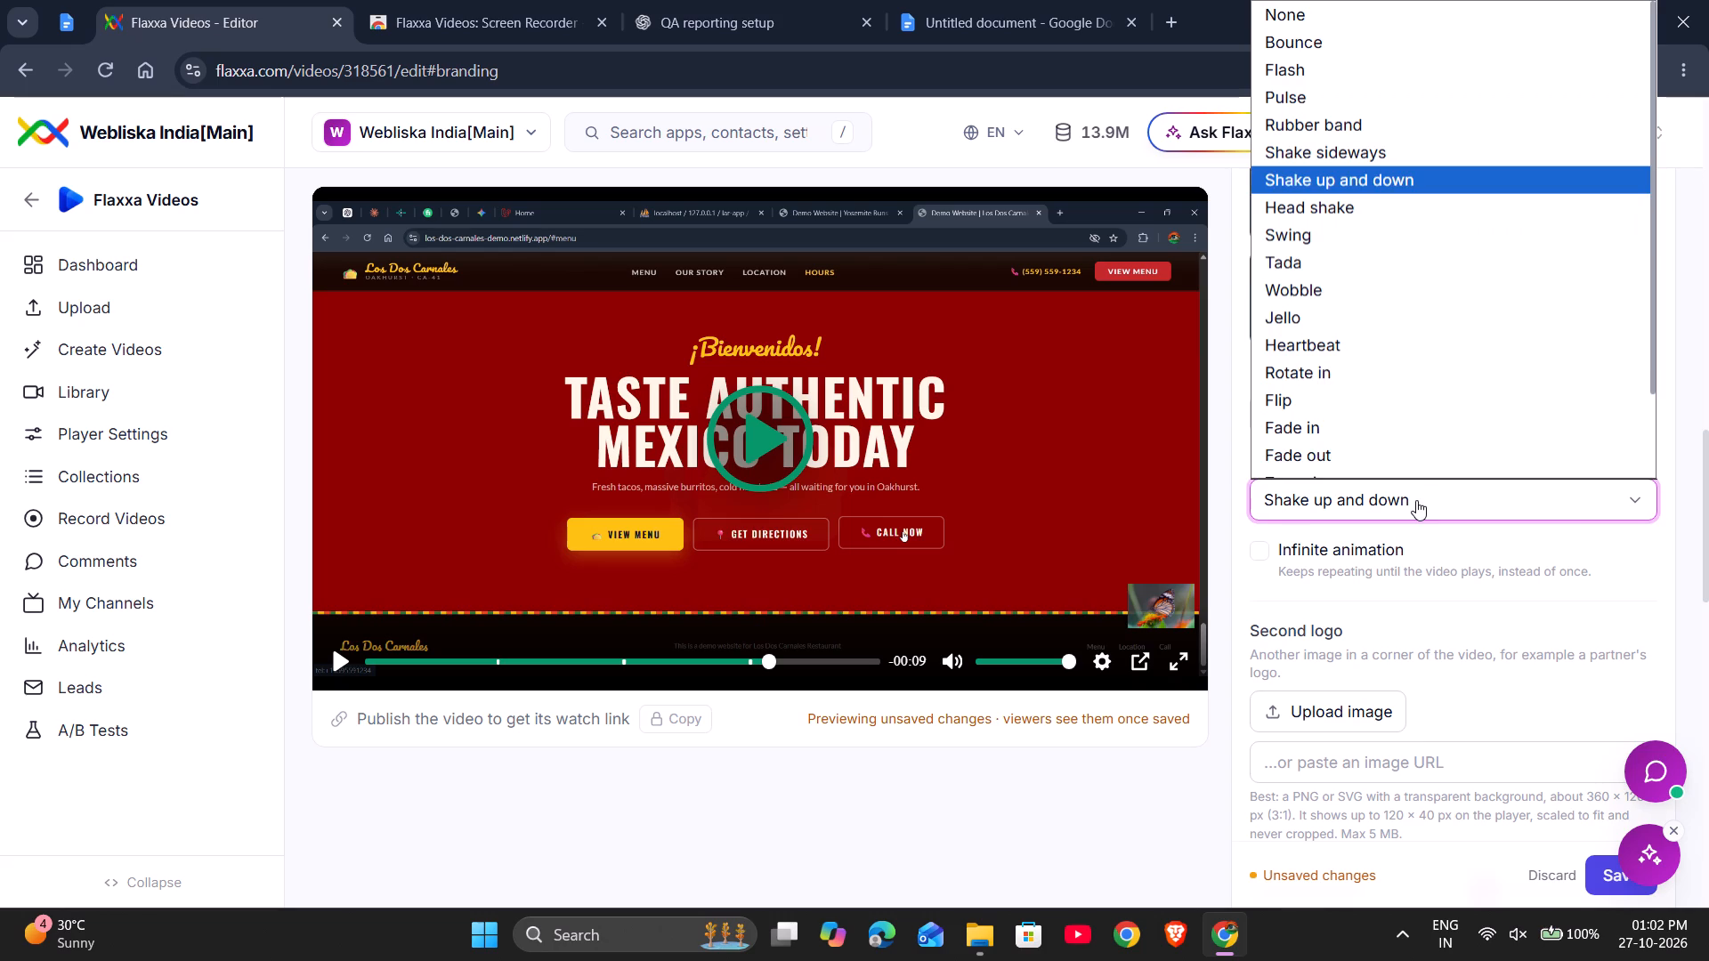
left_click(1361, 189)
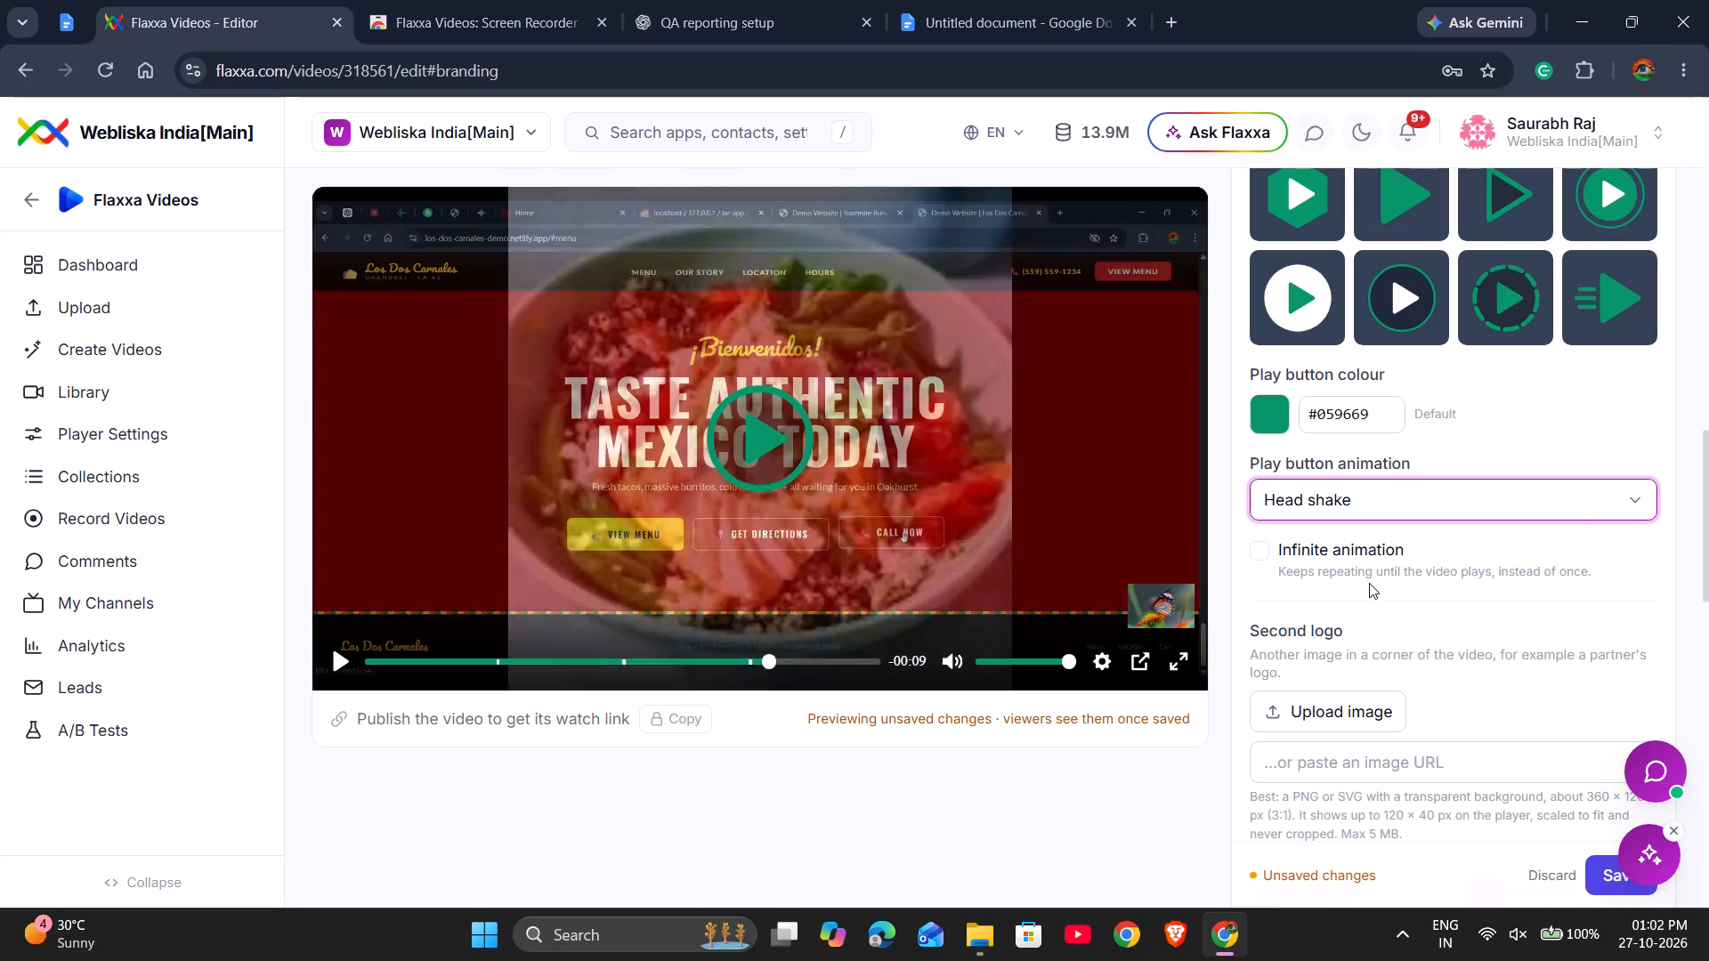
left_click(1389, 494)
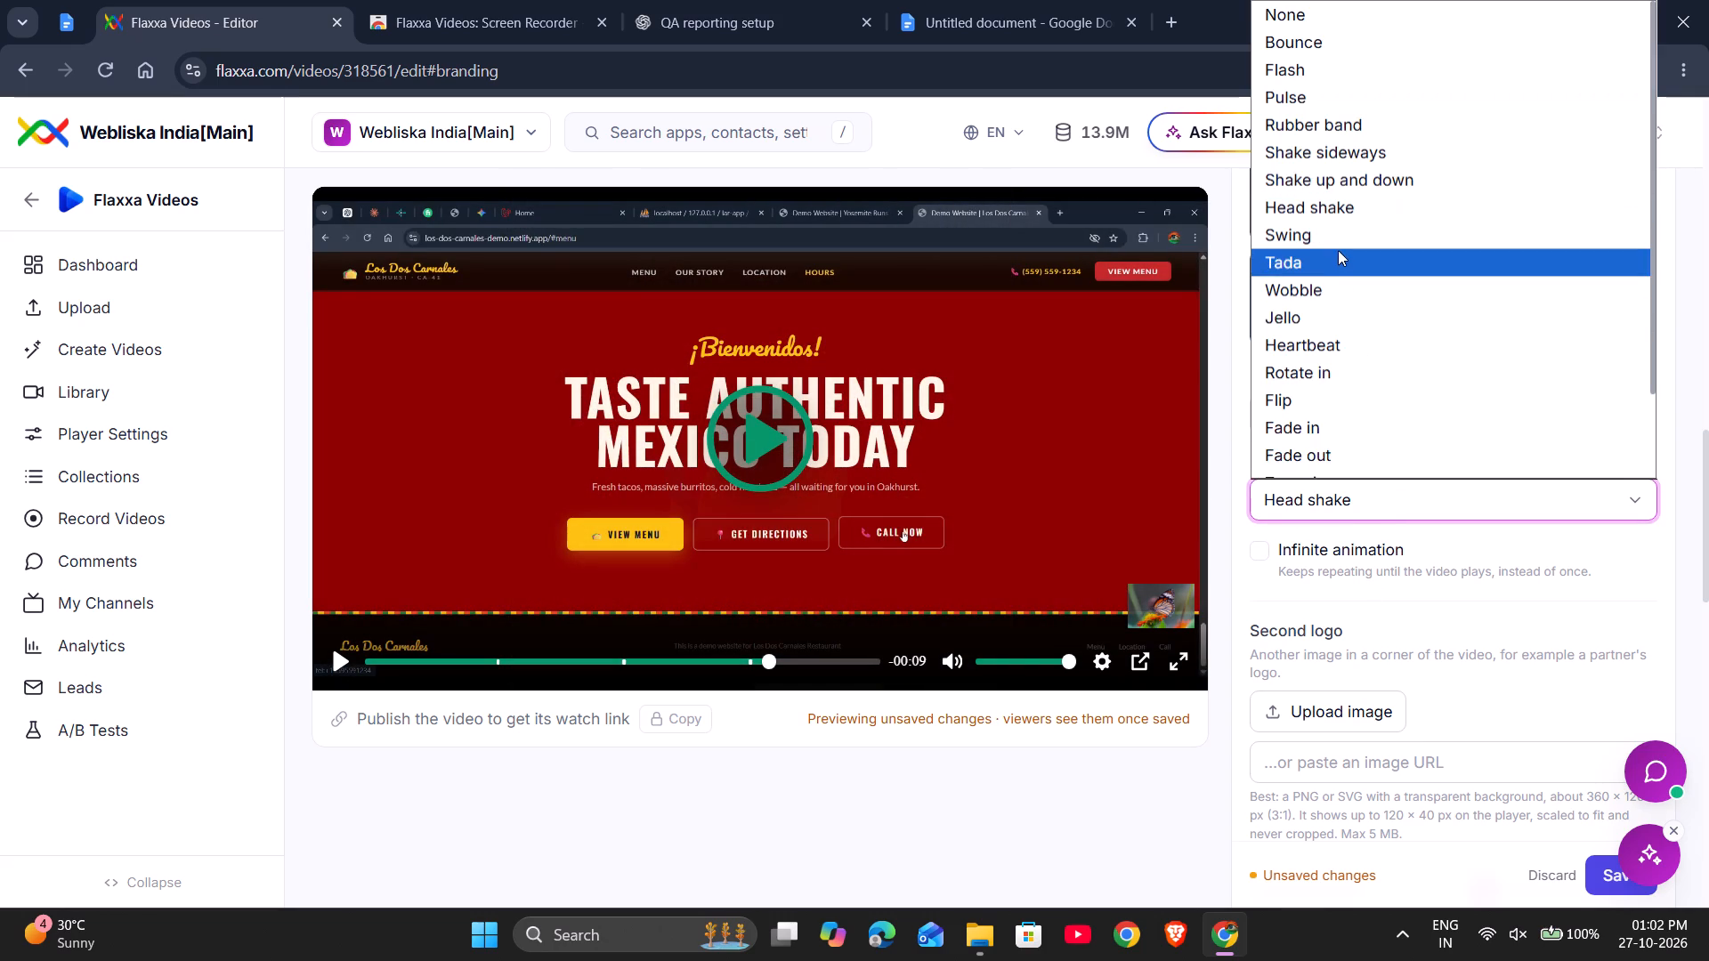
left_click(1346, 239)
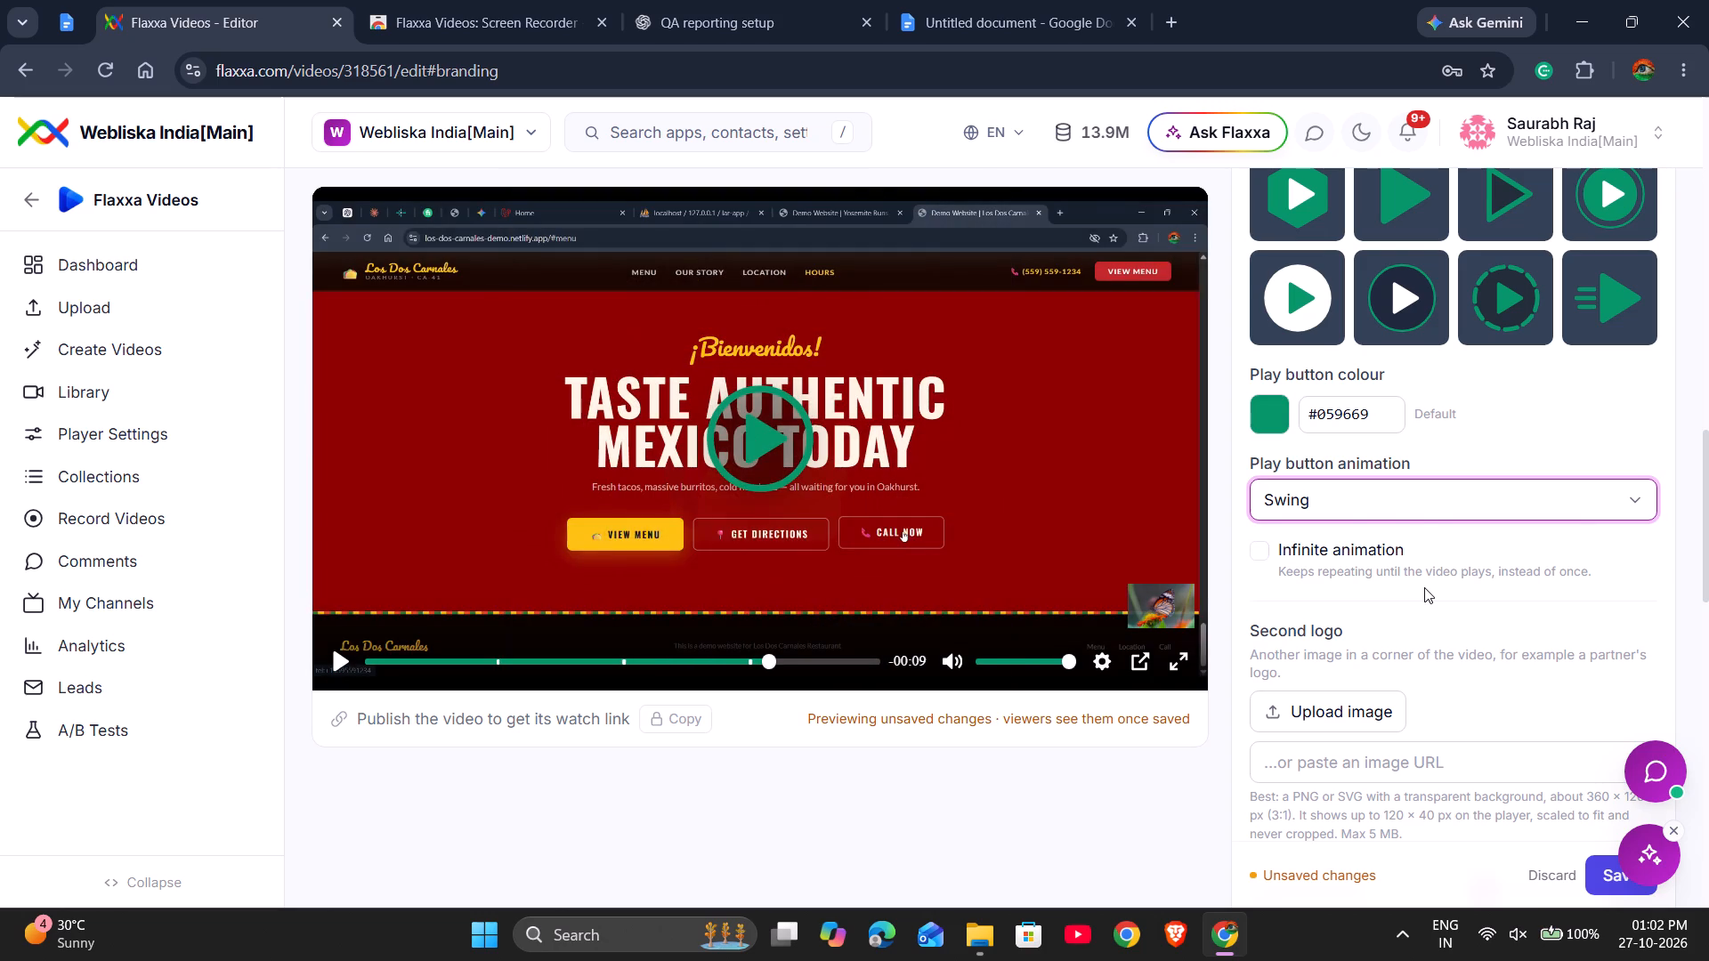
Enable infinite play button animation, try Flash on the preview, and set the animation to Bounce.
left_click(1256, 549)
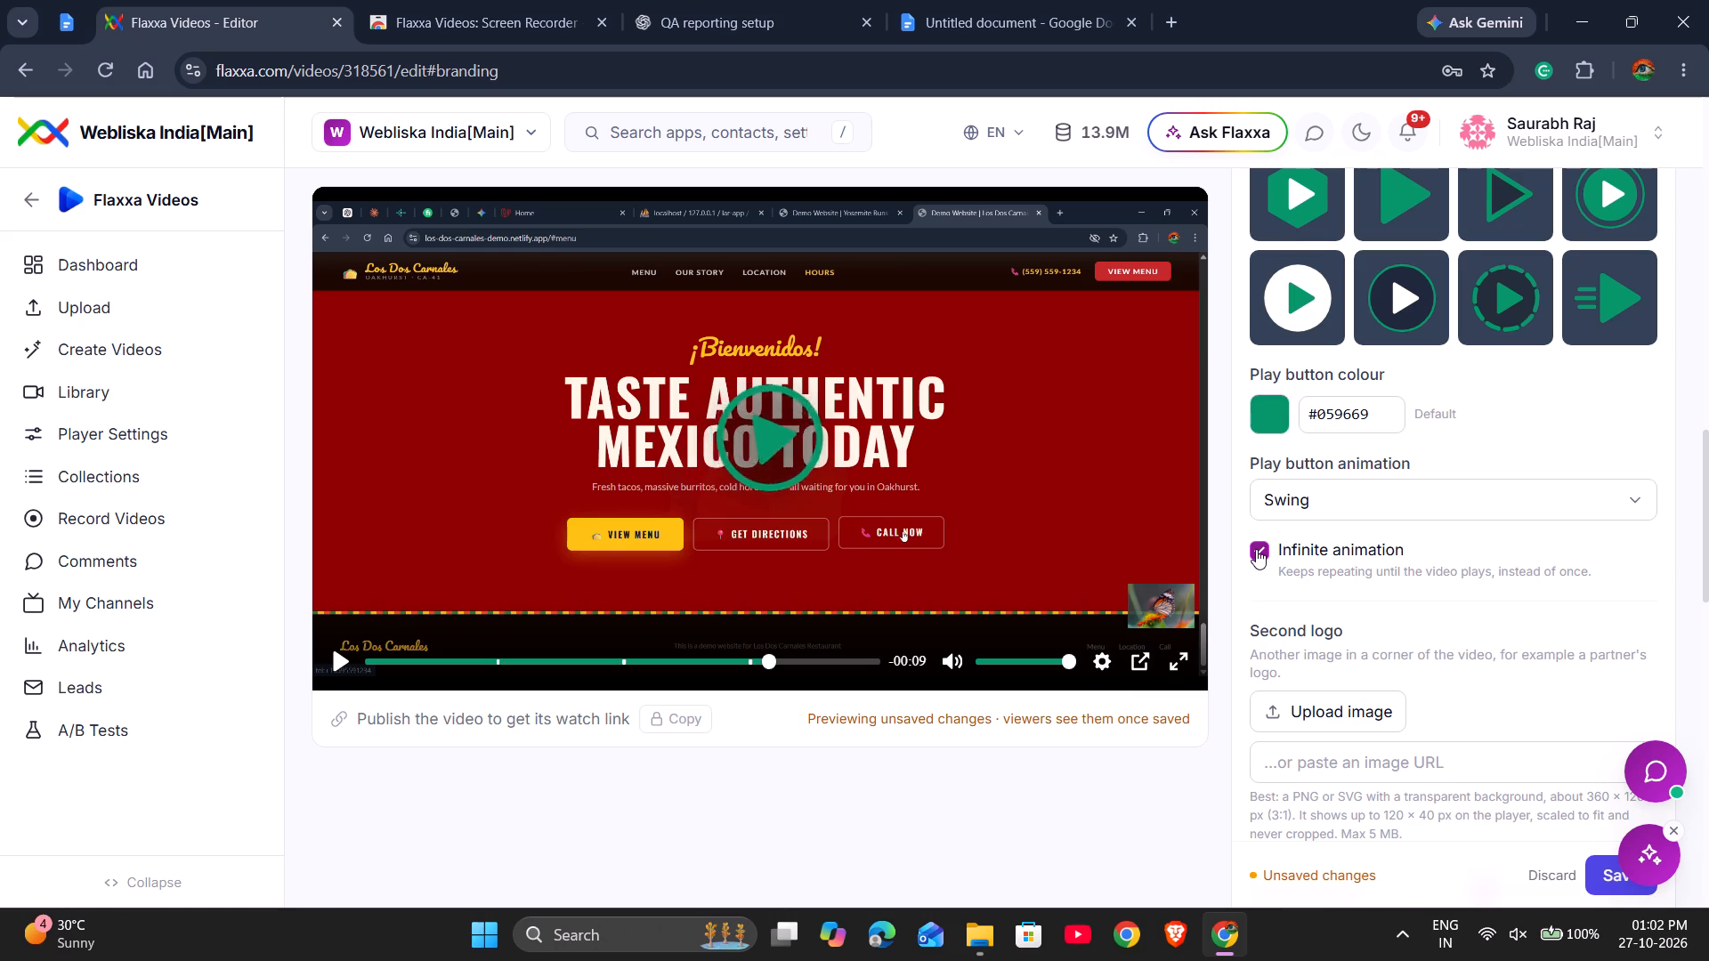
left_click(1319, 505)
left_click(1307, 67)
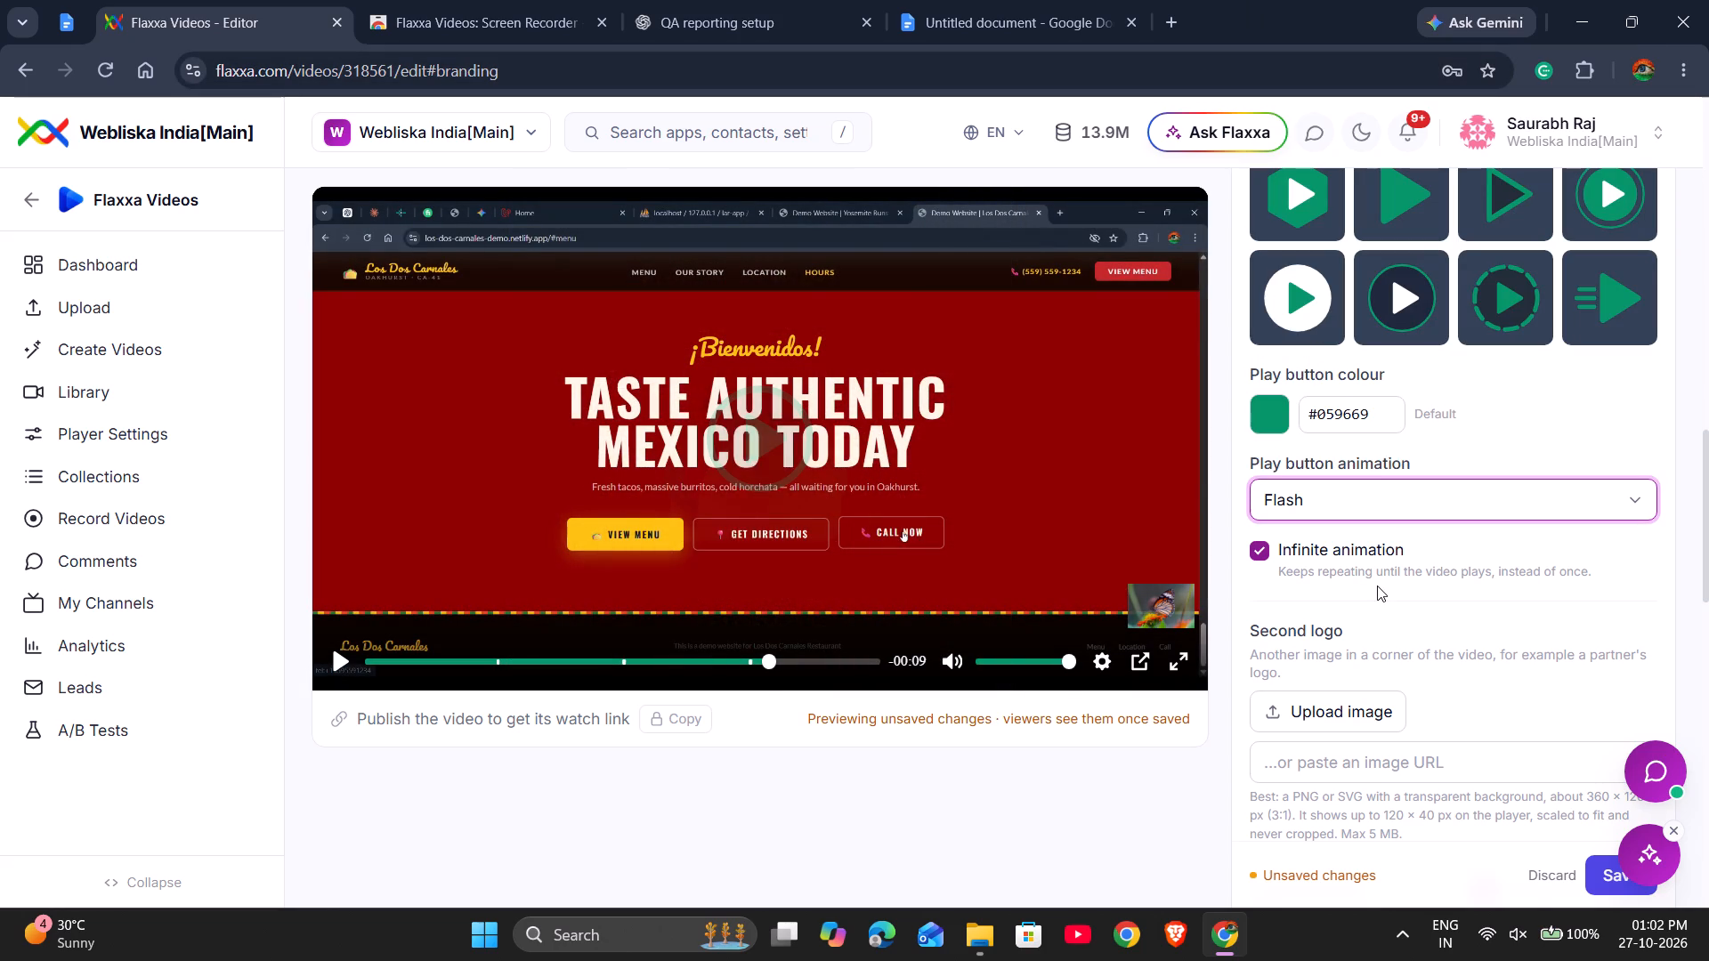
left_click(1393, 500)
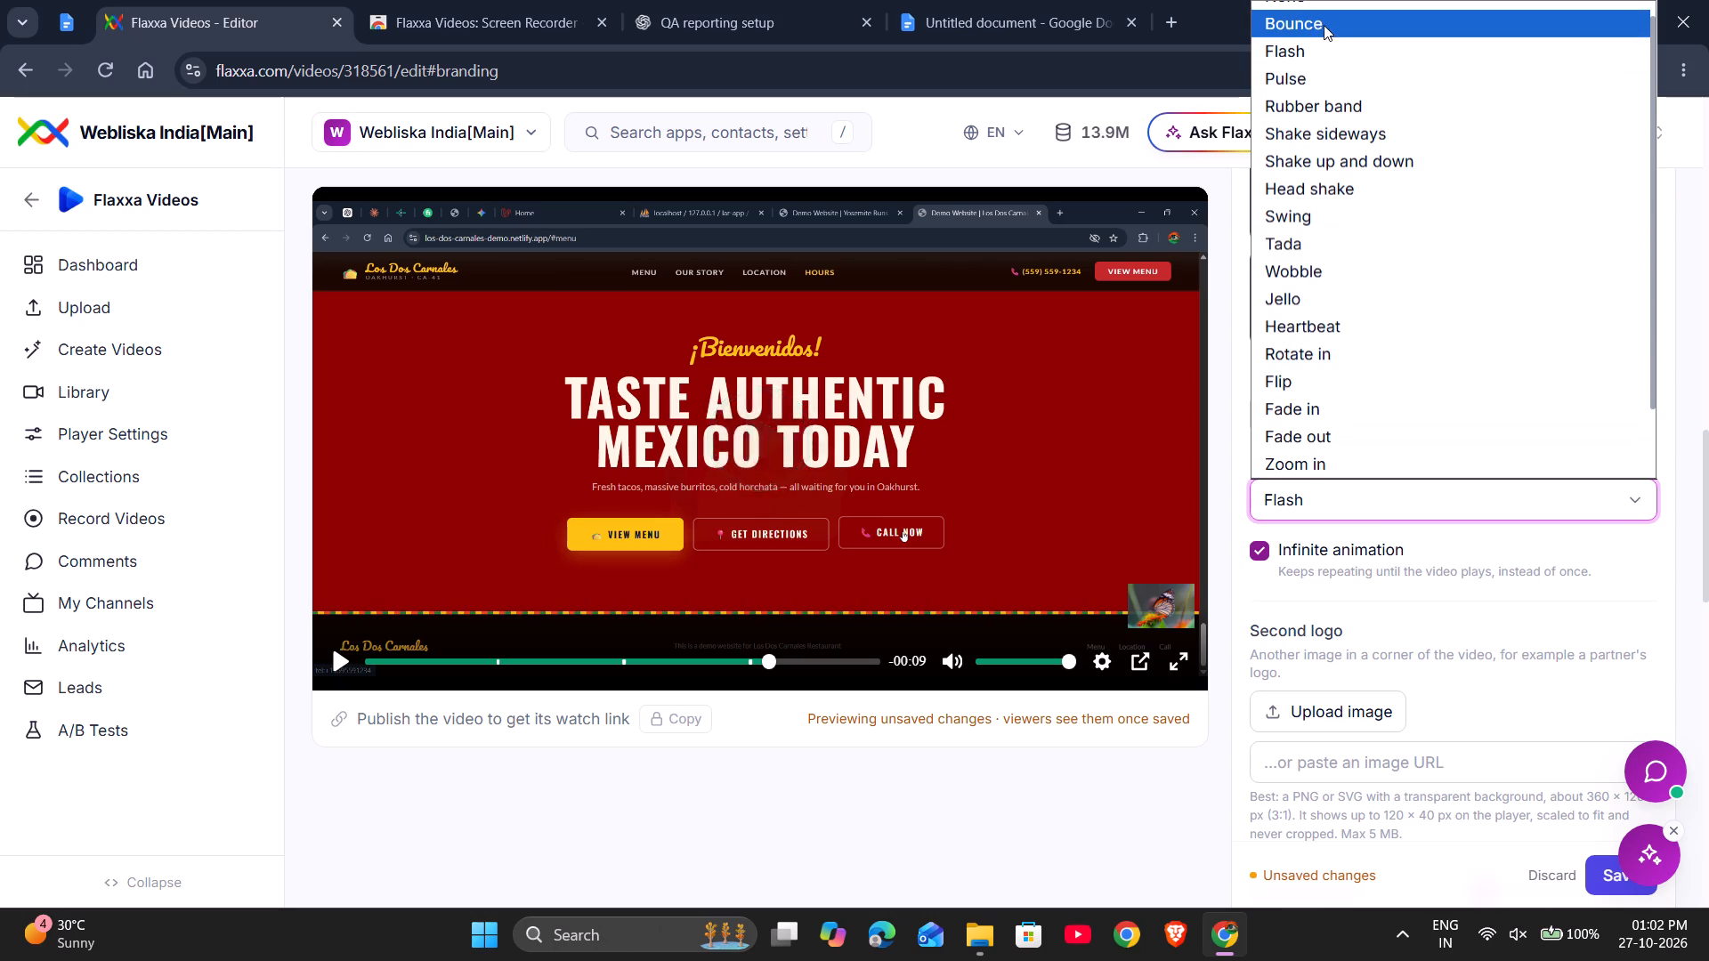
left_click(1324, 25)
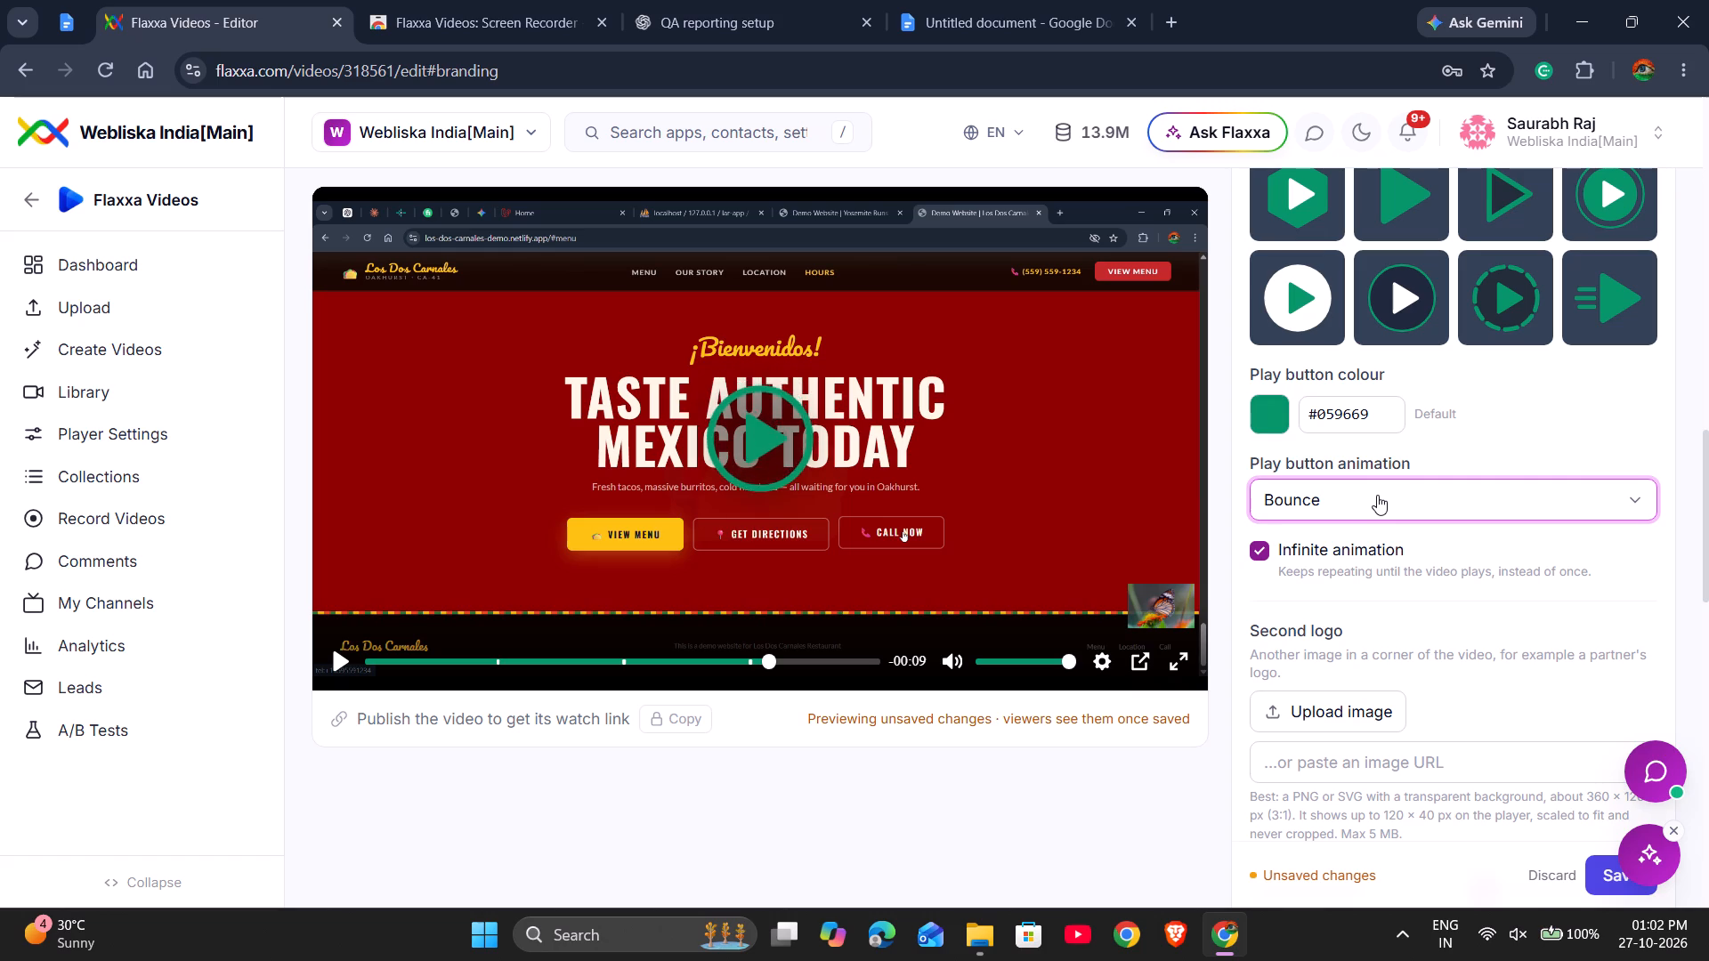
Upload download (4).jfif from the Downloads folder as the second logo.
scroll(1377, 495, "down", 2)
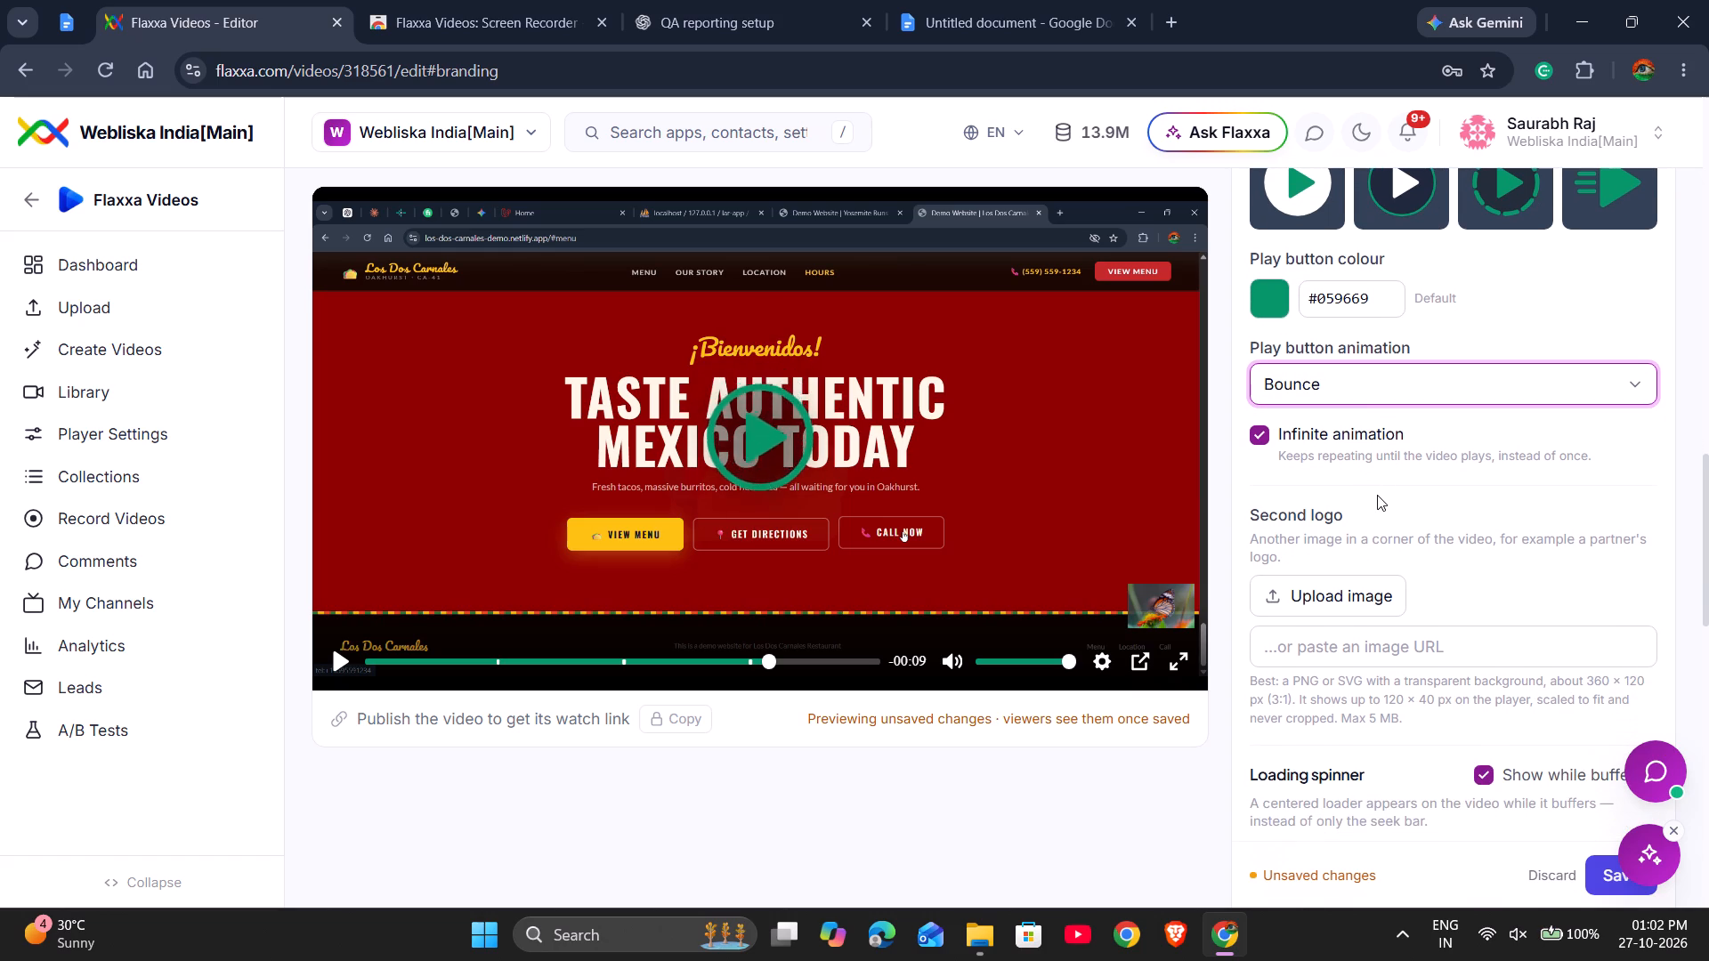
scroll(1377, 495, "down", 1)
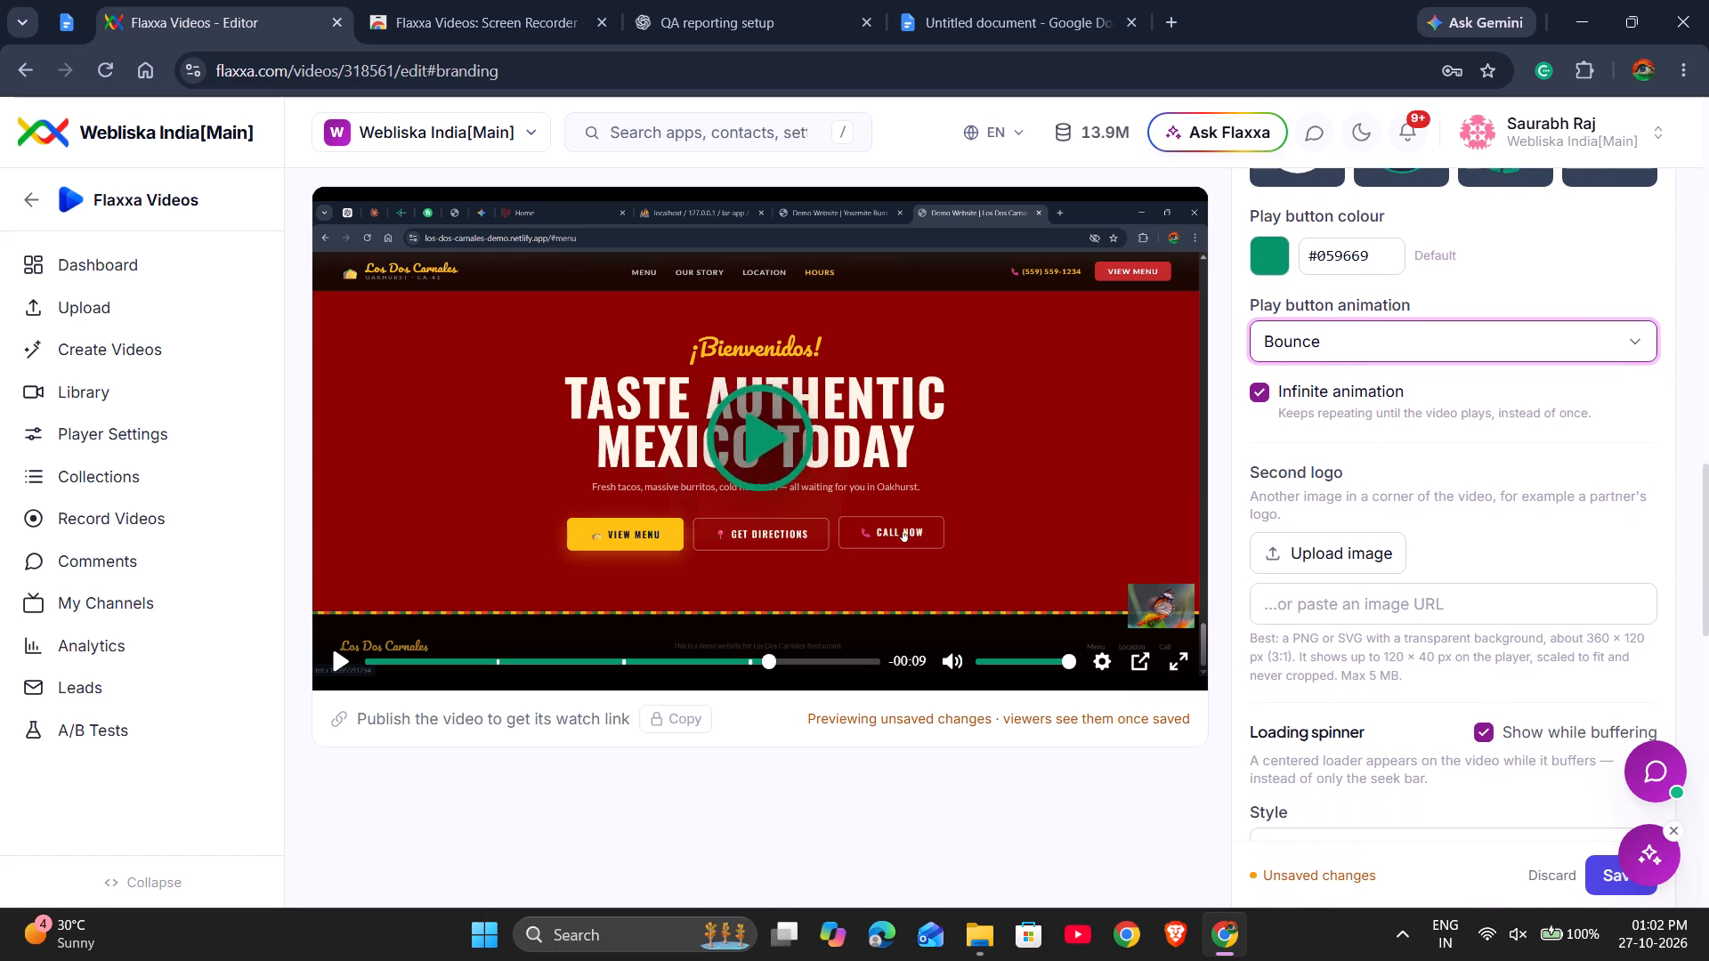
left_click(1349, 553)
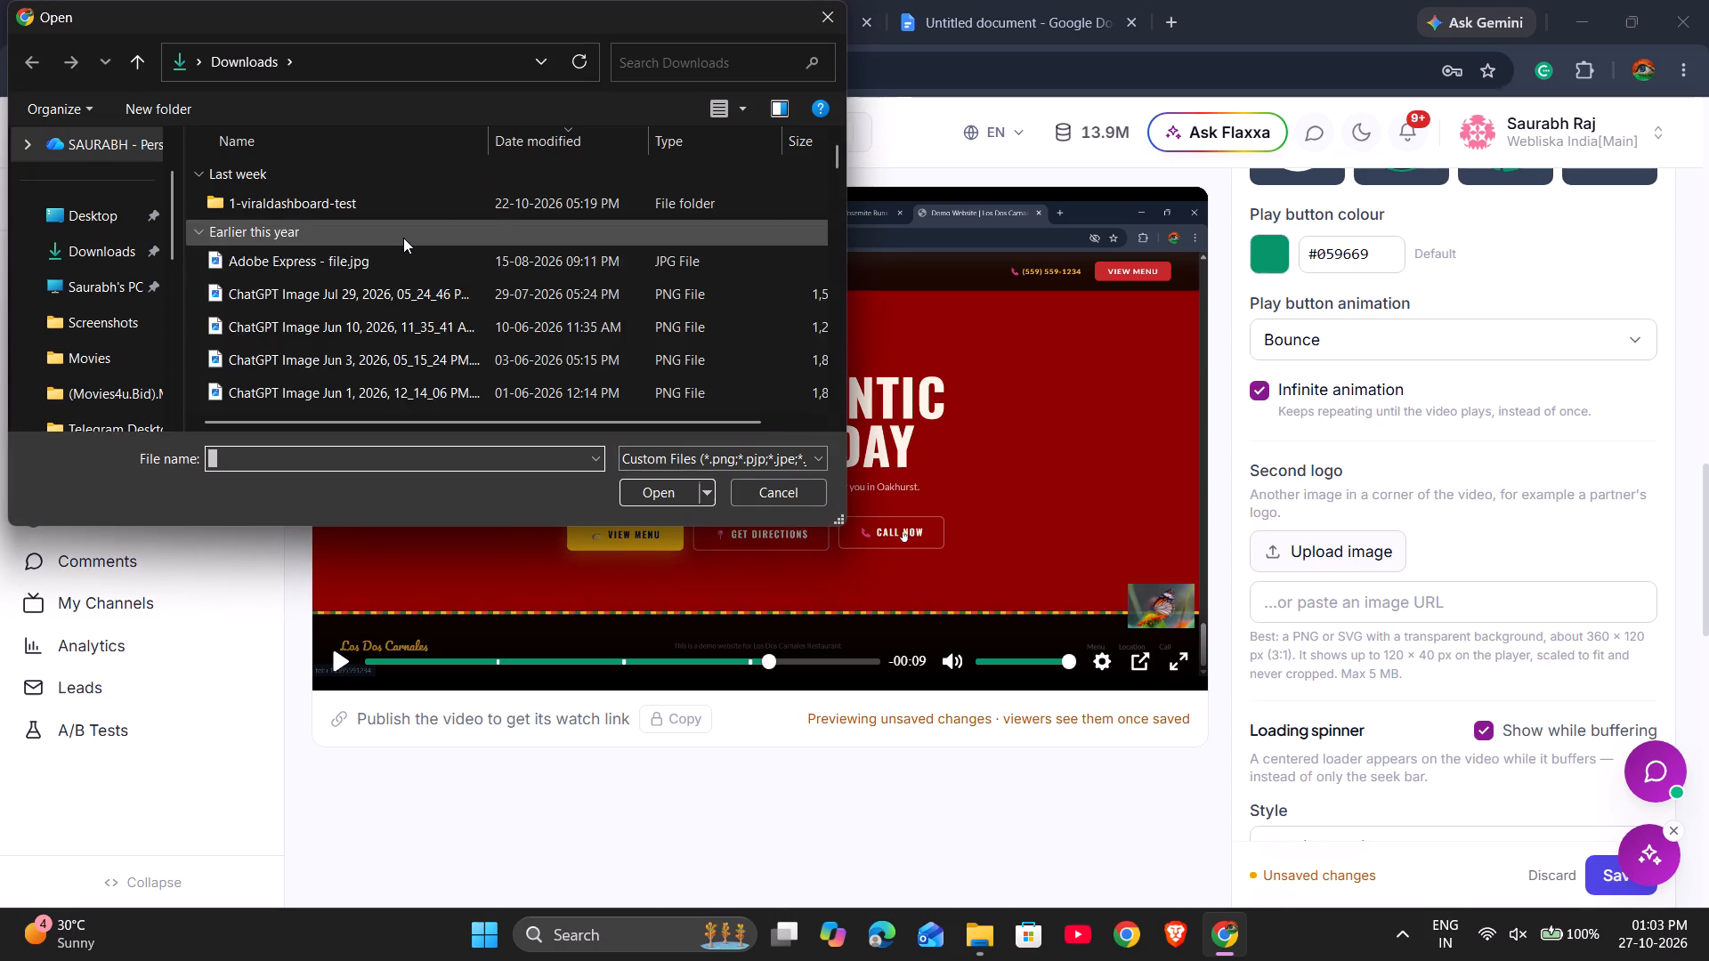
scroll(378, 295, "down", 1)
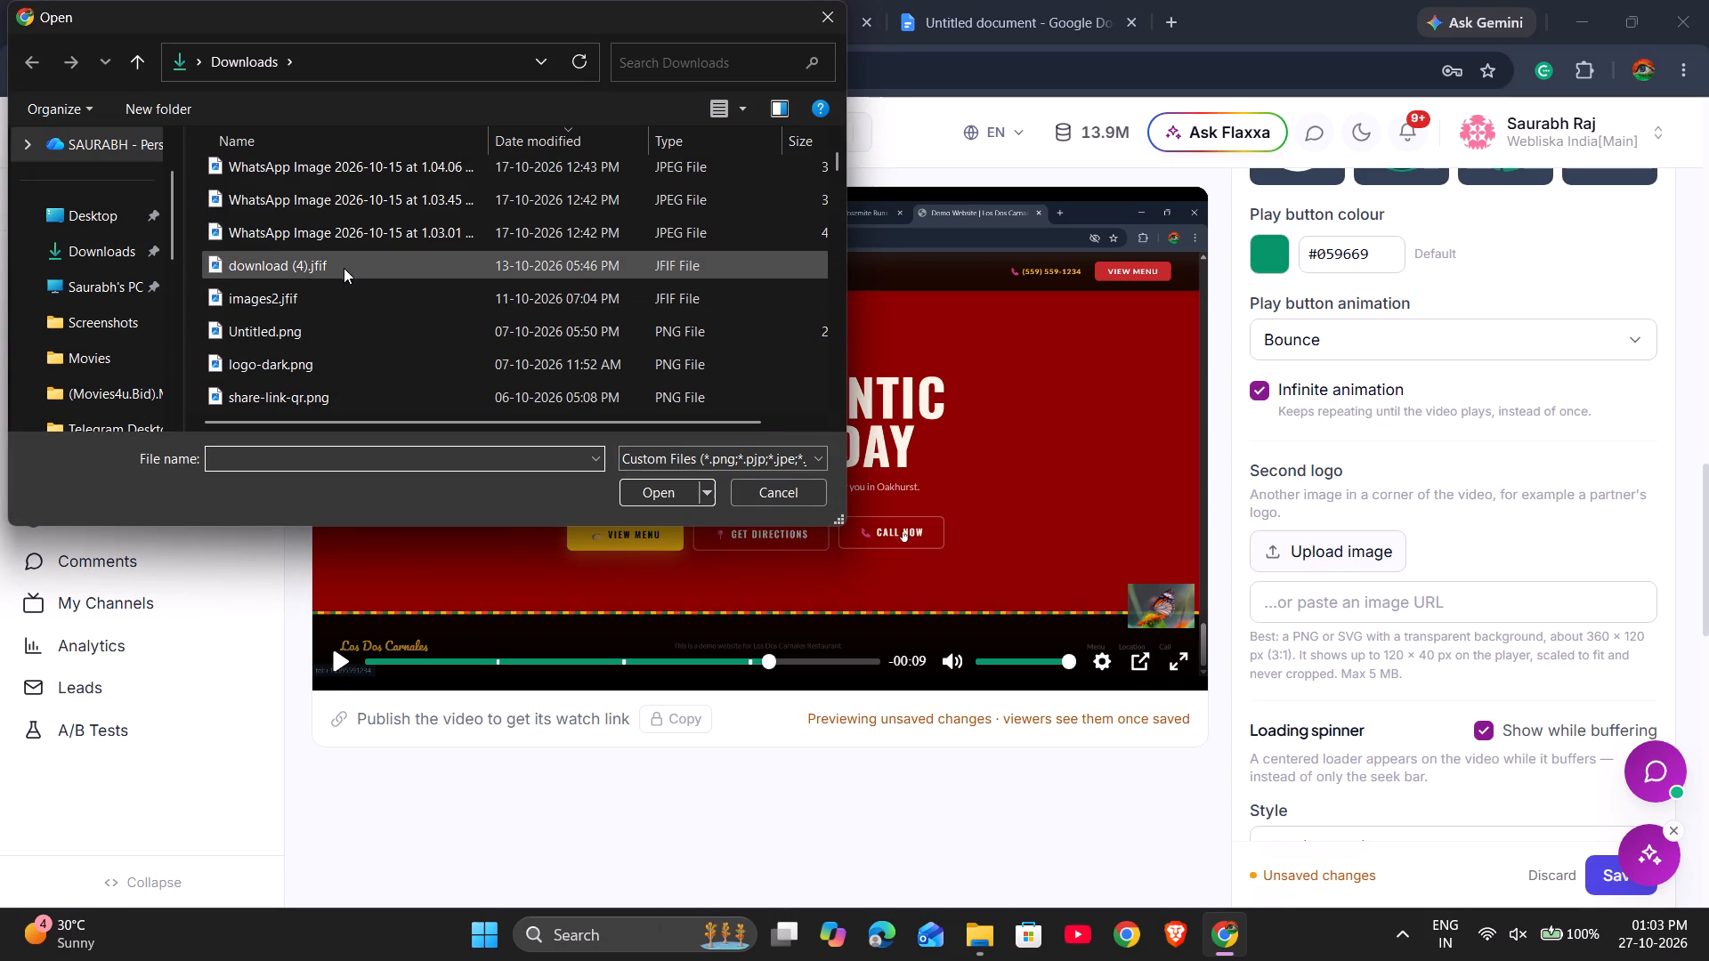
left_click(344, 266)
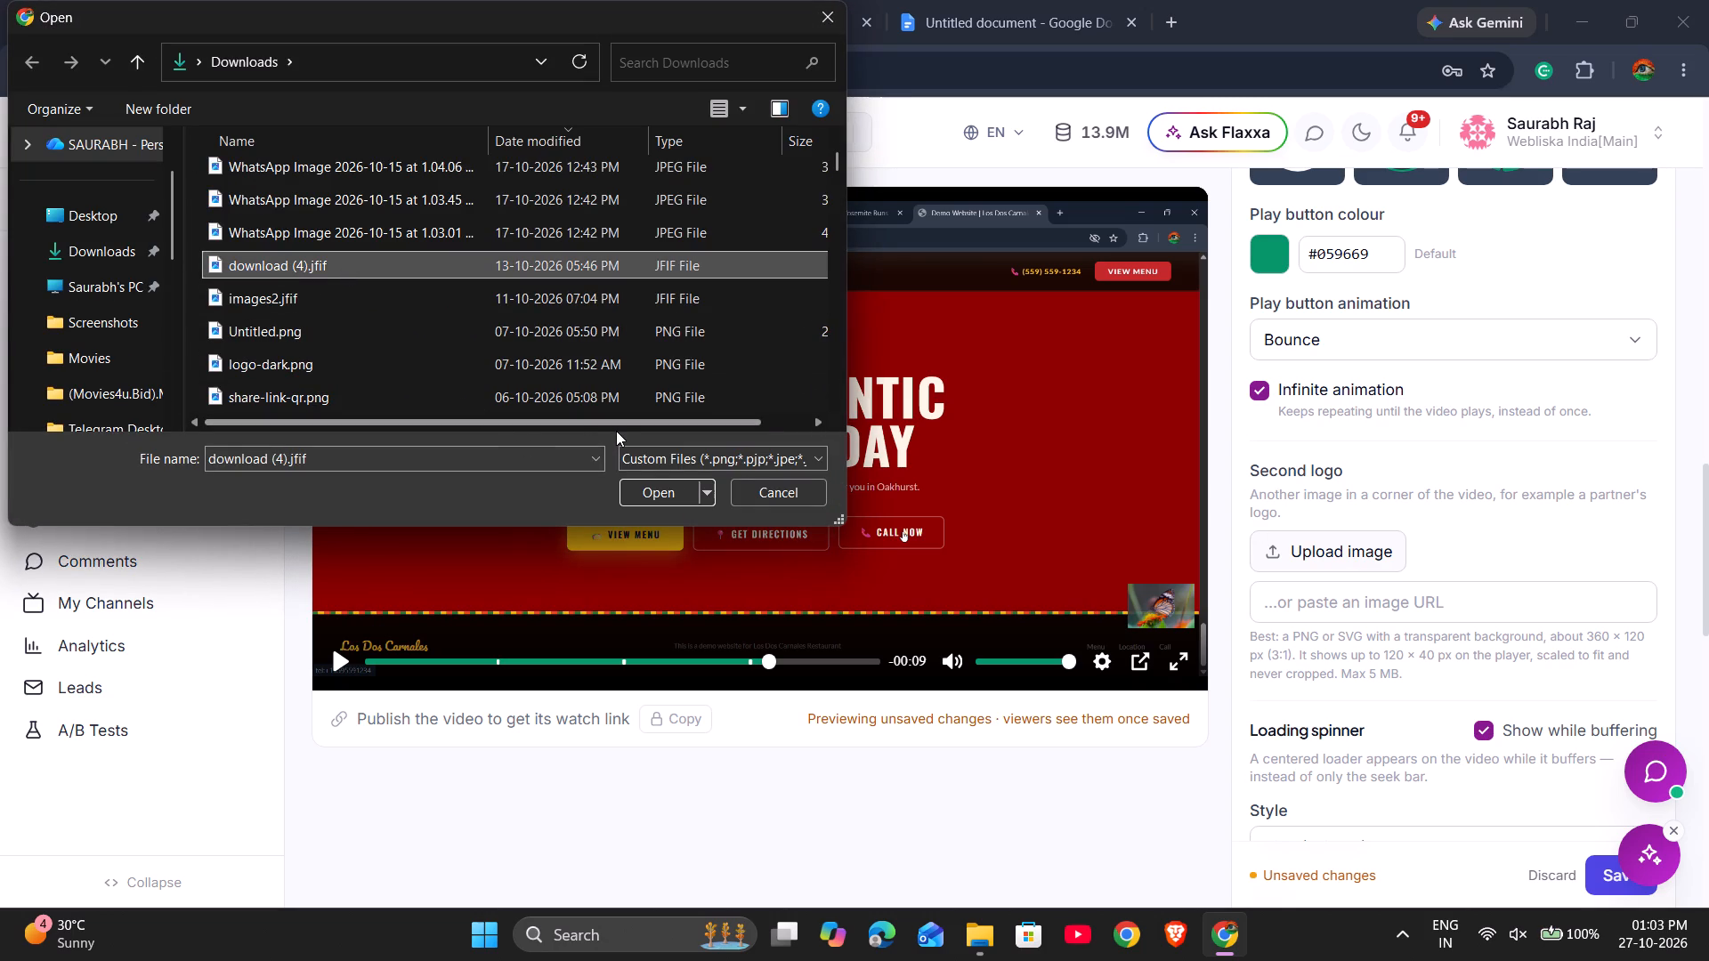
left_click(657, 489)
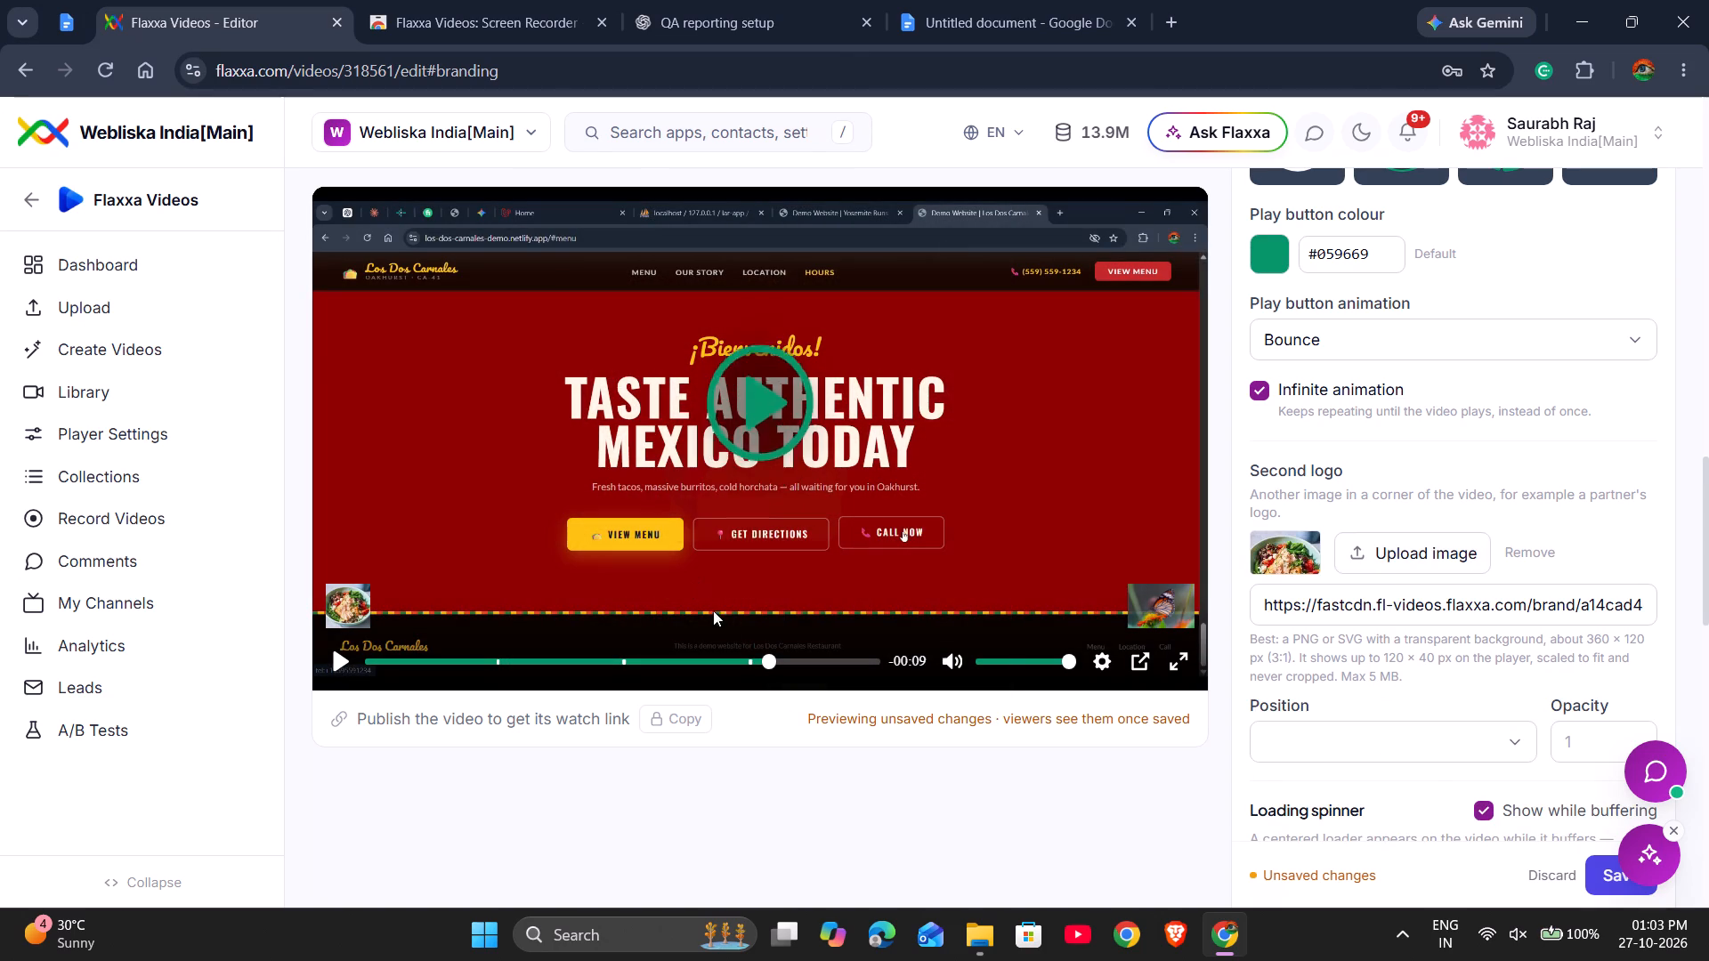
Rewind the preview video to its start to check both logos on the opening frame.
left_click_drag(767, 664, 343, 653)
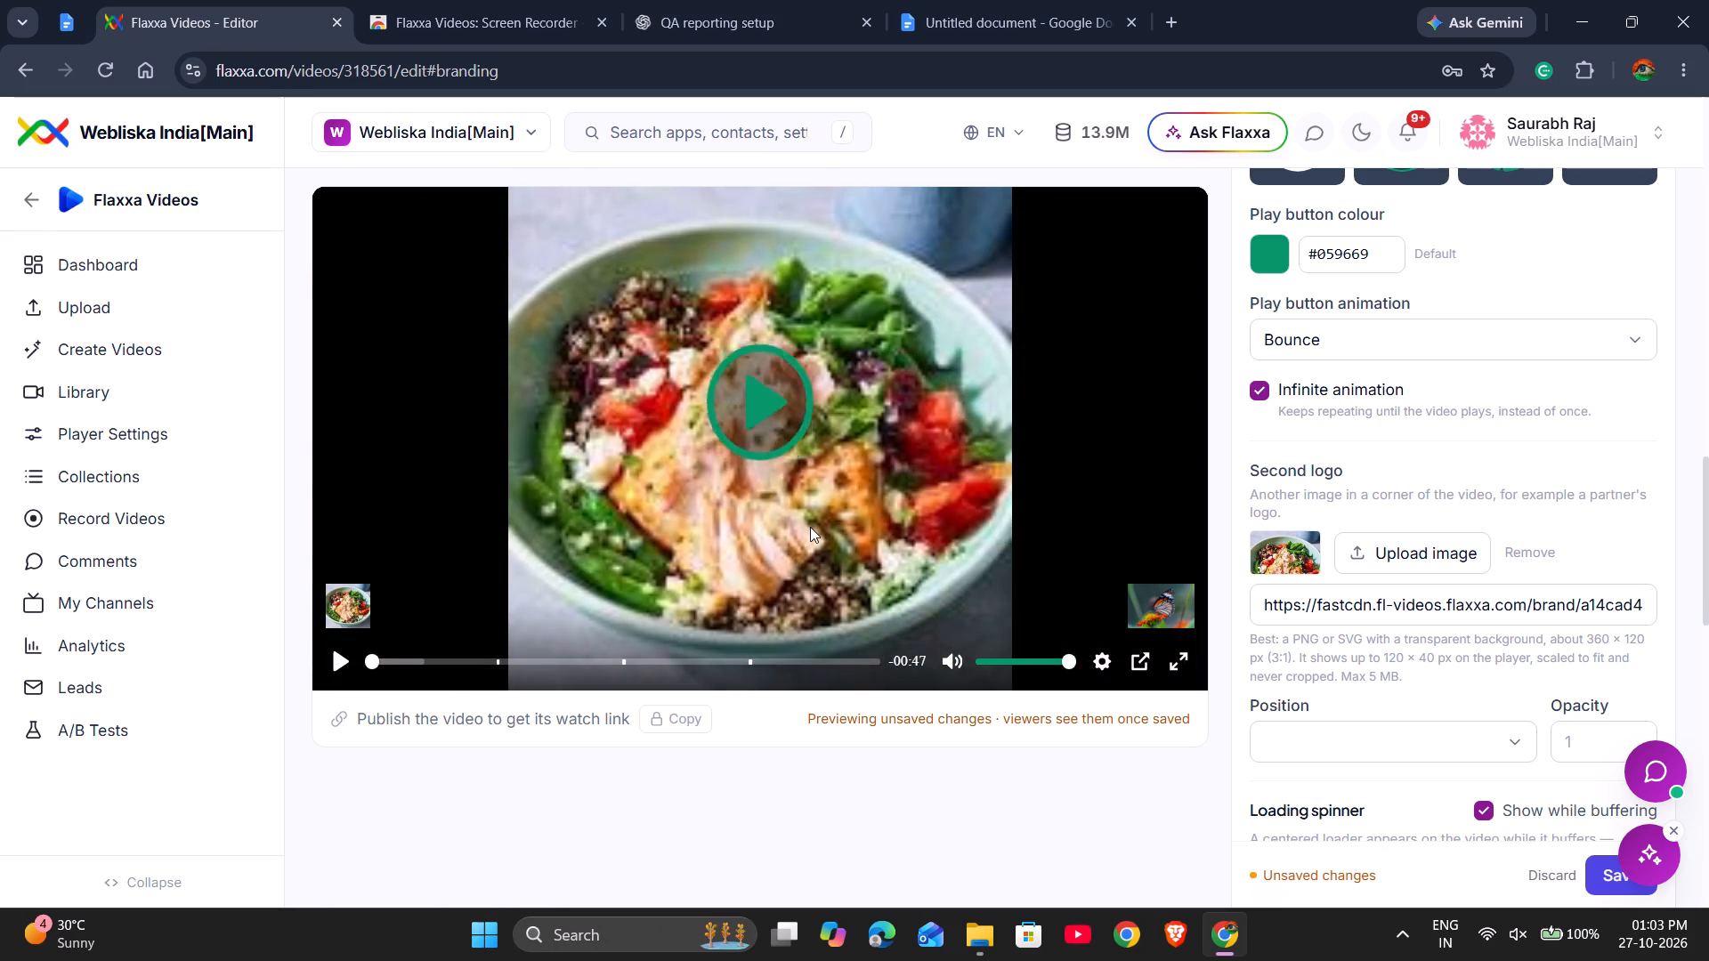
Set the second logo's position to Bottom right.
scroll(1359, 638, "down", 1)
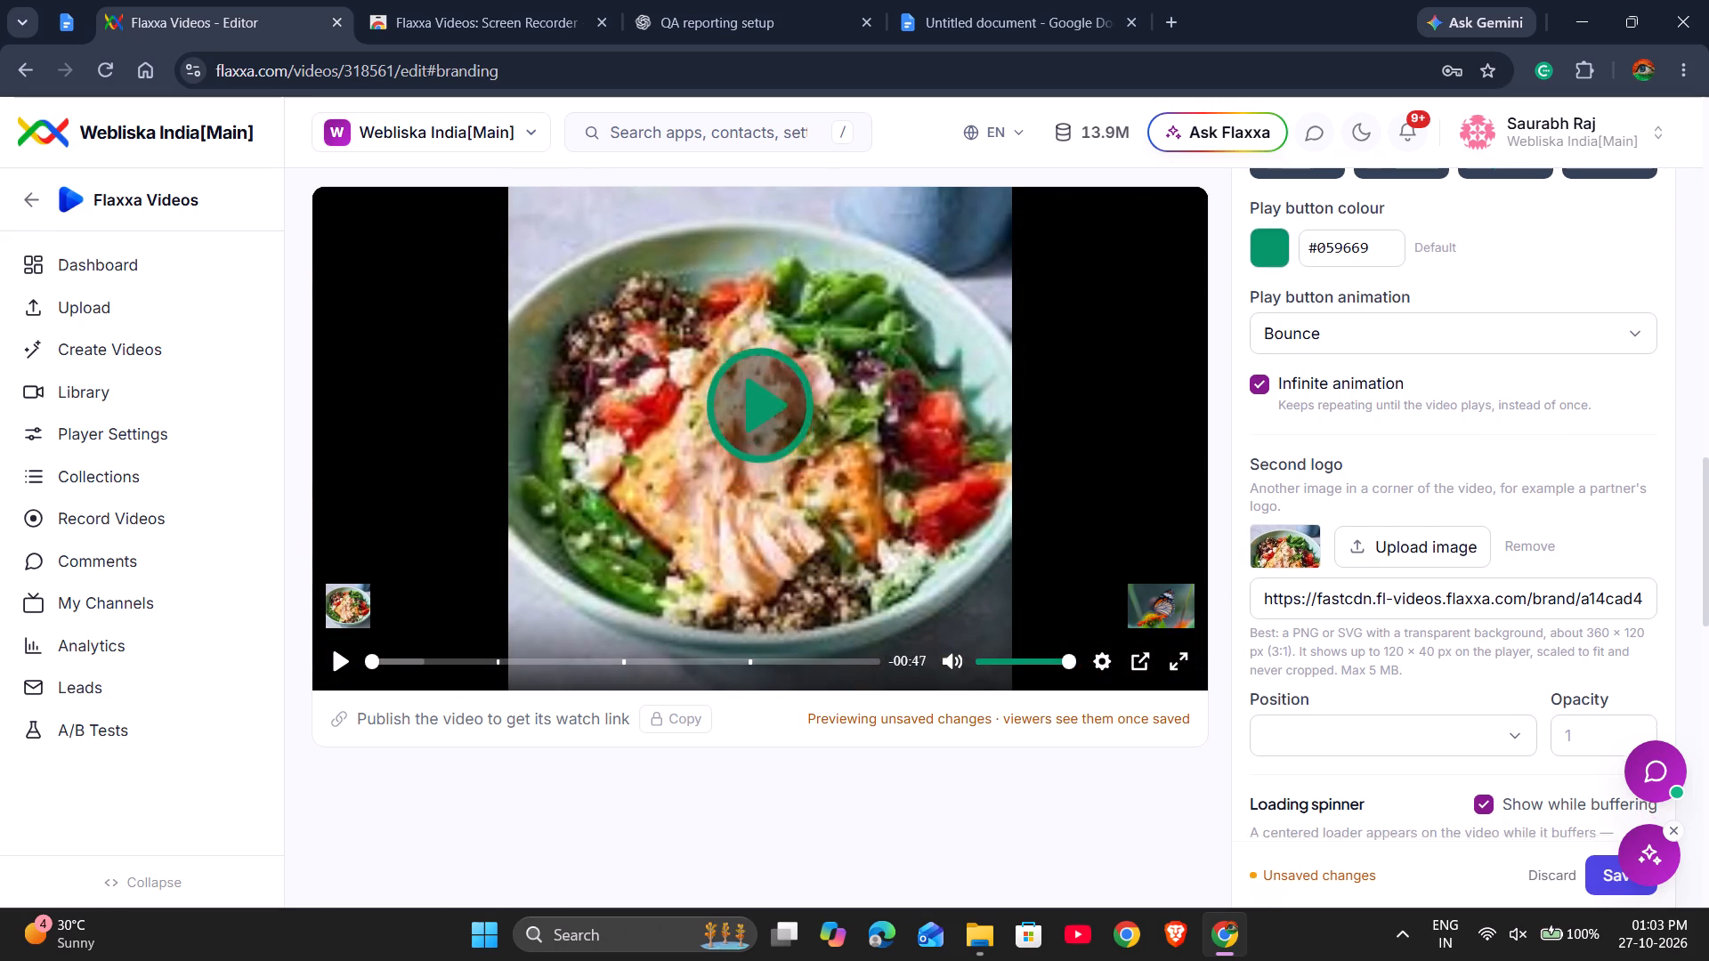
scroll(1359, 638, "down", 1)
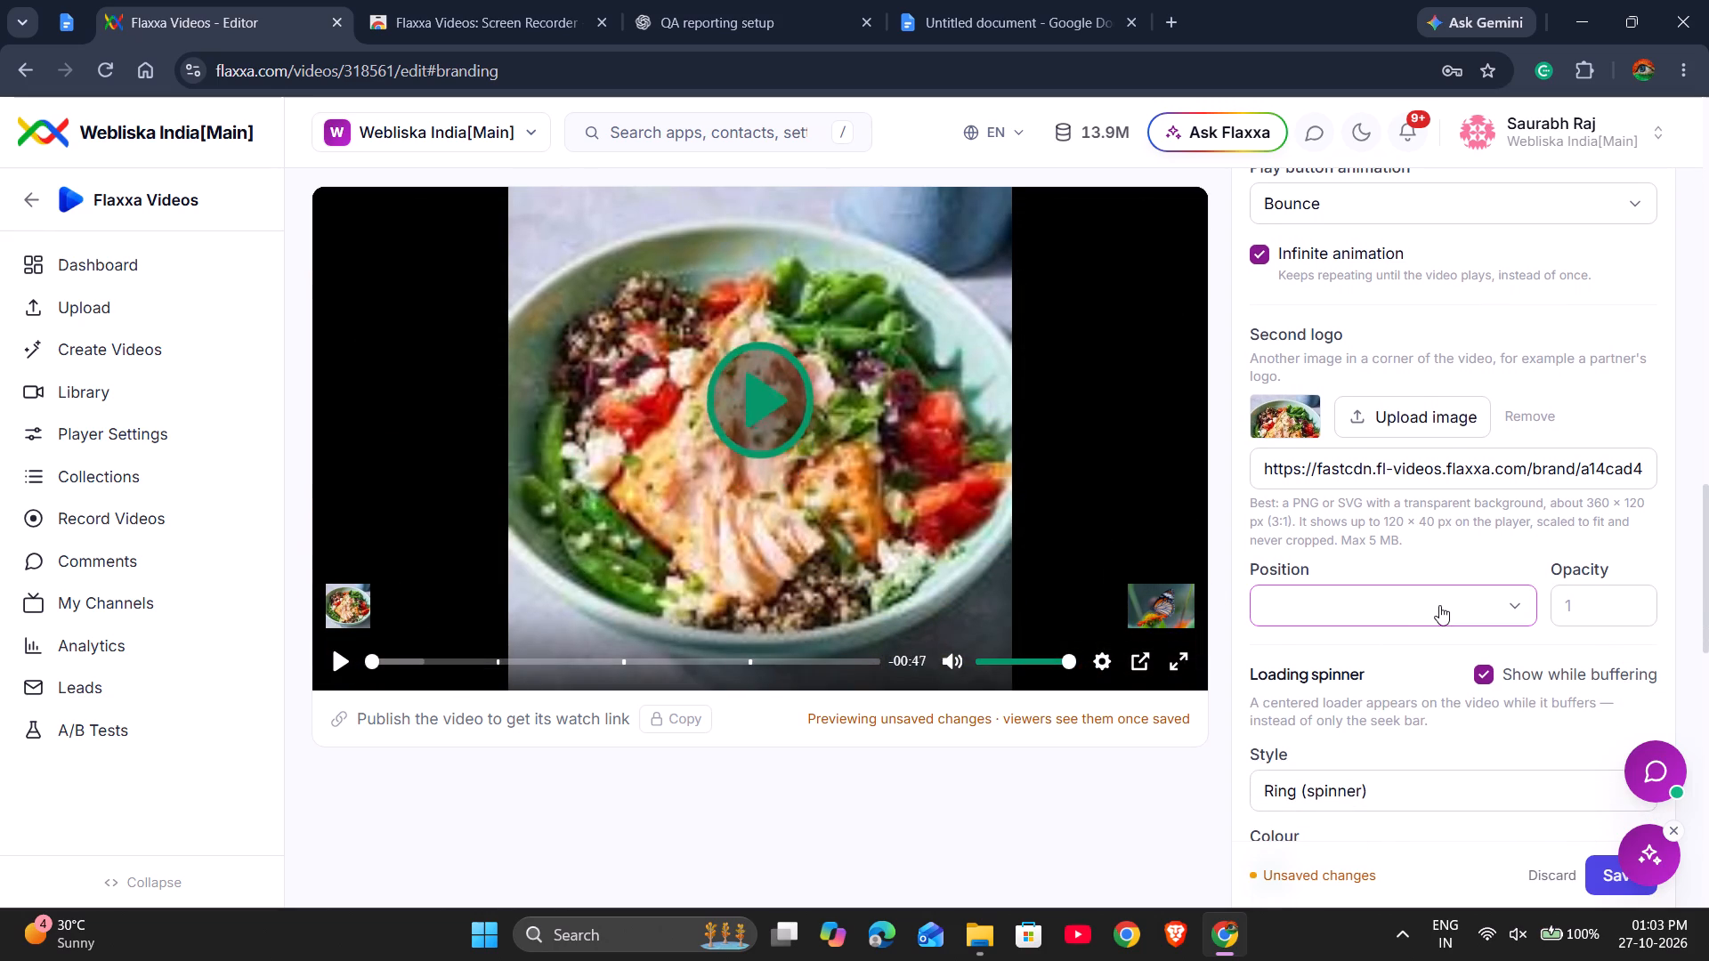
left_click(1439, 605)
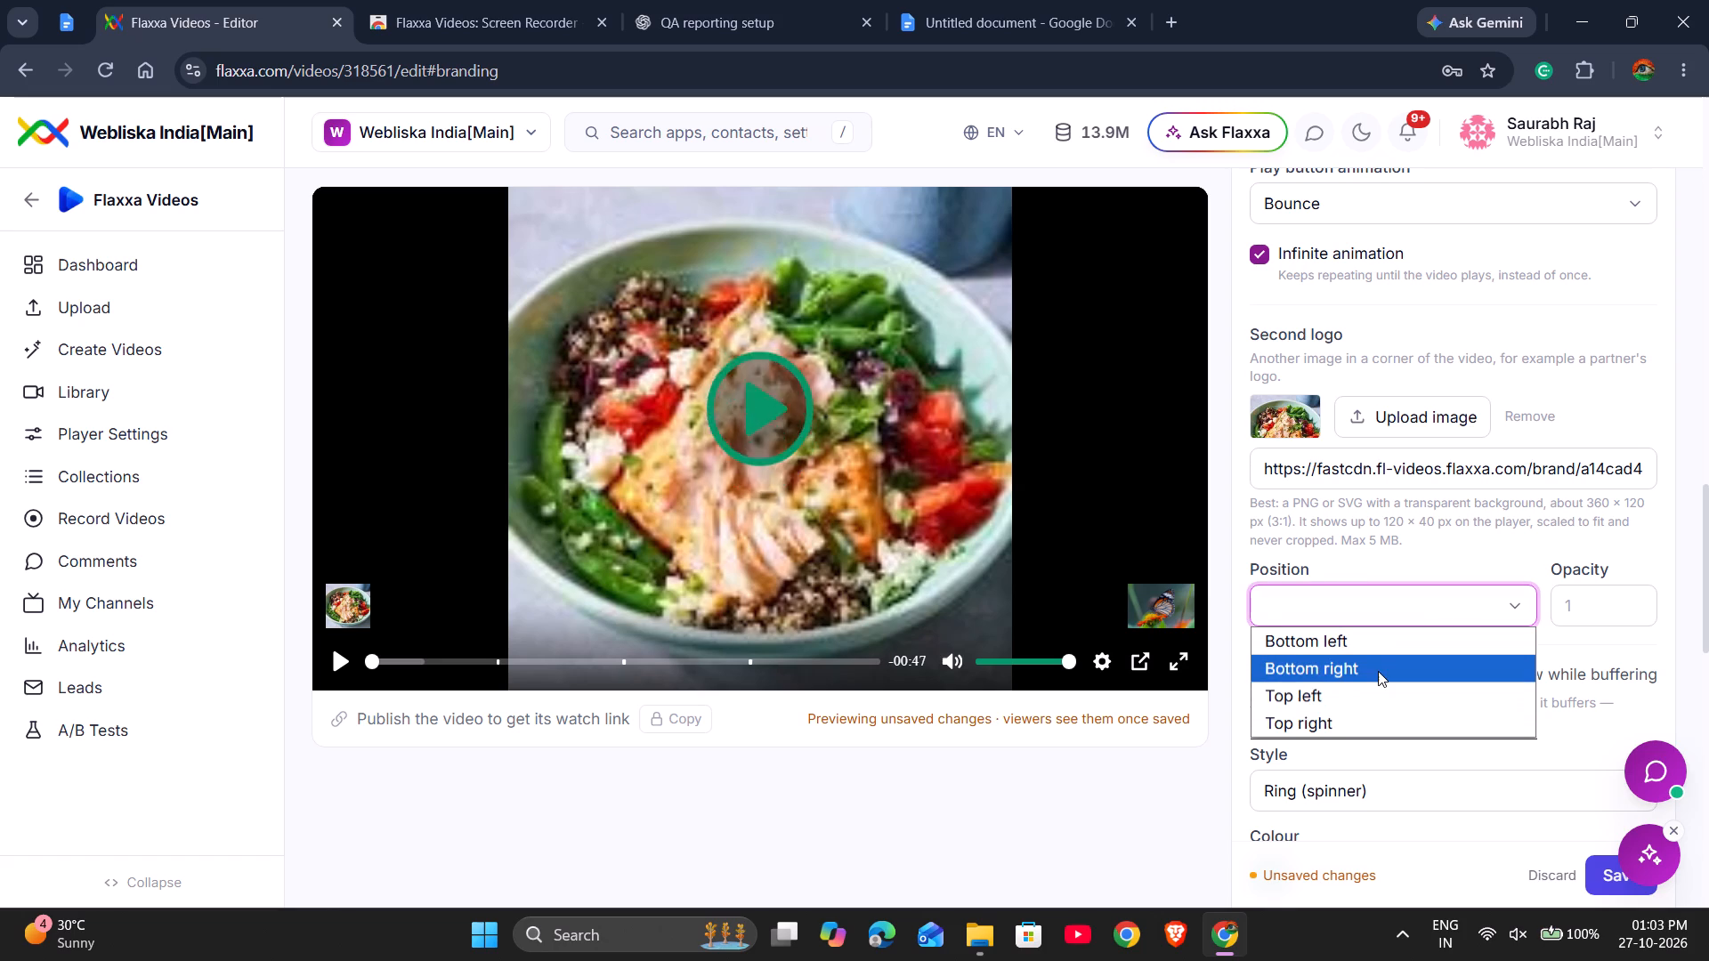
left_click(1382, 667)
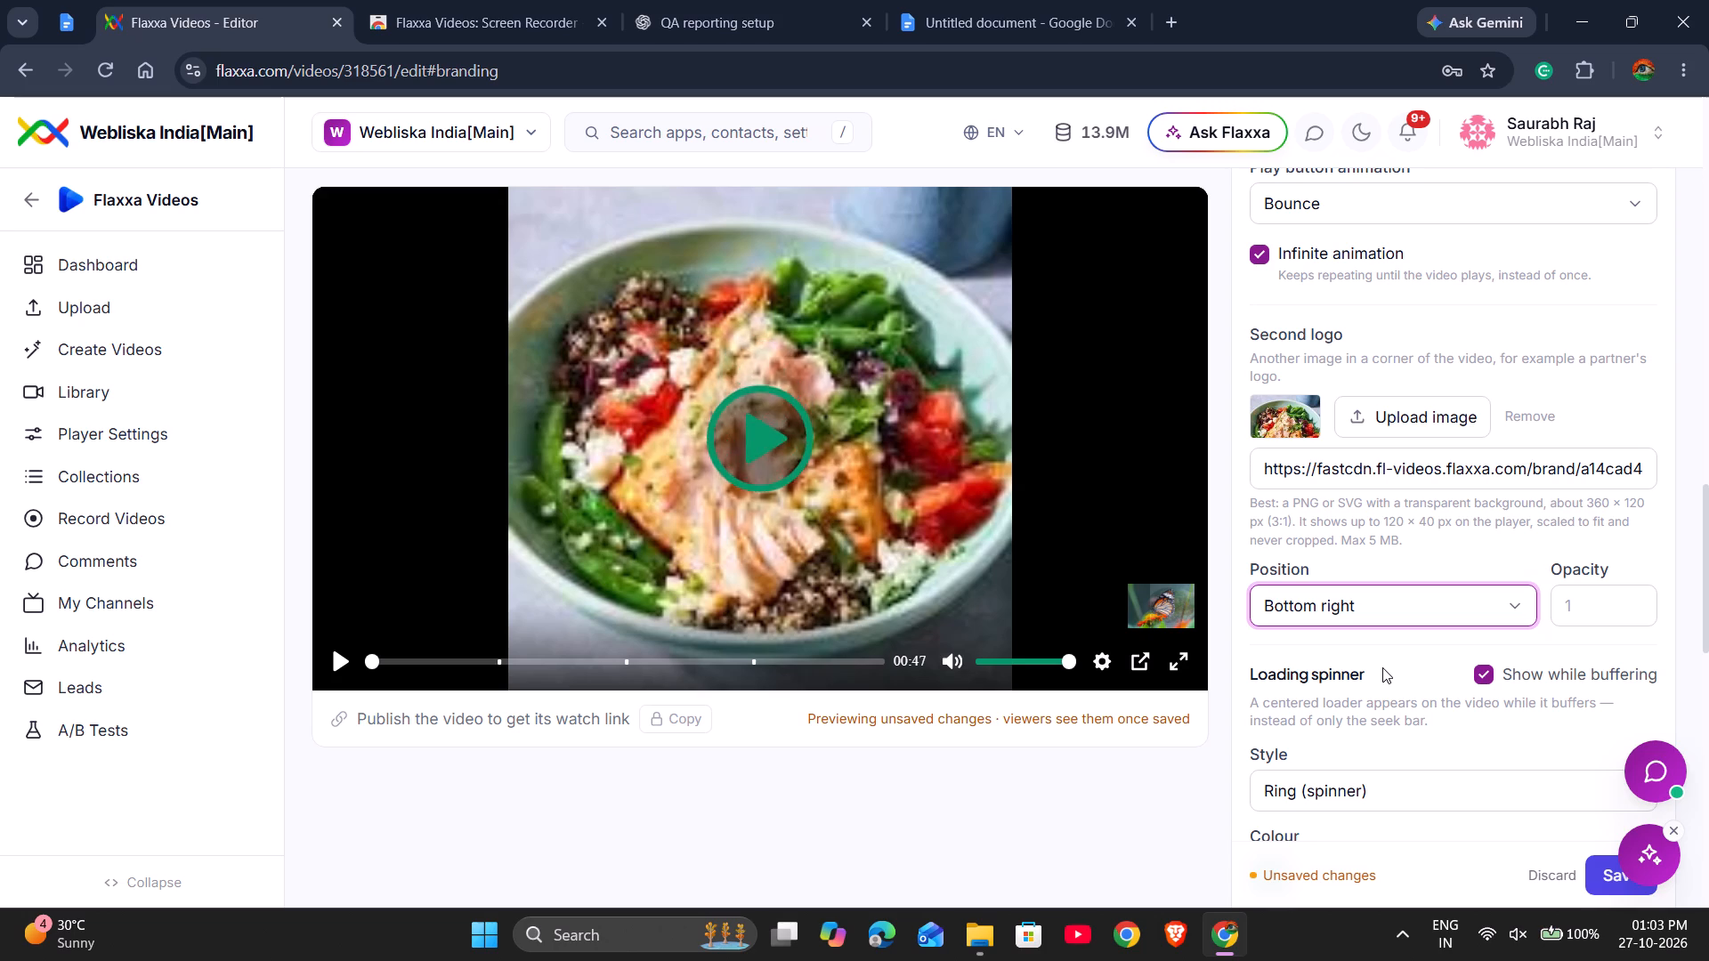
left_click(1431, 595)
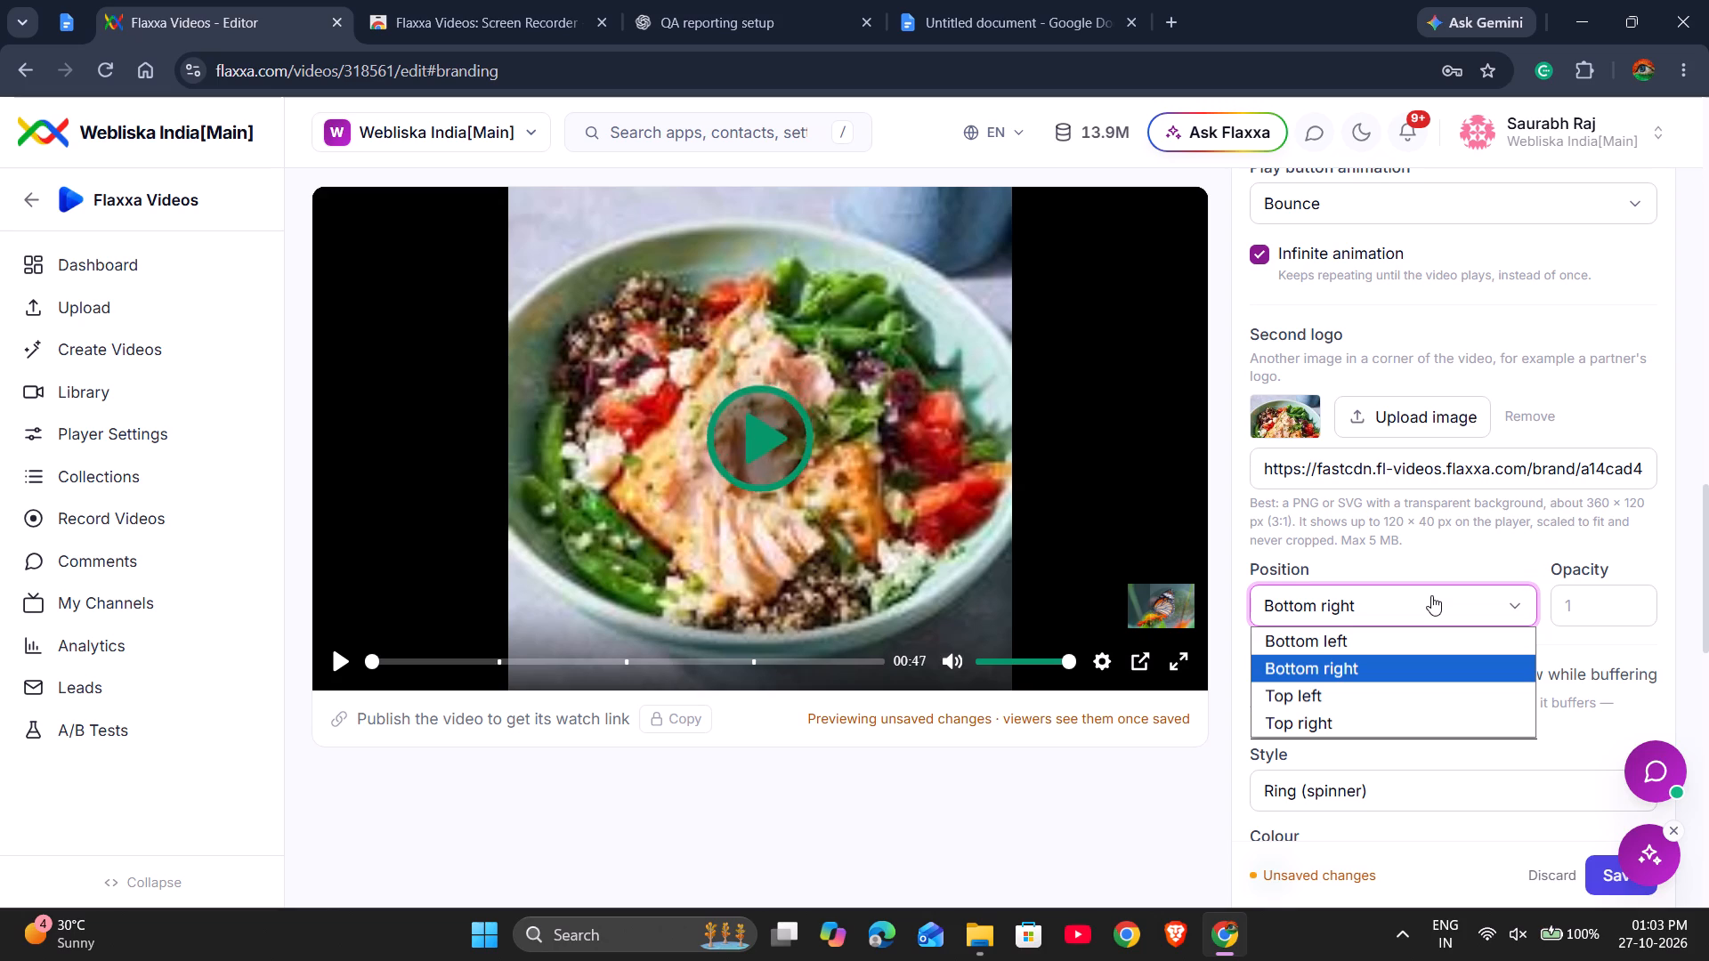
left_click(1432, 552)
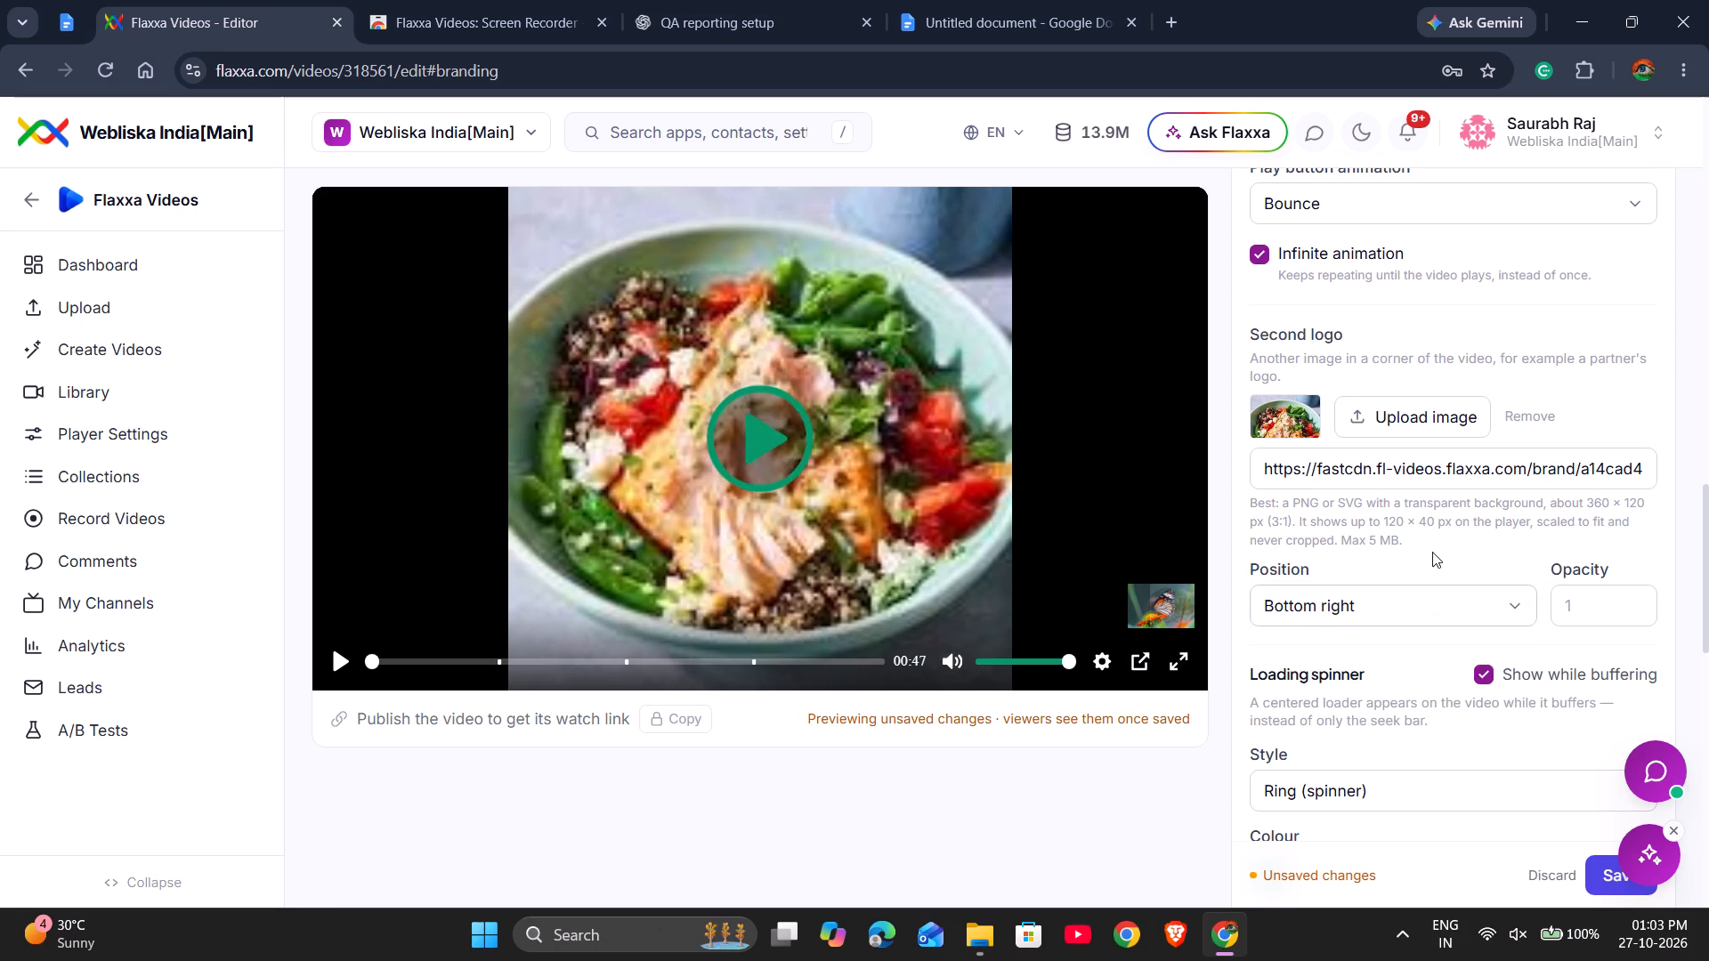
Set the main player logo's position to Bottom left.
scroll(1432, 552, "up", 7)
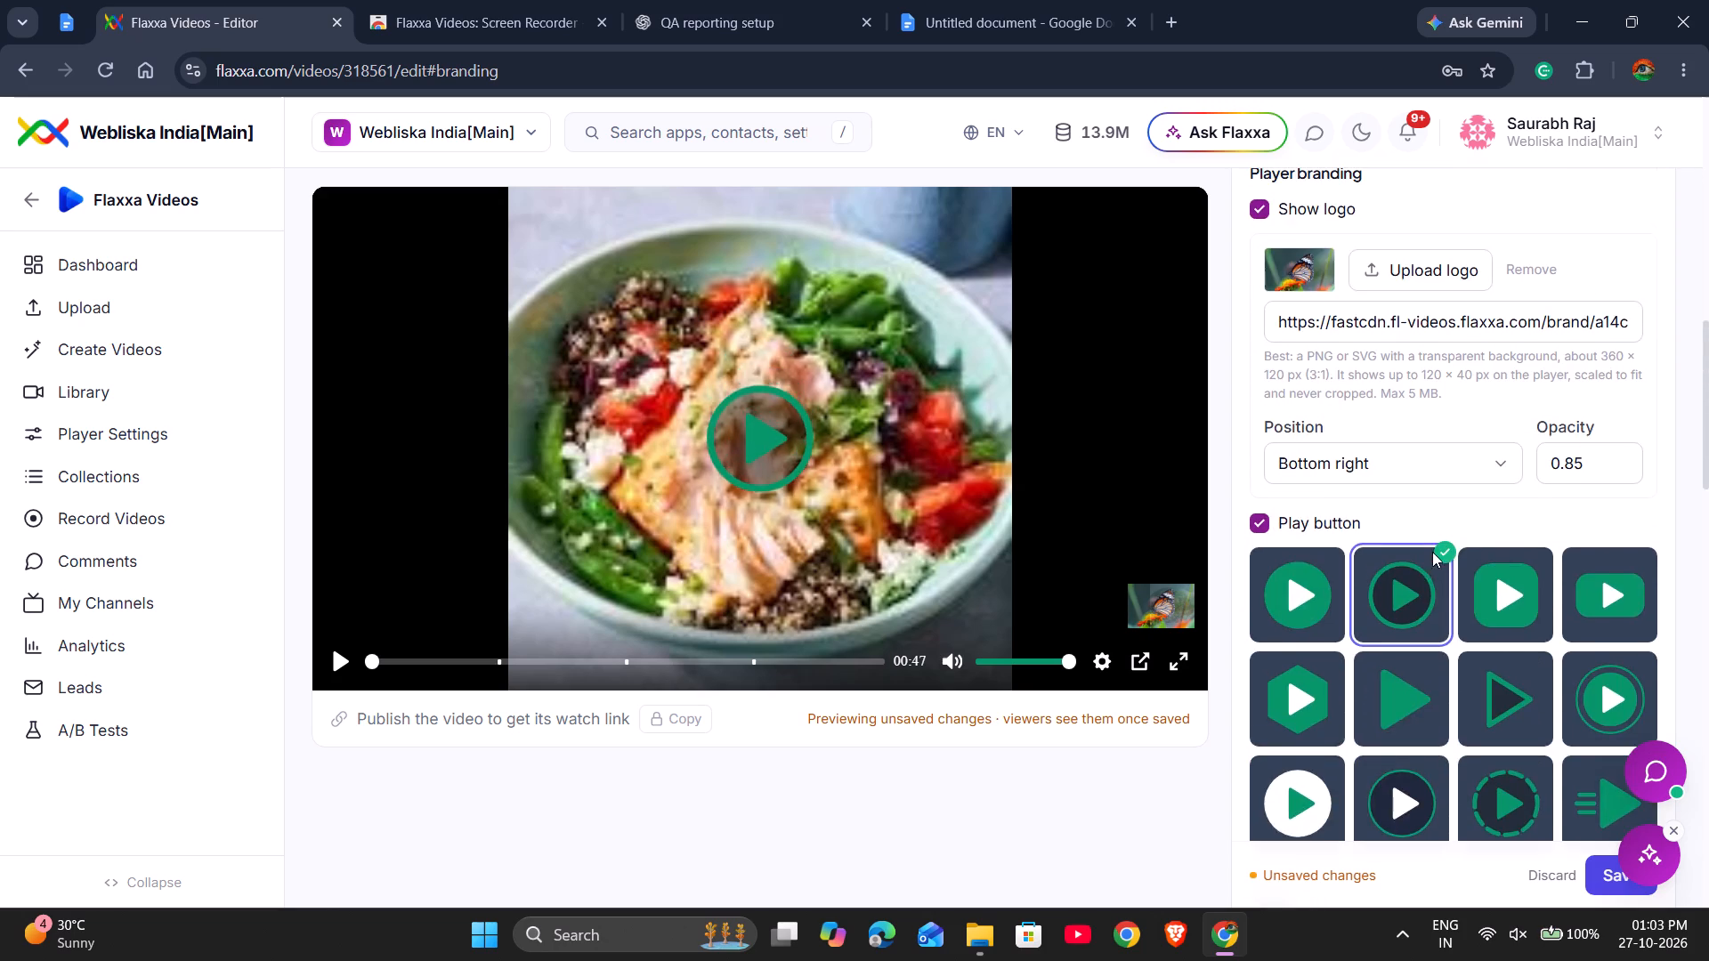
scroll(1432, 552, "up", 2)
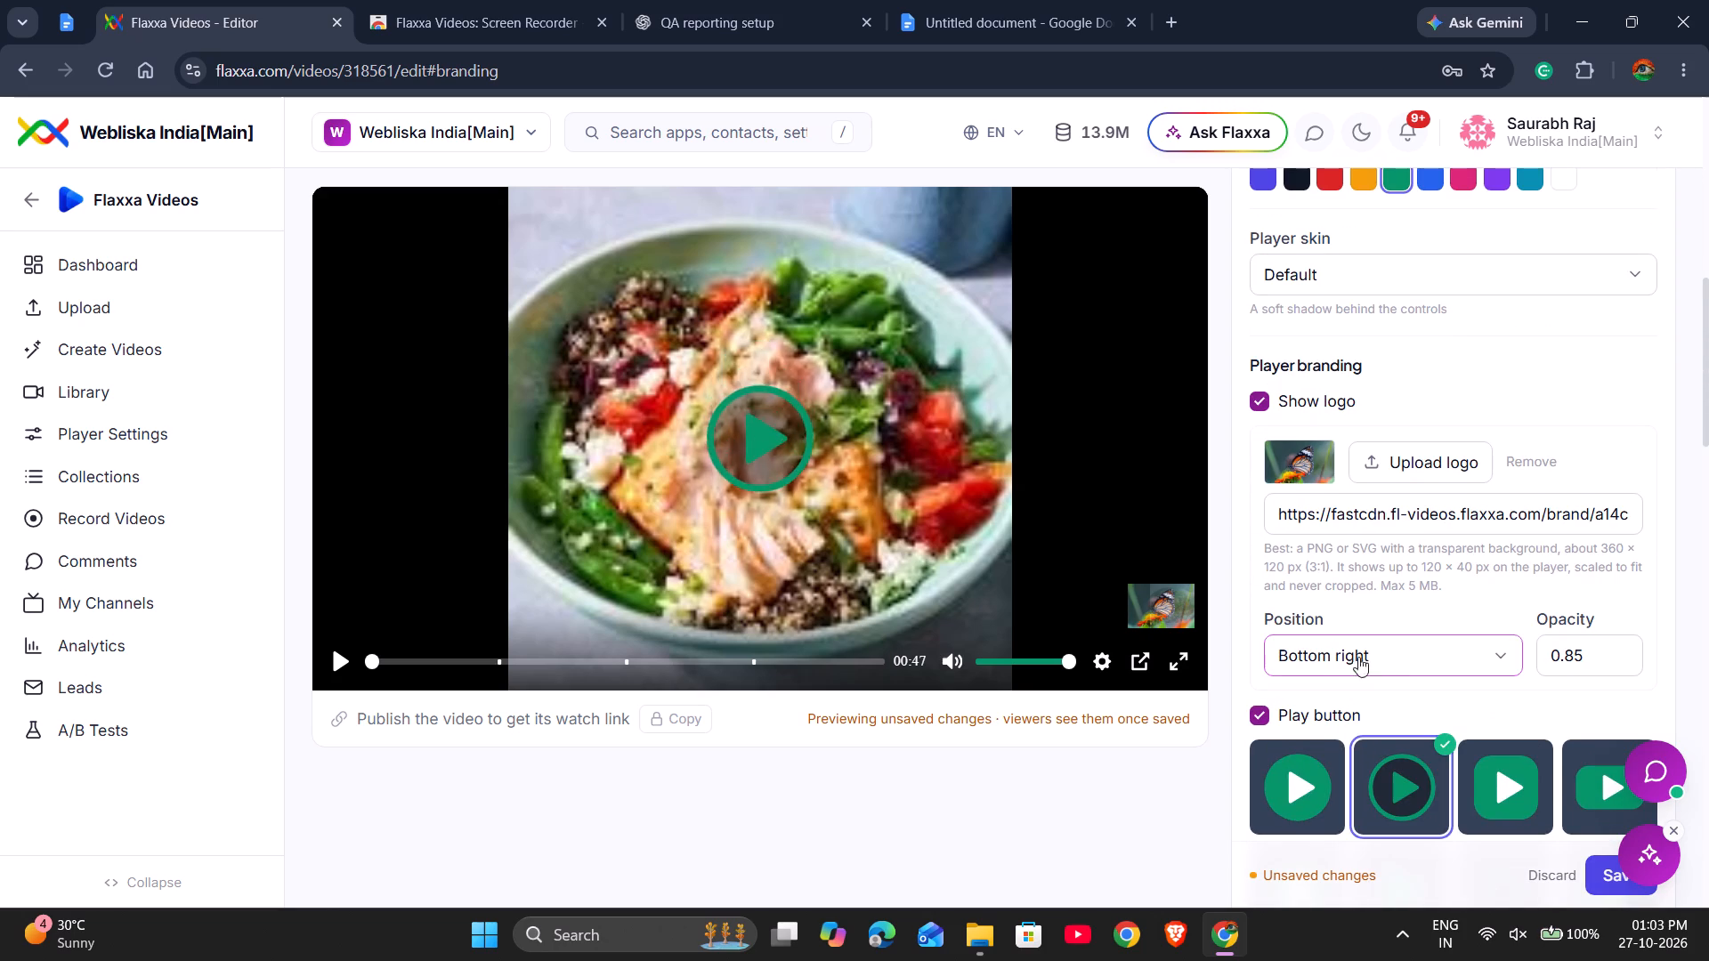
left_click(1418, 653)
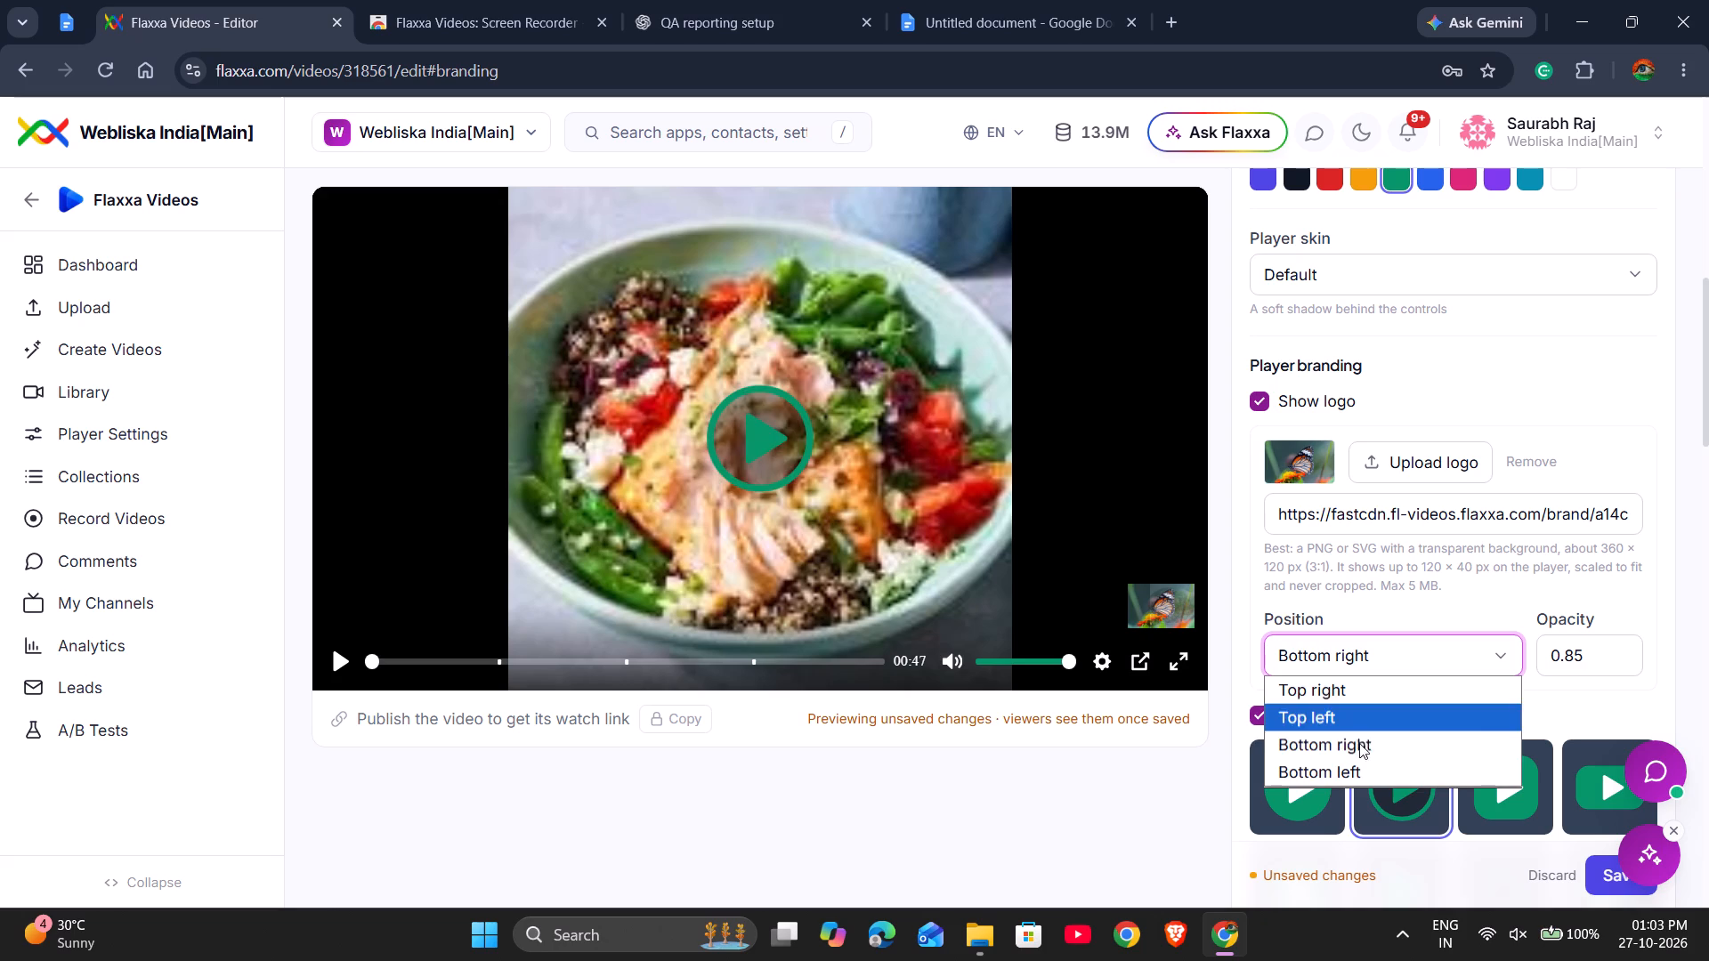
left_click(1356, 769)
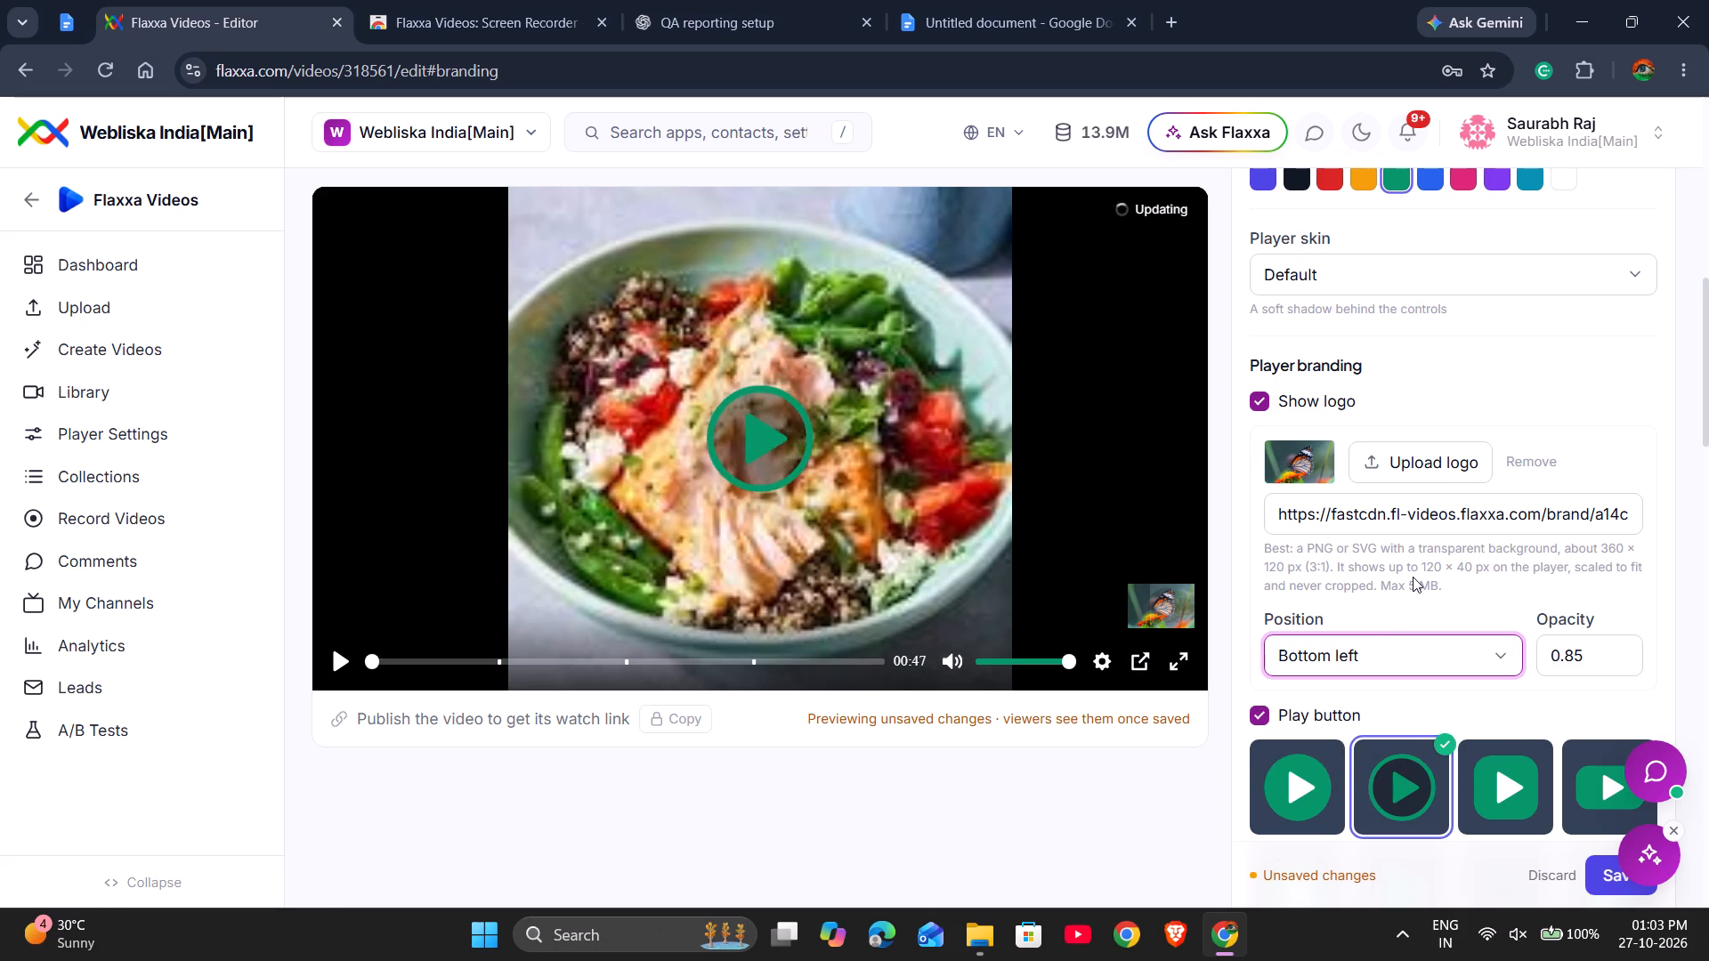
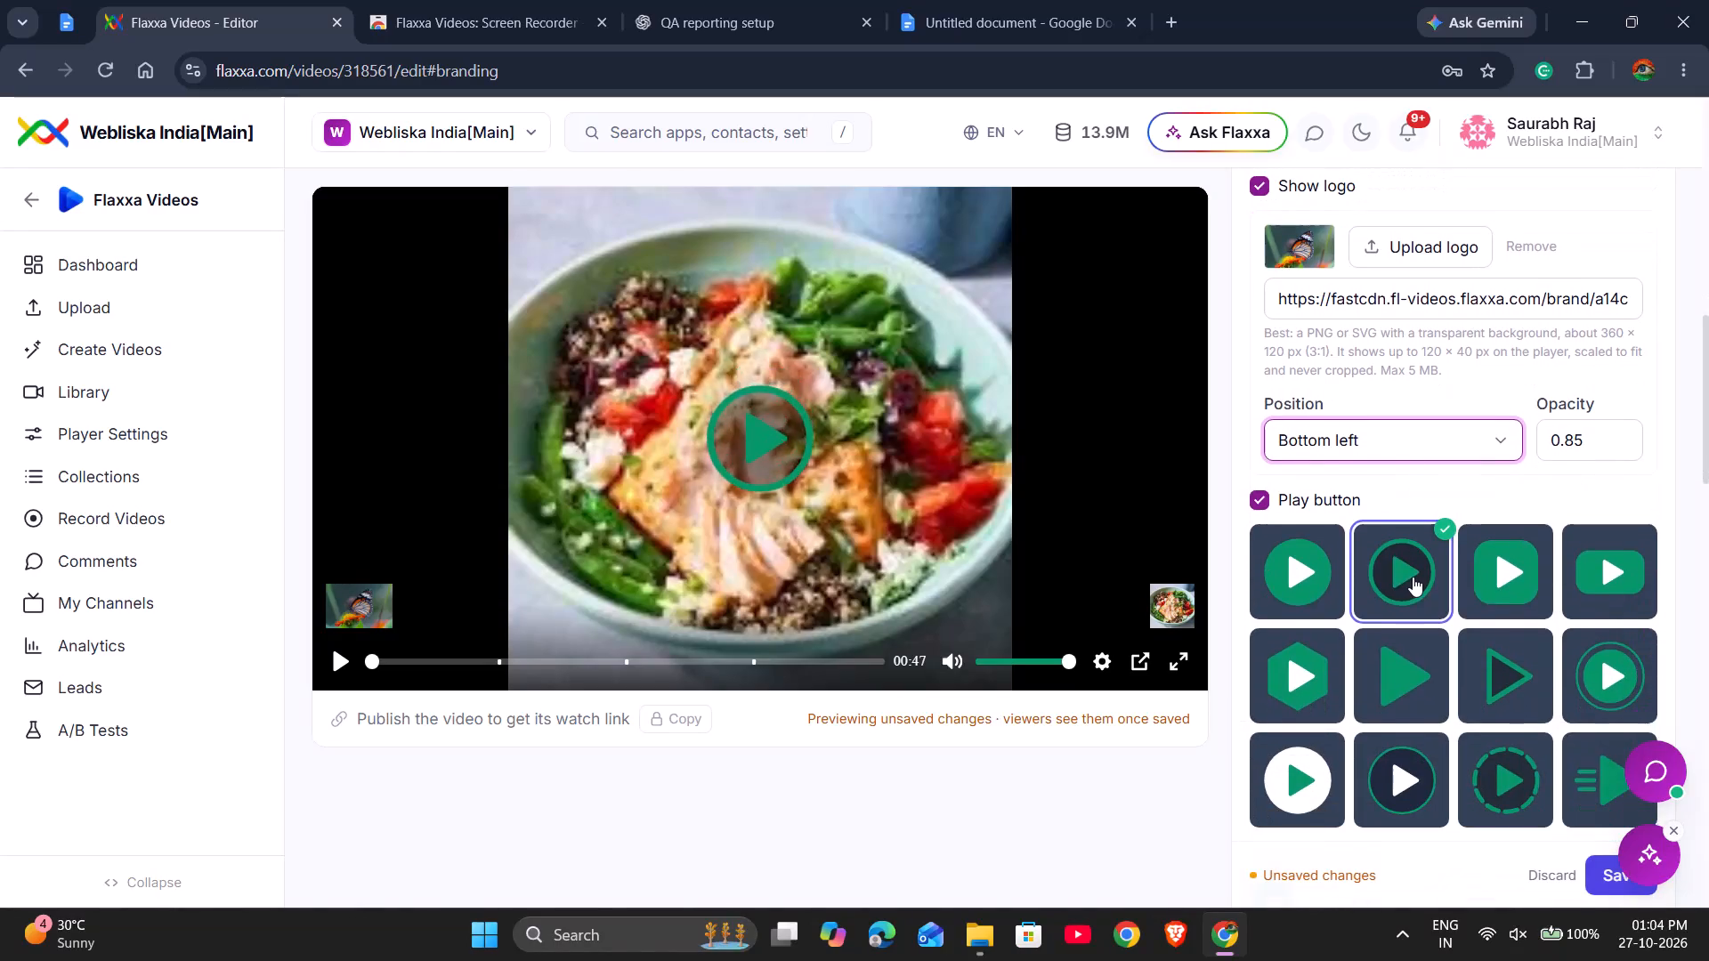
Review the branding settings from the play button styles and animation through the second logo to the loading spinner.
scroll(1413, 577, "down", 3)
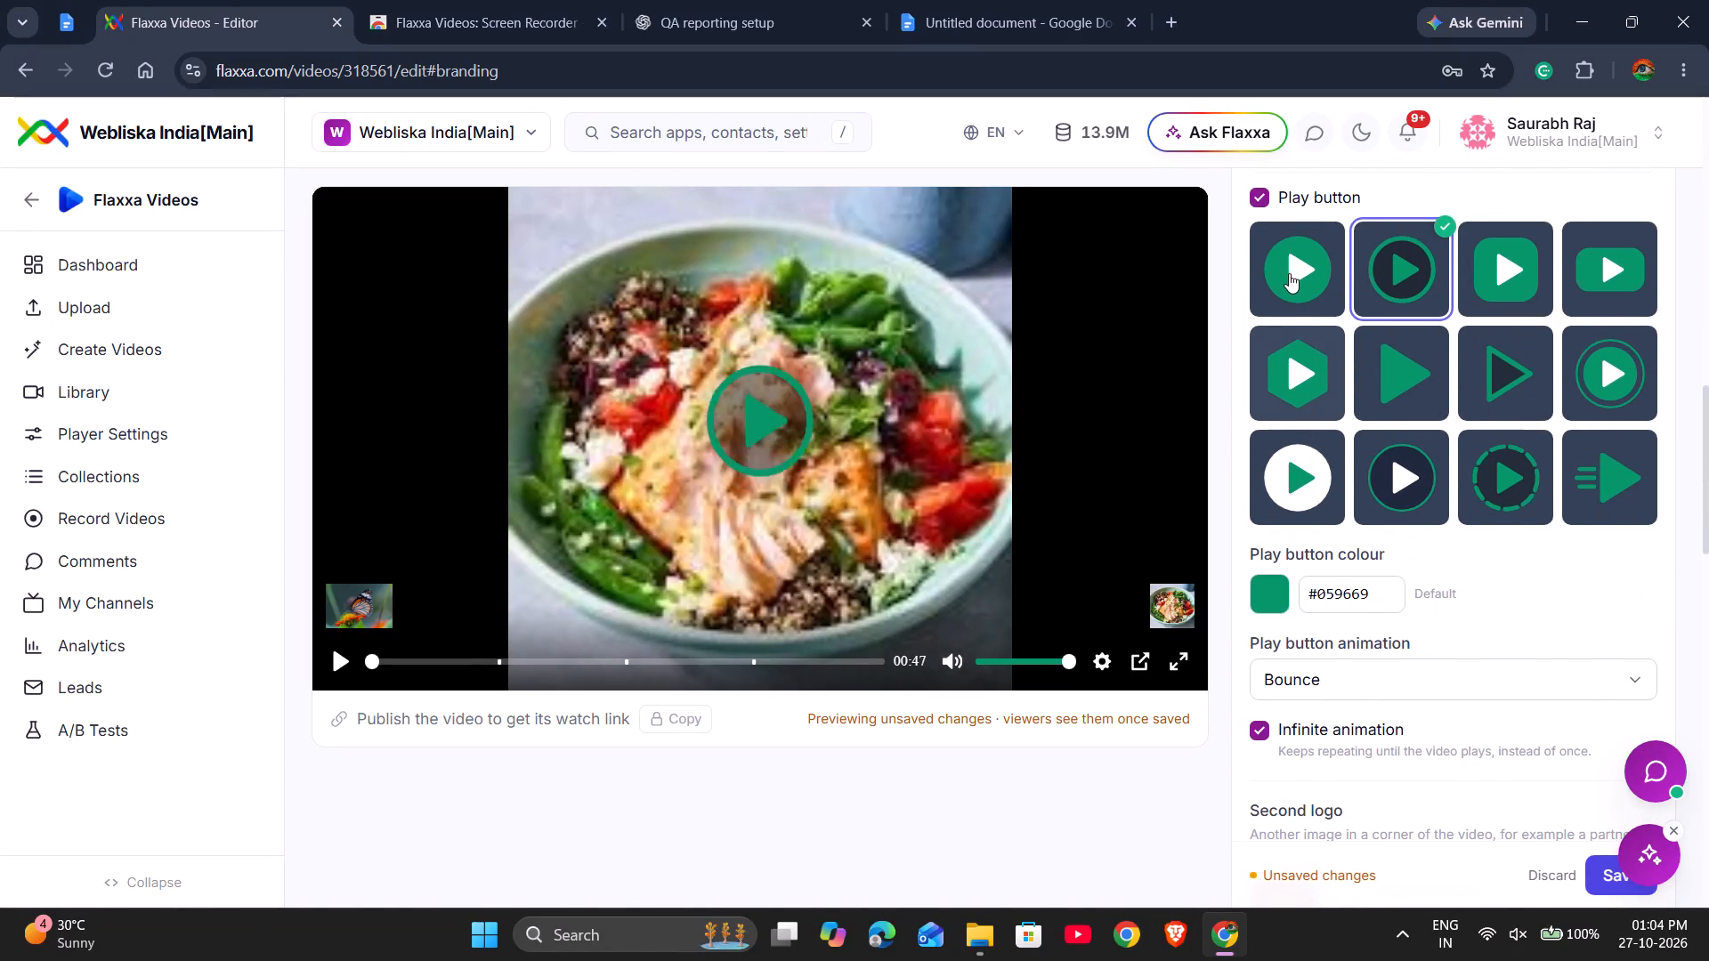
scroll(1408, 725, "down", 4)
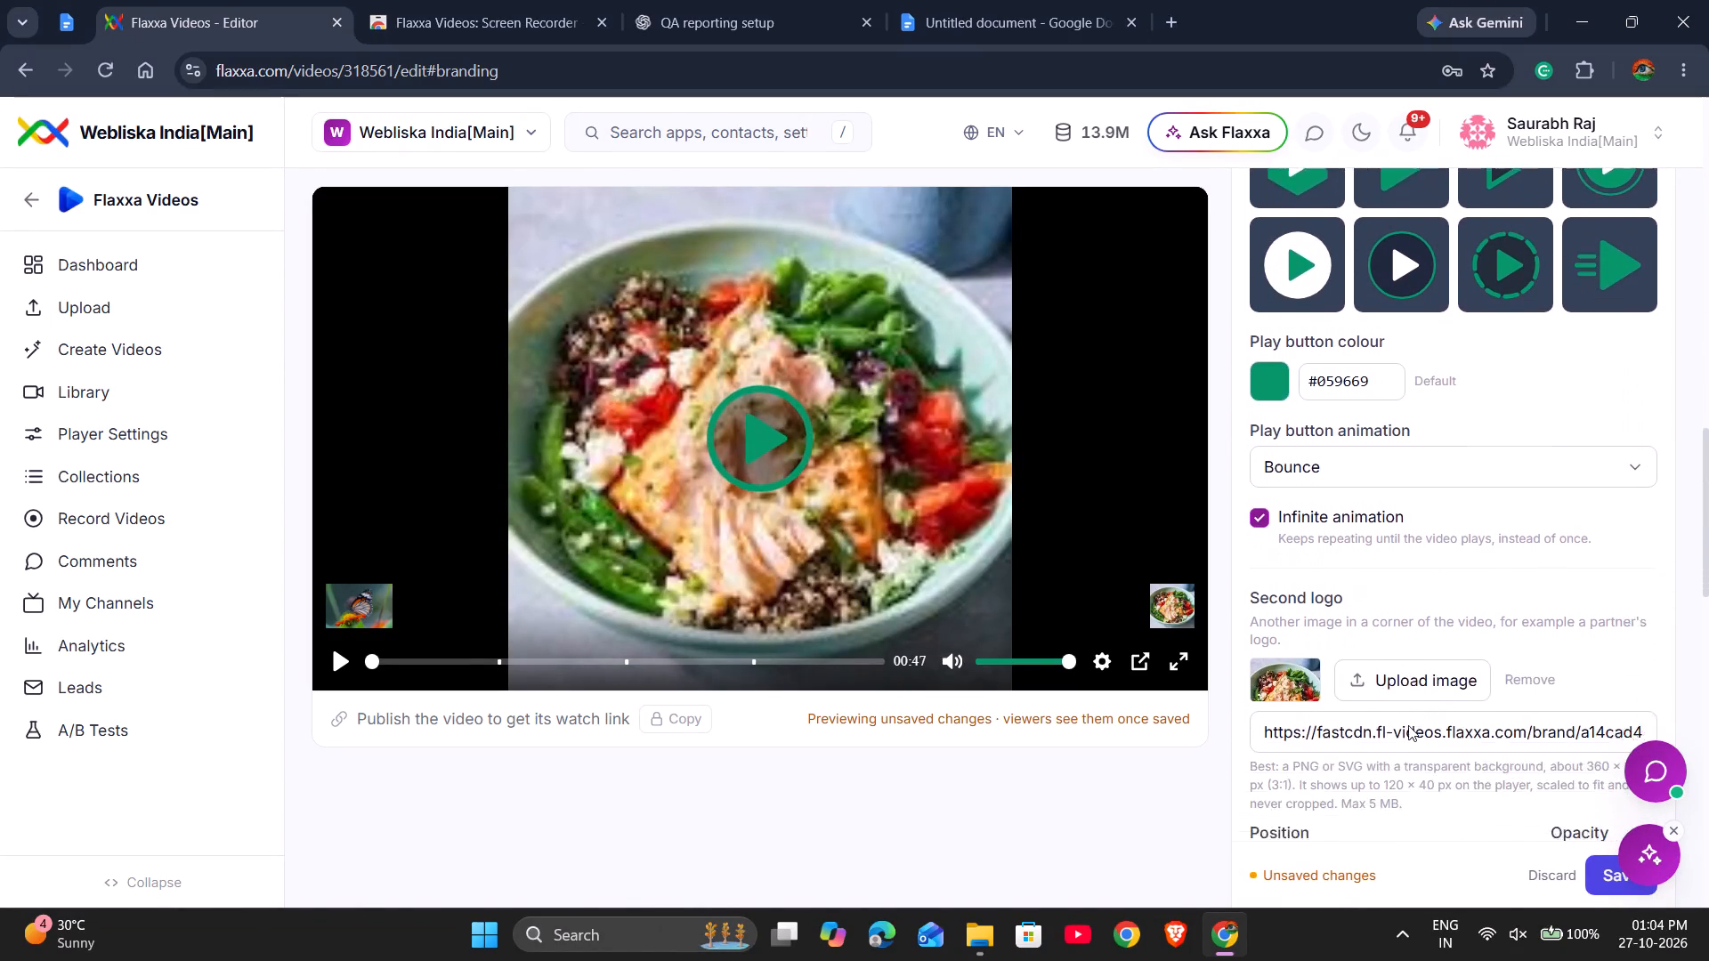
scroll(1408, 725, "down", 2)
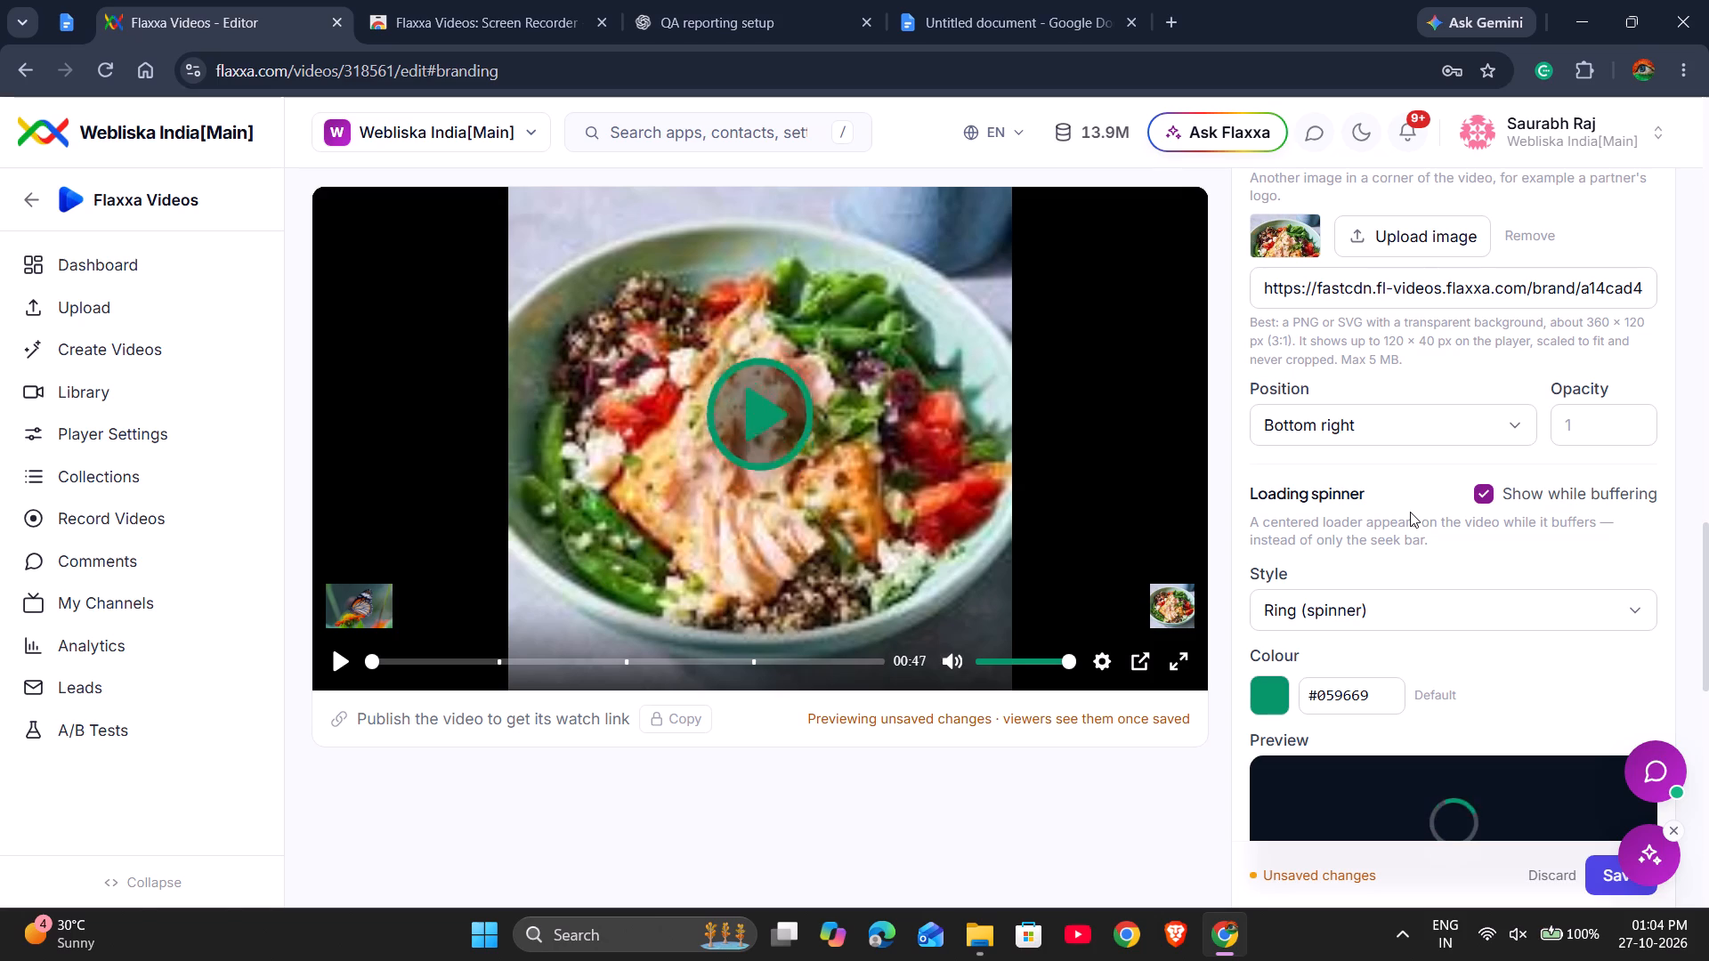
scroll(1410, 512, "up", 2)
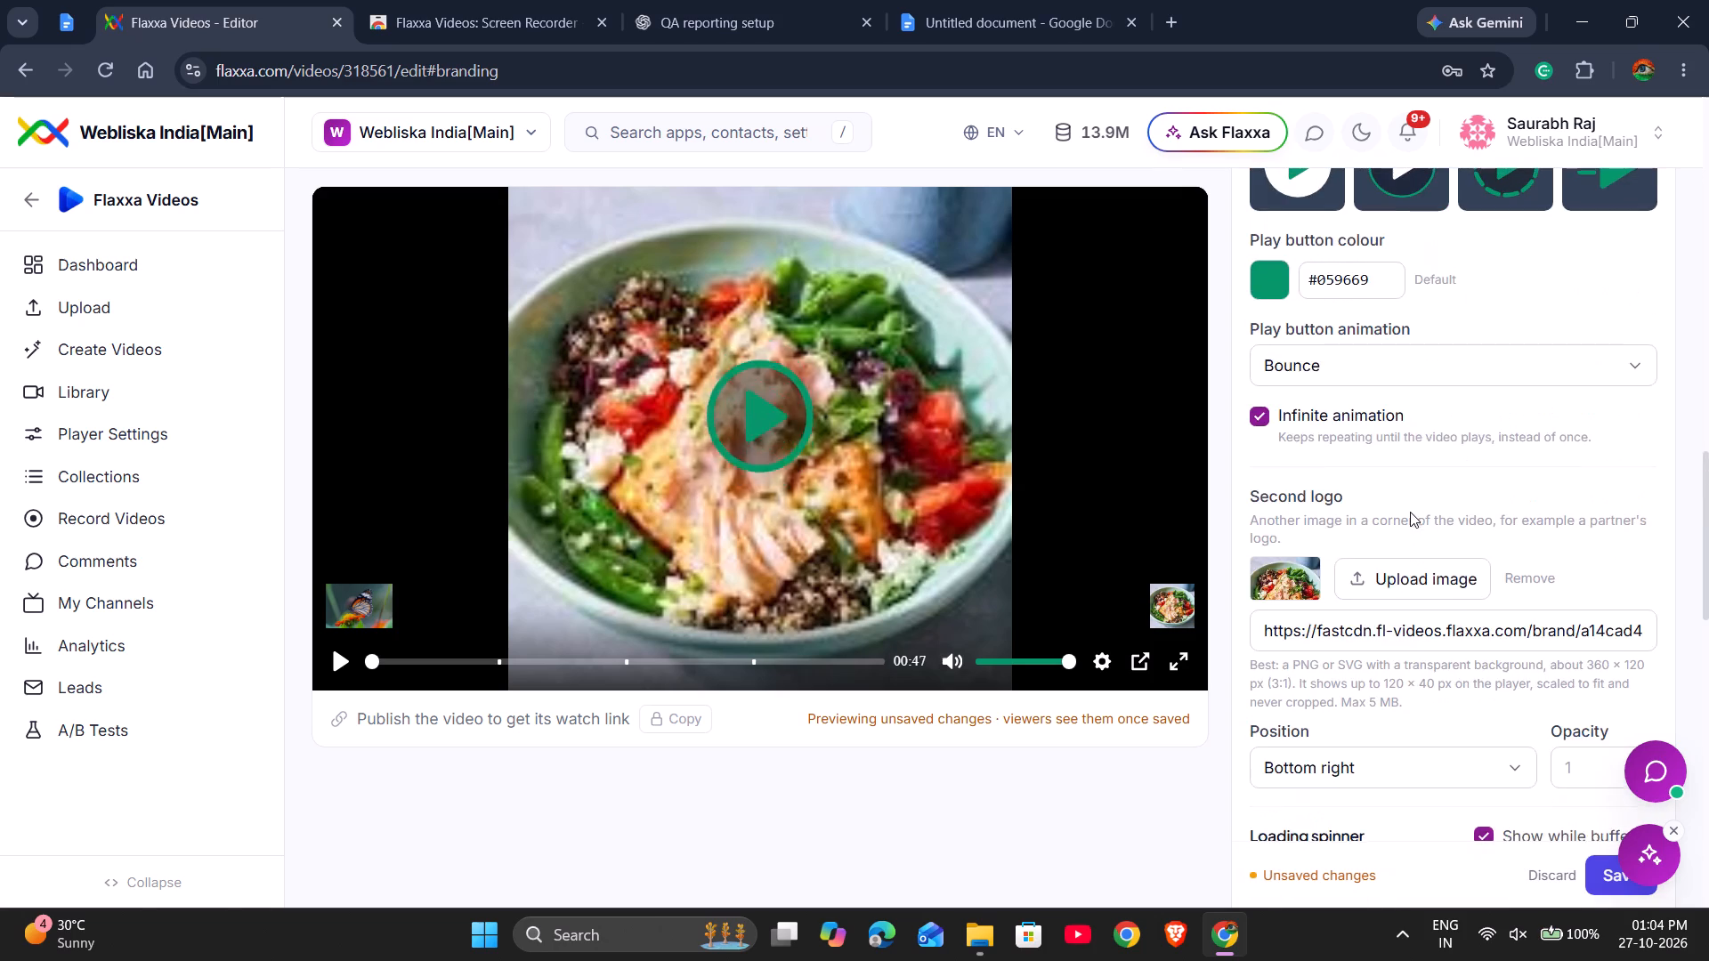
scroll(1410, 512, "up", 2)
scroll(1410, 512, "down", 3)
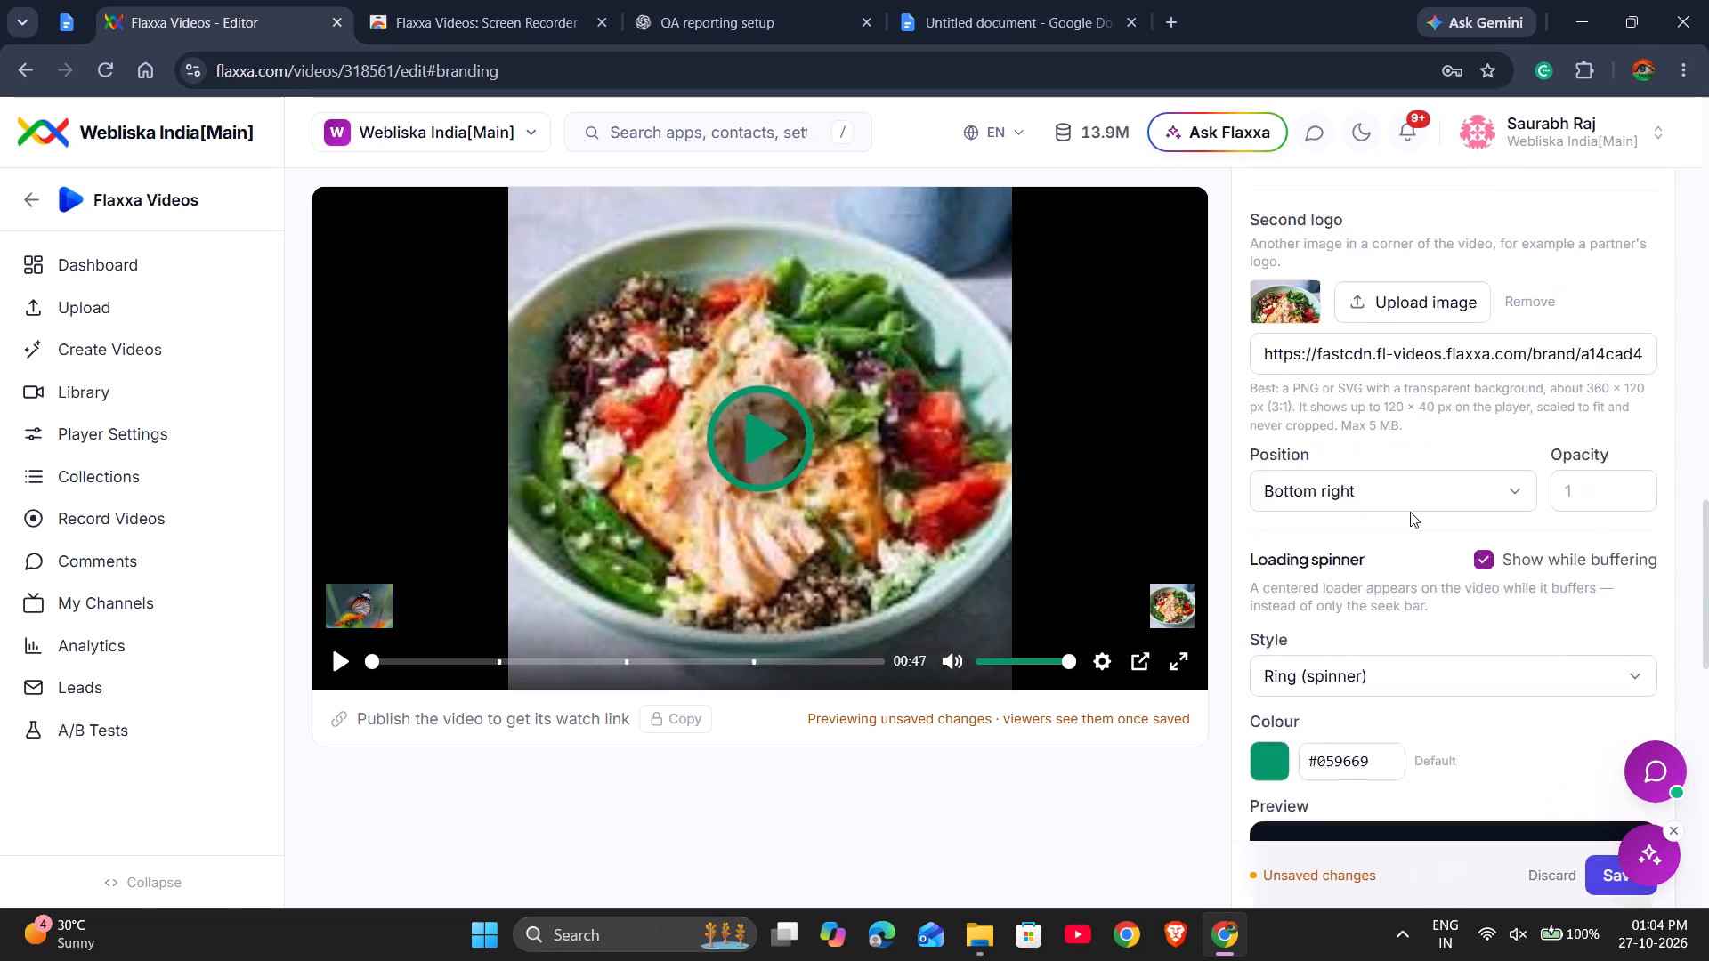
scroll(1410, 512, "down", 3)
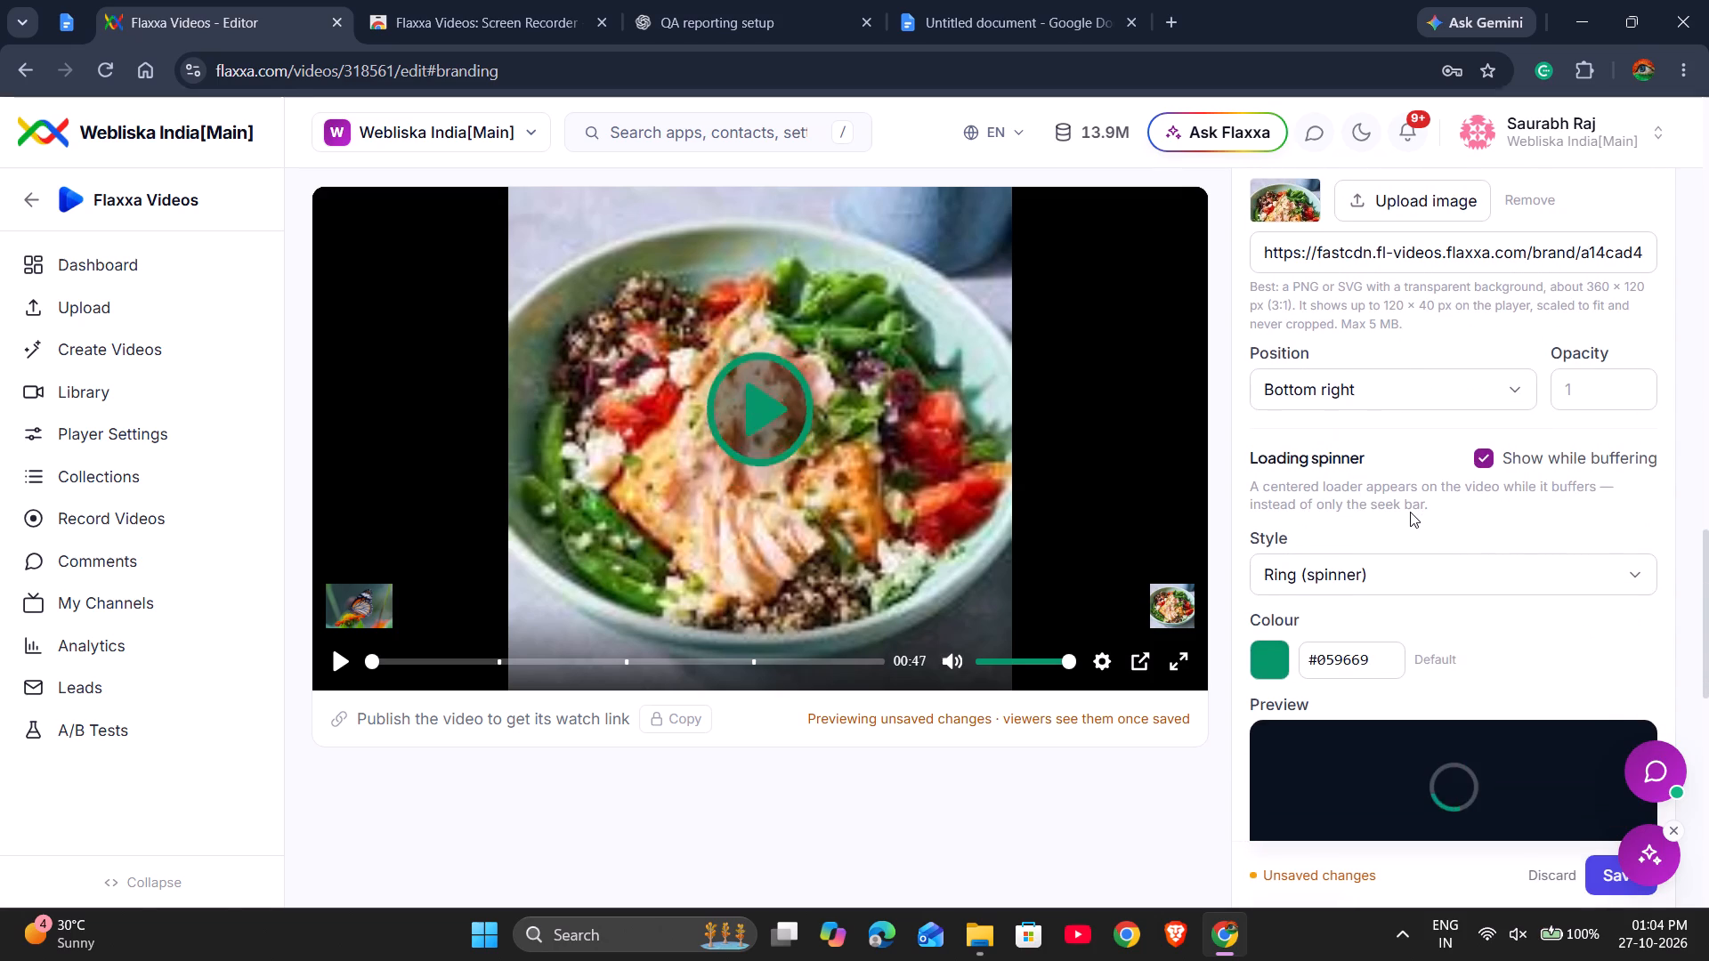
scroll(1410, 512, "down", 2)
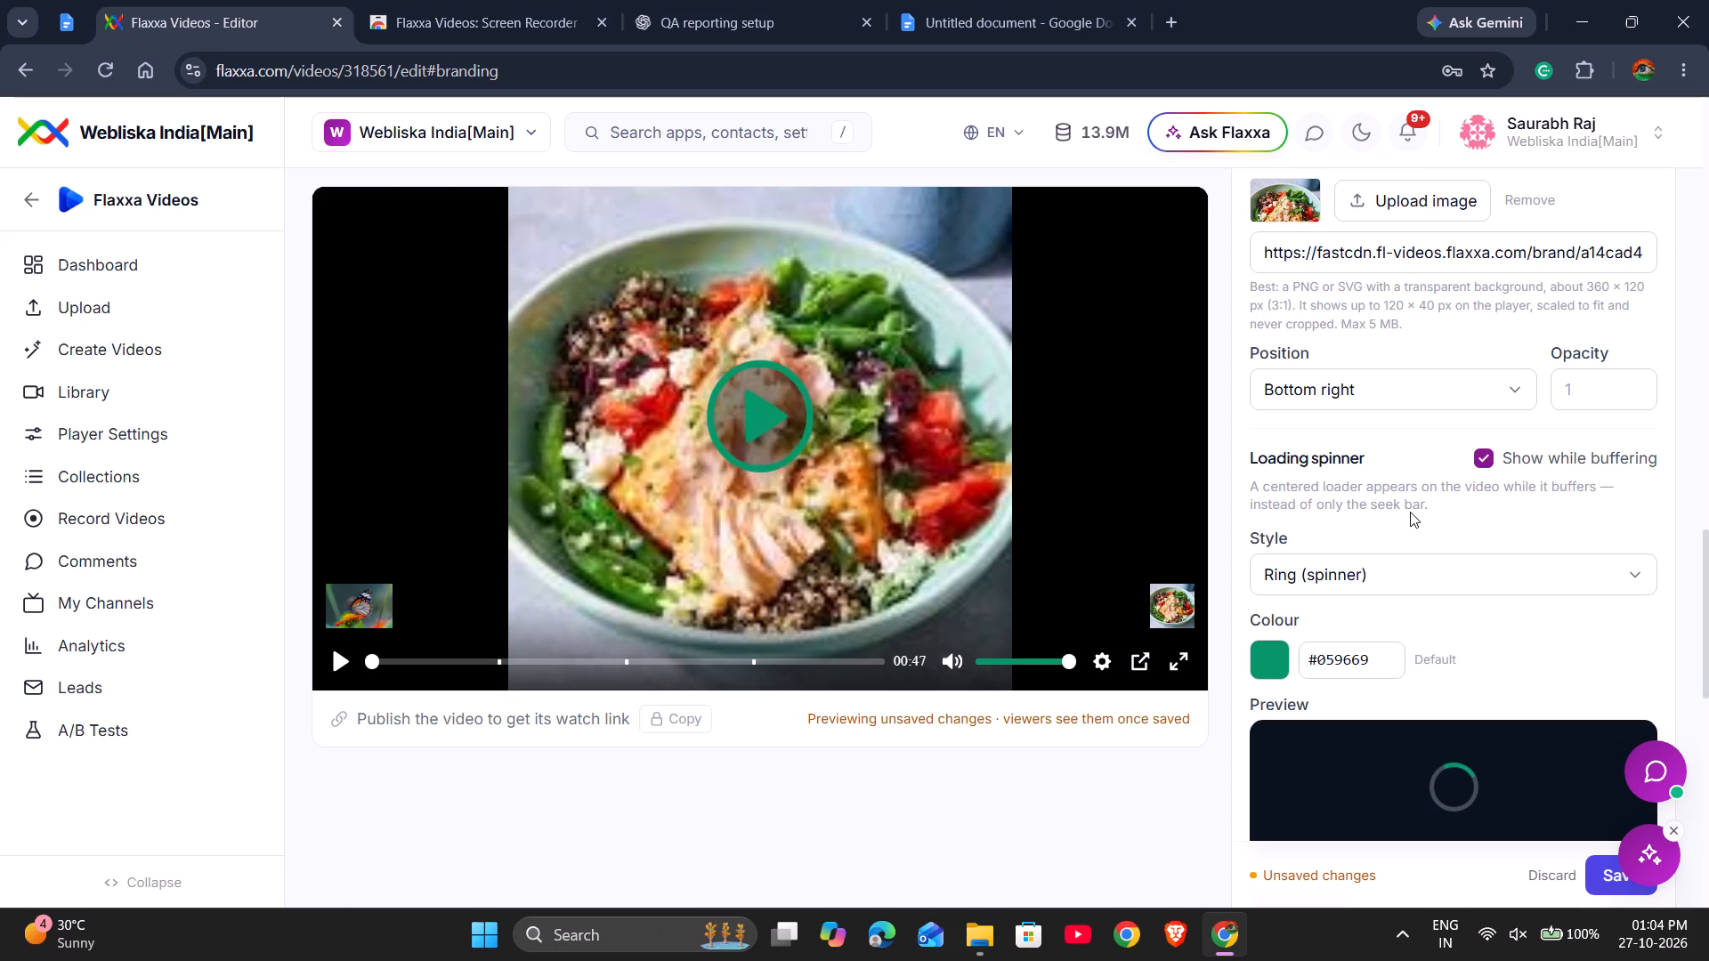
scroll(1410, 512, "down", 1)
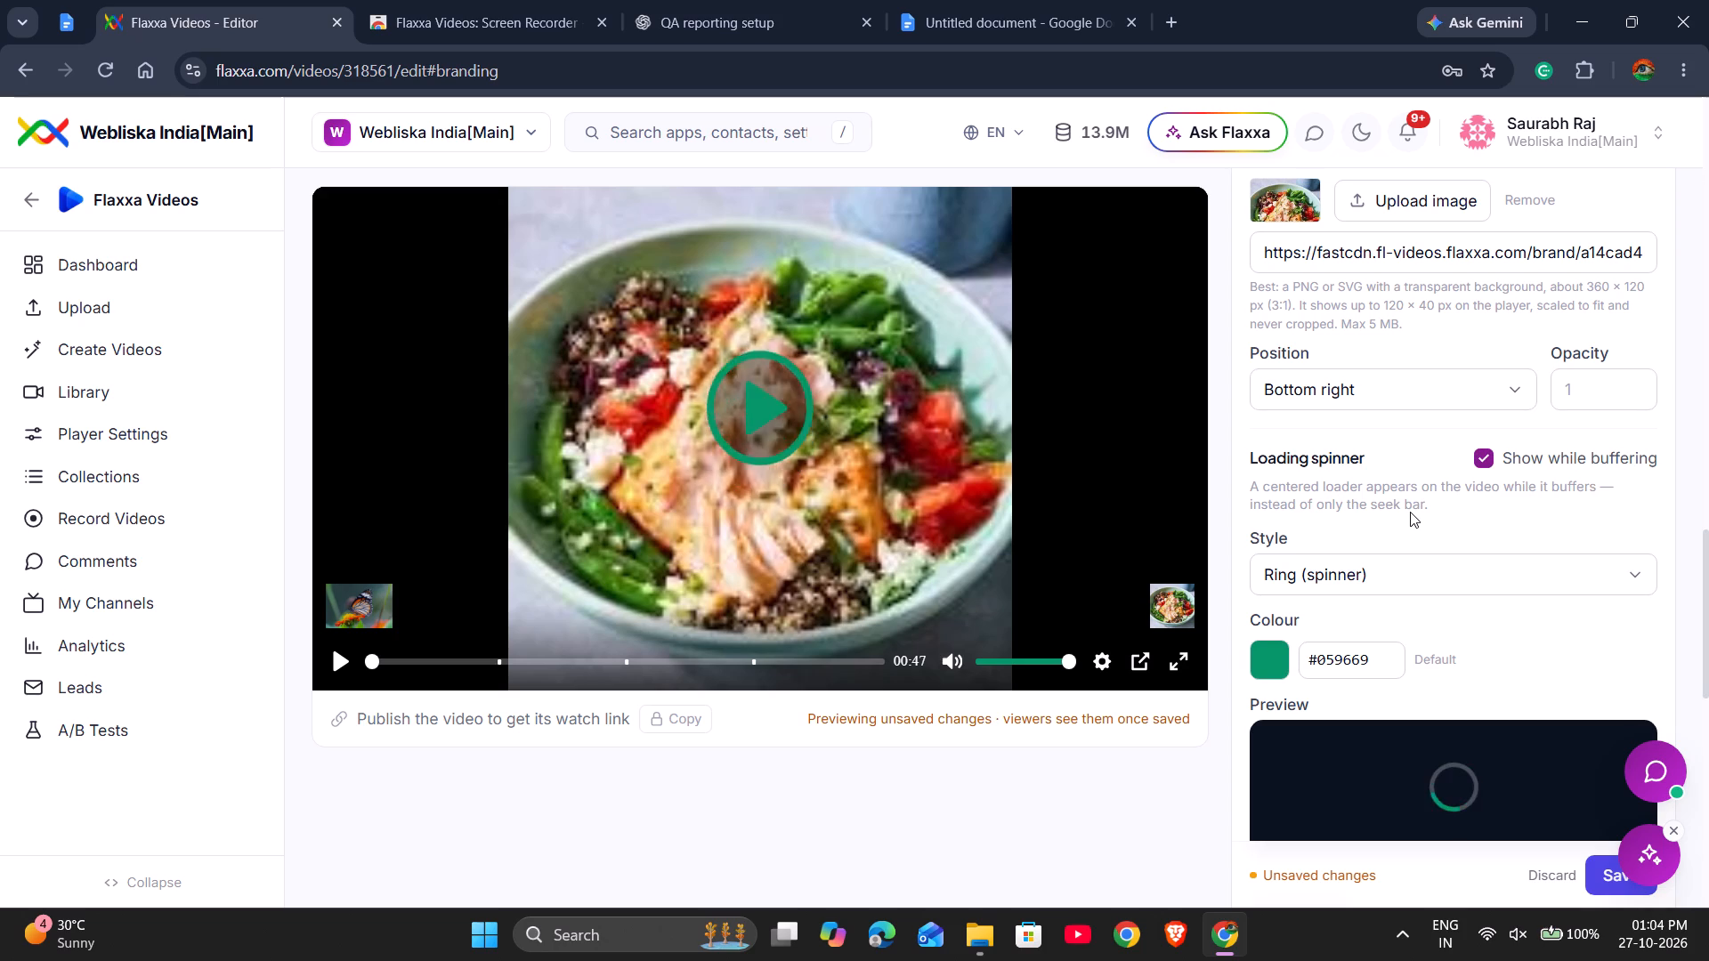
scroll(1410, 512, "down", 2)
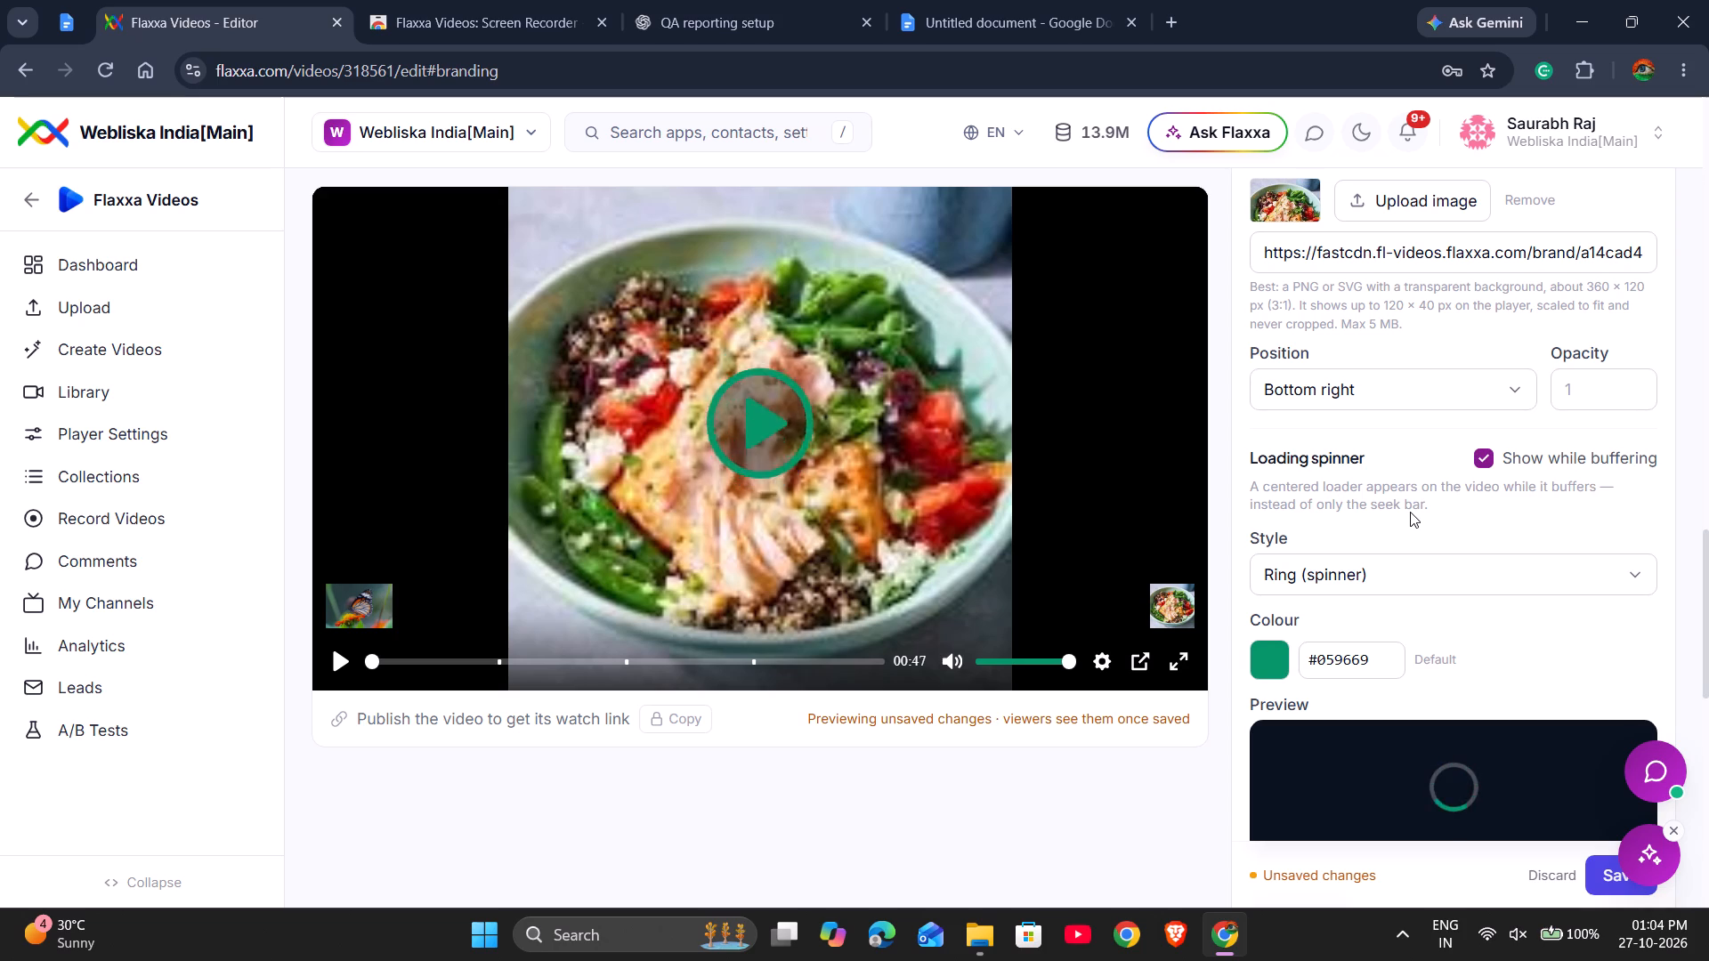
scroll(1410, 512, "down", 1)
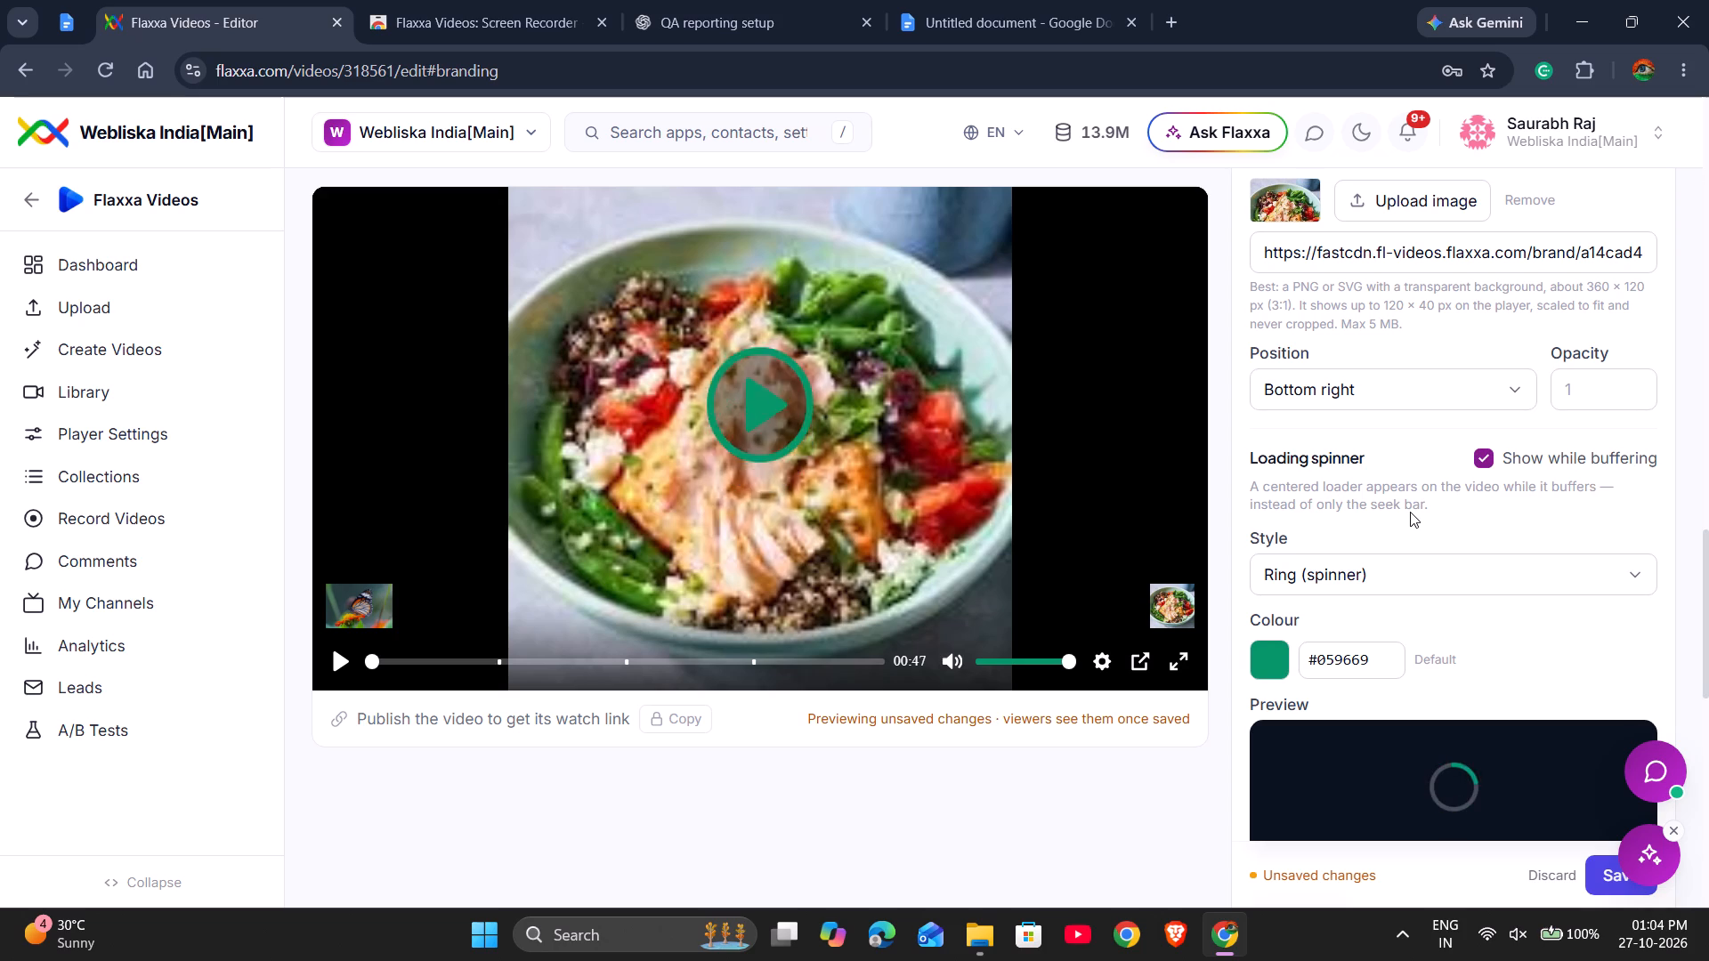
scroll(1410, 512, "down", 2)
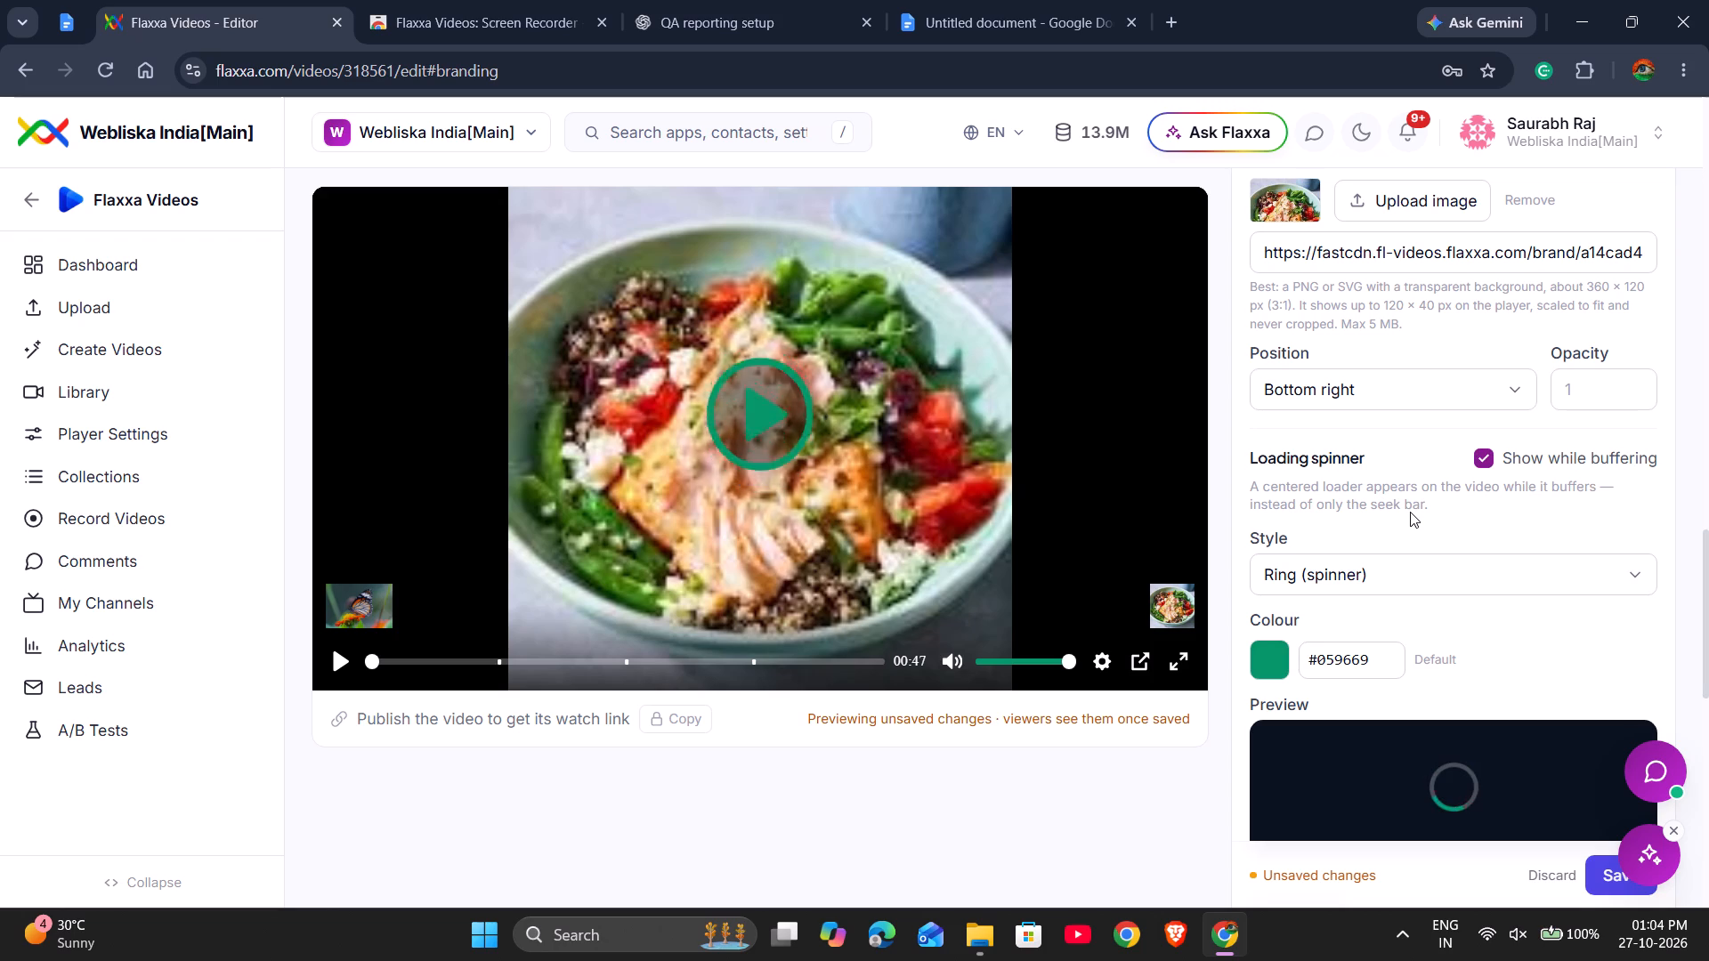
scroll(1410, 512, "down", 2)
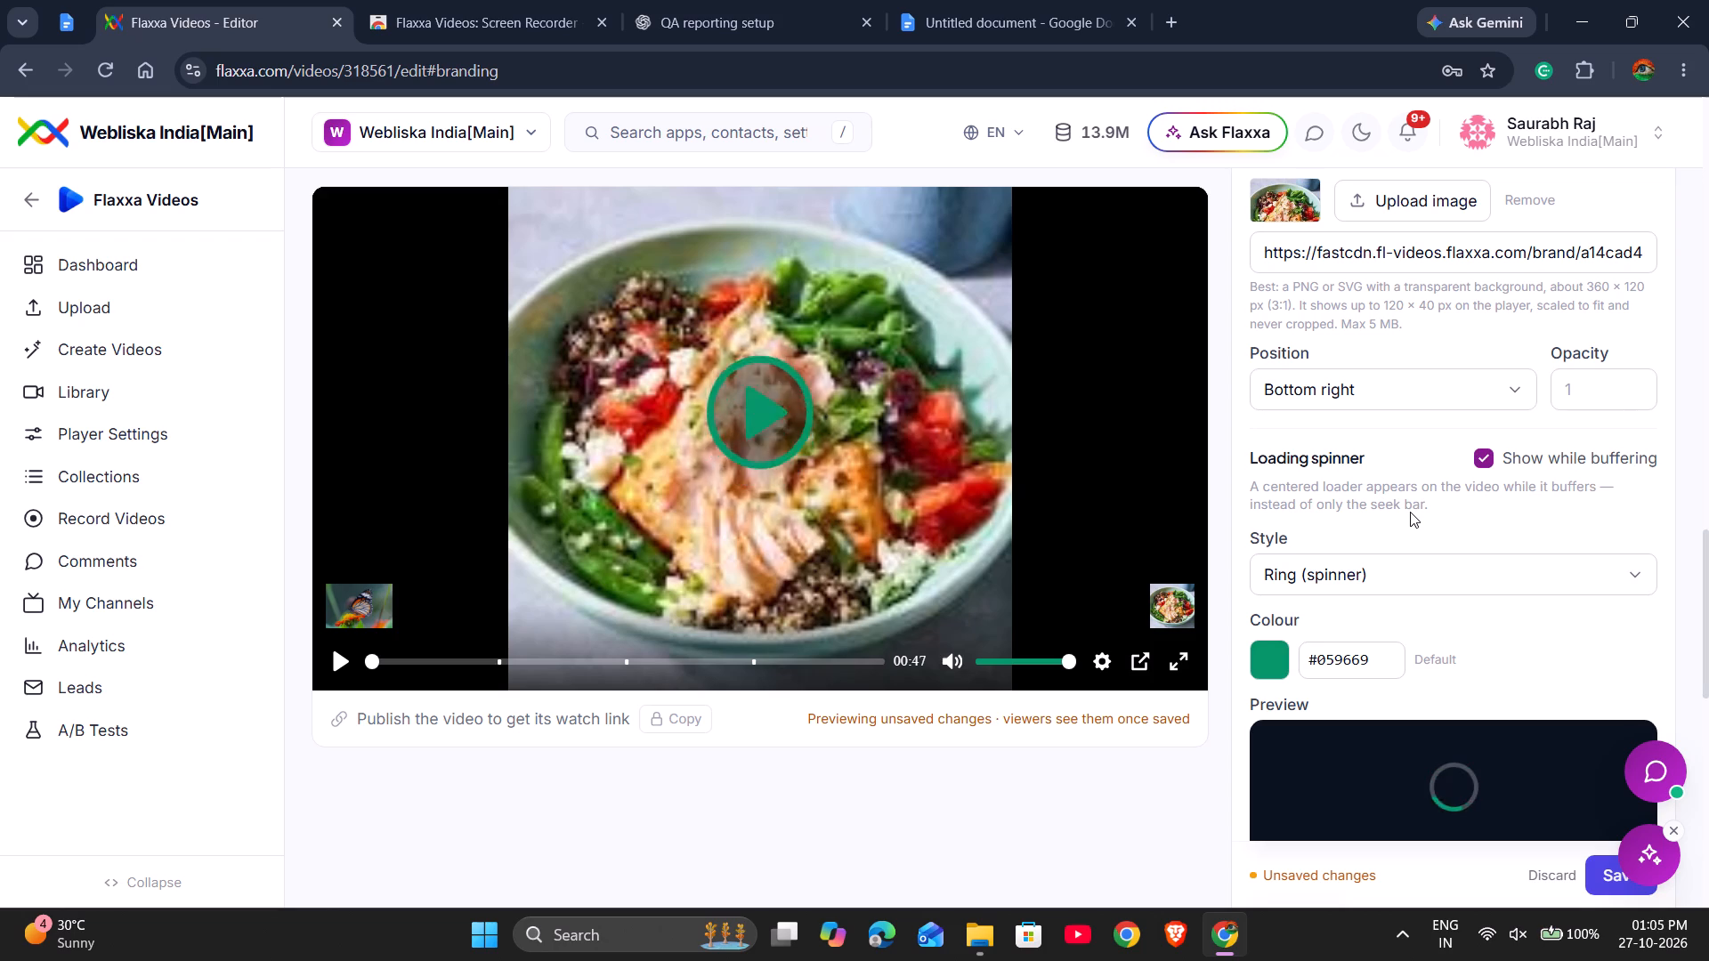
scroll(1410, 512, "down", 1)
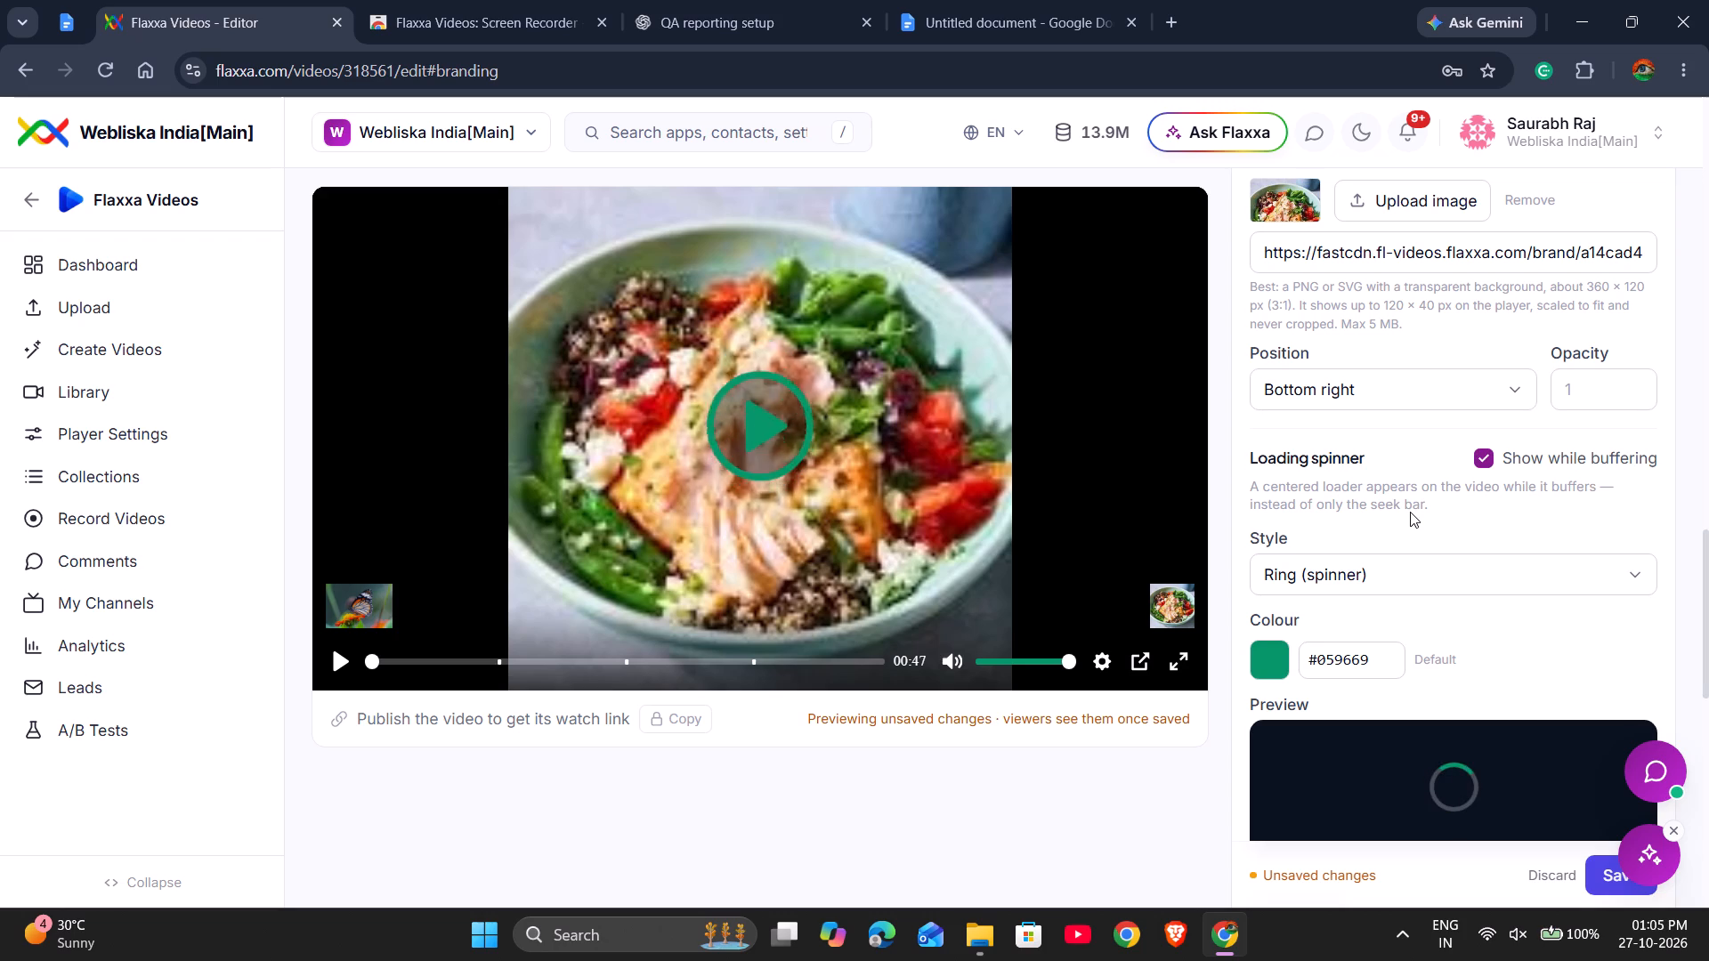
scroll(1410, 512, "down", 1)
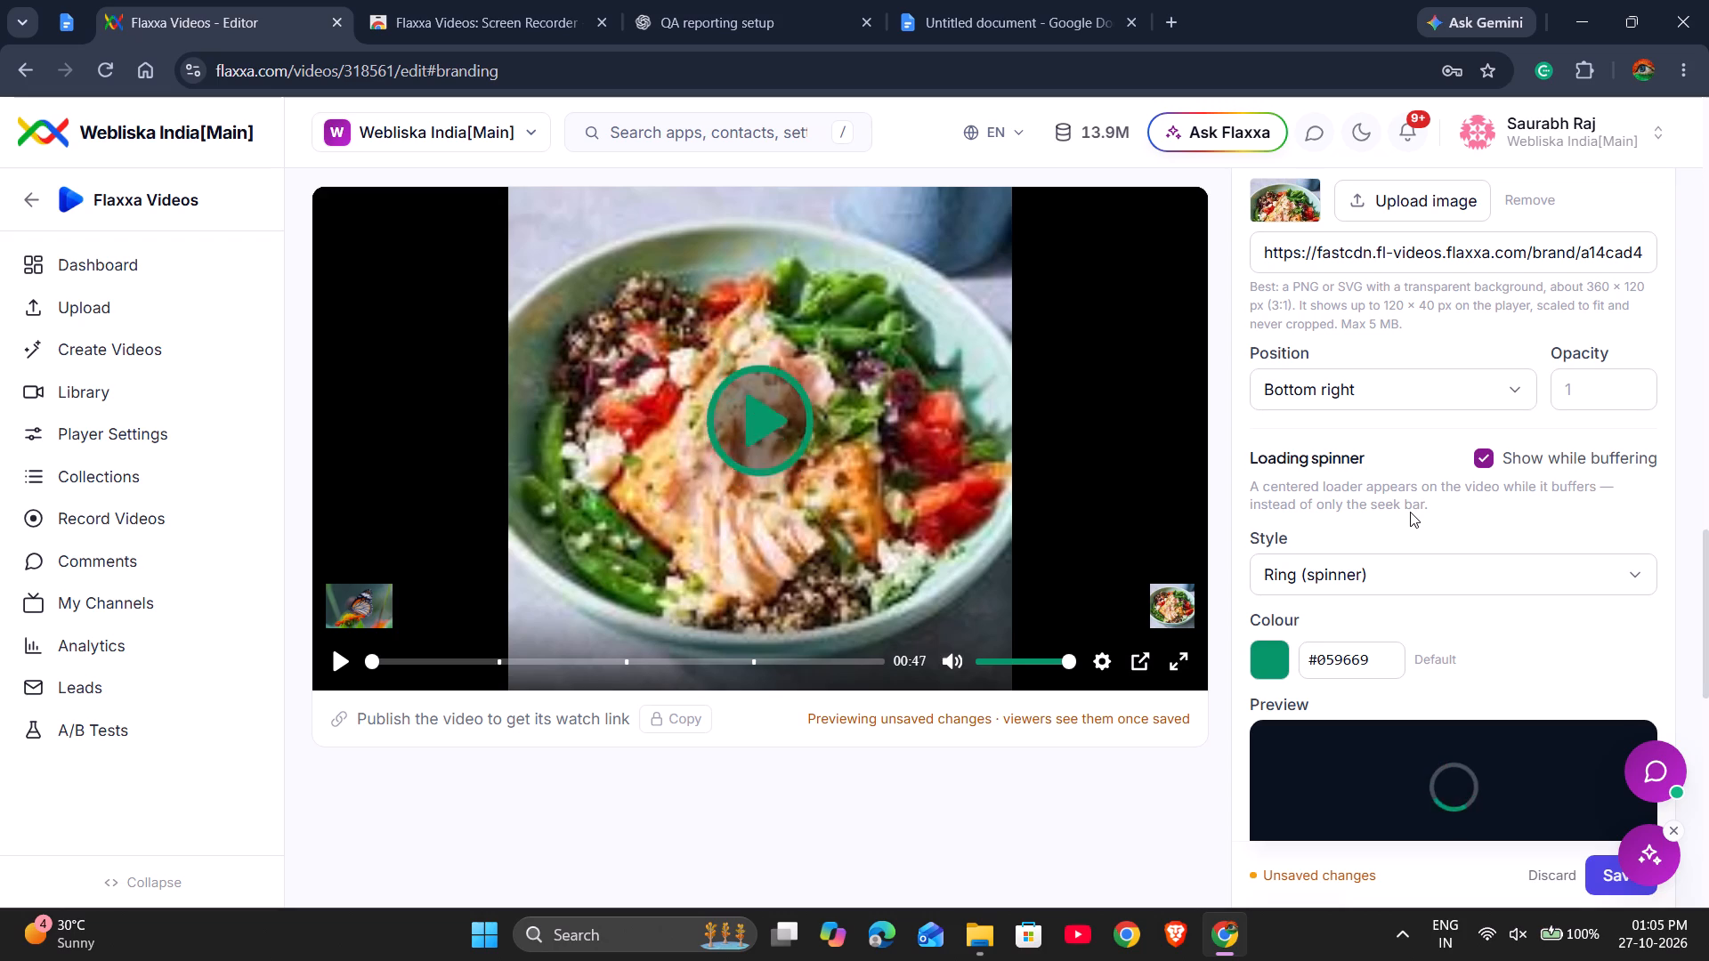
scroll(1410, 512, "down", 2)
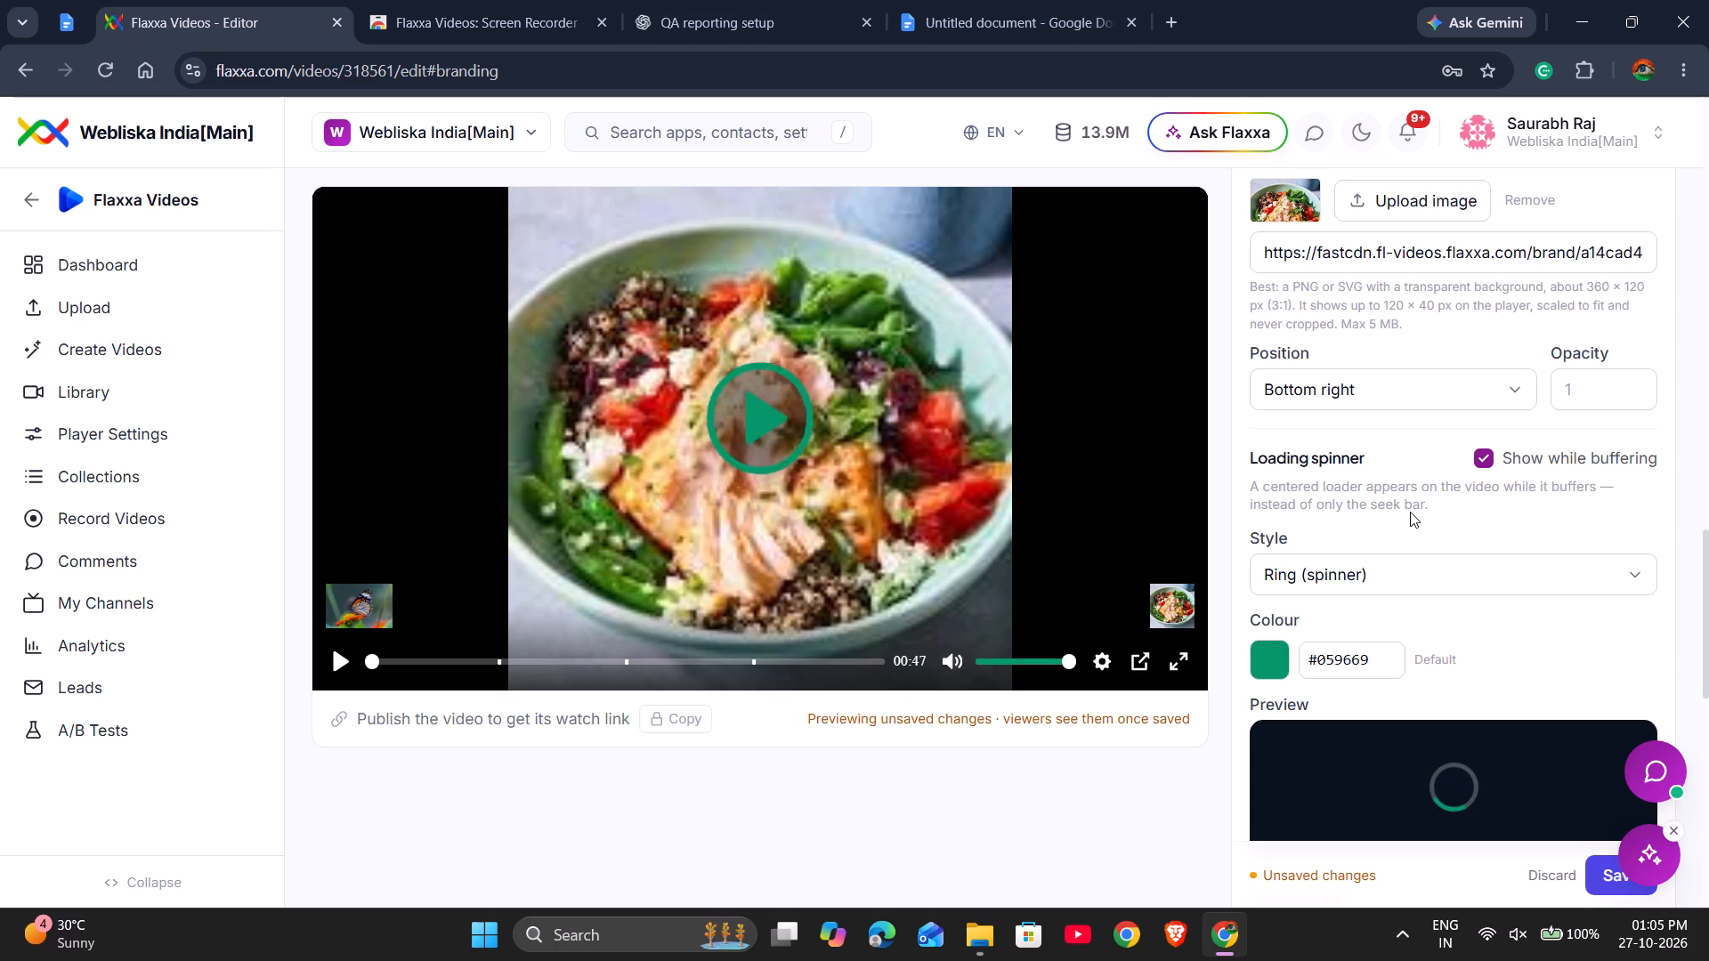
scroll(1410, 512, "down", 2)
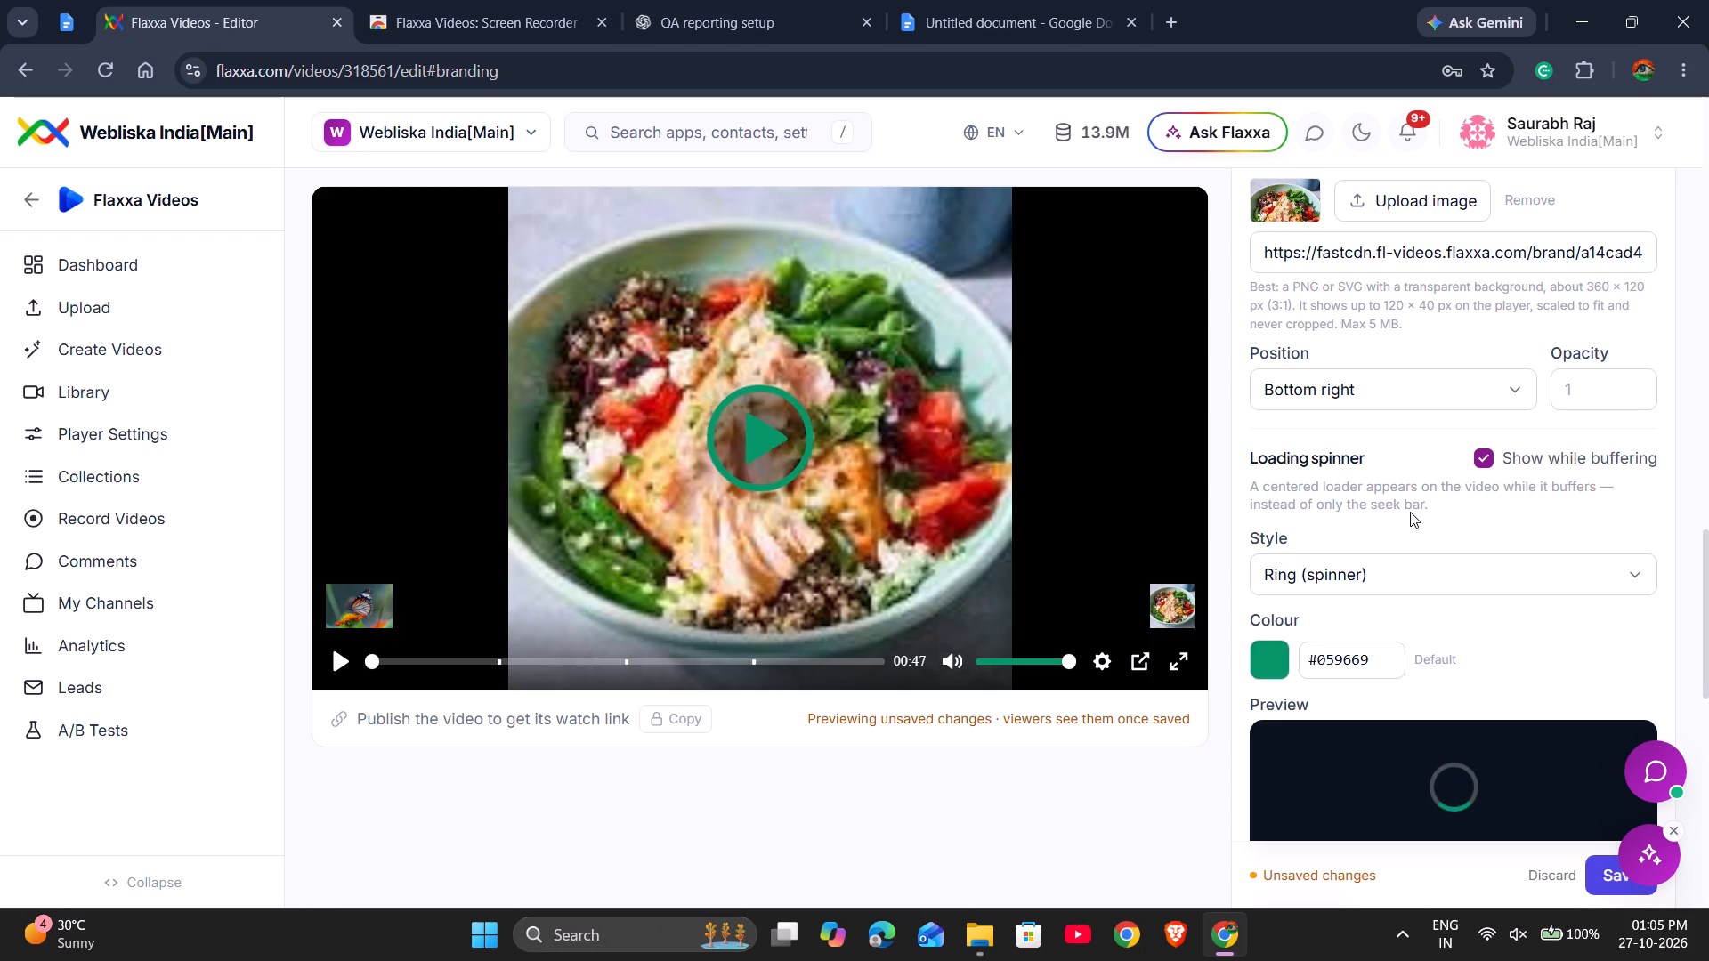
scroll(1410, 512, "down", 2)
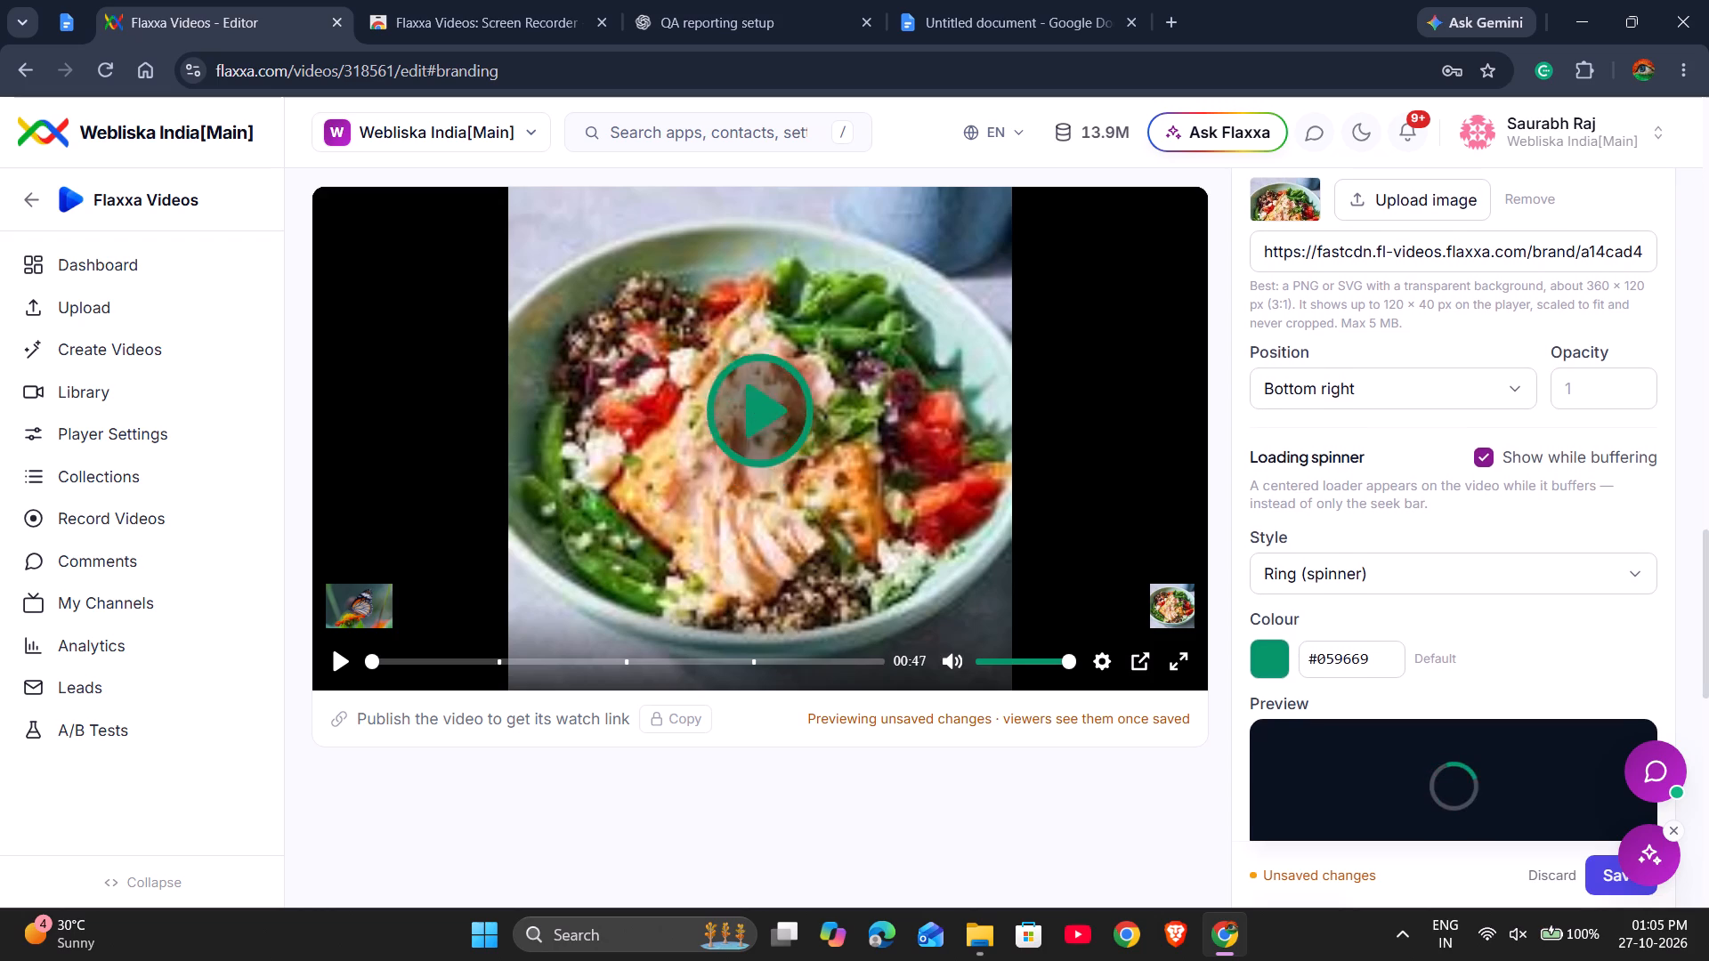
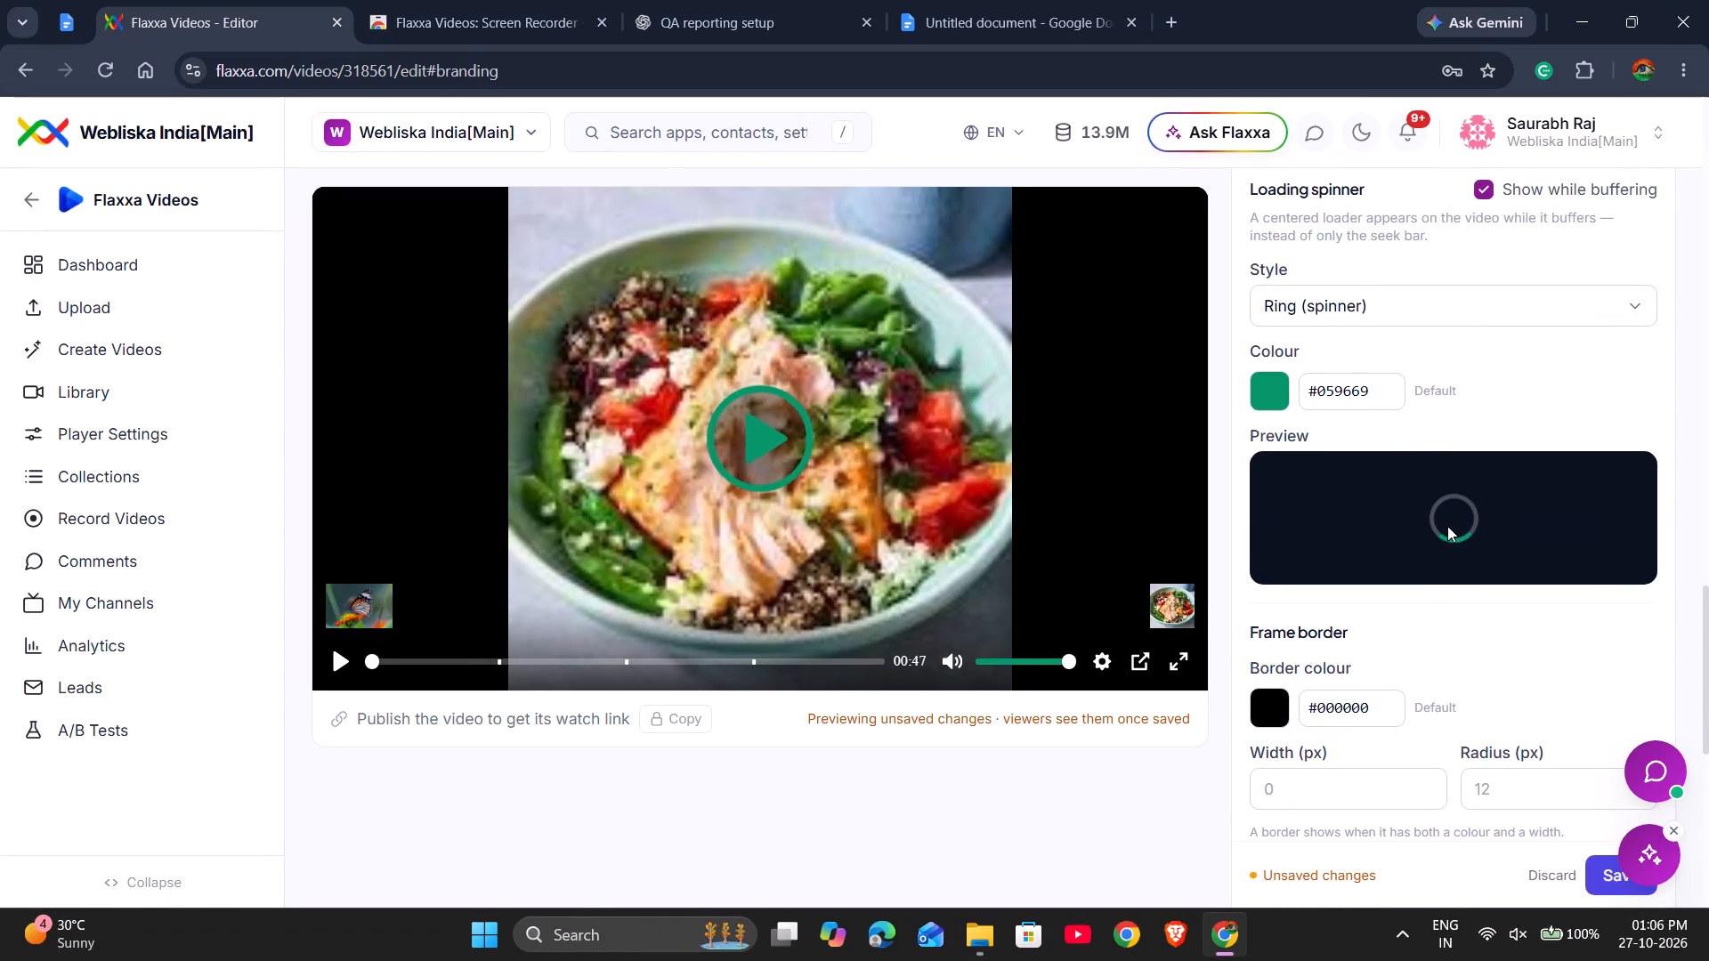
Turn off the Infinite animation option for the Bounce play button animation.
scroll(1447, 526, "up", 3)
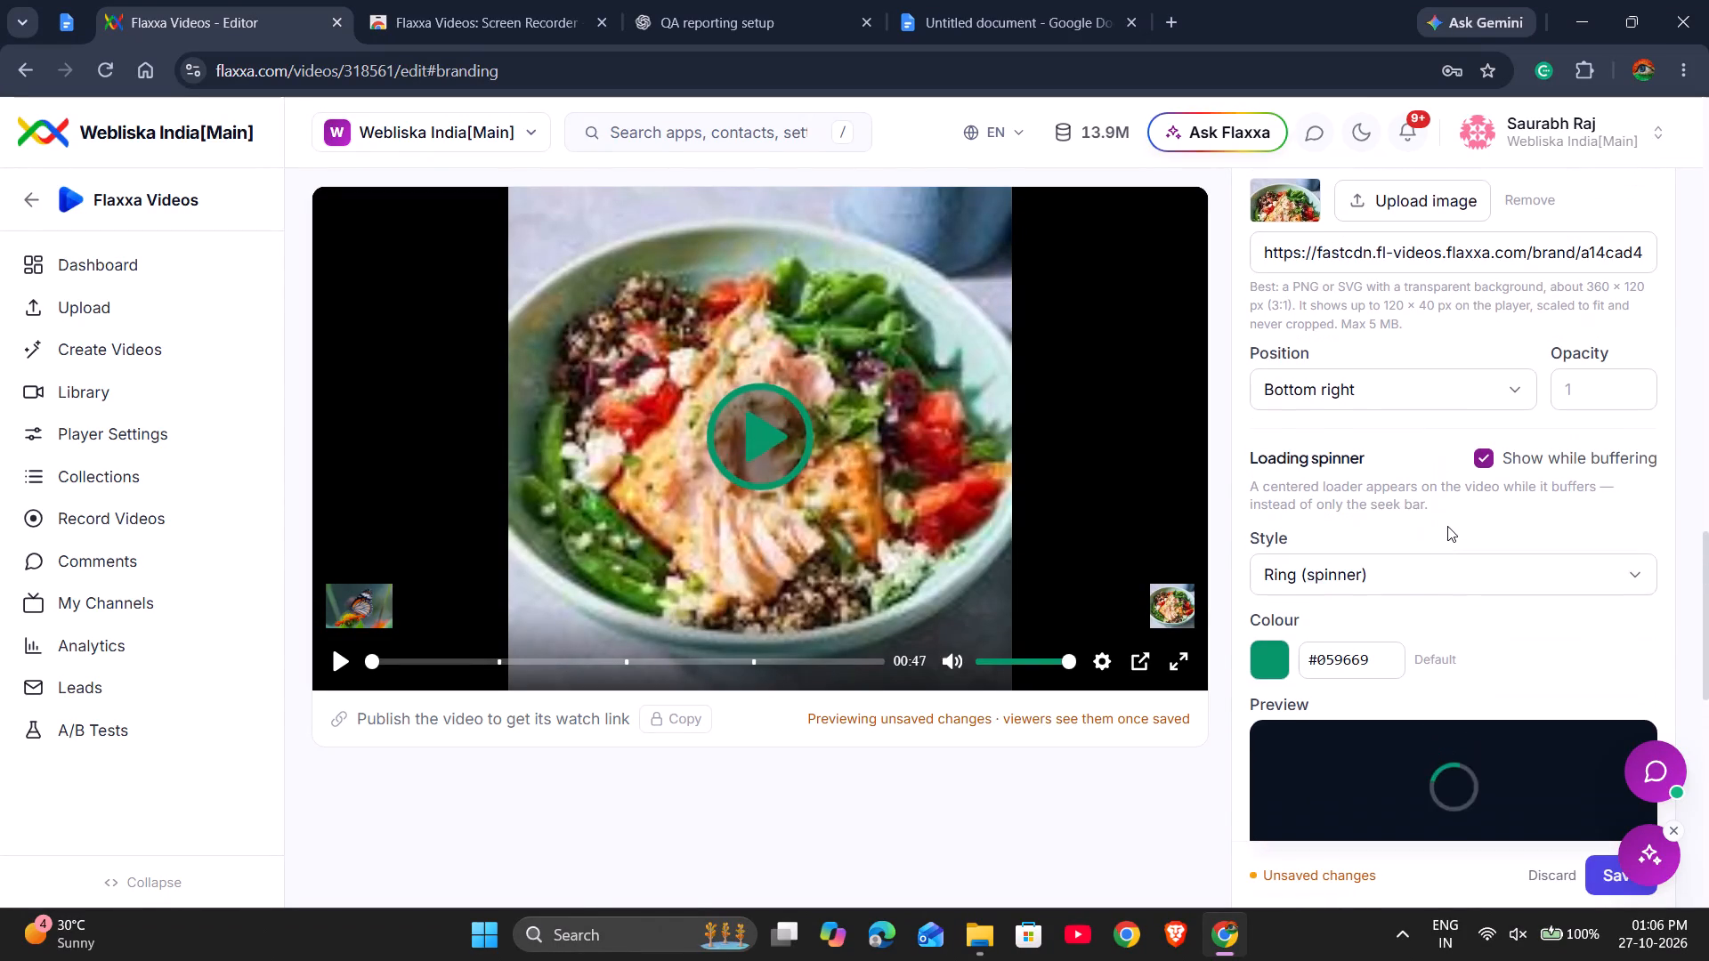
scroll(1447, 526, "up", 2)
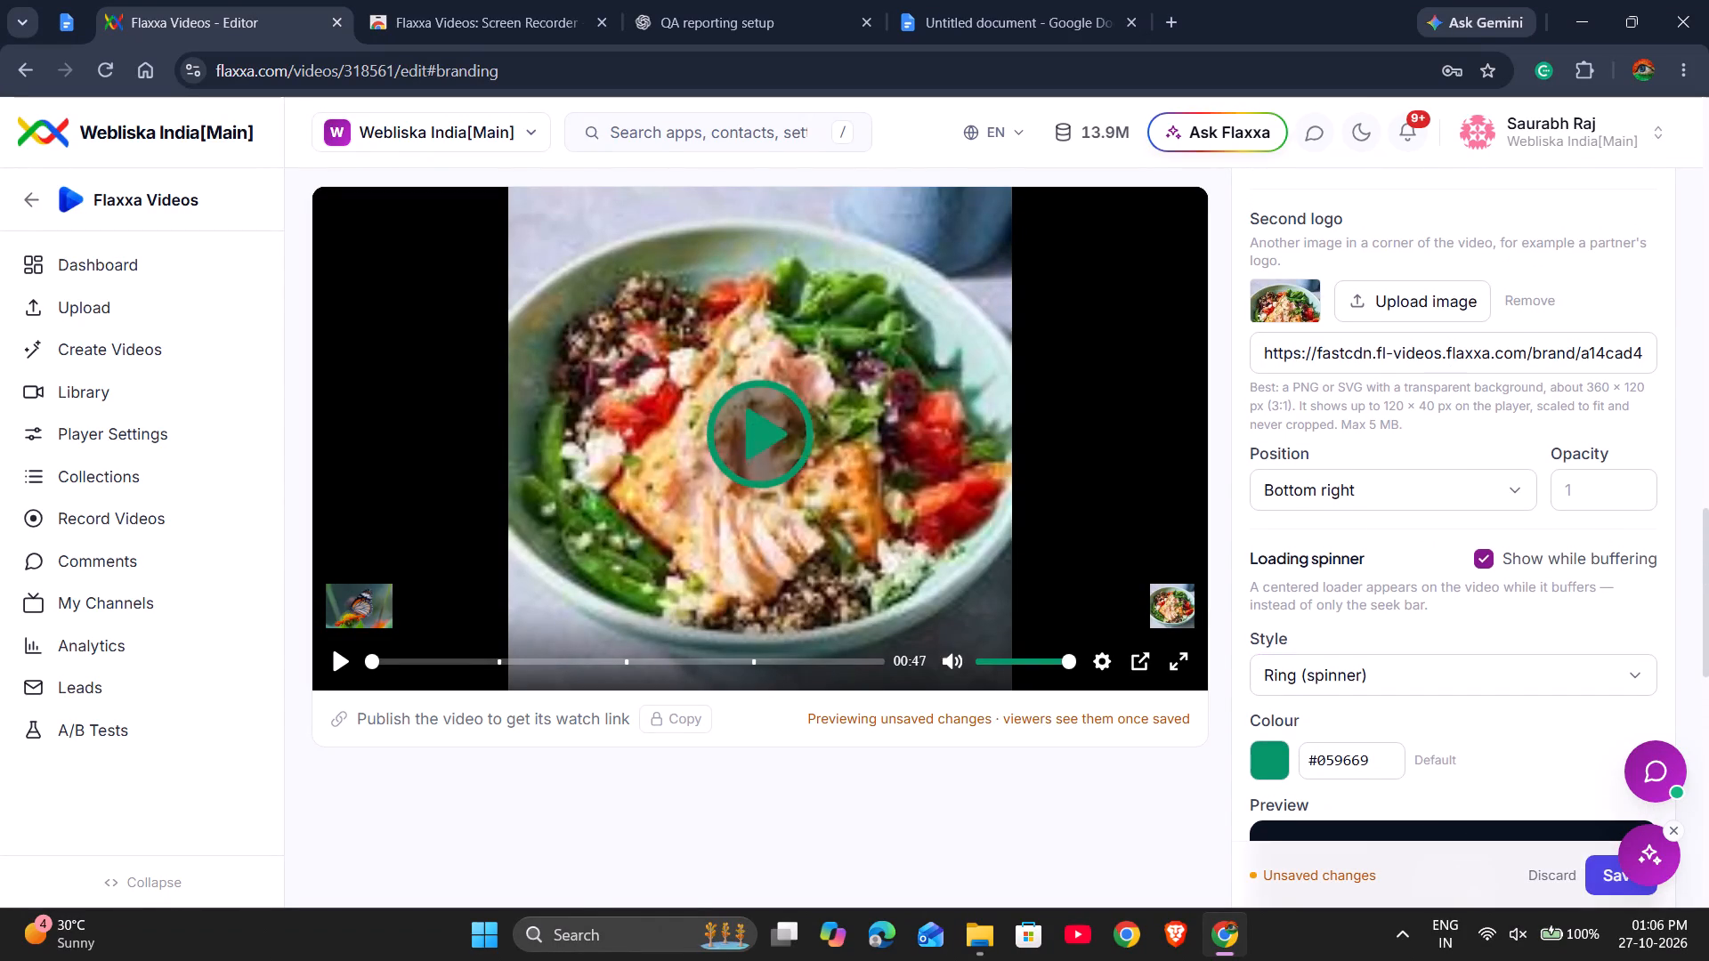
scroll(1453, 569, "up", 1)
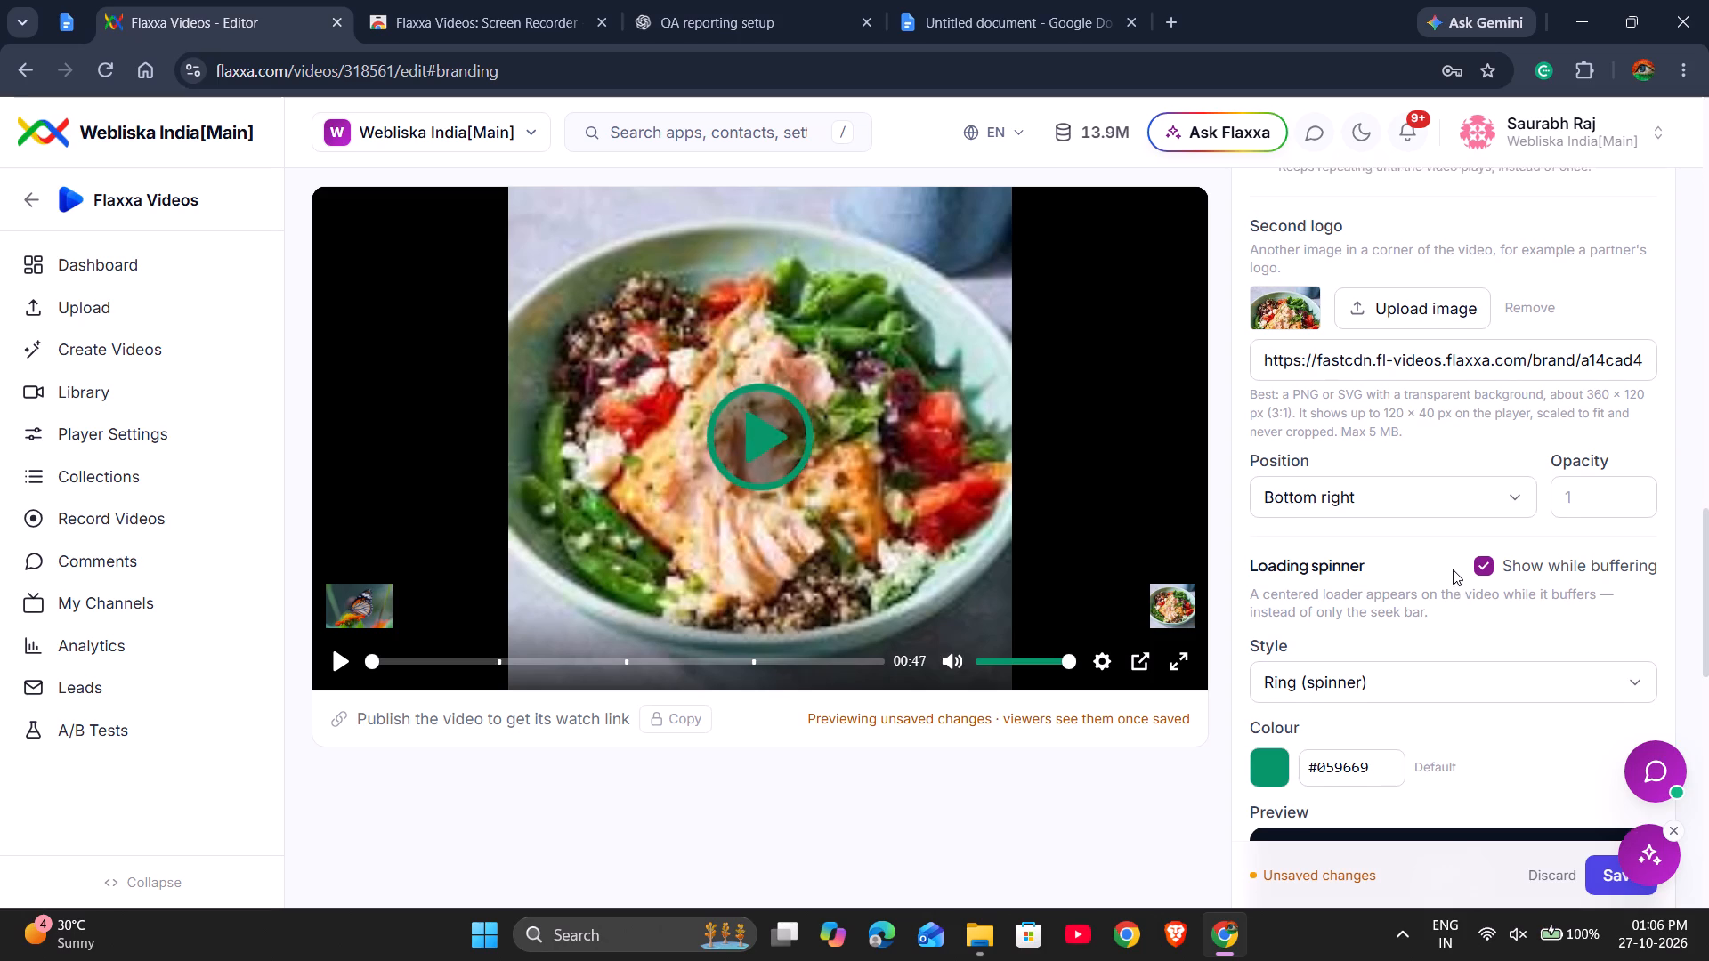
scroll(1453, 569, "up", 3)
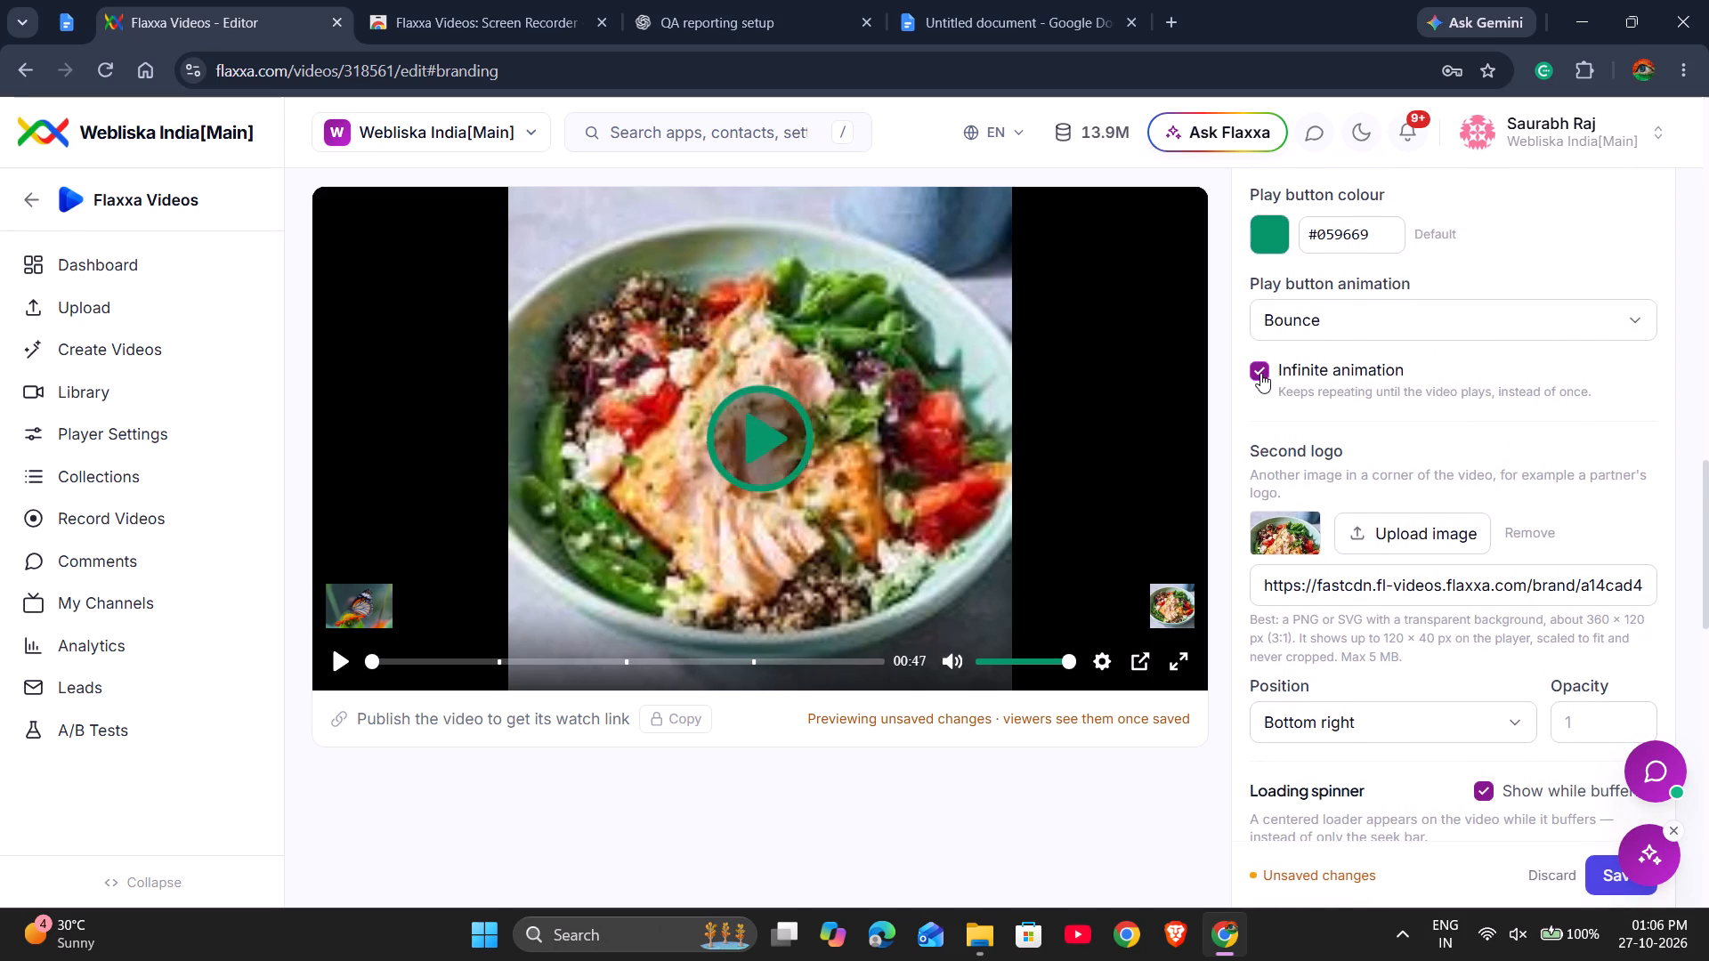
left_click(1260, 373)
Review the branding settings for the second logo, loading spinner and frame border, including the spinner preview.
scroll(1438, 413, "down", 3)
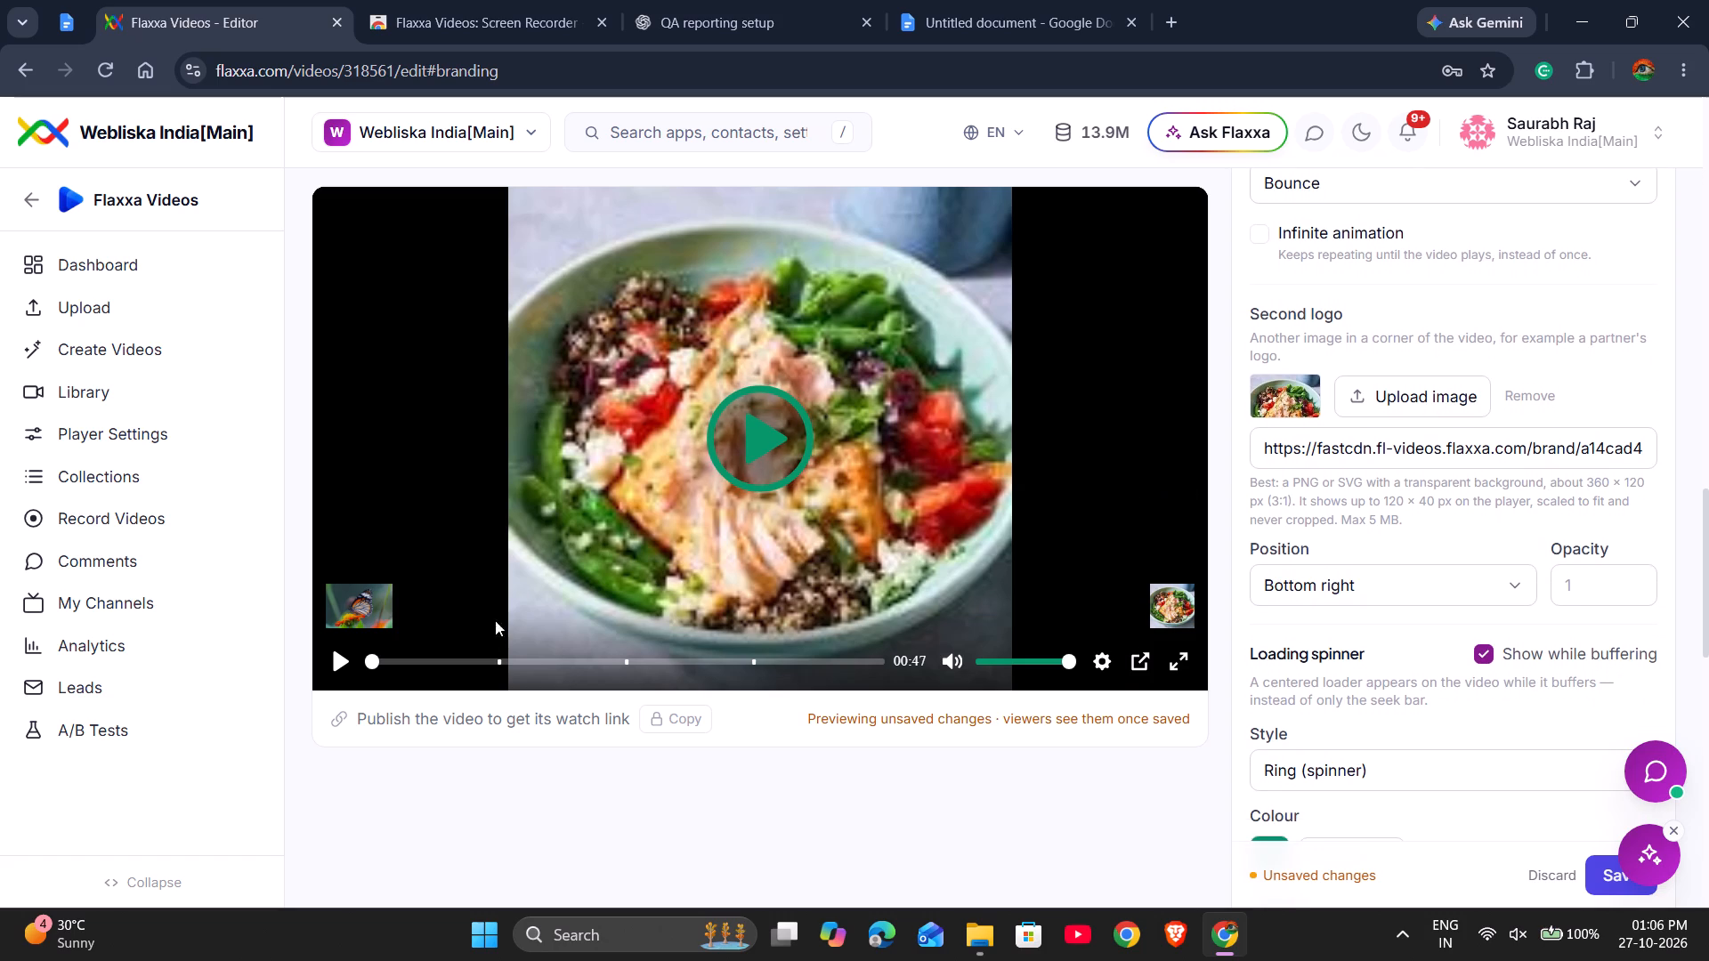
scroll(1424, 539, "down", 1)
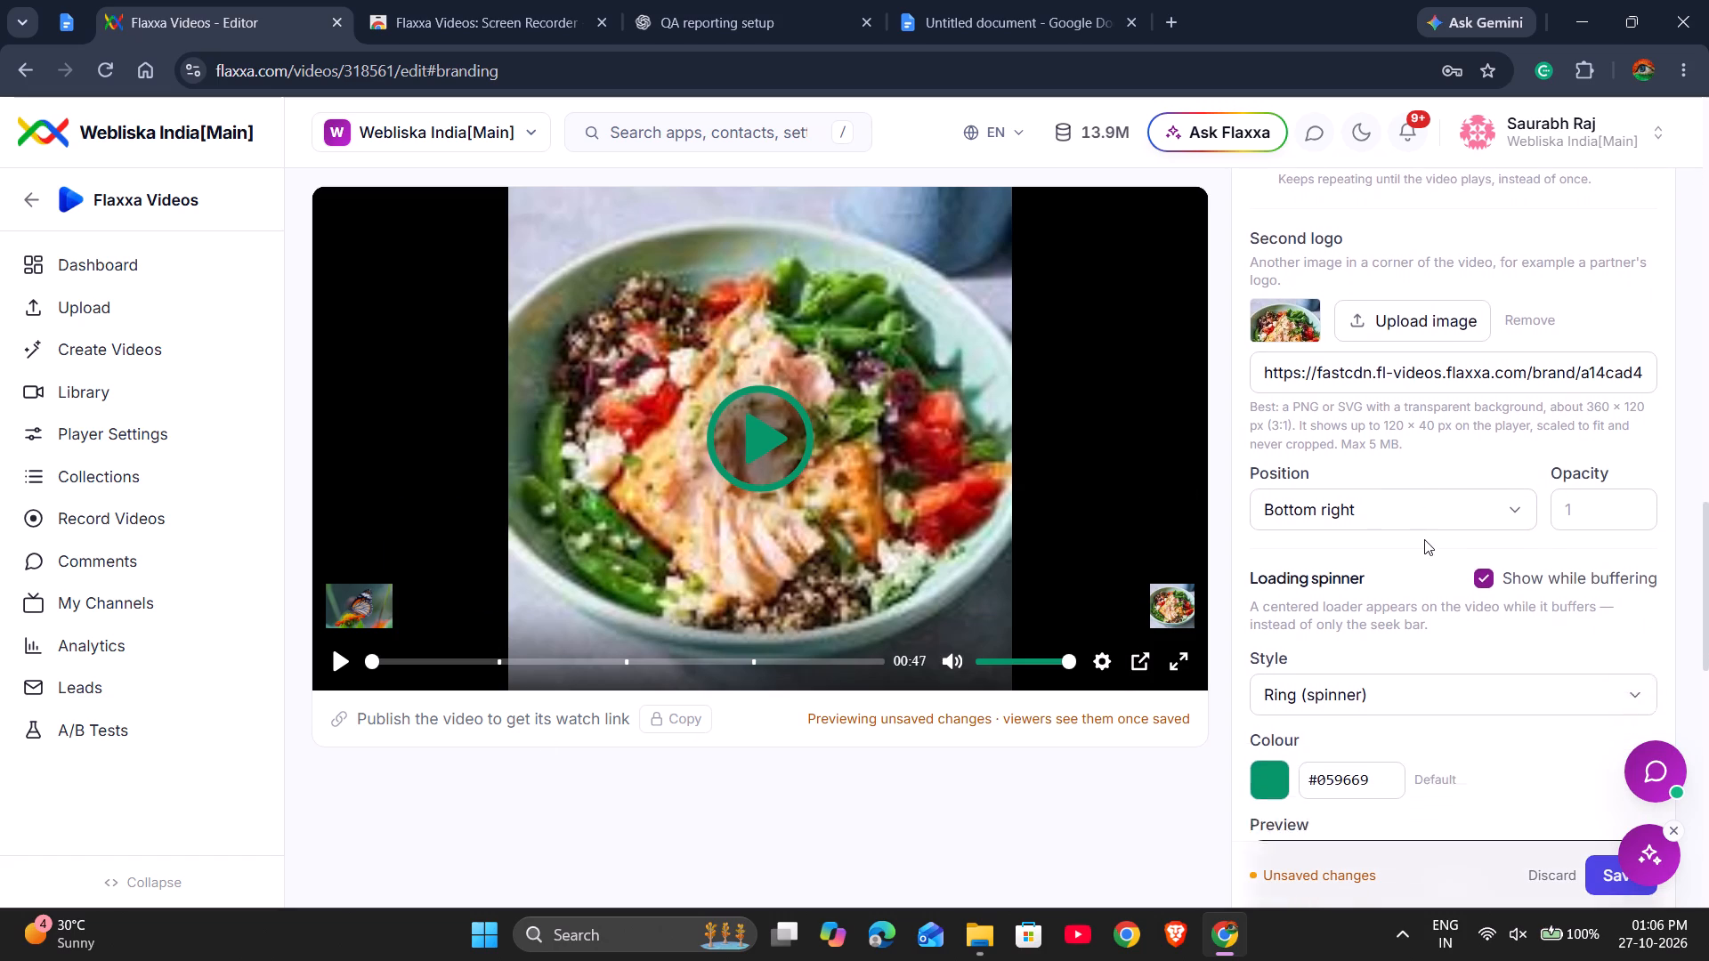
scroll(1424, 539, "down", 2)
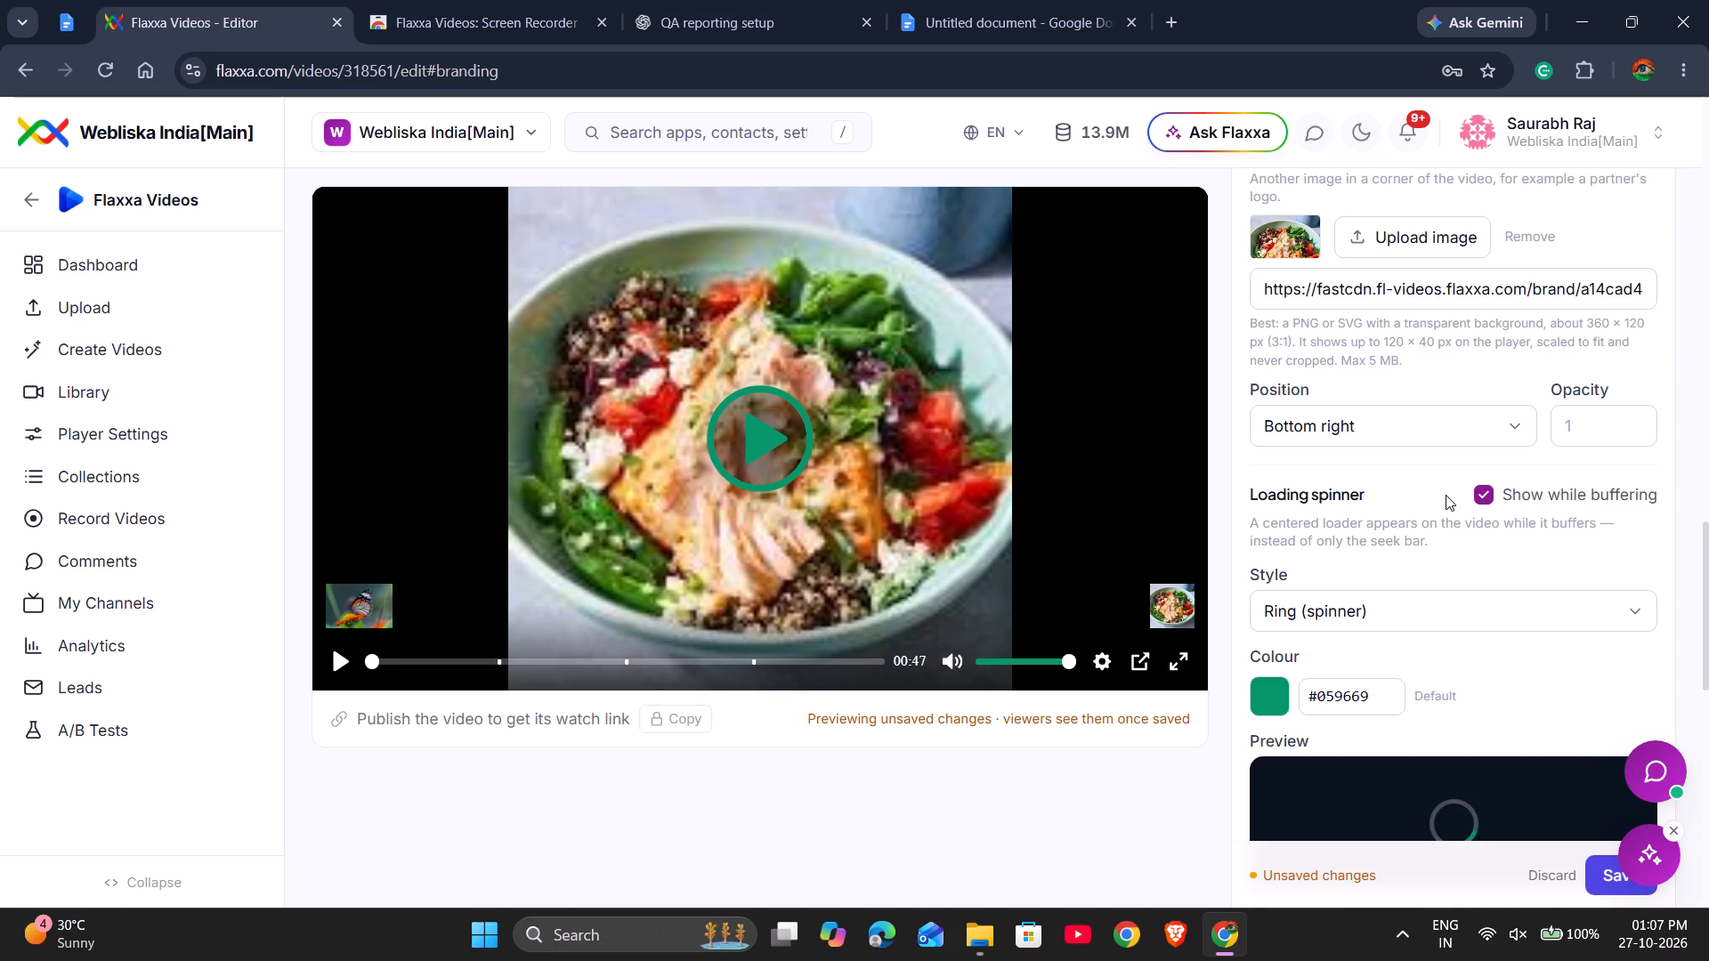
scroll(1446, 492, "down", 4)
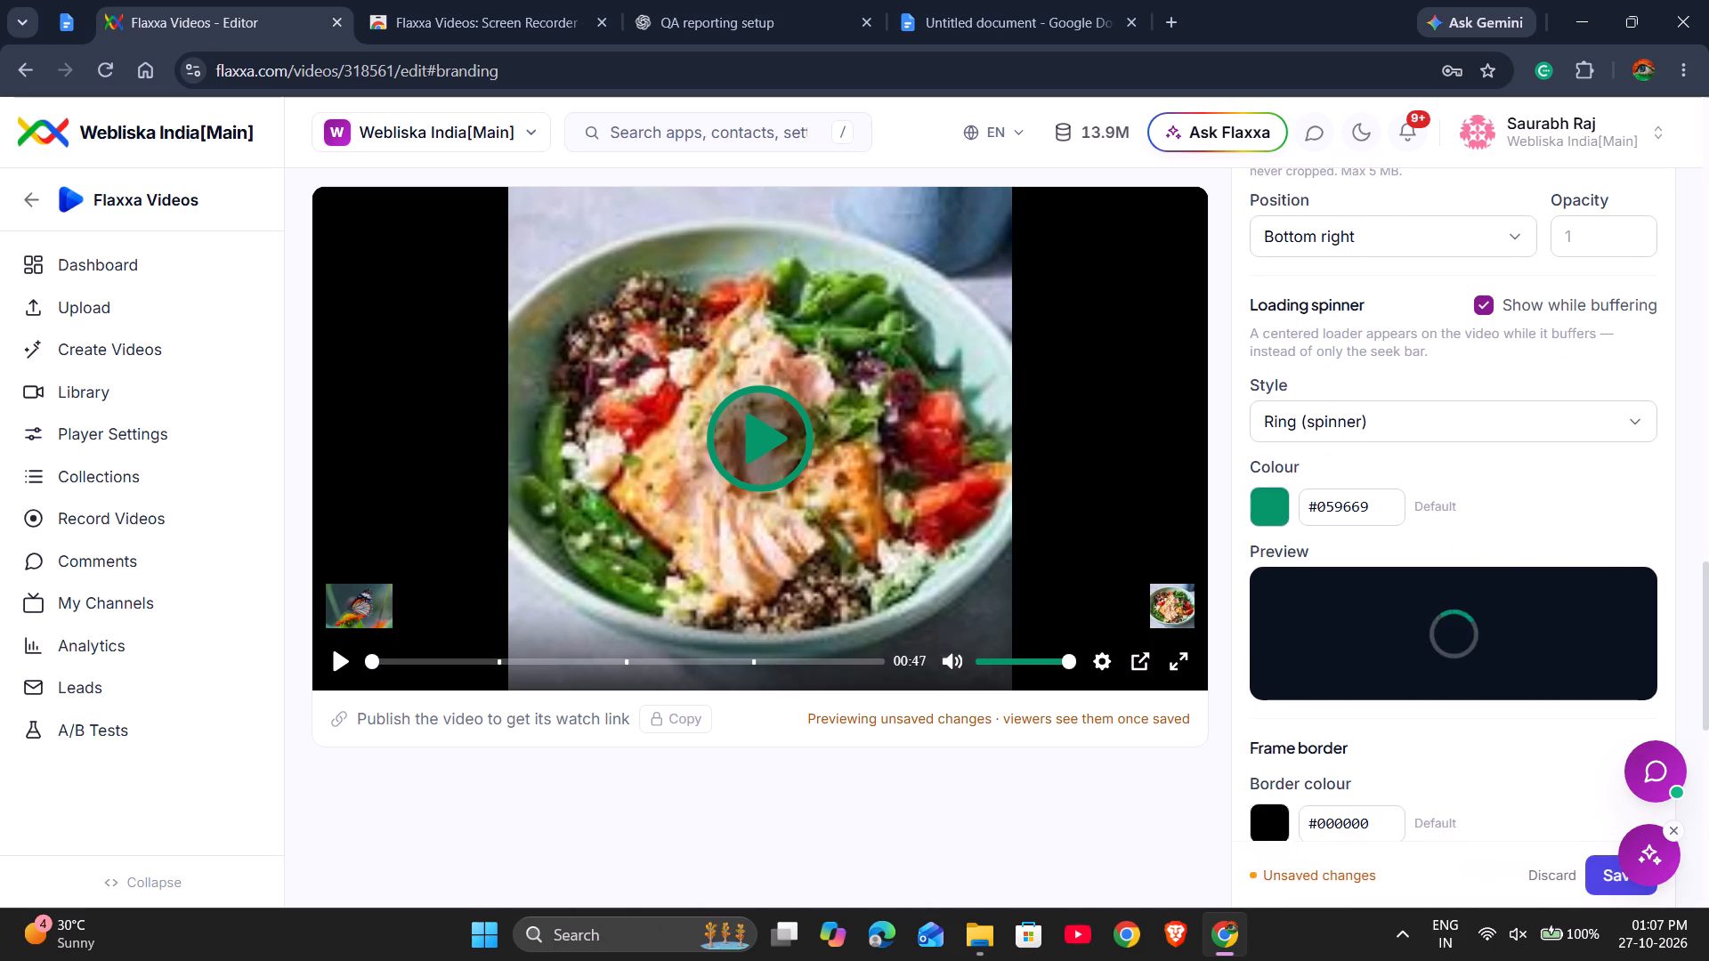
scroll(1451, 505, "down", 1)
left_click(1436, 543)
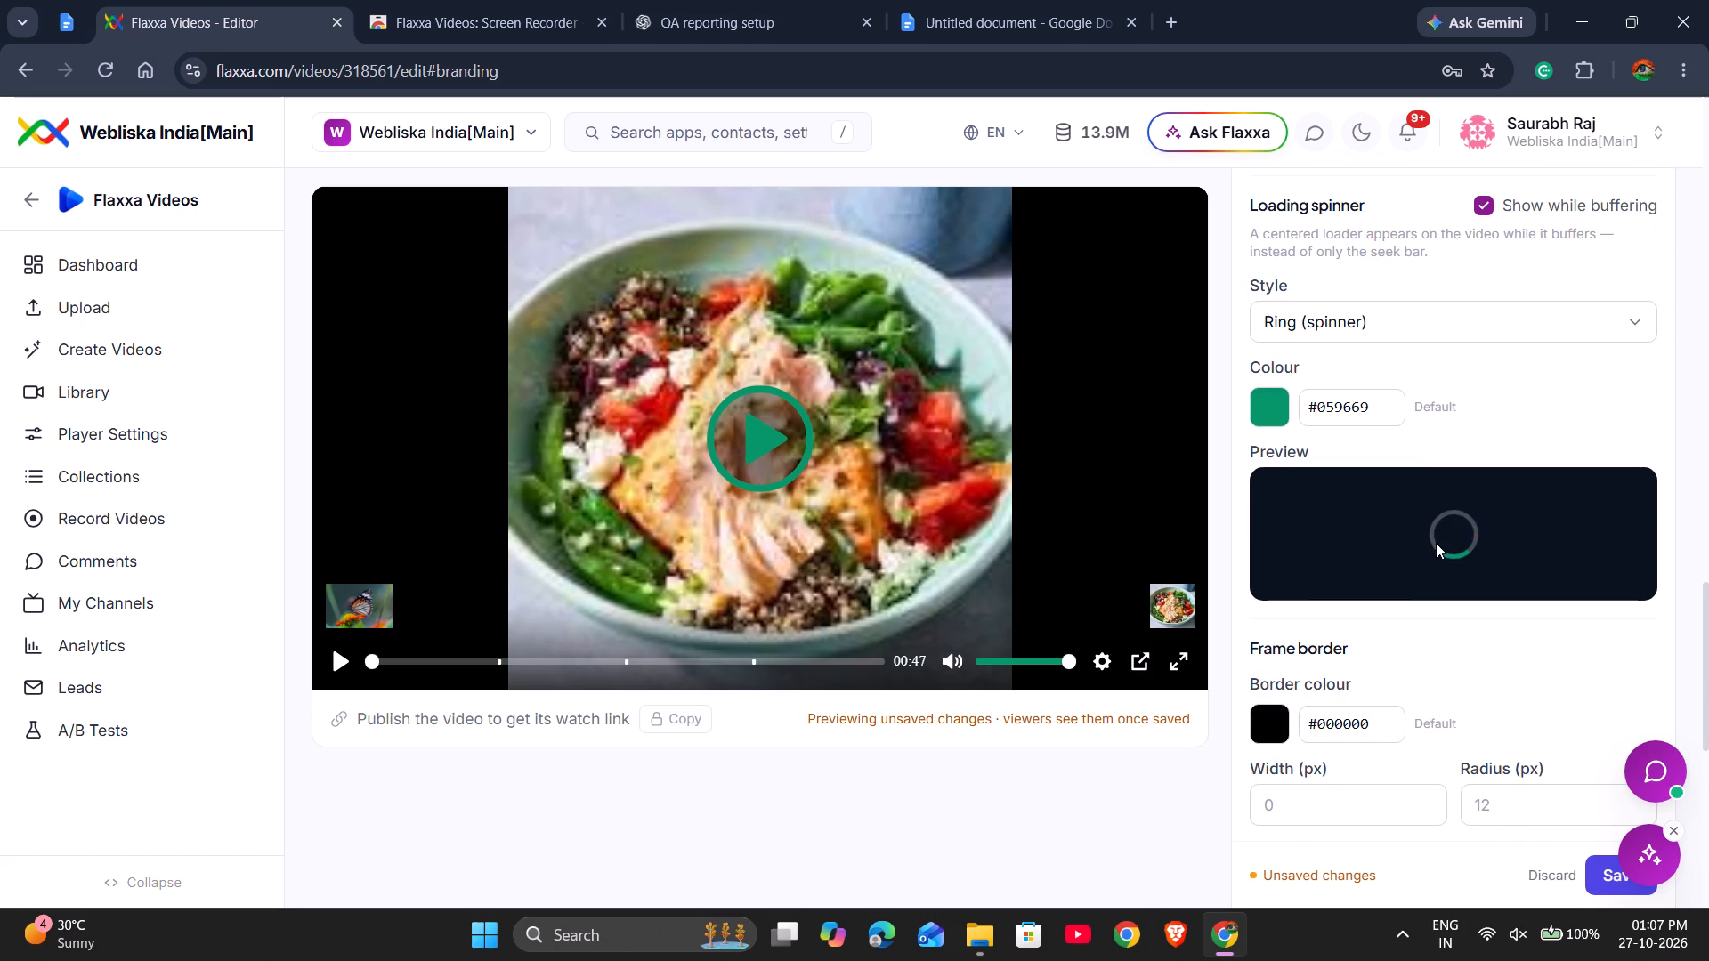
scroll(1436, 543, "up", 1)
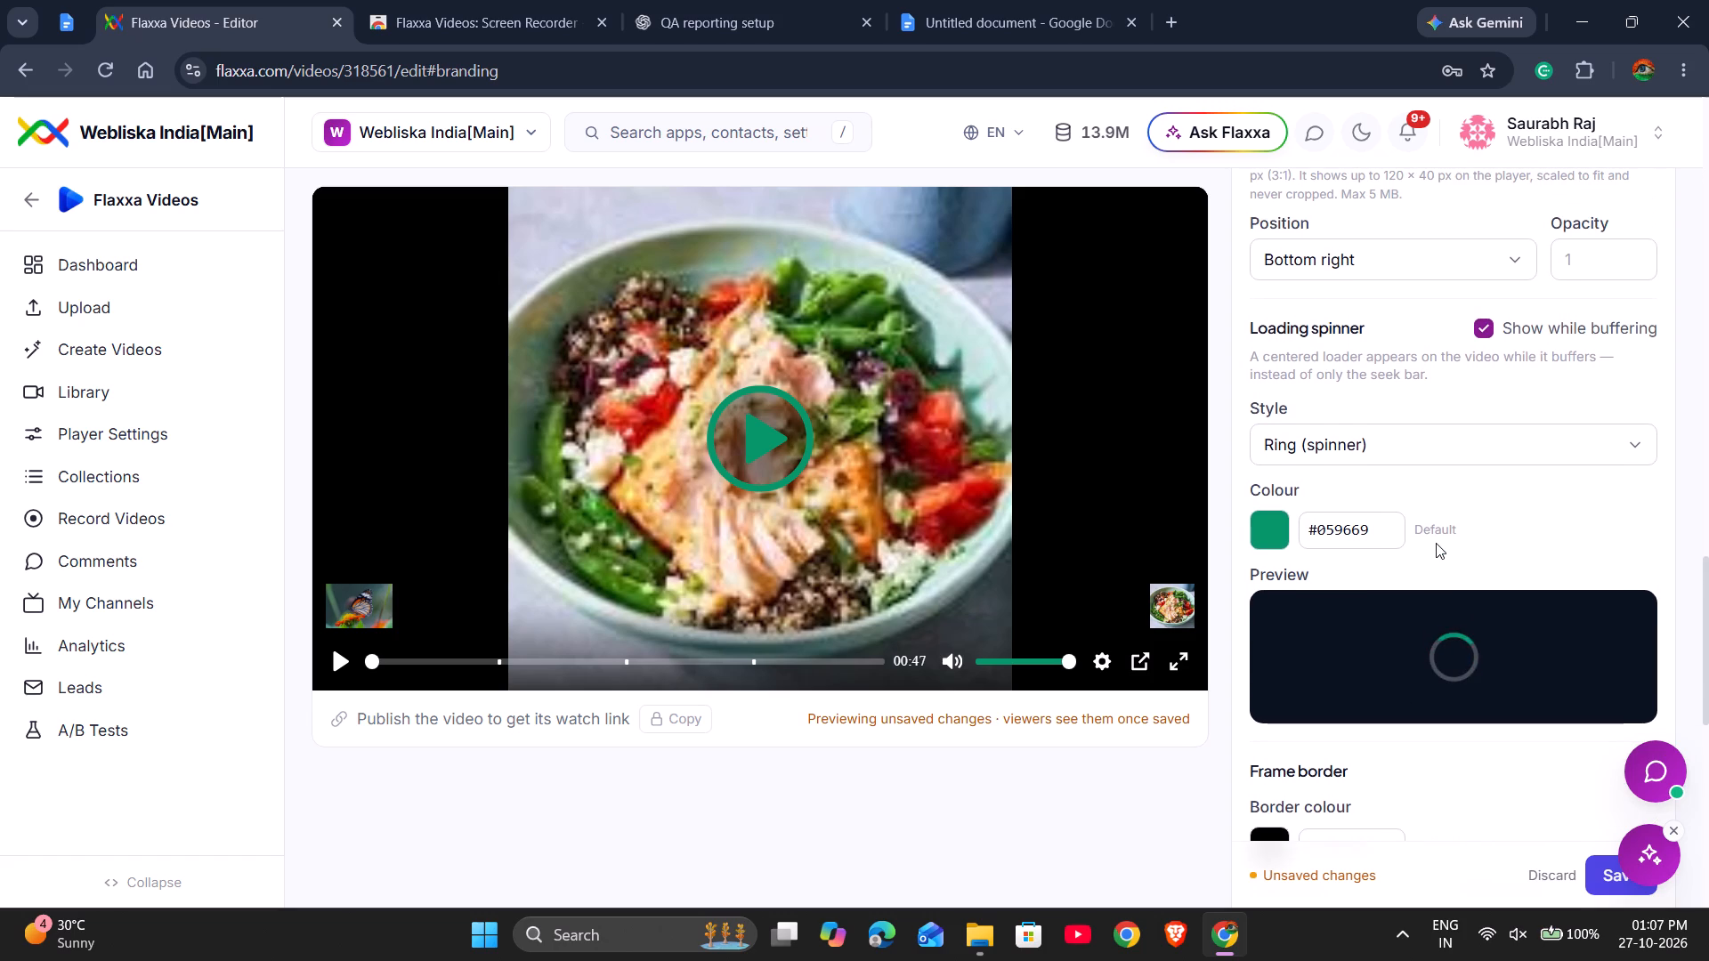
scroll(1436, 543, "up", 2)
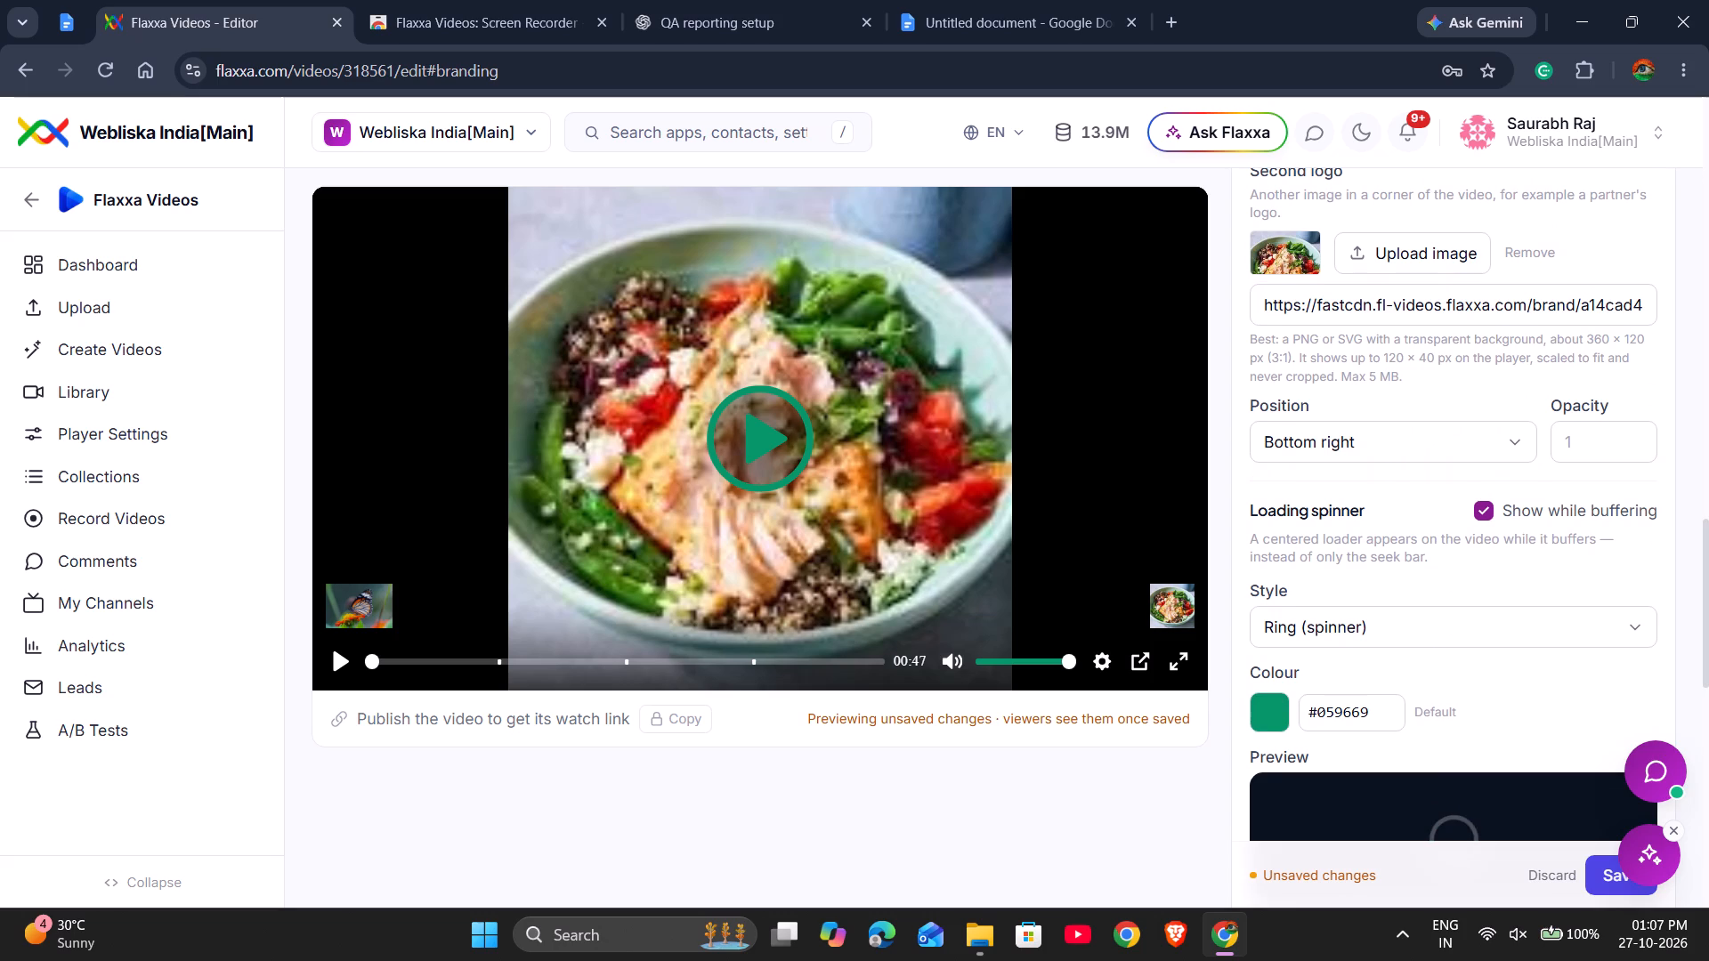
scroll(1436, 543, "down", 4)
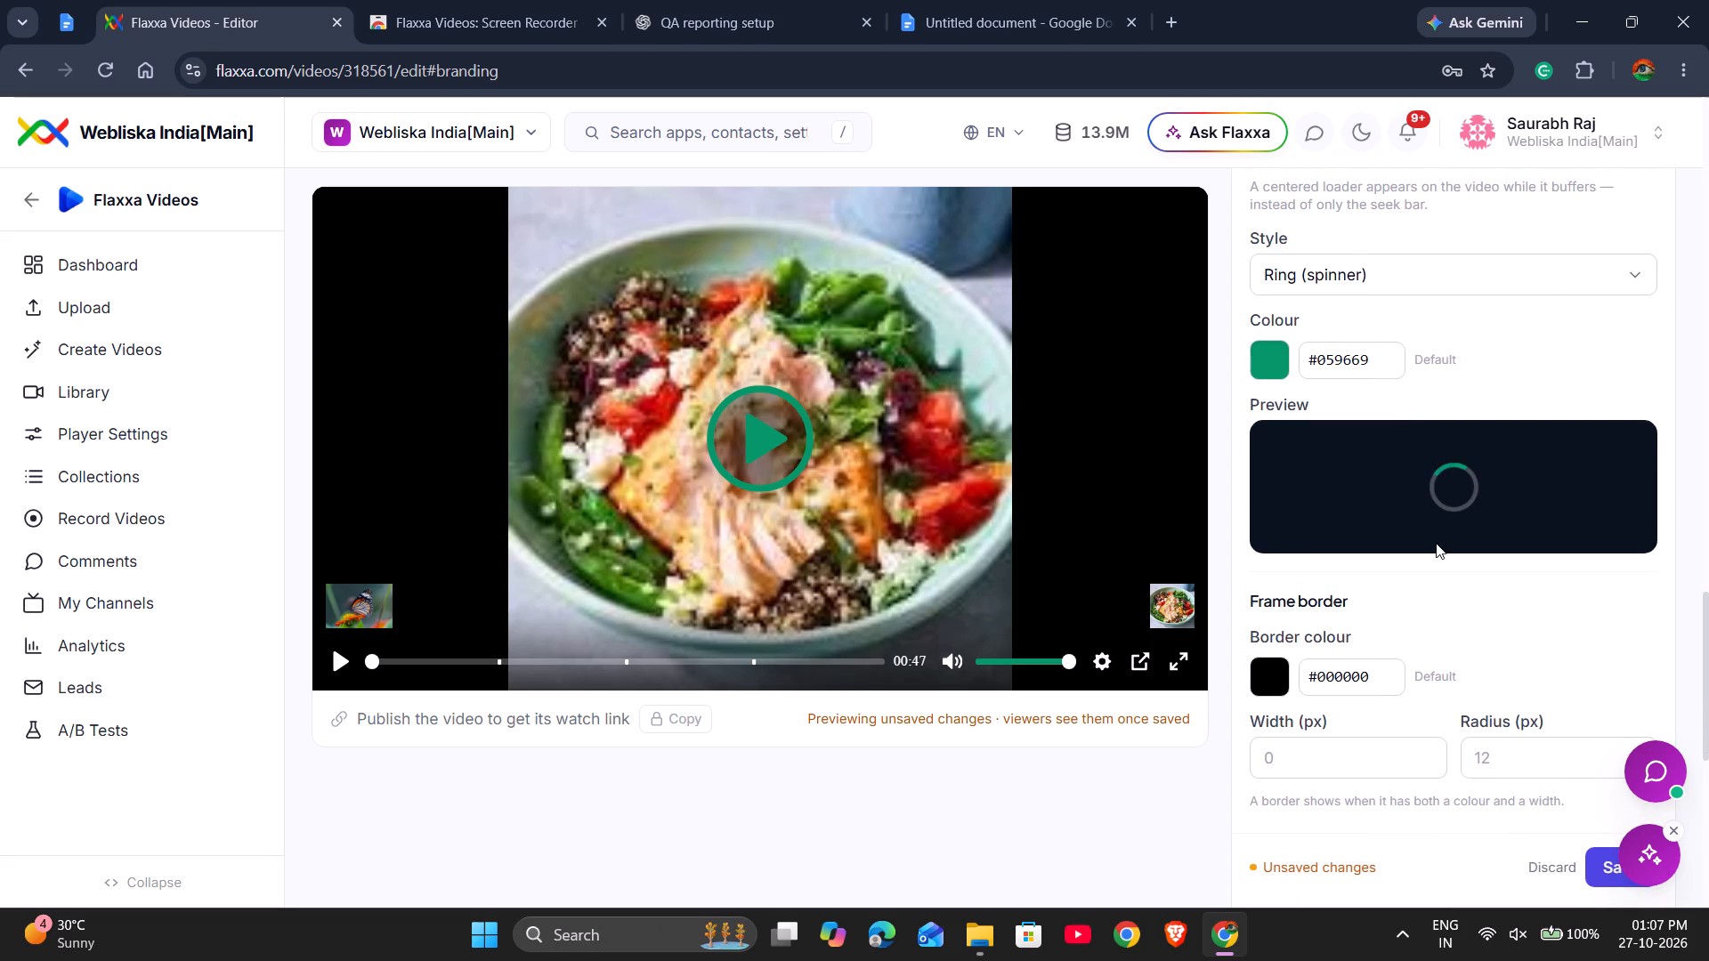
scroll(1436, 543, "down", 1)
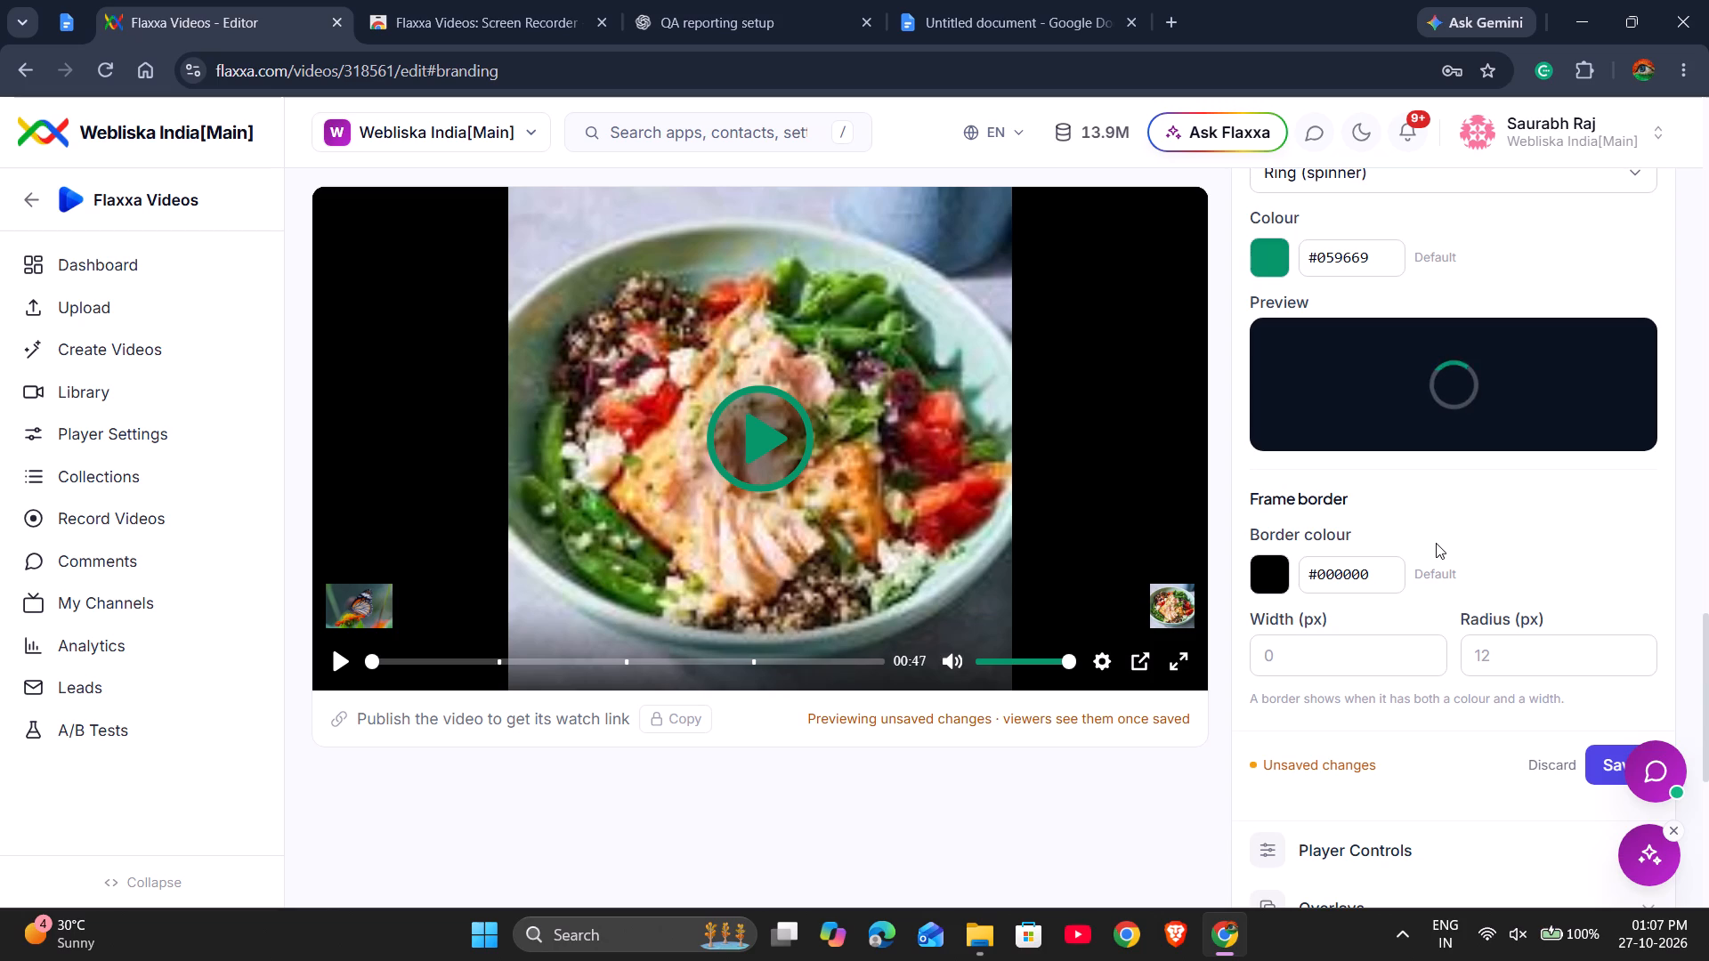
scroll(1436, 543, "up", 1)
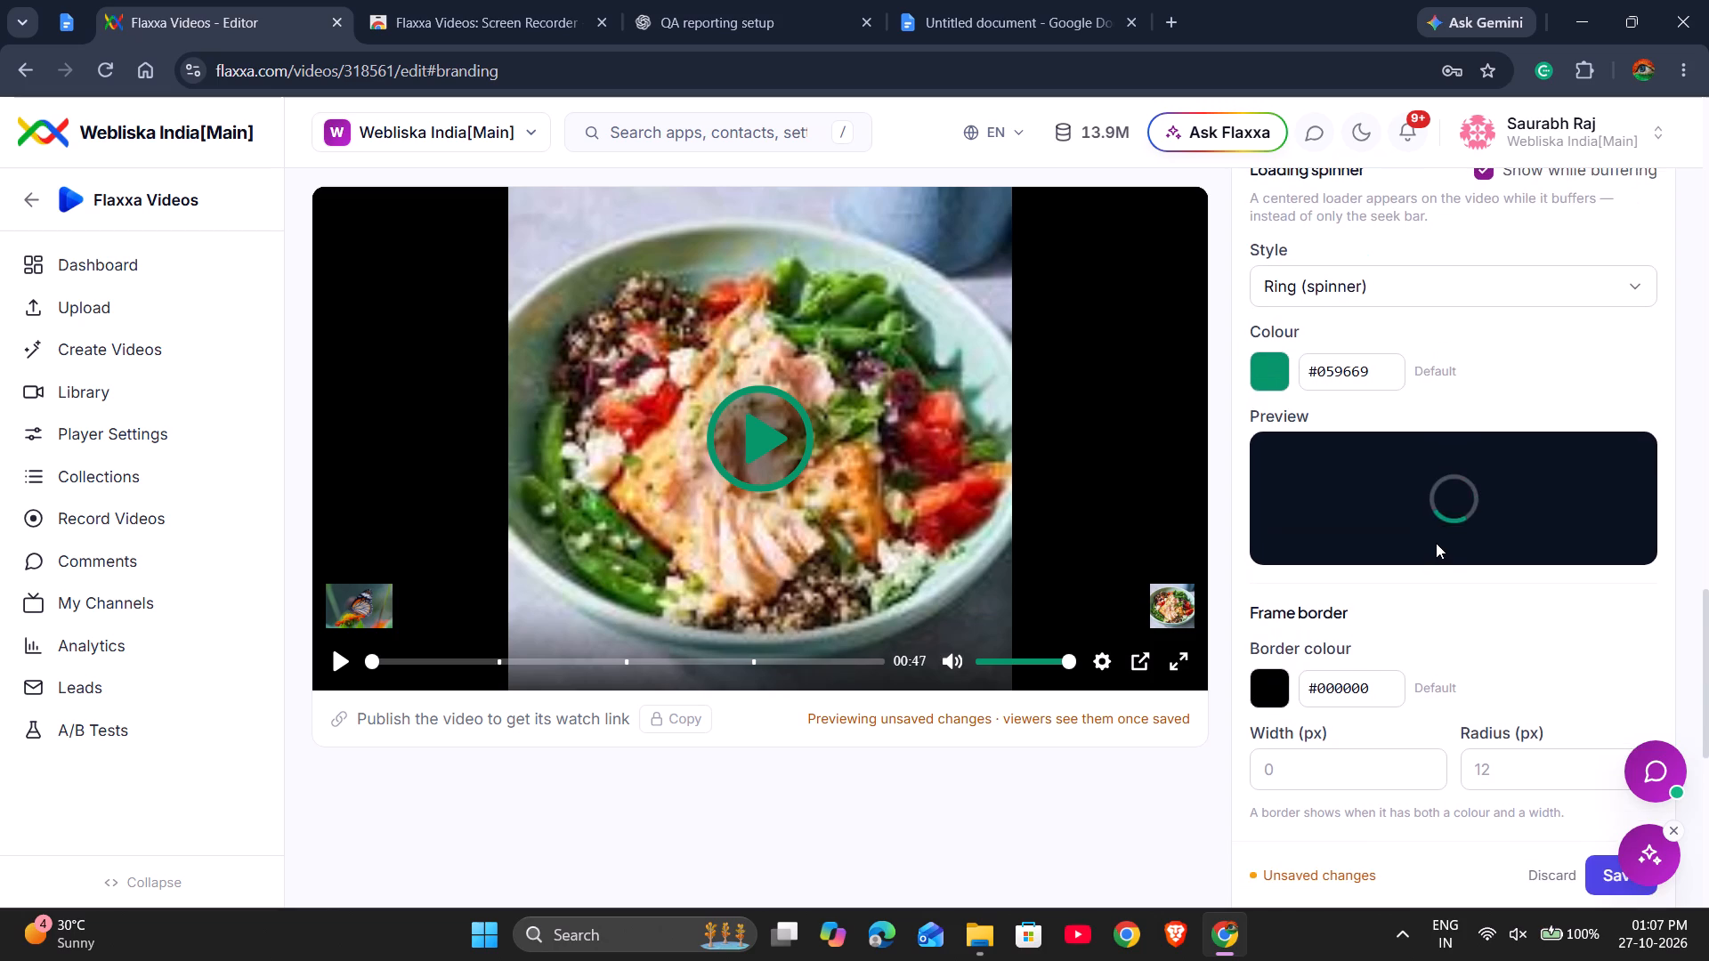
scroll(1436, 543, "up", 3)
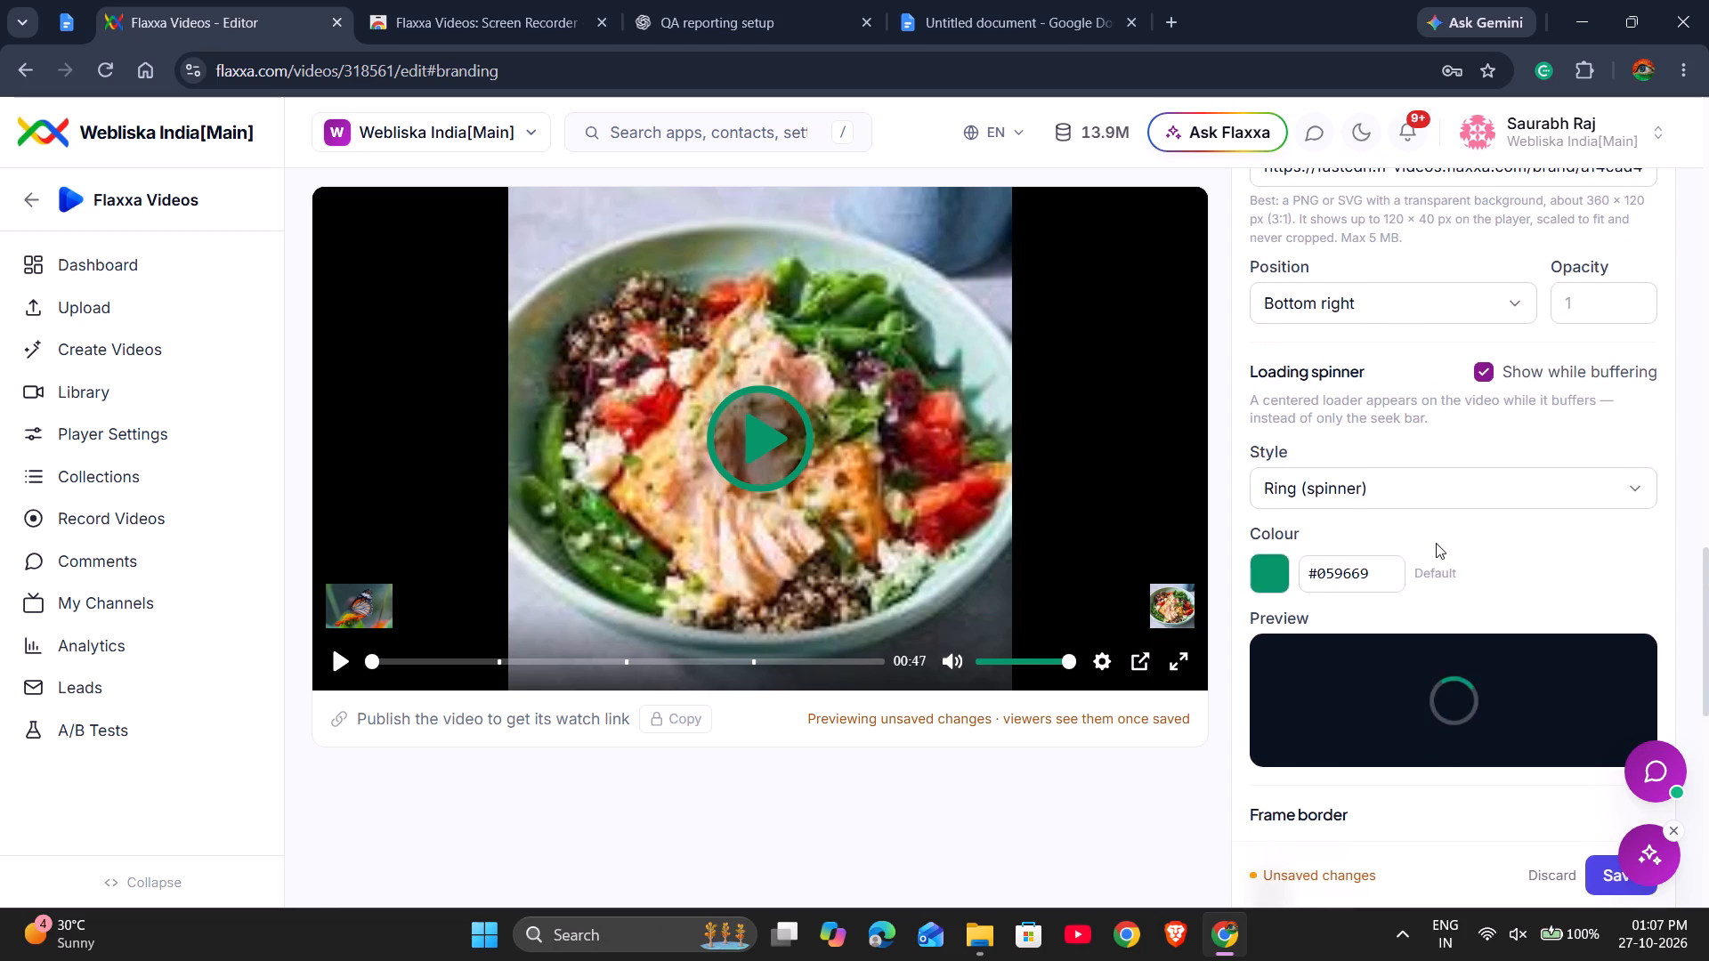
scroll(1436, 543, "up", 2)
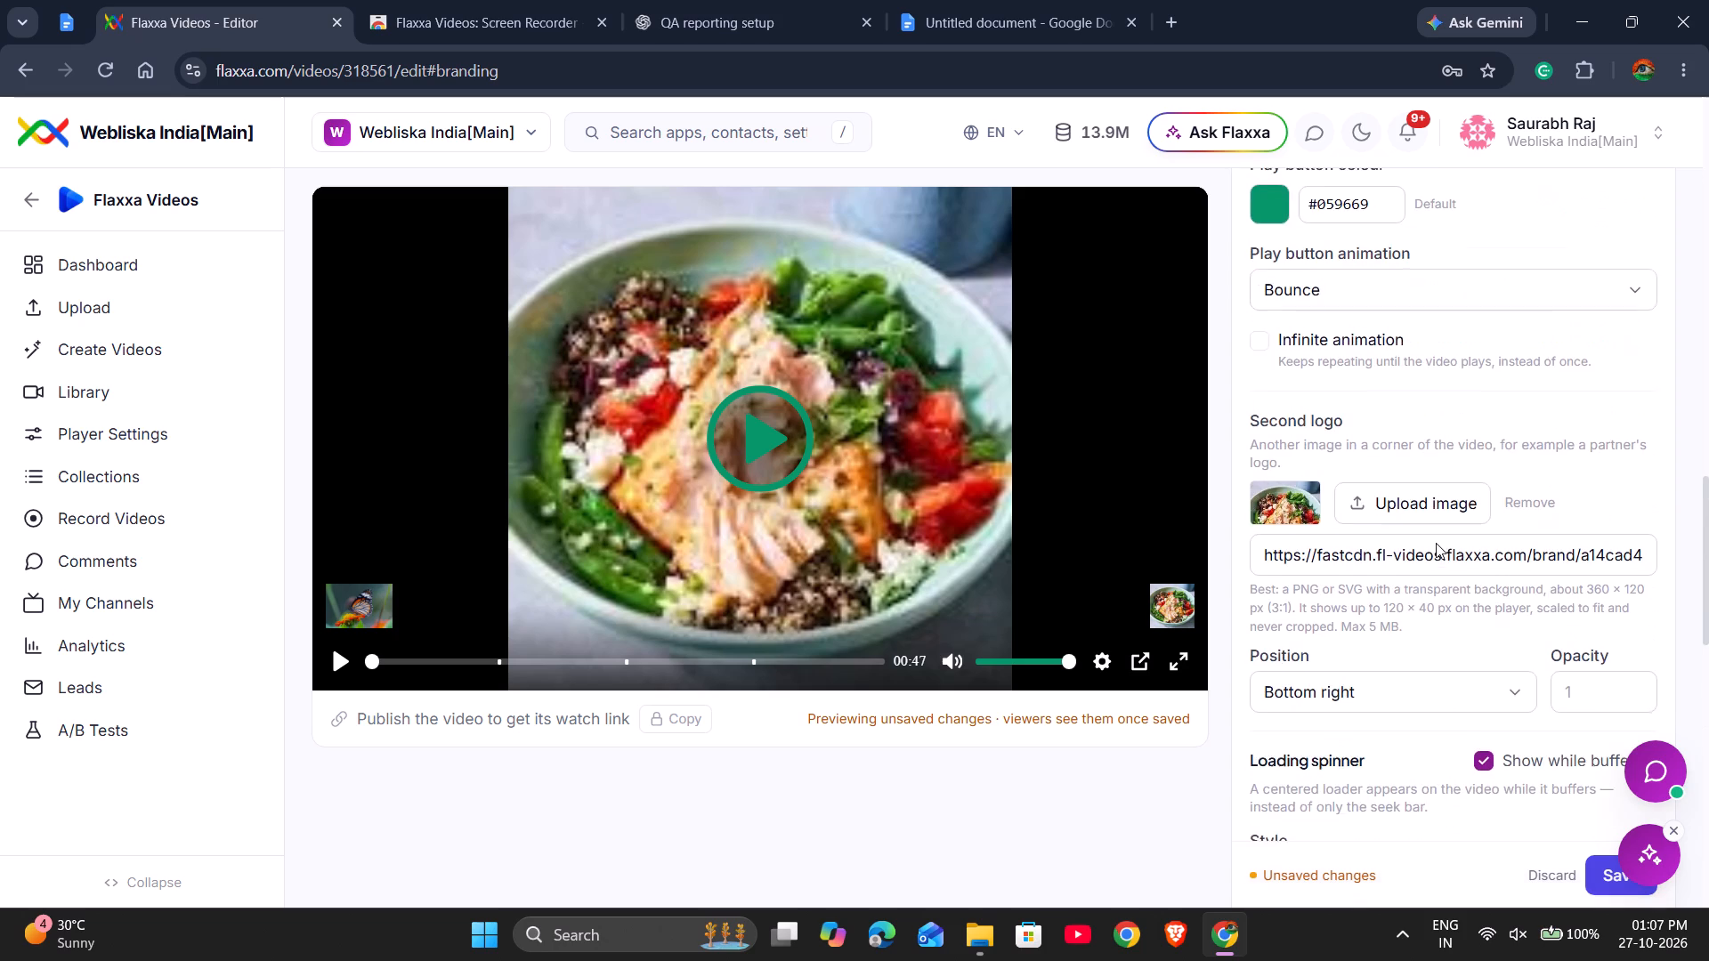
scroll(1436, 543, "up", 1)
Save the unsaved branding changes for the video.
scroll(1436, 543, "down", 7)
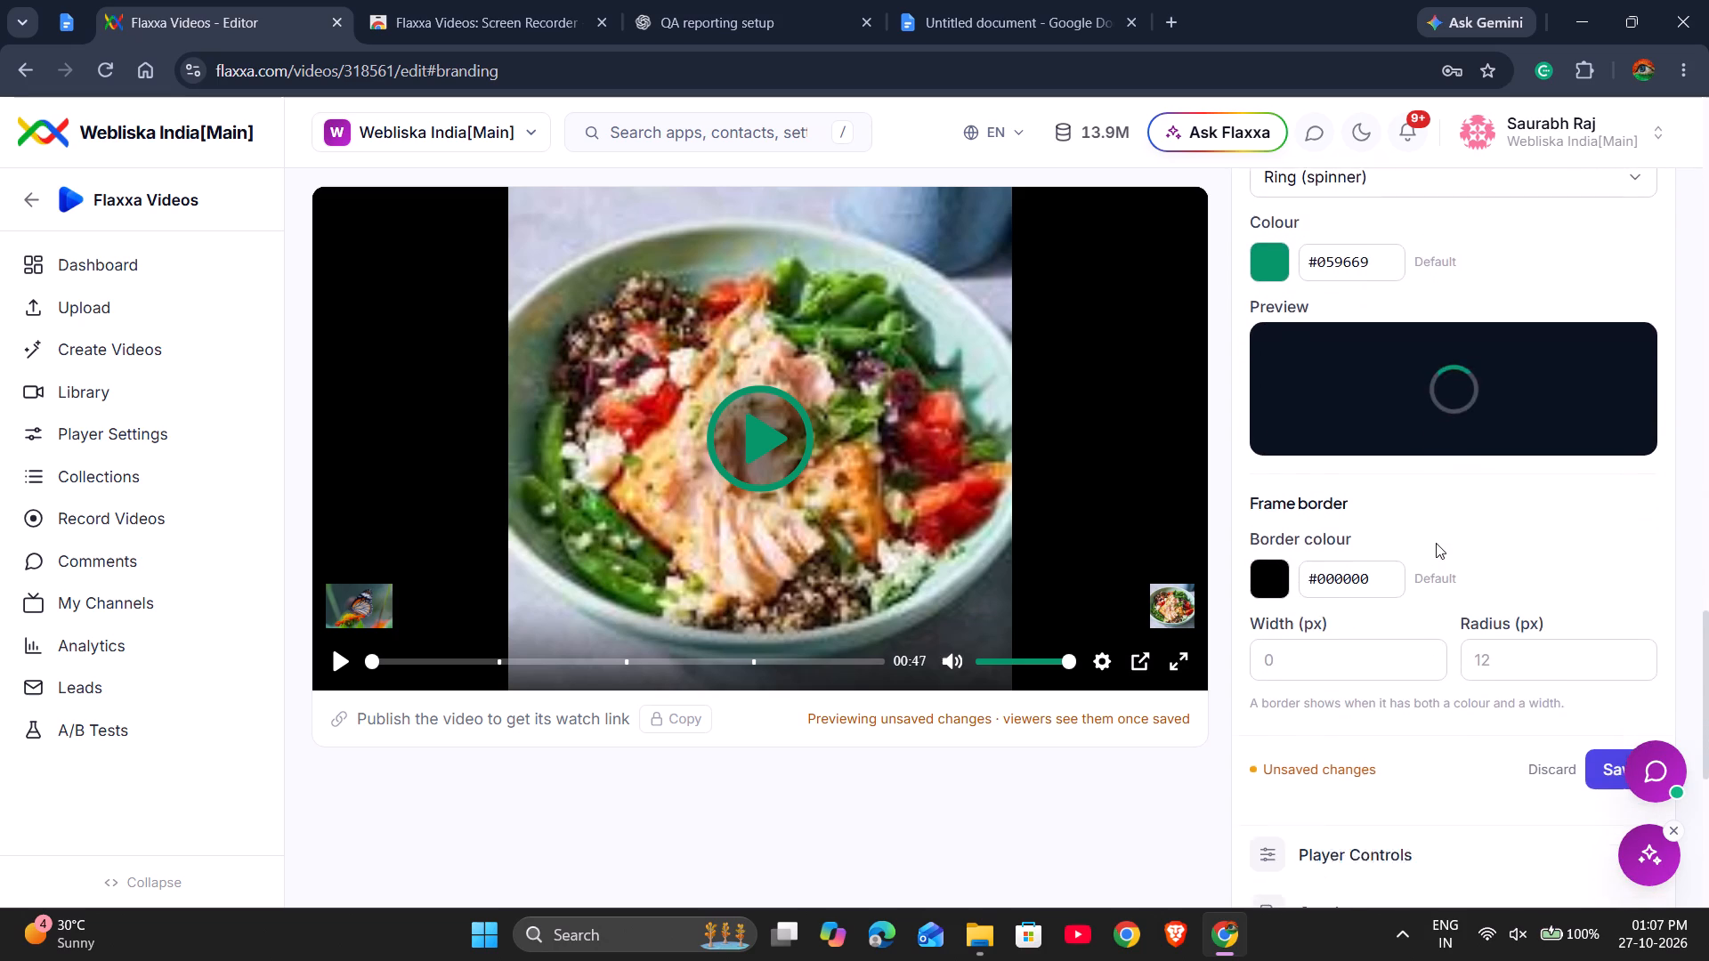
scroll(1436, 543, "down", 2)
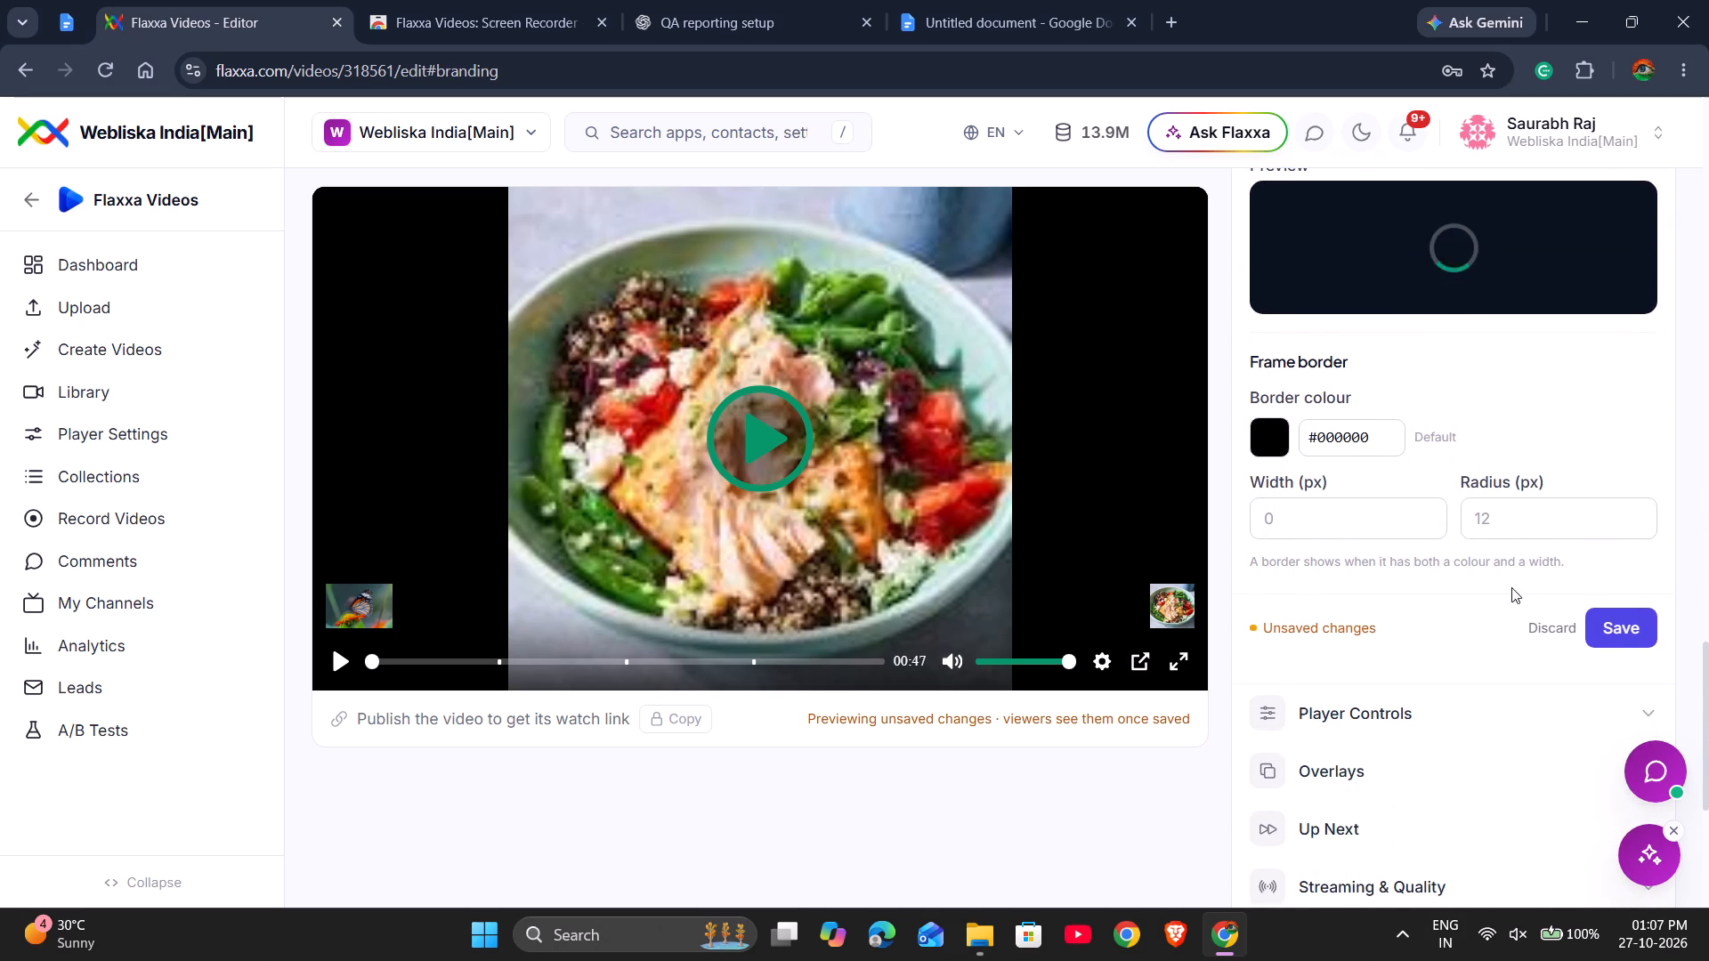
left_click(1618, 625)
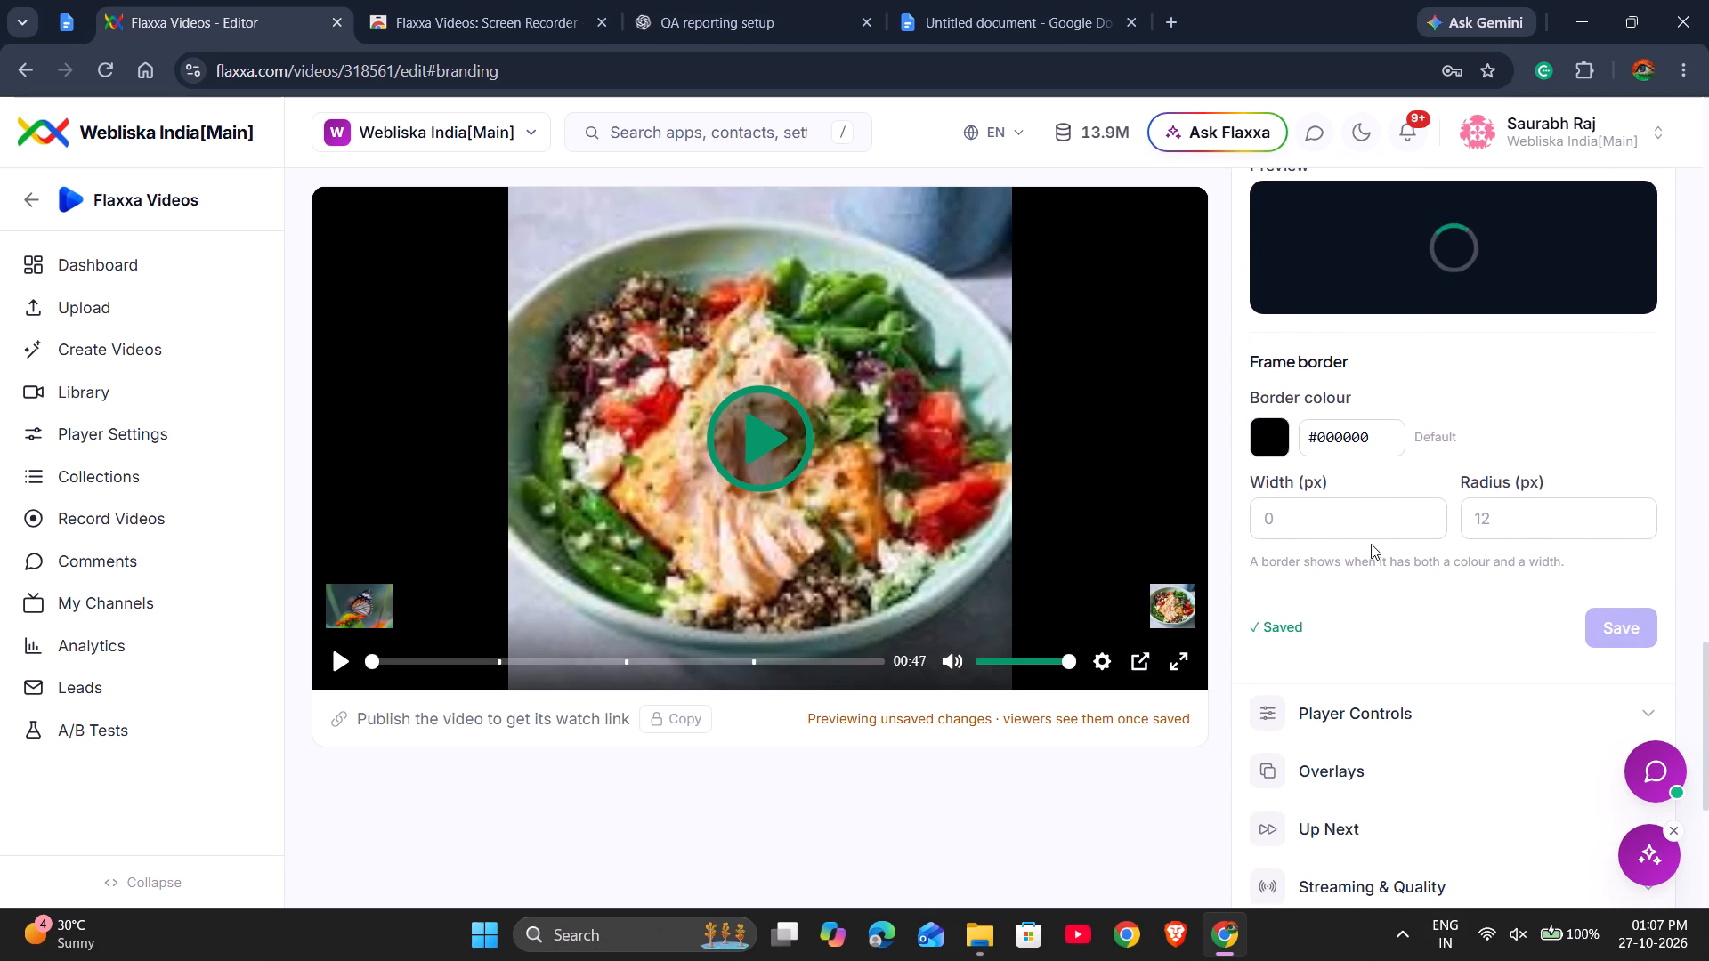
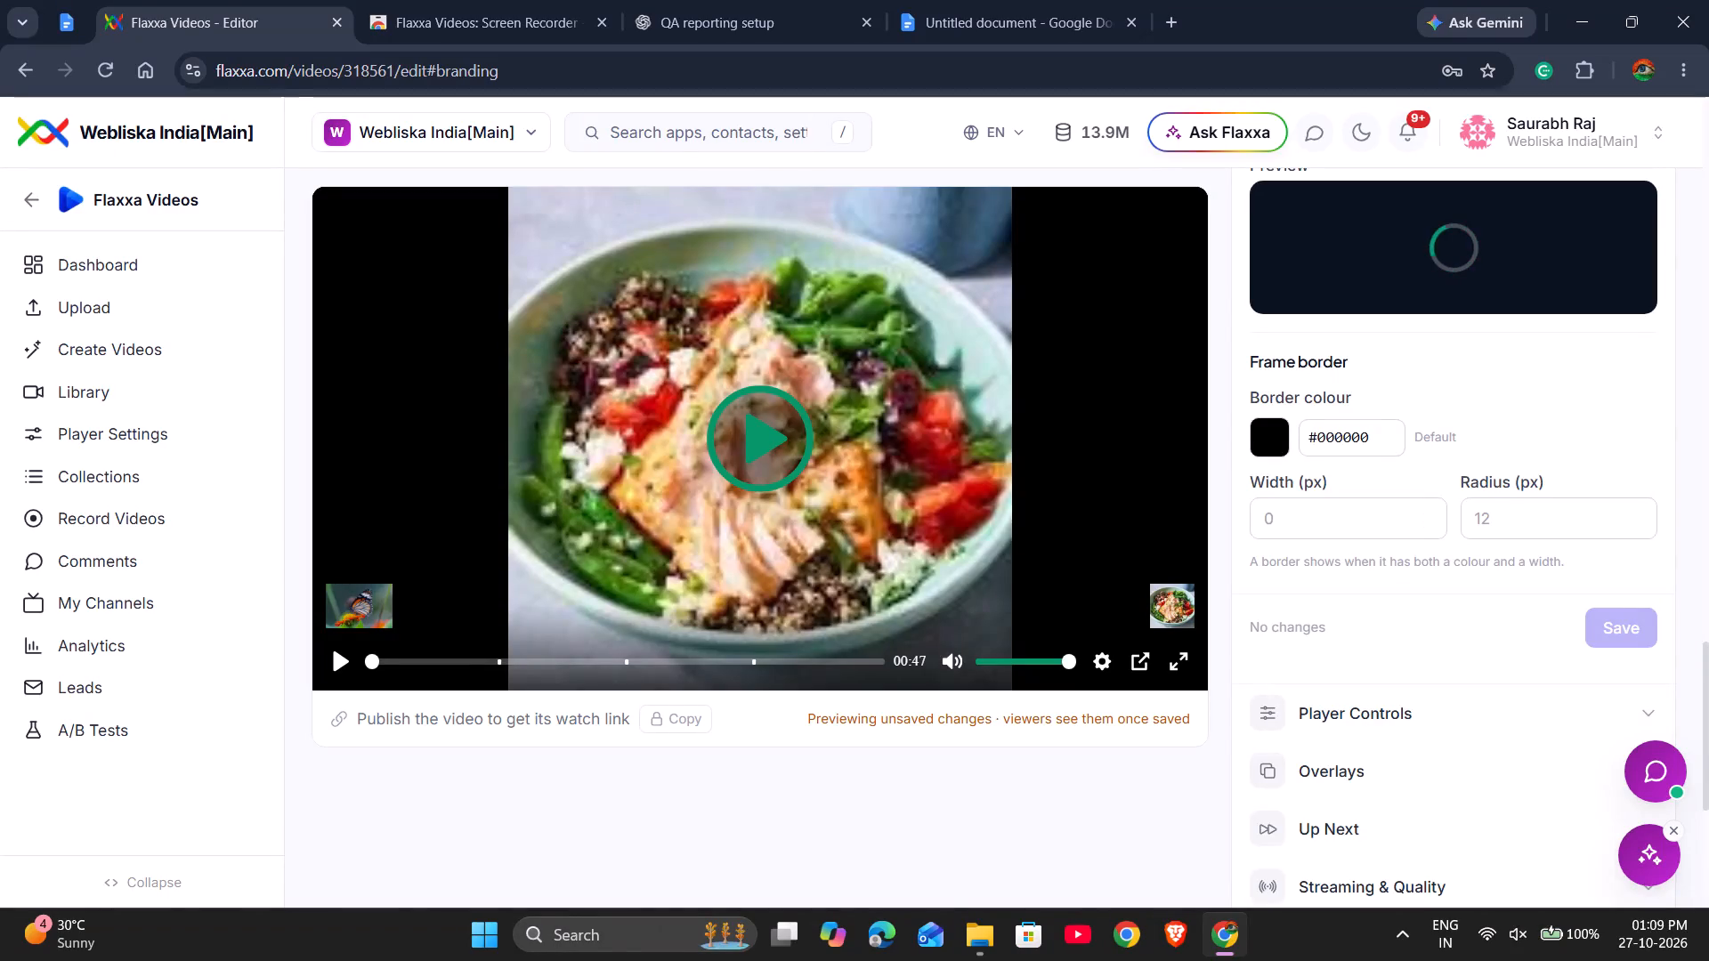
Review the saved Player Appearance settings from the frame border back up to the player skin colour.
scroll(1392, 560, "up", 2)
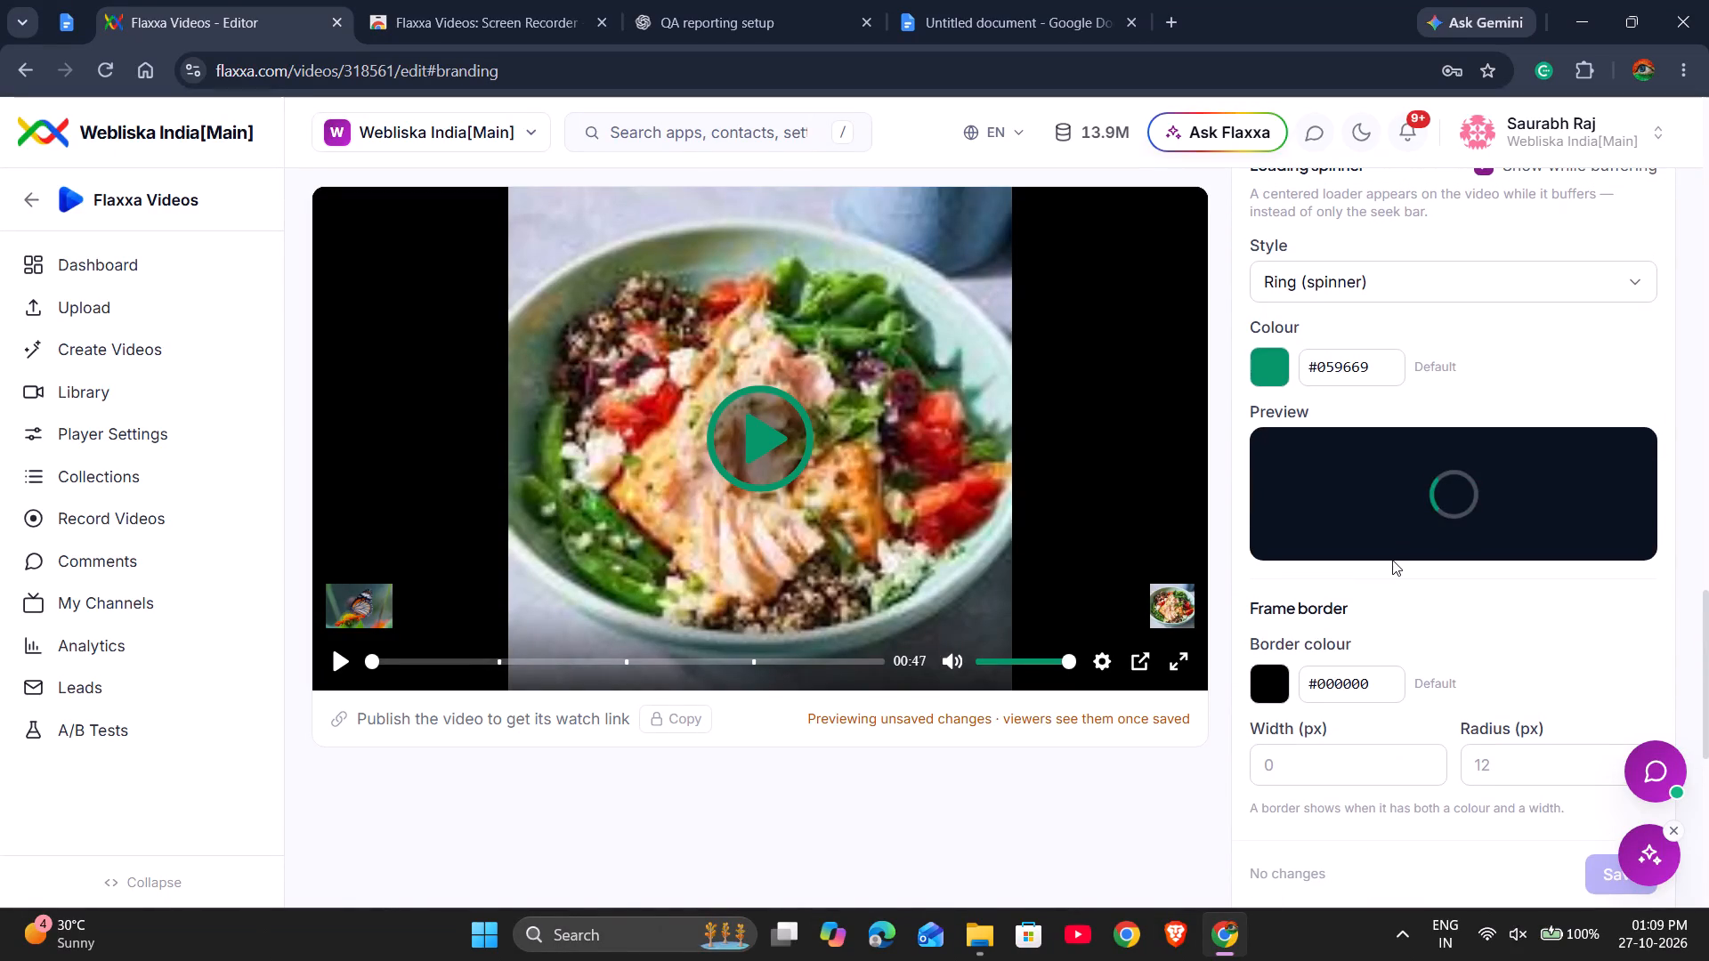
scroll(1437, 504, "up", 3)
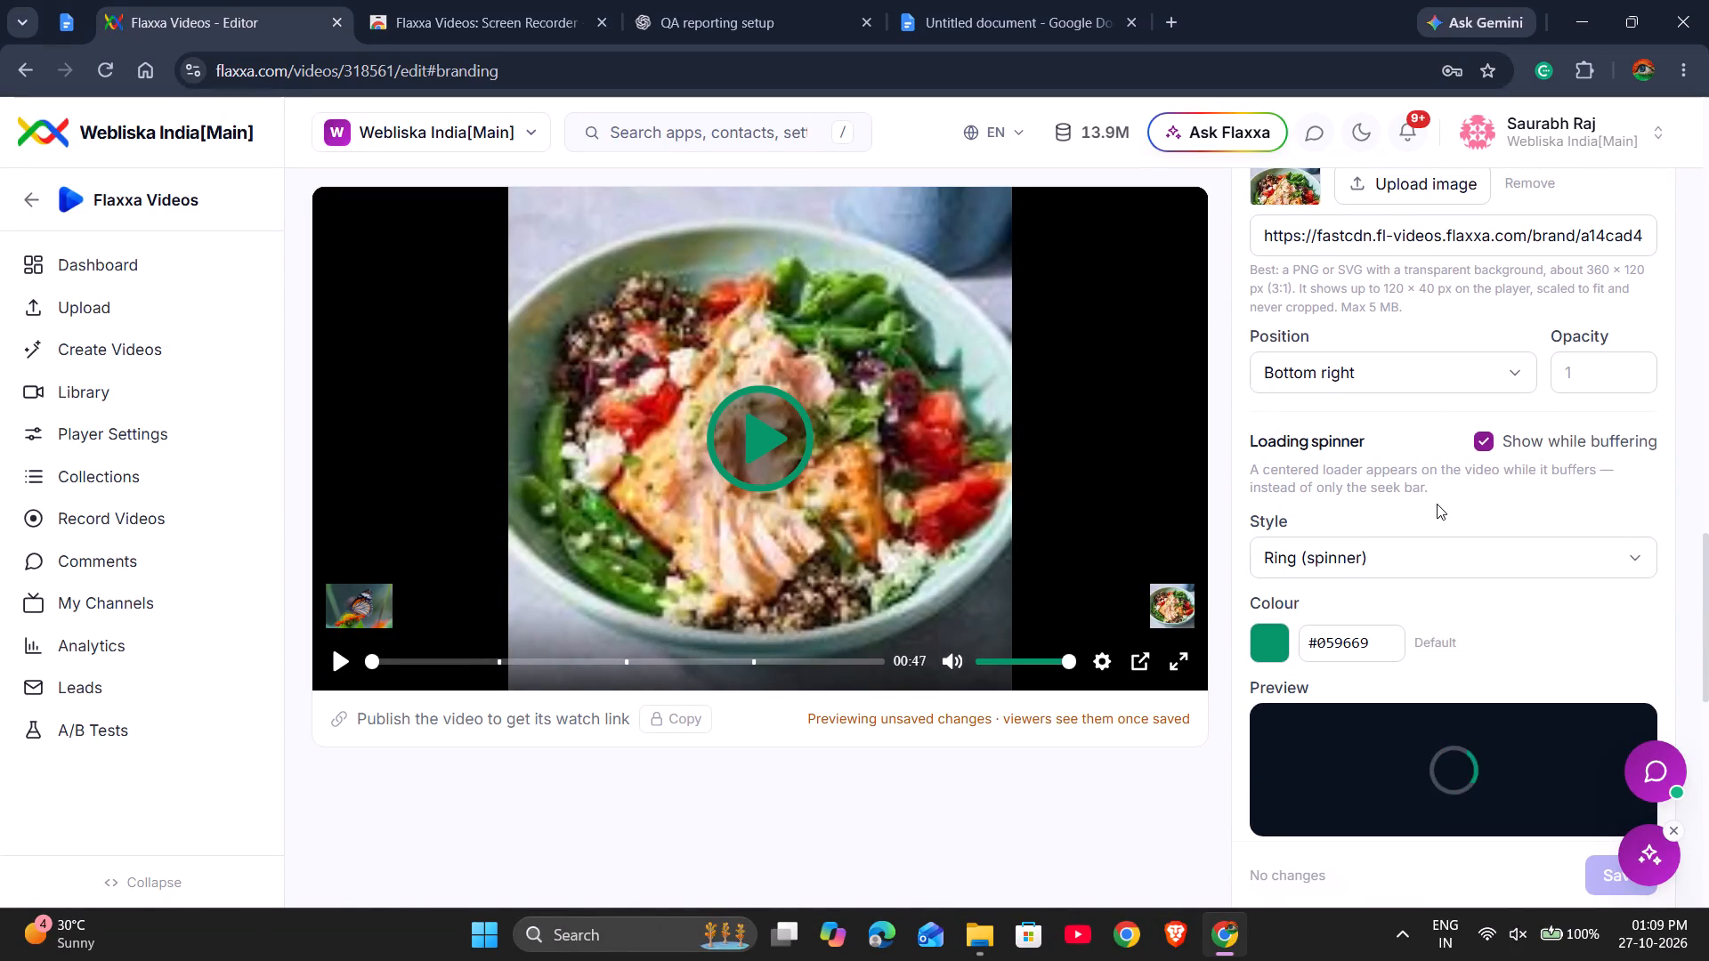
scroll(1437, 504, "up", 1)
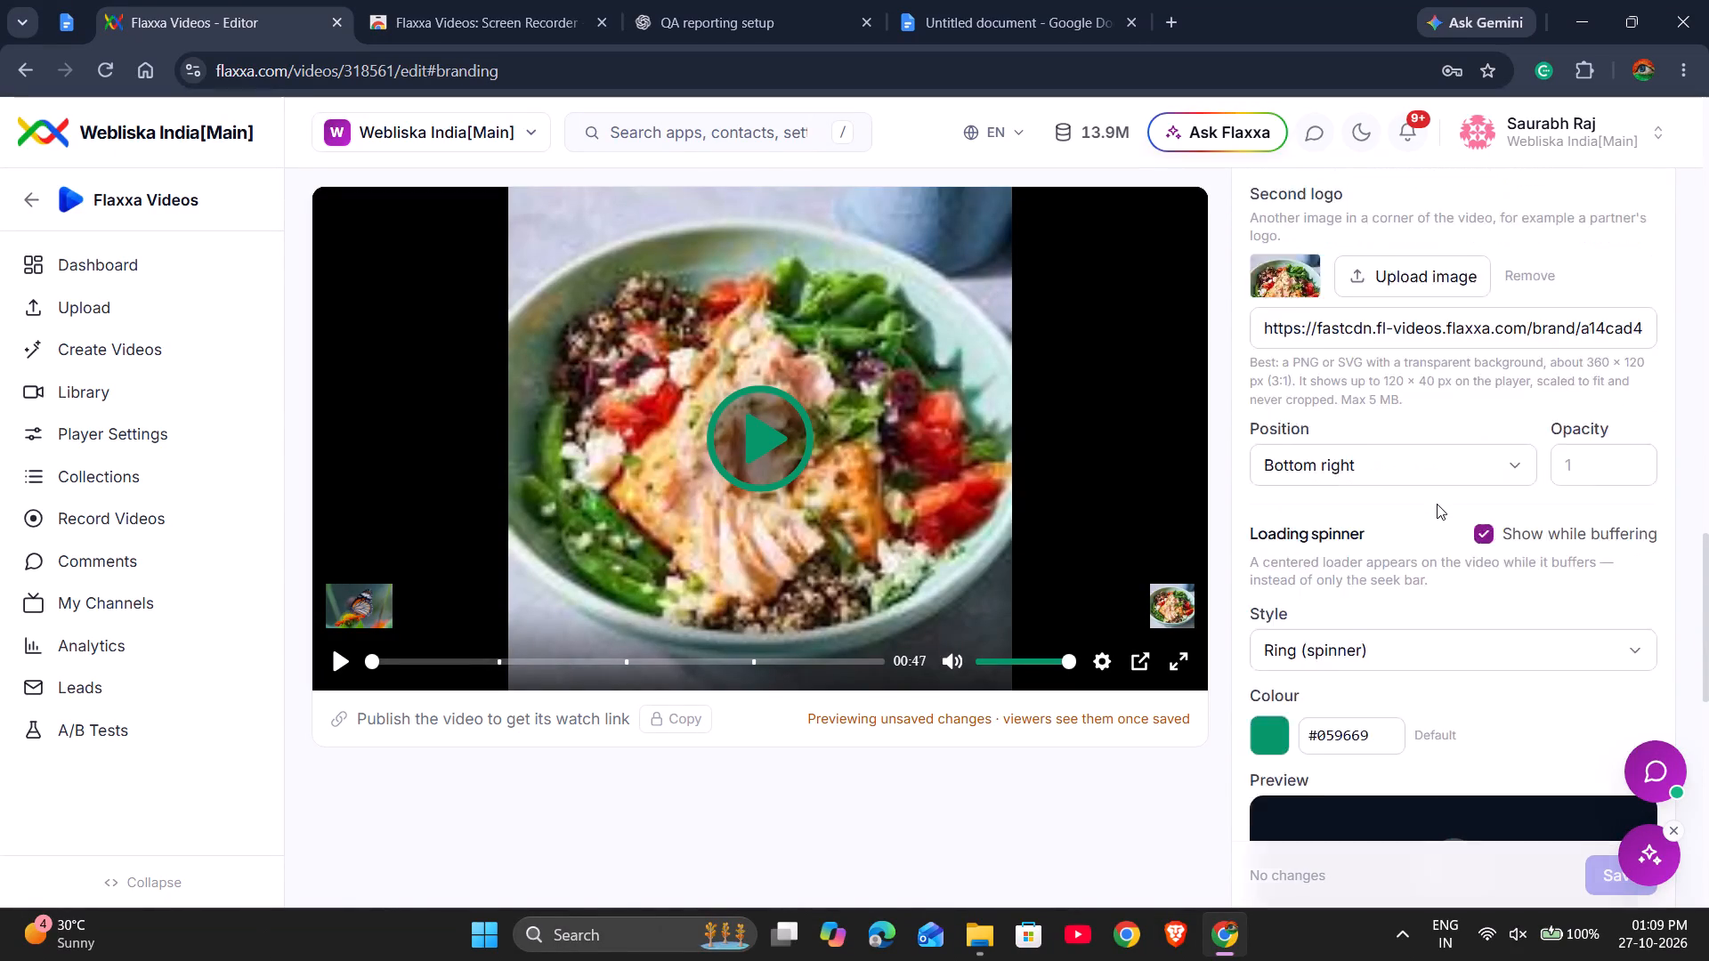
scroll(1437, 504, "up", 3)
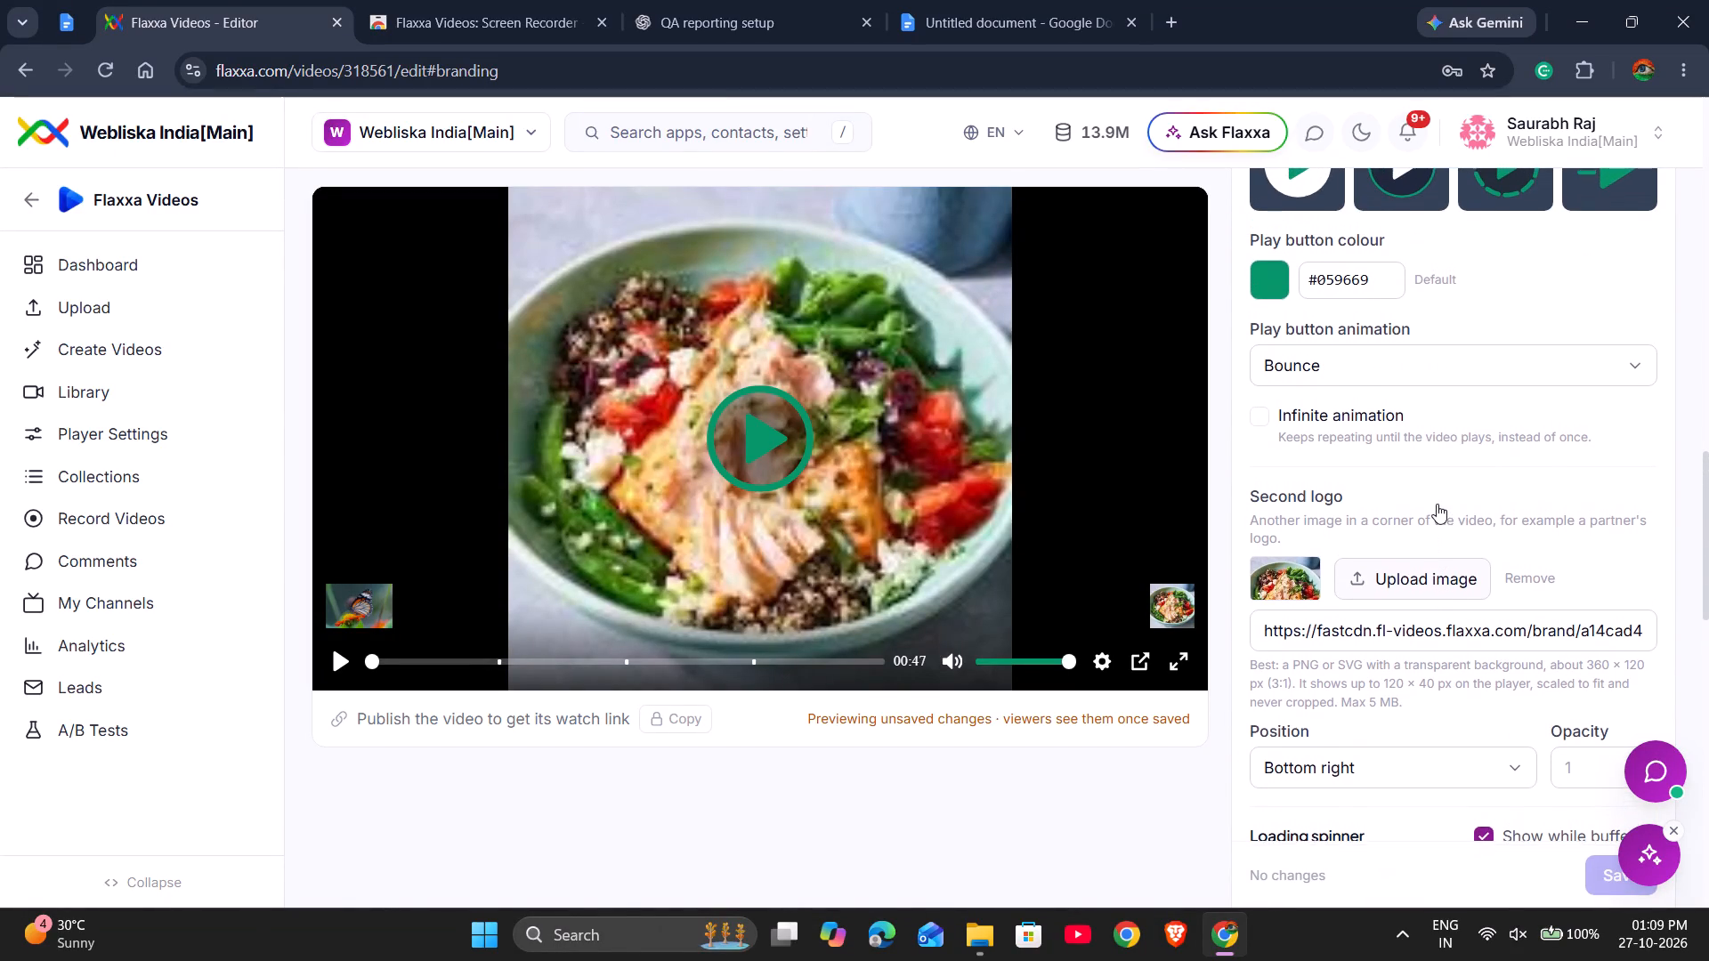
scroll(1437, 504, "up", 2)
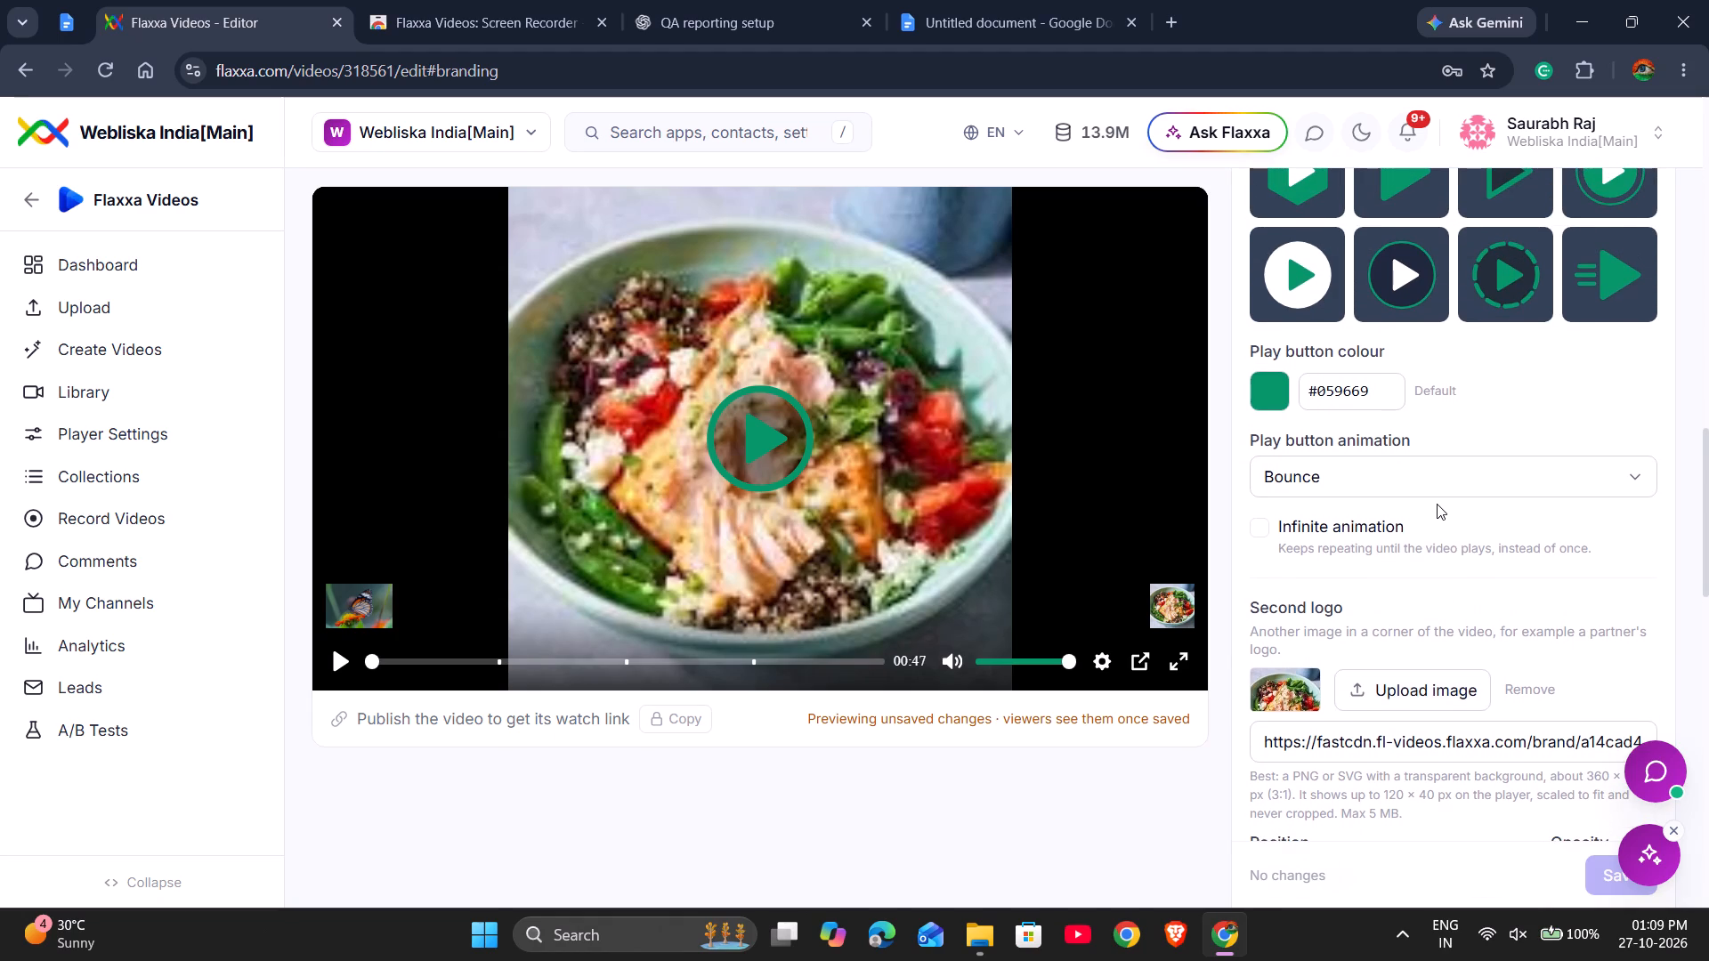
scroll(1437, 504, "up", 5)
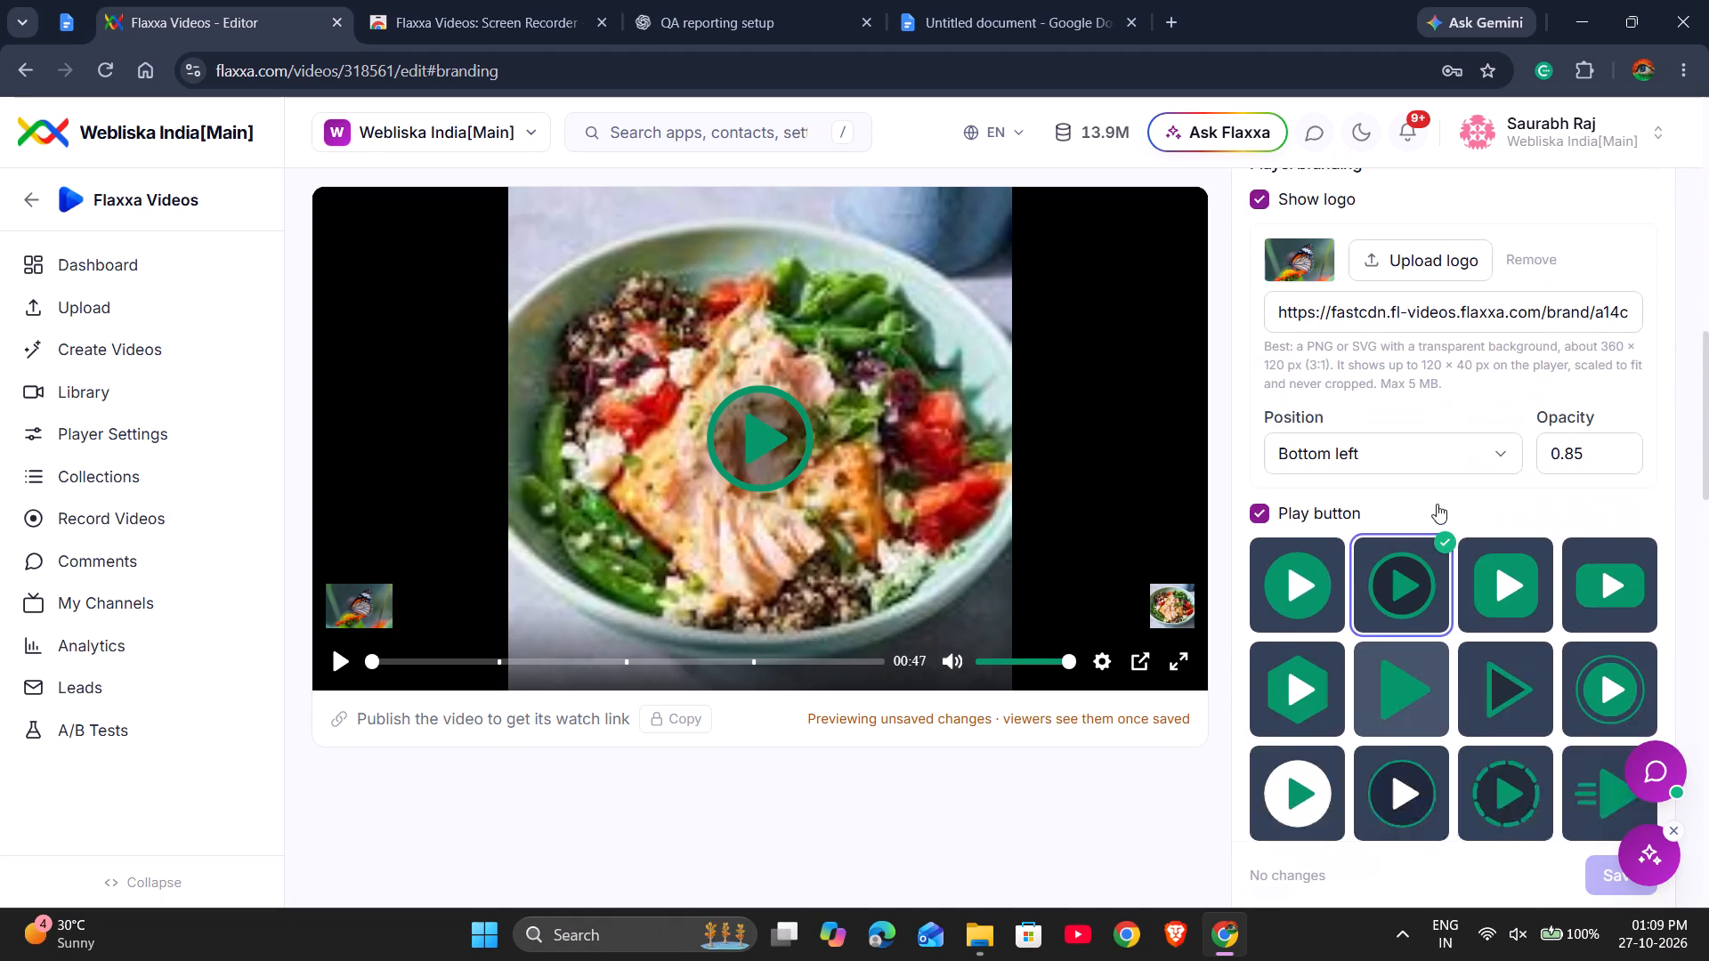
scroll(1437, 504, "up", 6)
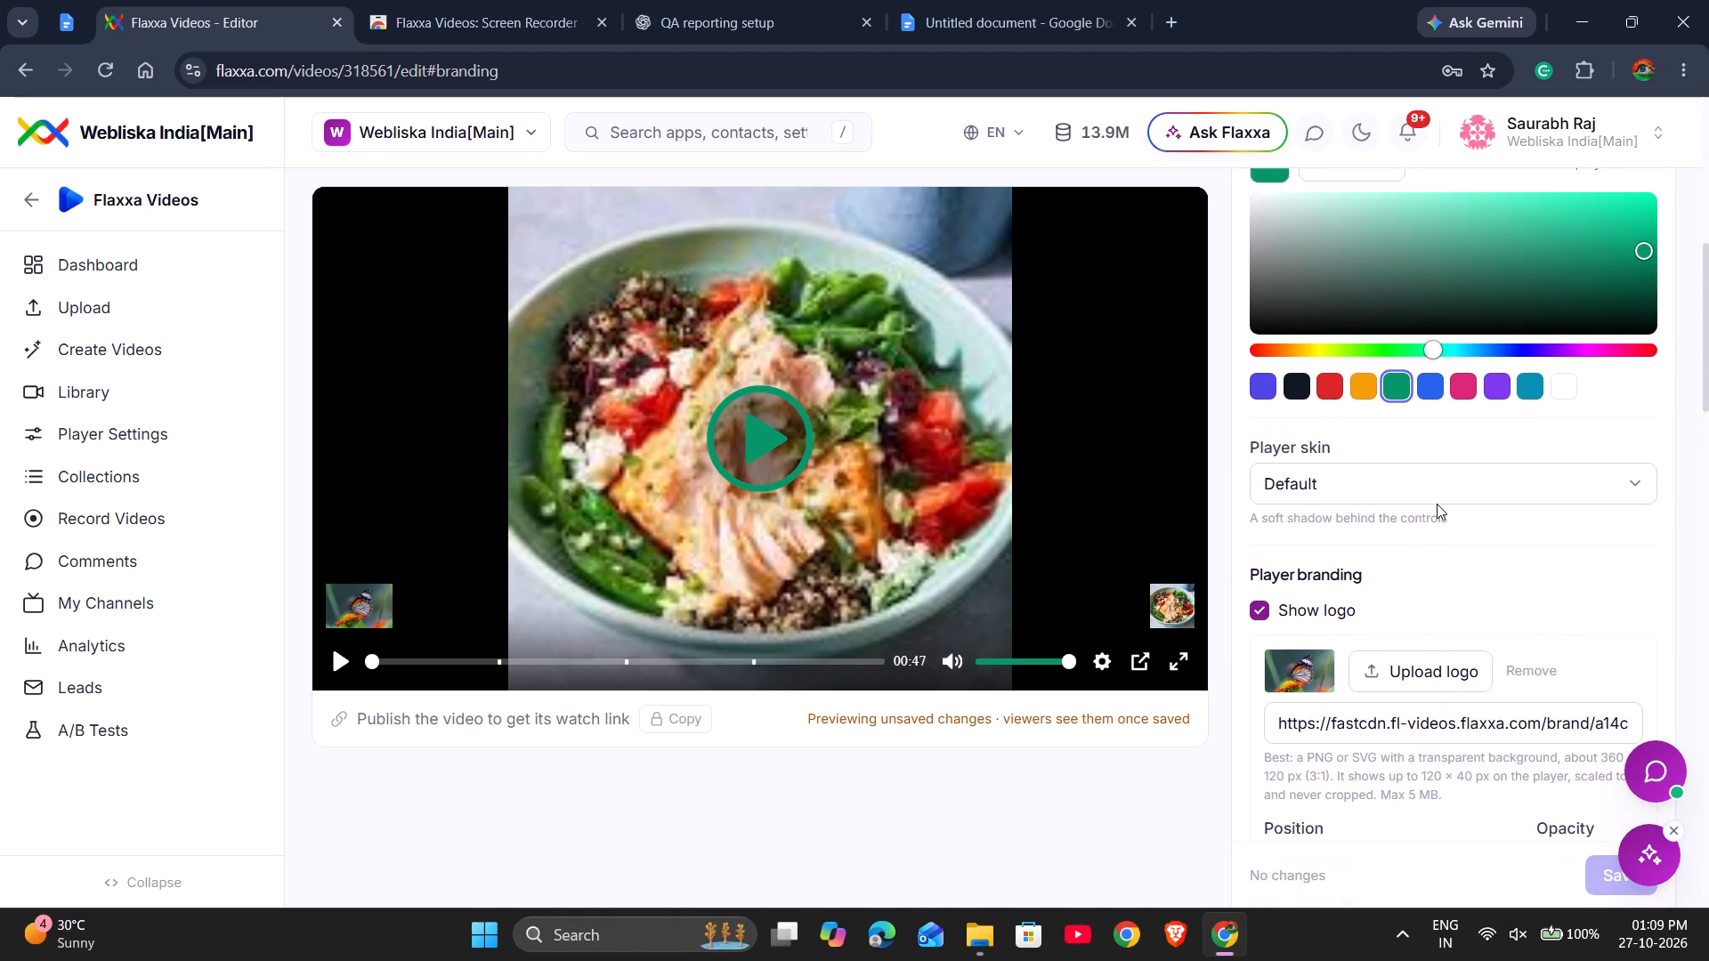
scroll(1437, 504, "up", 5)
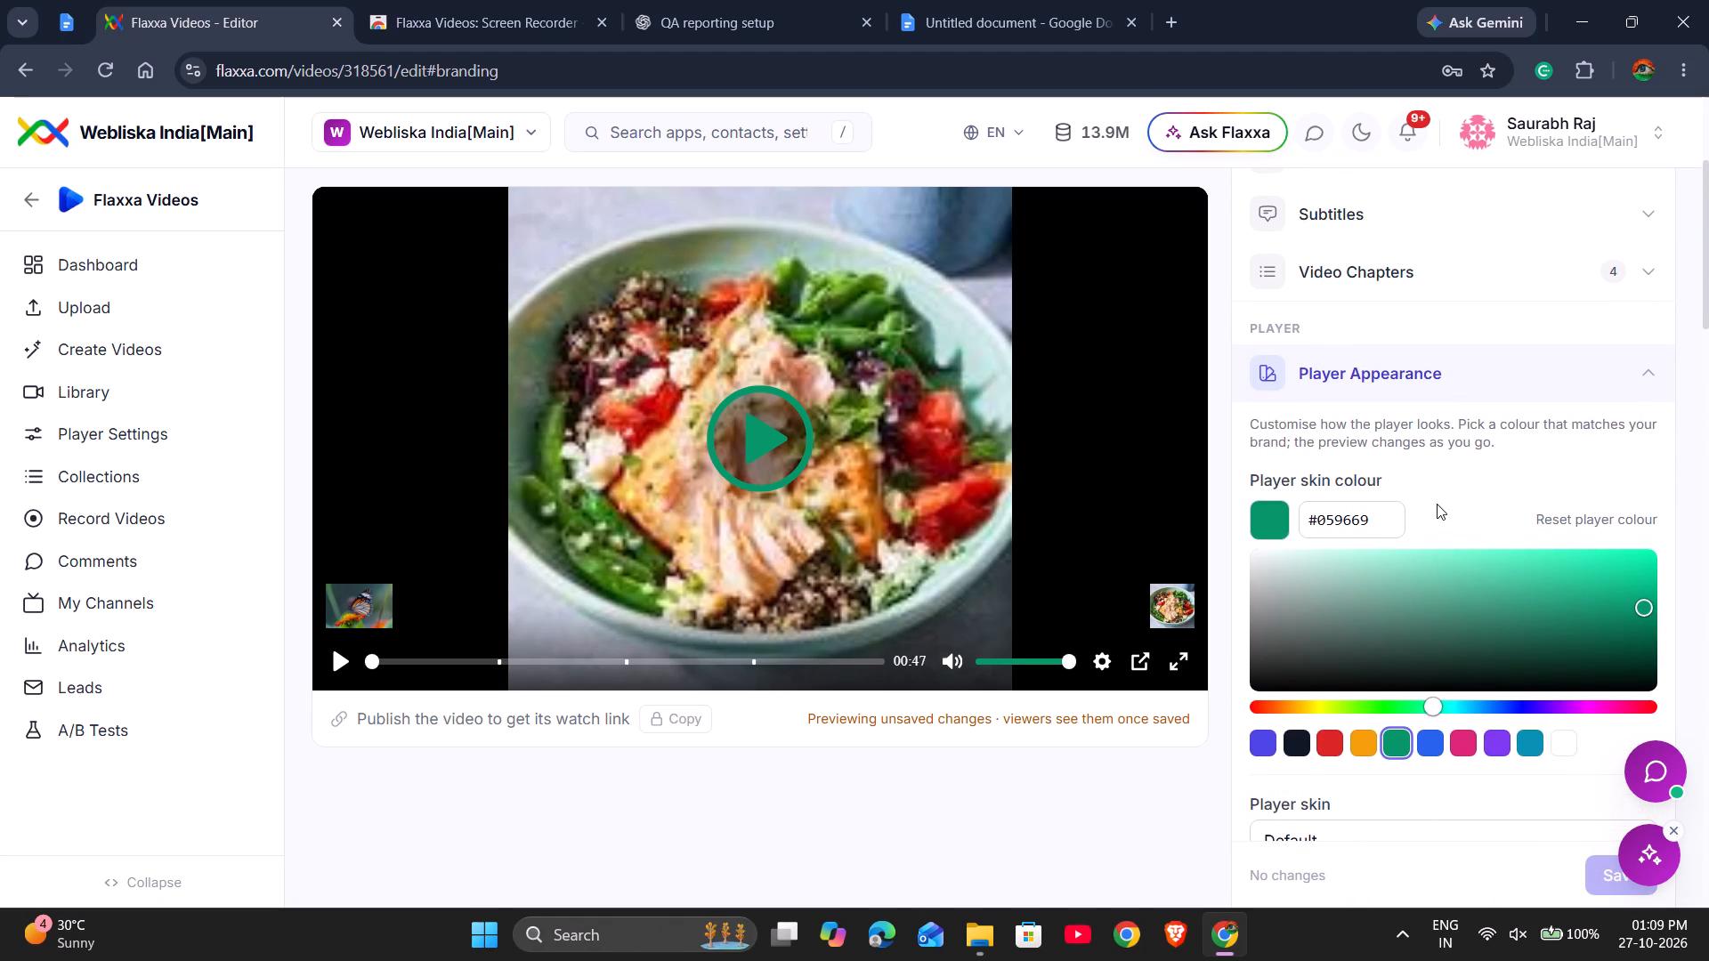
Review the player skin, logo, play button, second logo and loading spinner settings against the video preview.
scroll(1437, 504, "down", 8)
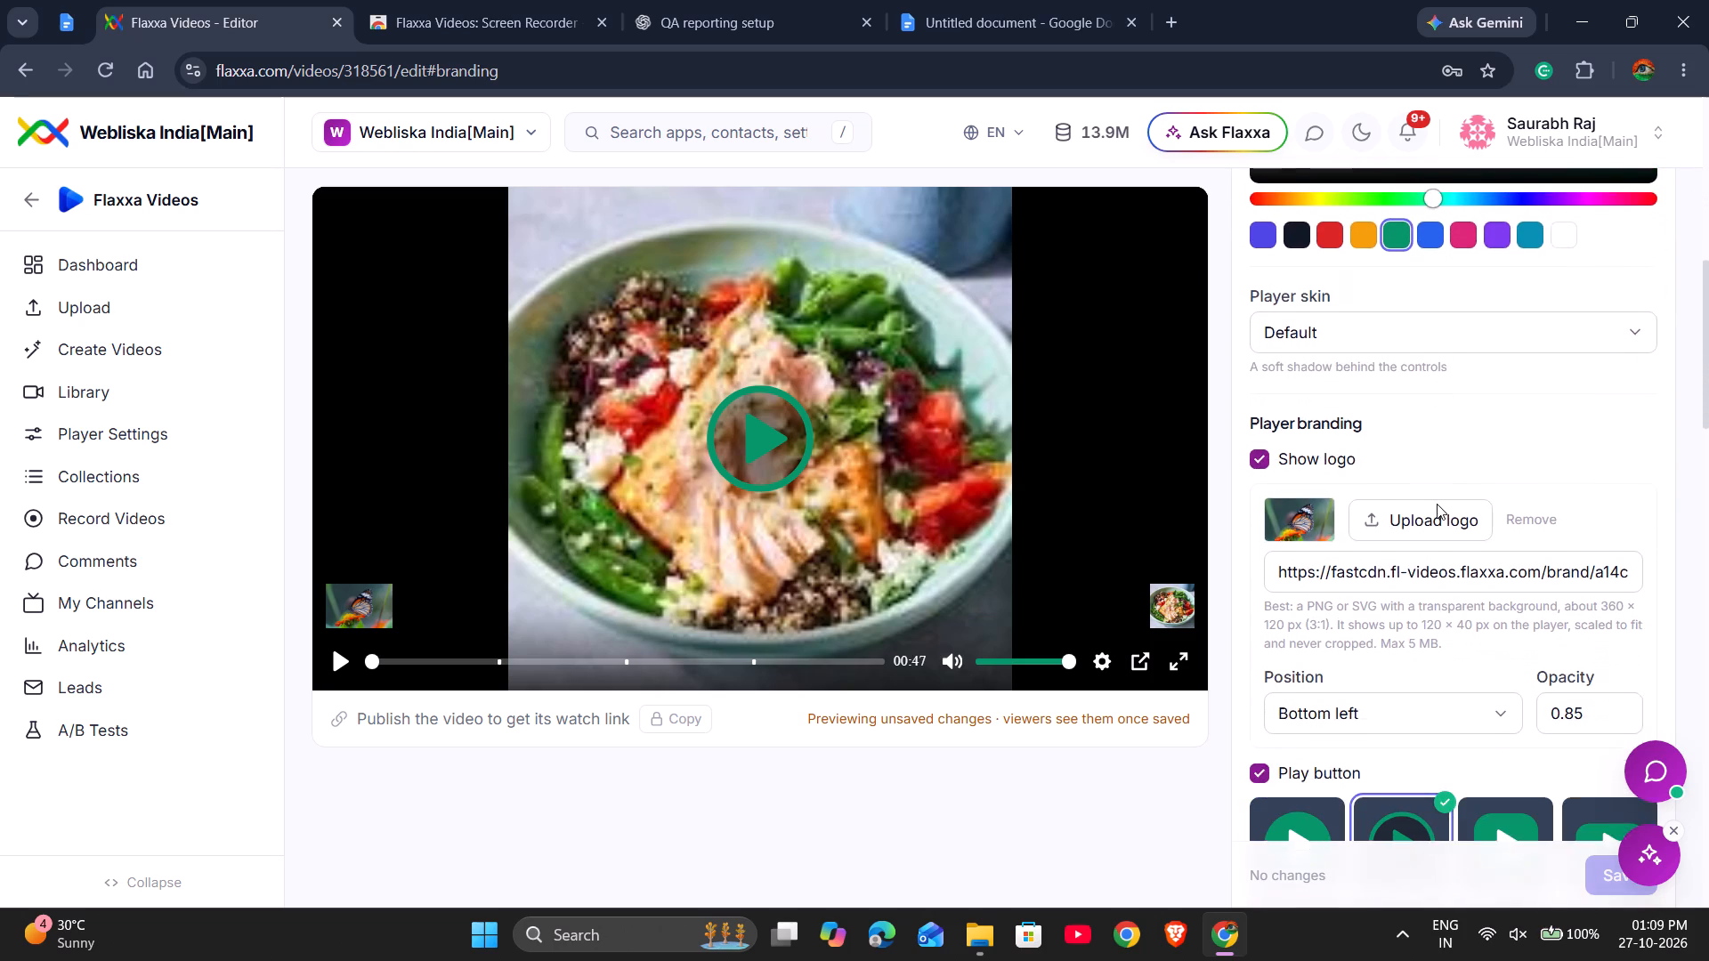
scroll(1437, 504, "down", 4)
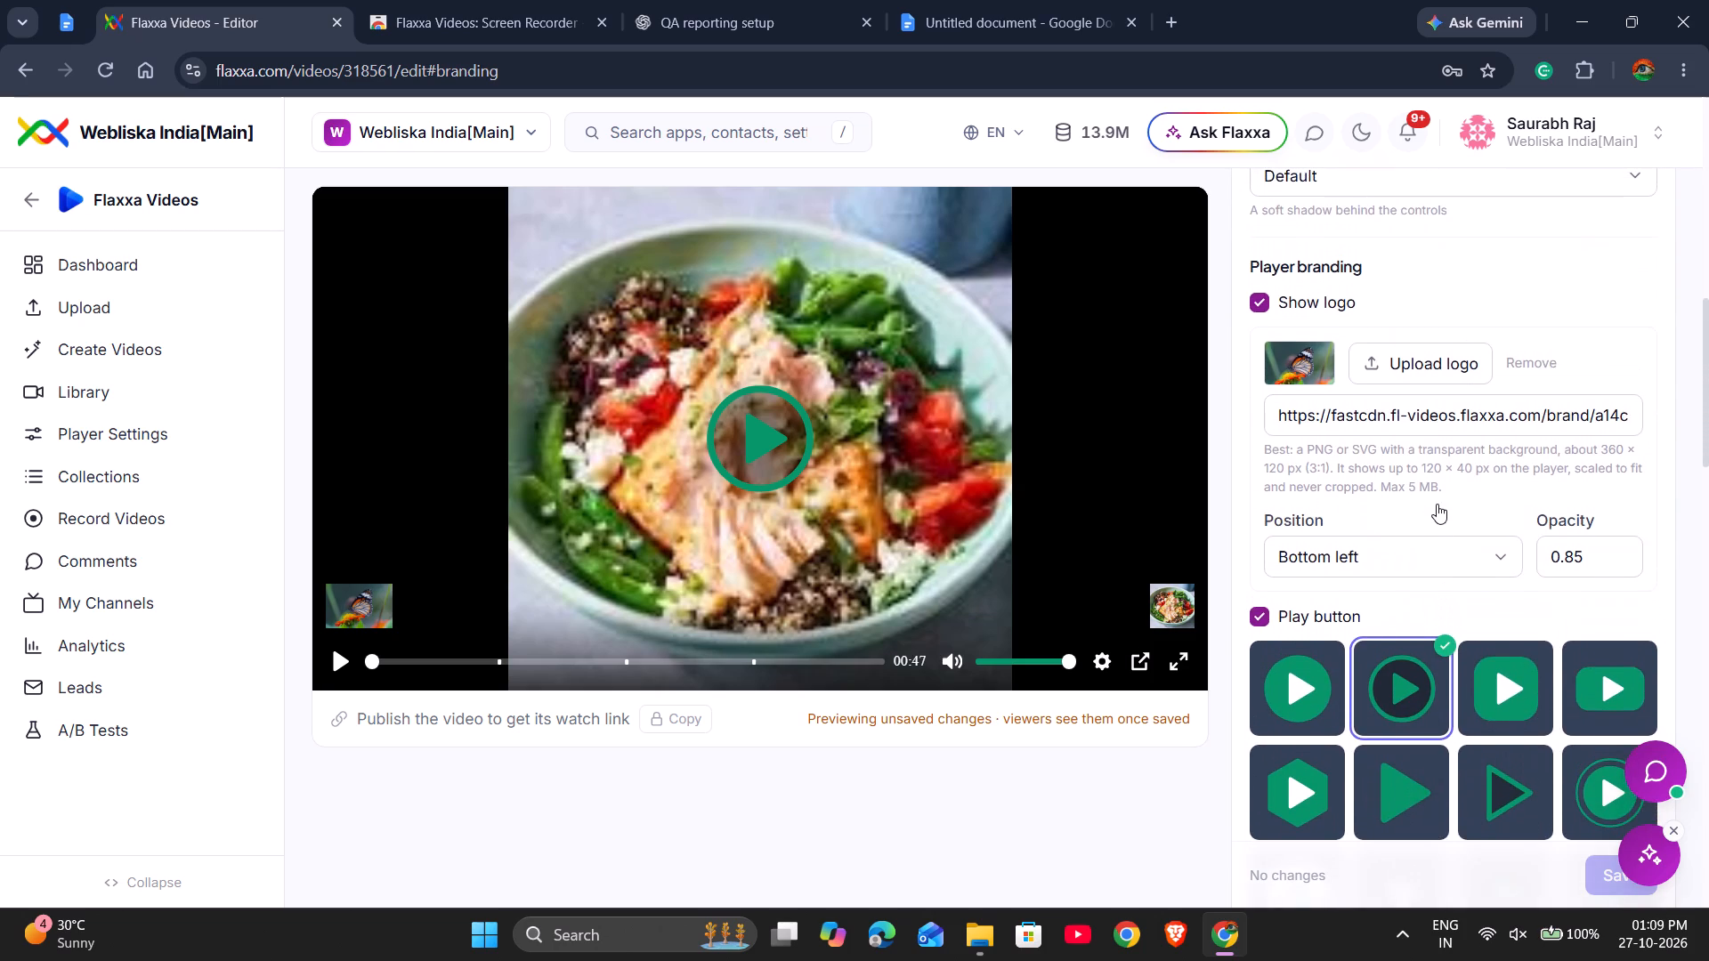
scroll(1437, 504, "down", 2)
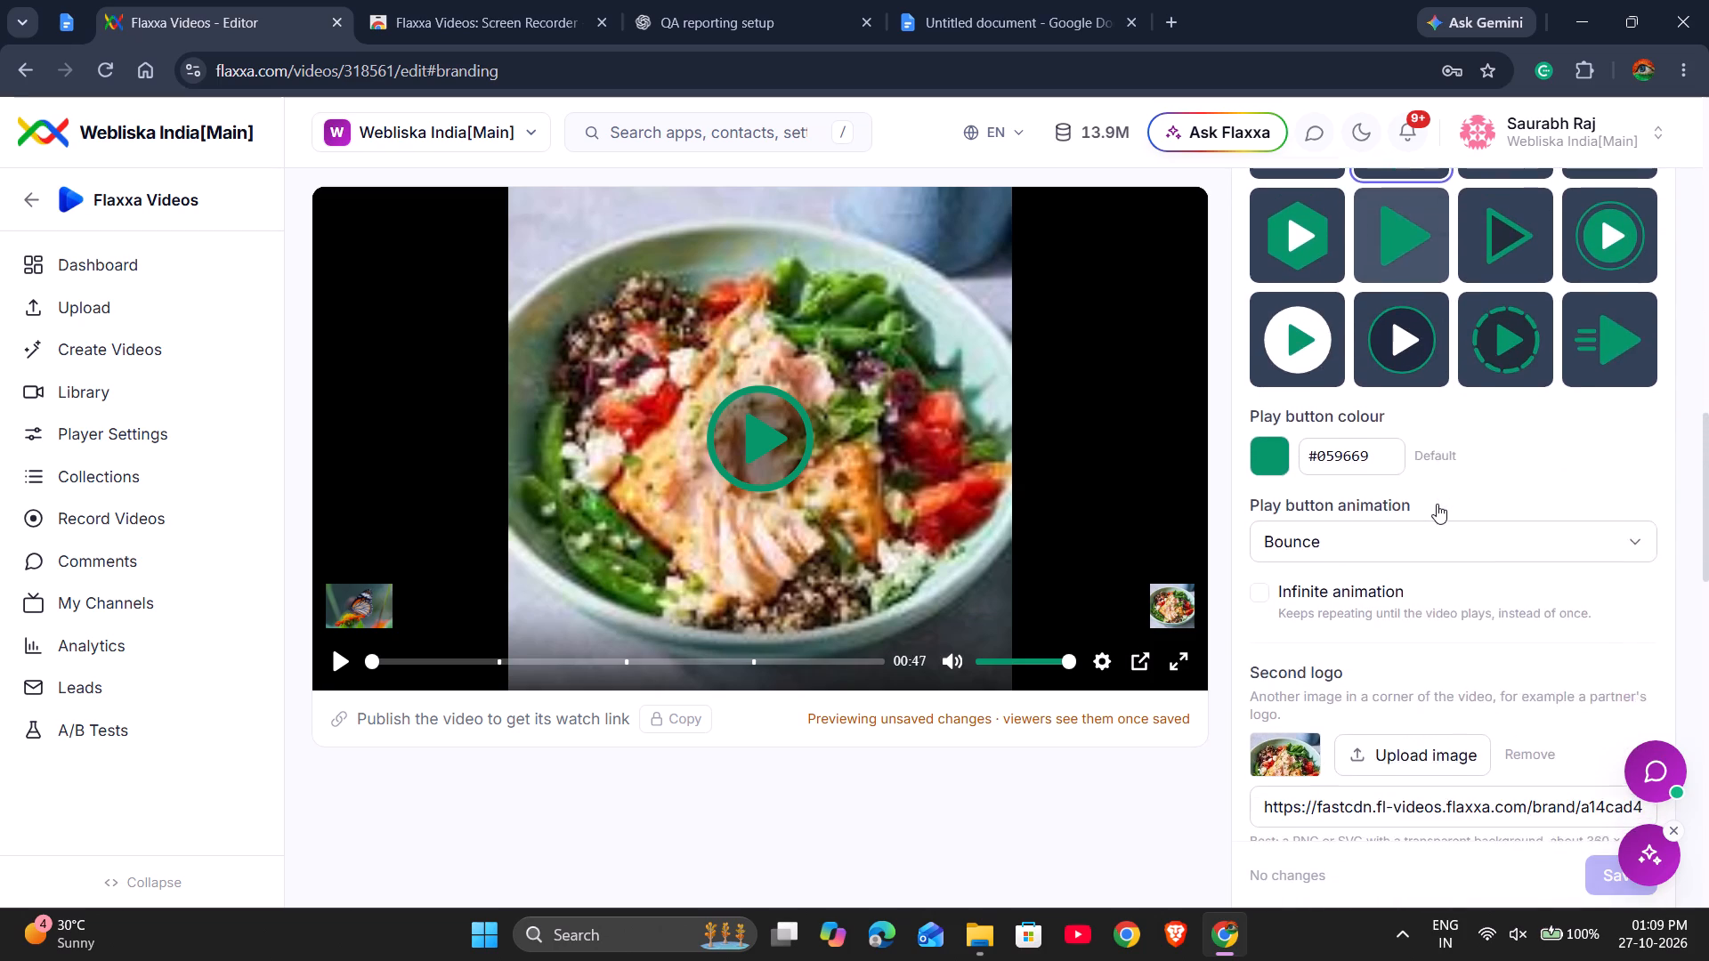
scroll(1437, 504, "down", 4)
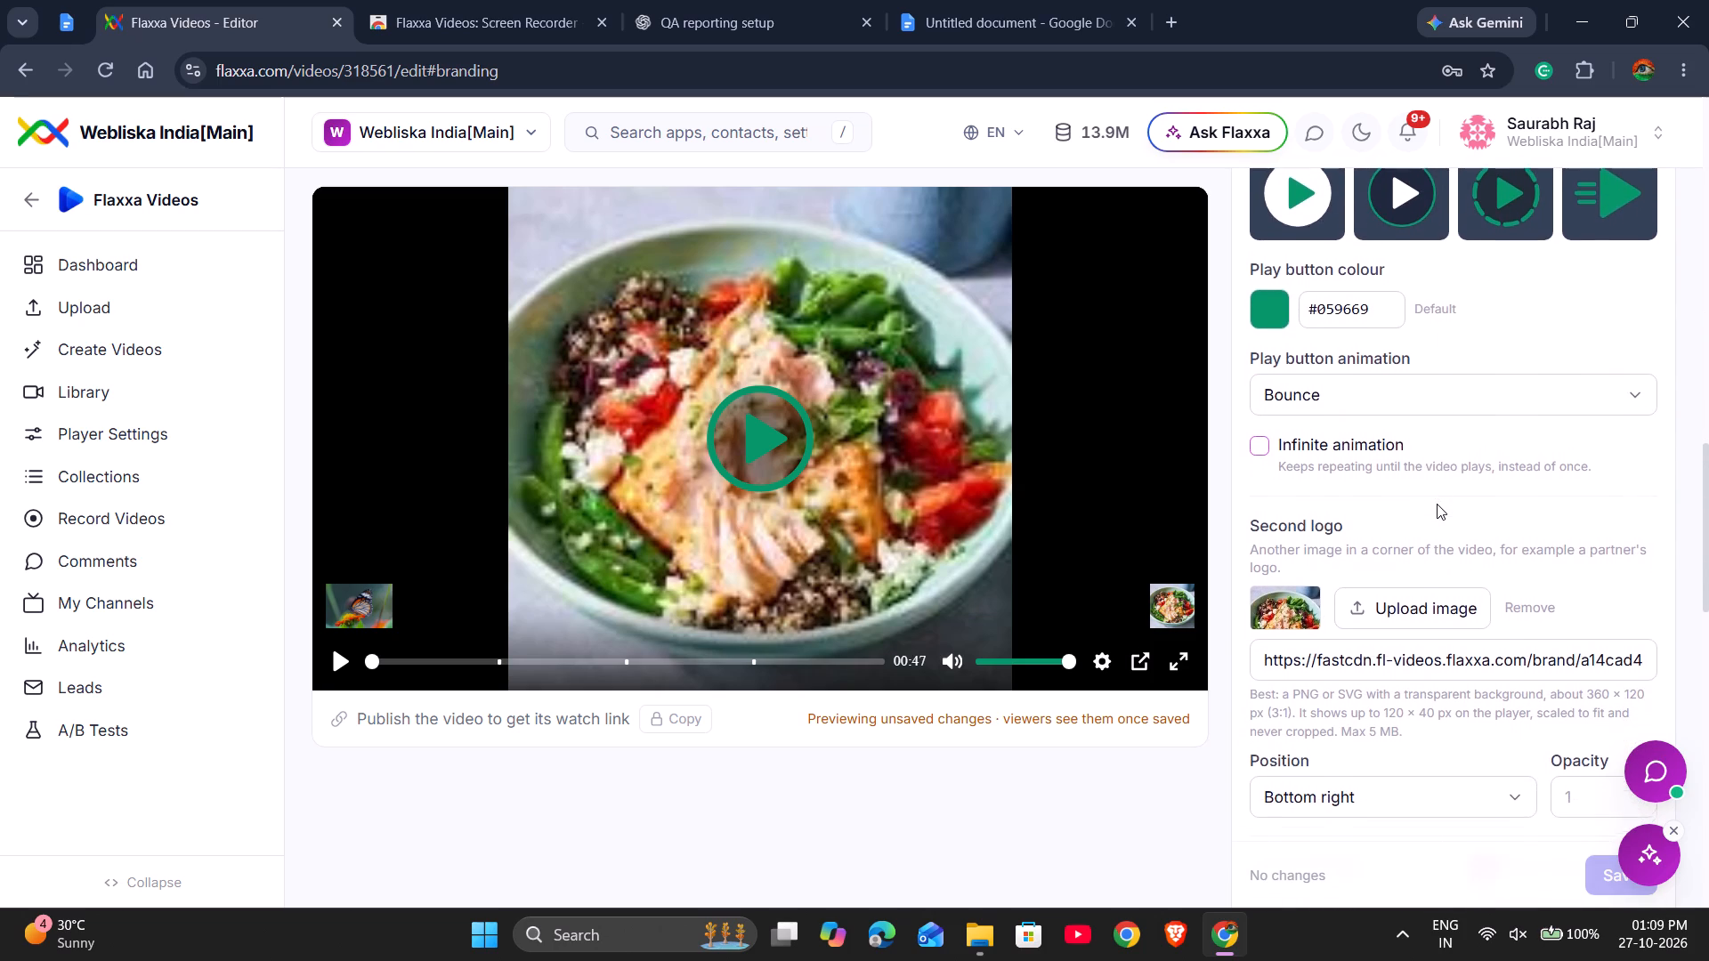
scroll(1437, 504, "down", 4)
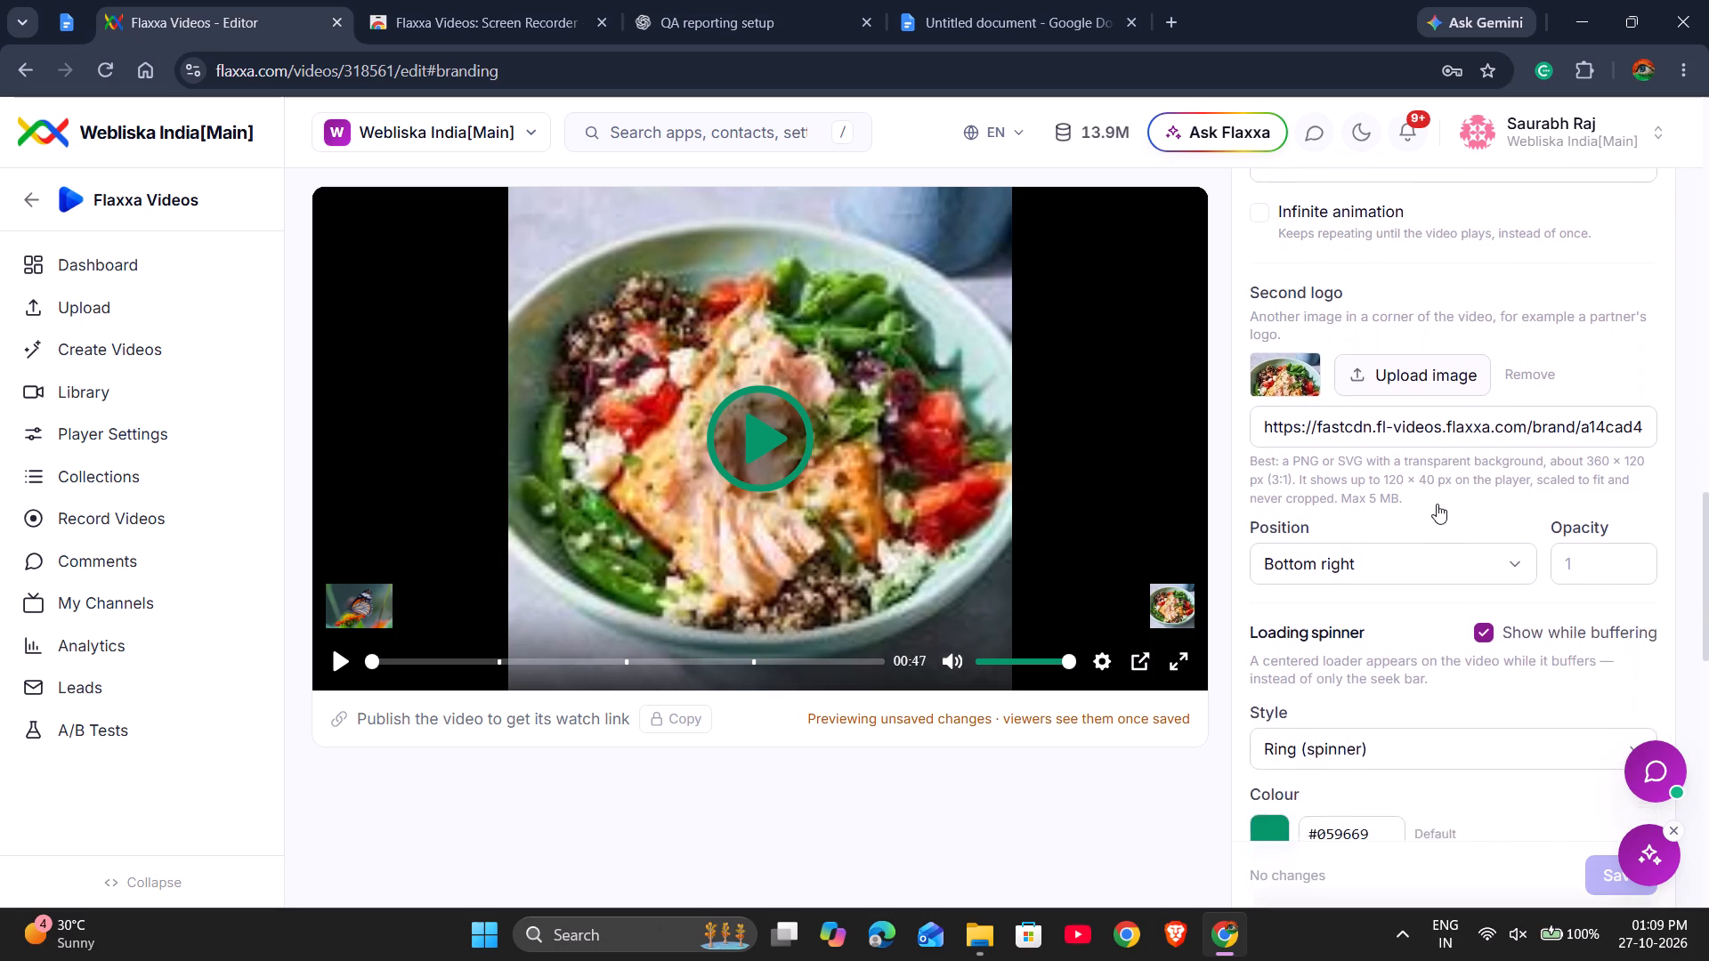
scroll(1437, 504, "down", 2)
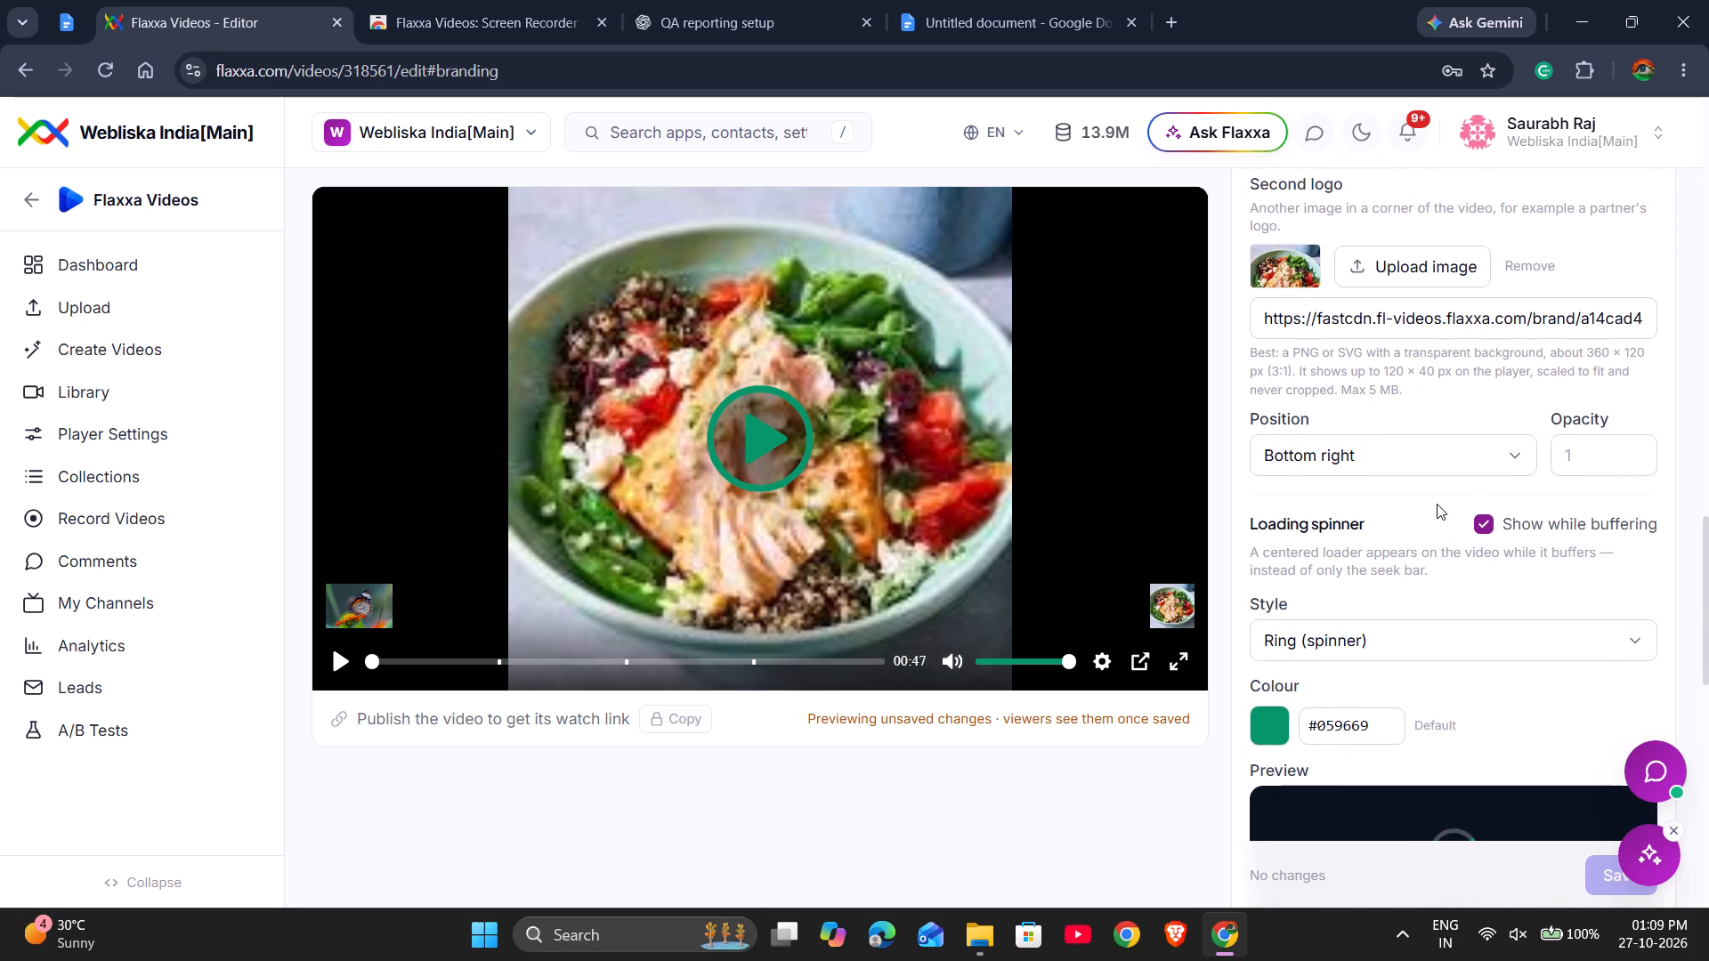
scroll(1437, 504, "down", 5)
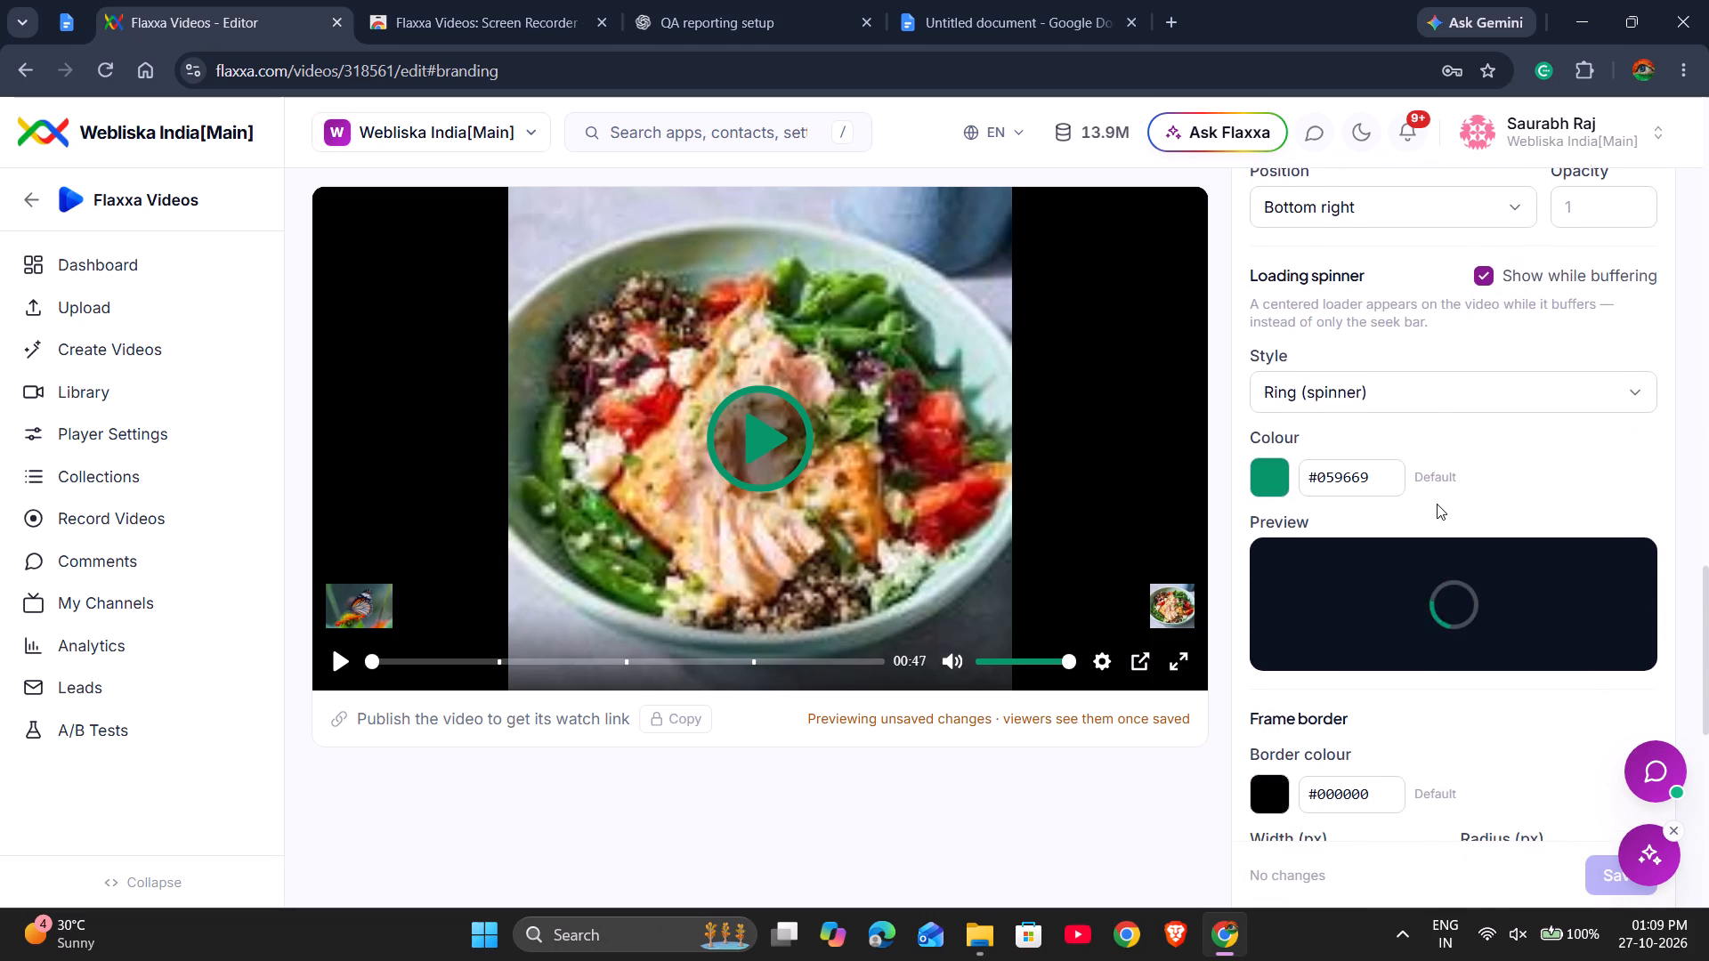
scroll(1437, 504, "down", 1)
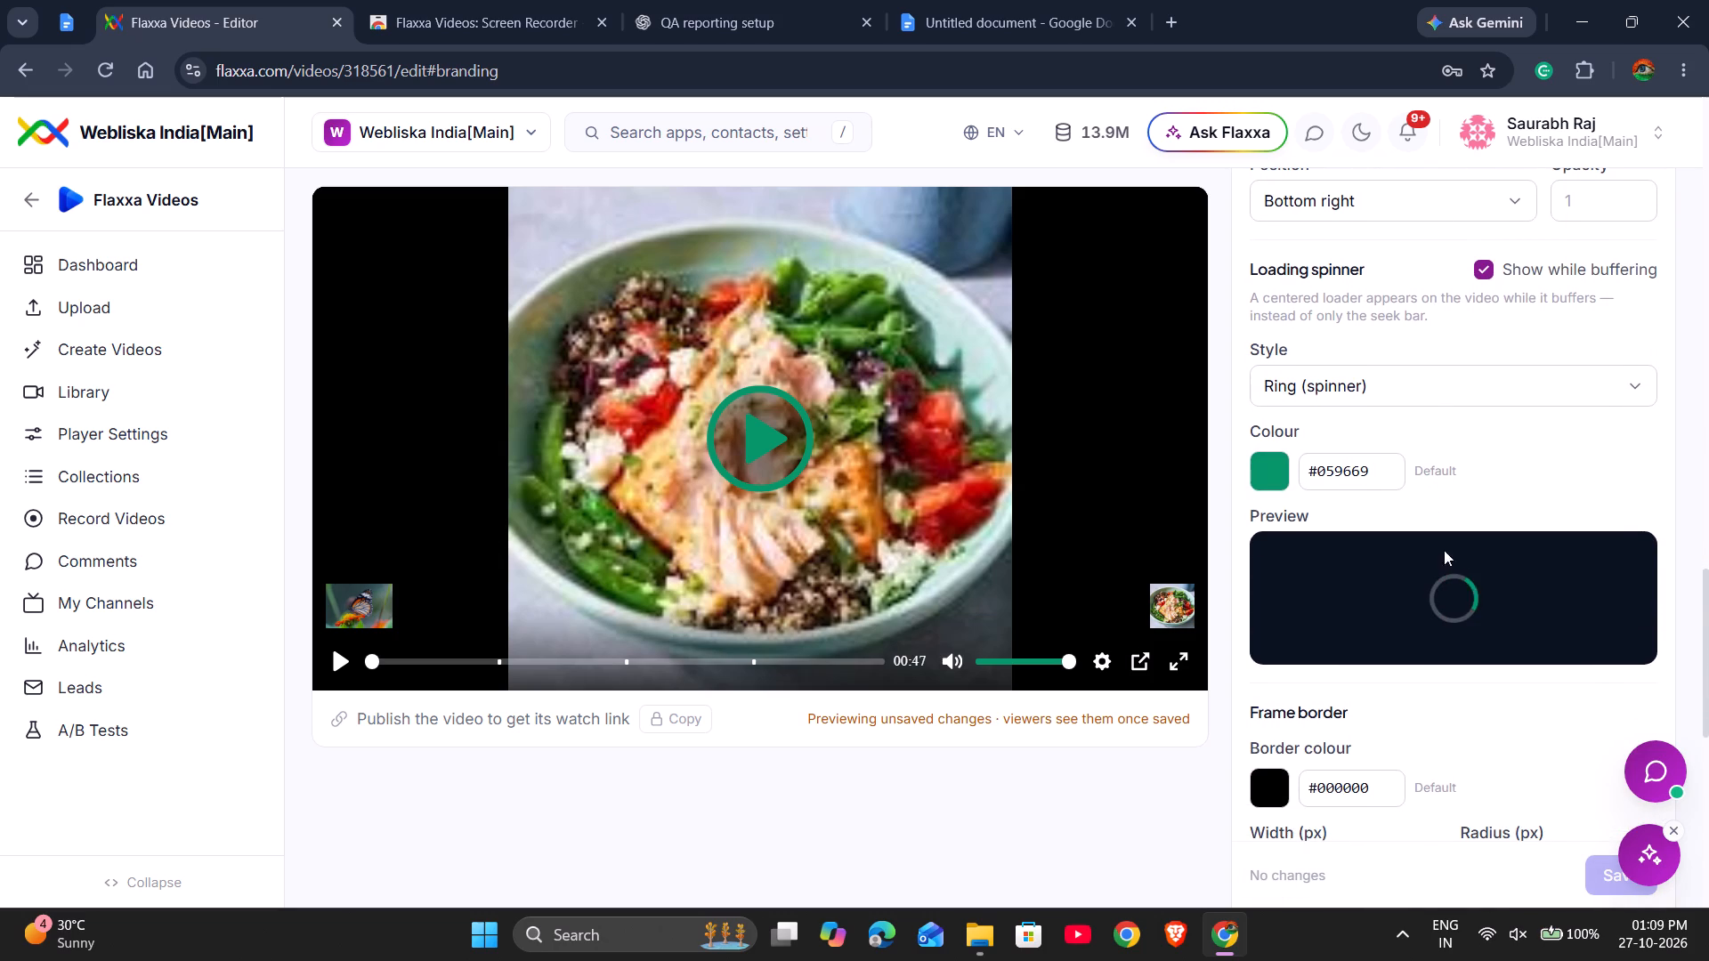
Check whether the loading spinner preview responds to interaction.
left_click(1438, 598)
triple_click(1438, 598)
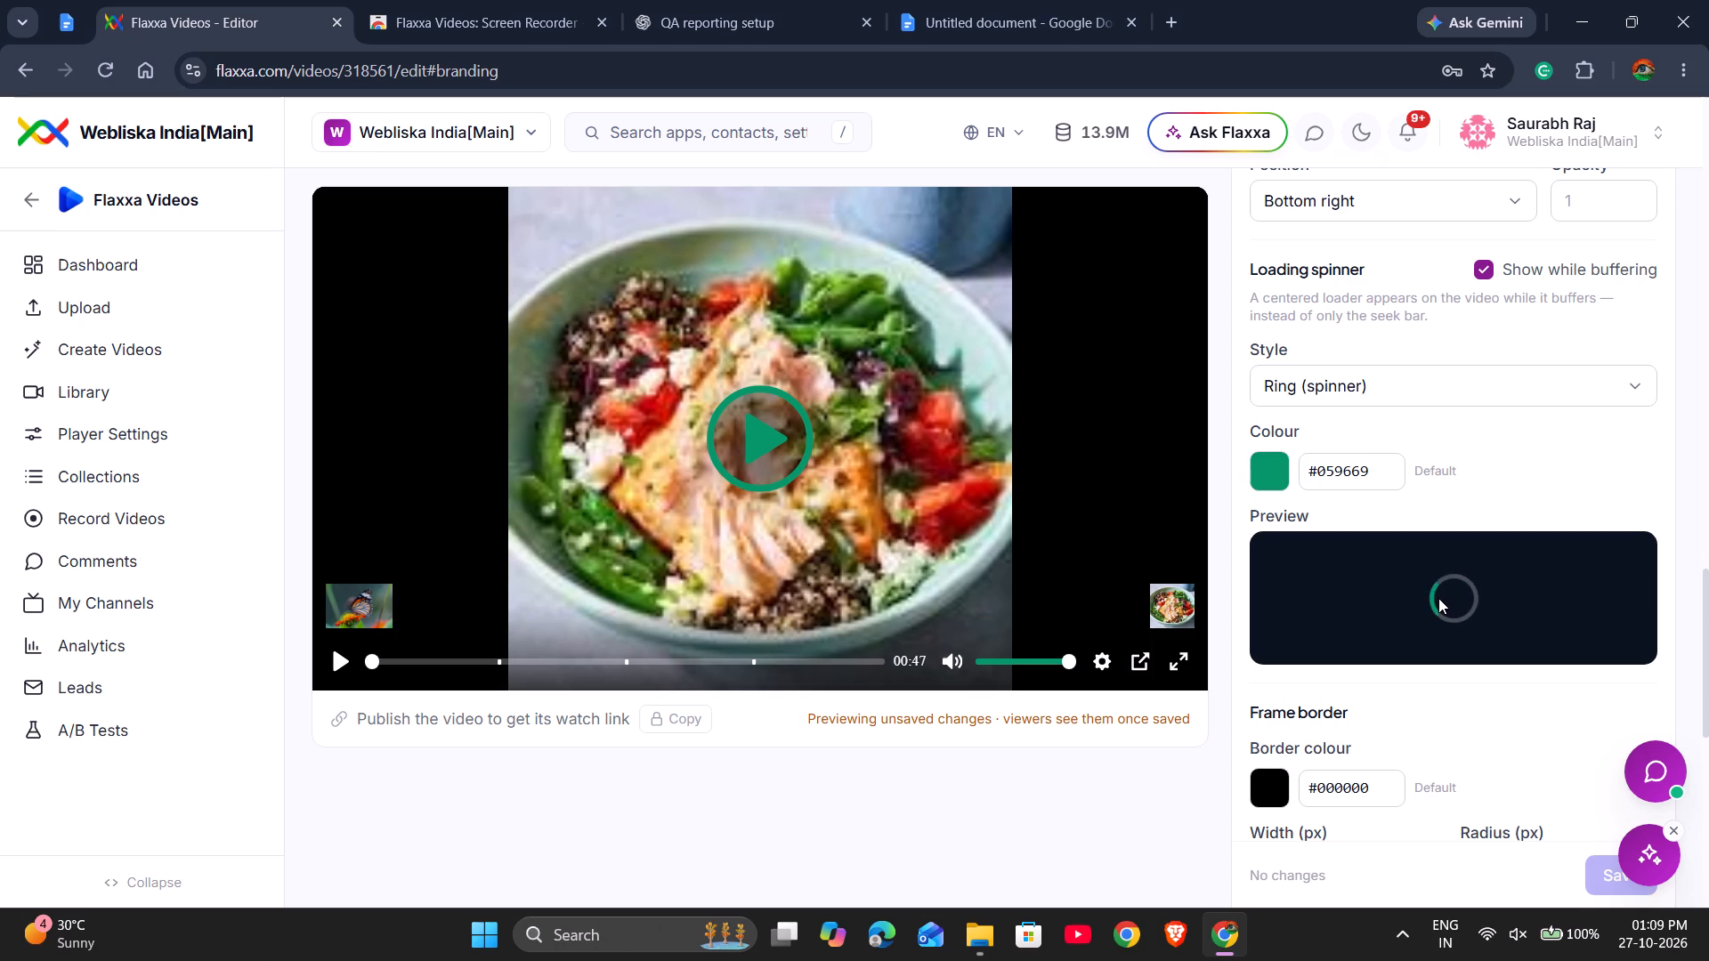
left_click(1438, 598)
scroll(1438, 598, "down", 1)
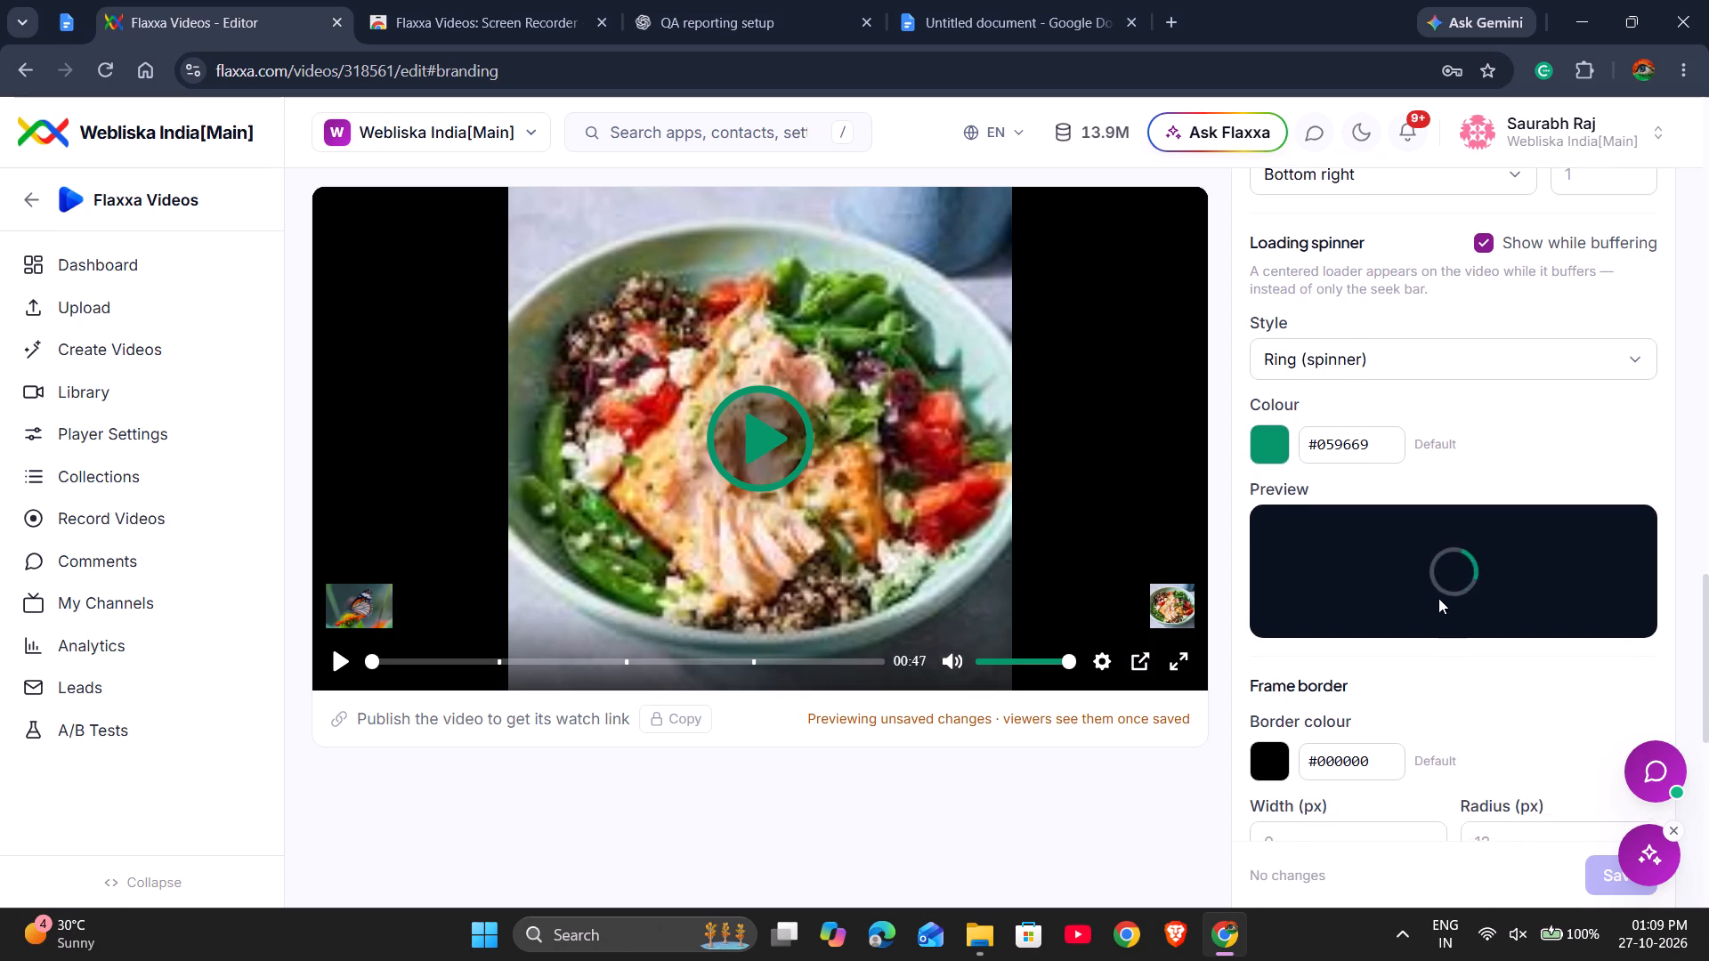
scroll(1438, 598, "down", 1)
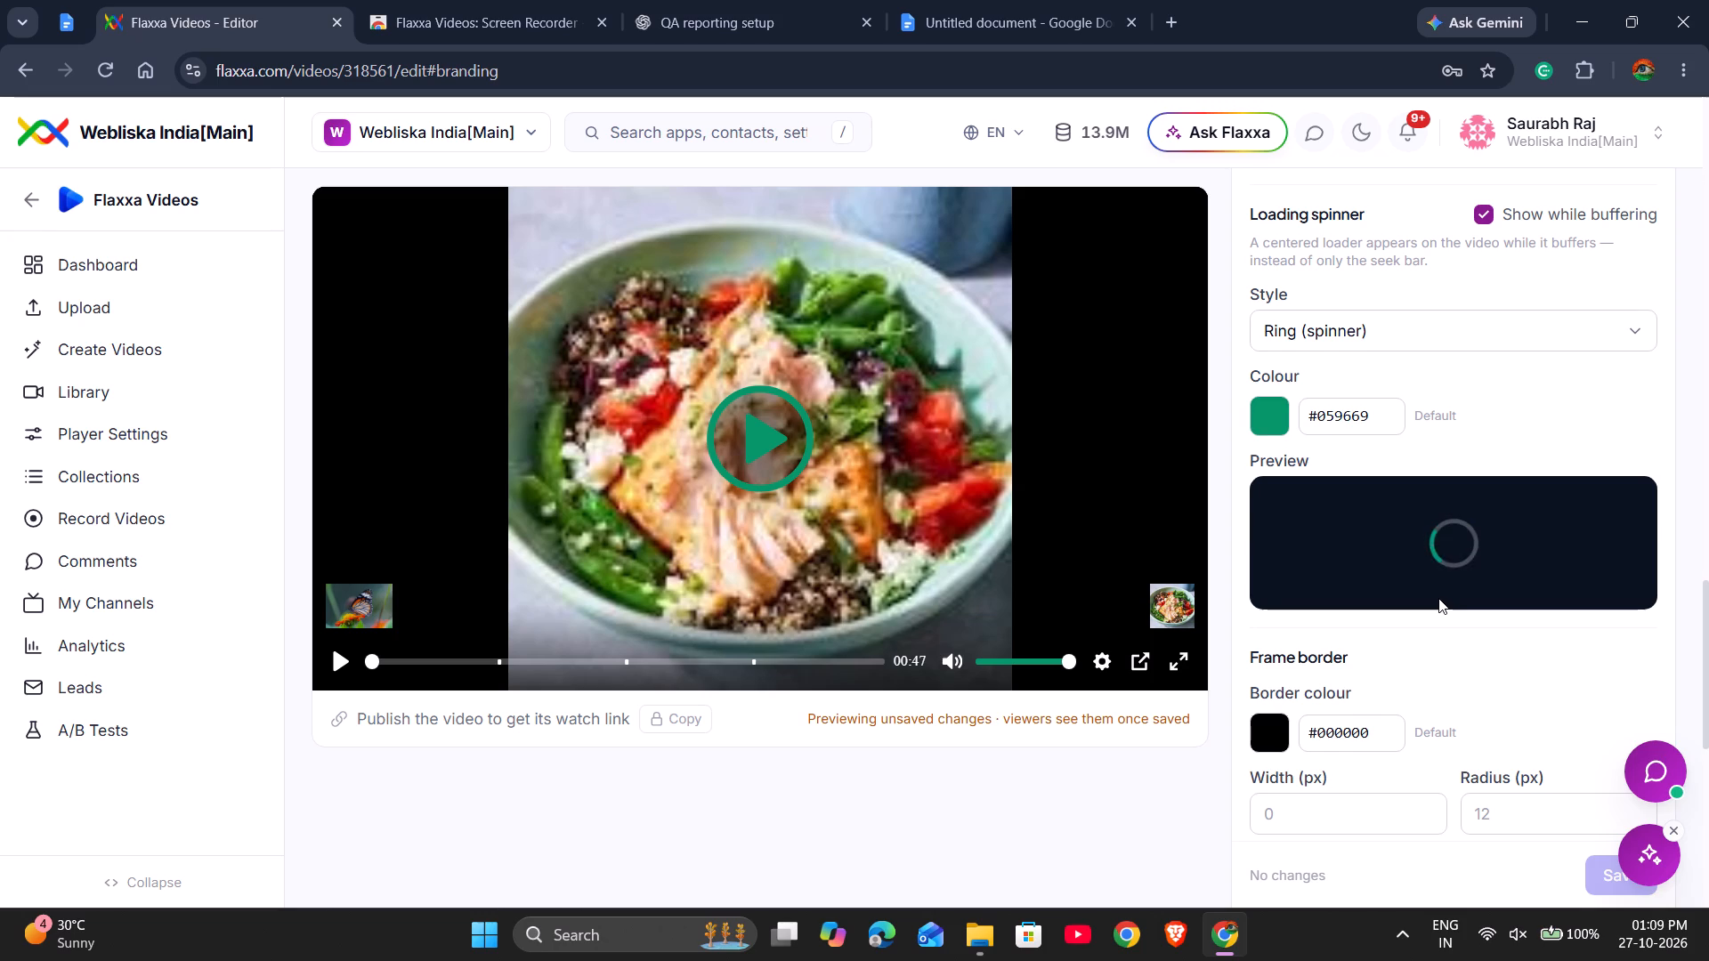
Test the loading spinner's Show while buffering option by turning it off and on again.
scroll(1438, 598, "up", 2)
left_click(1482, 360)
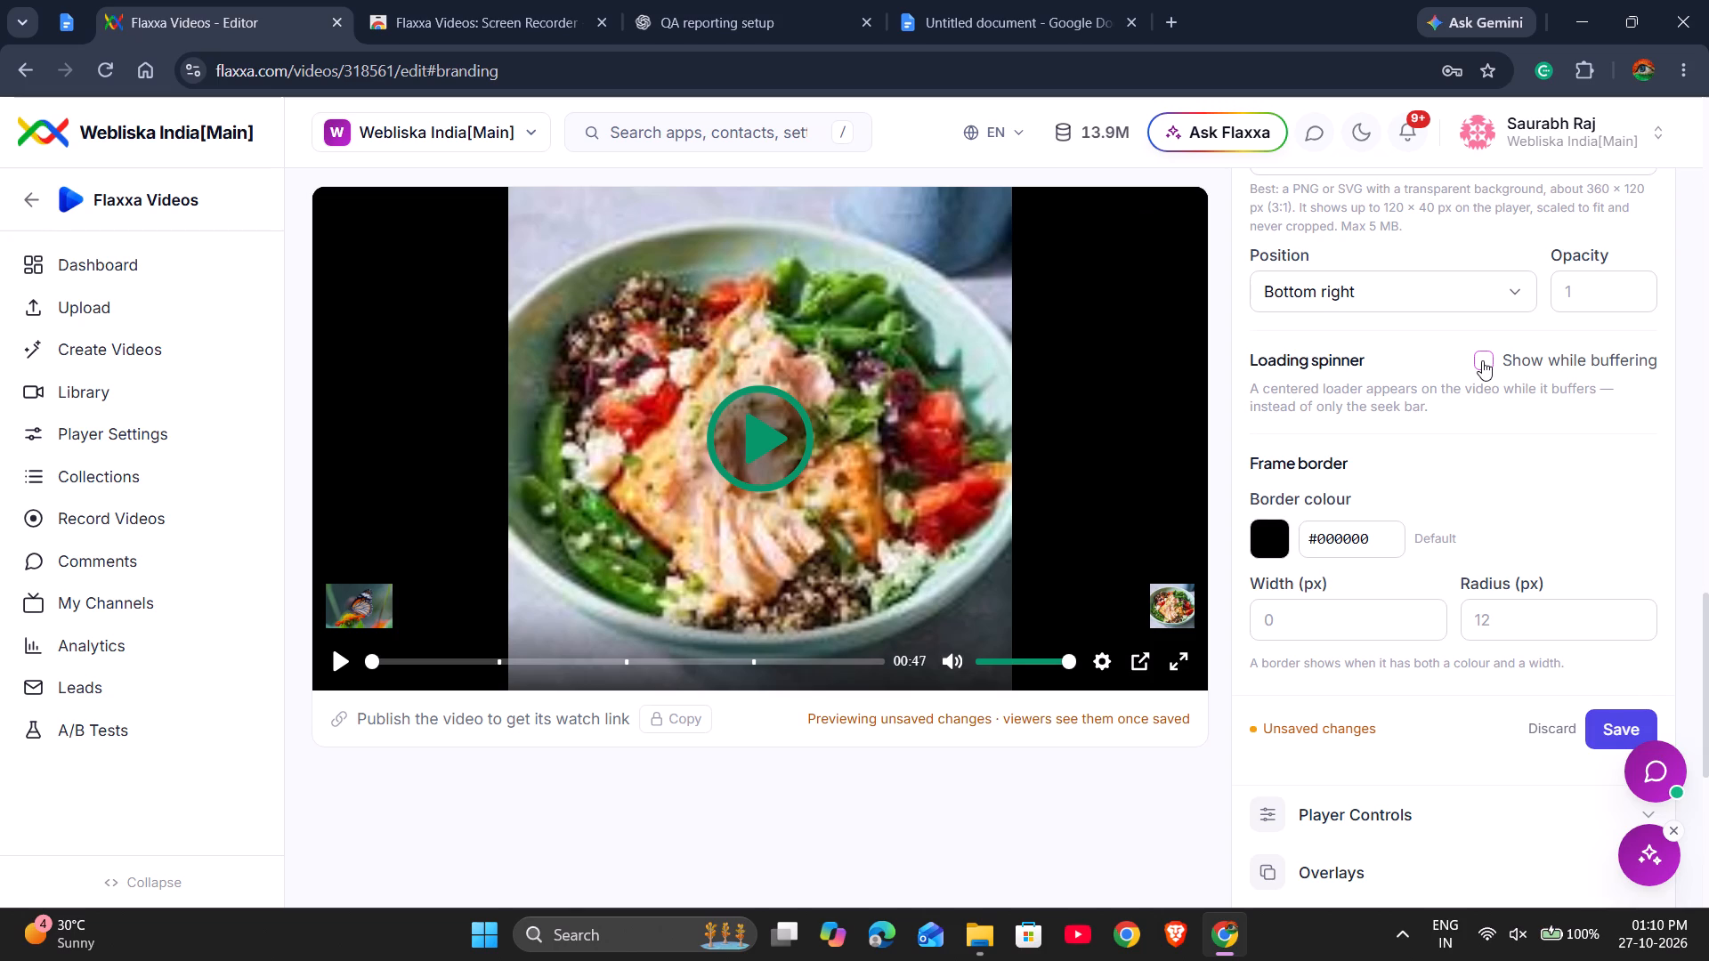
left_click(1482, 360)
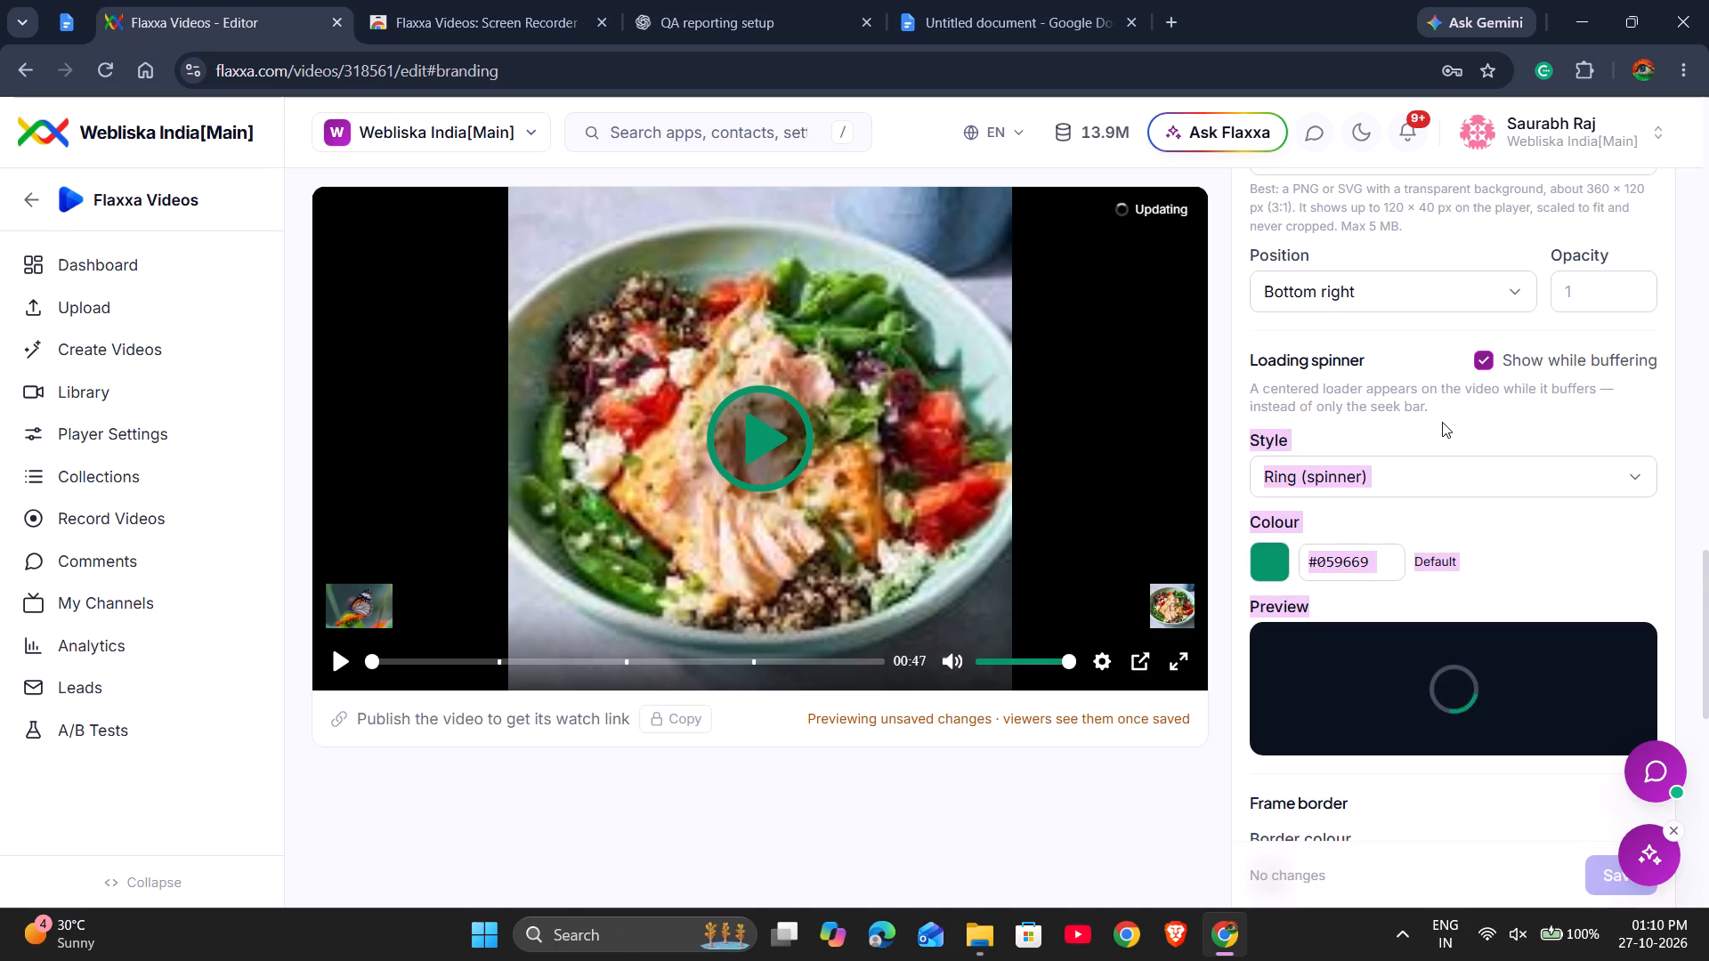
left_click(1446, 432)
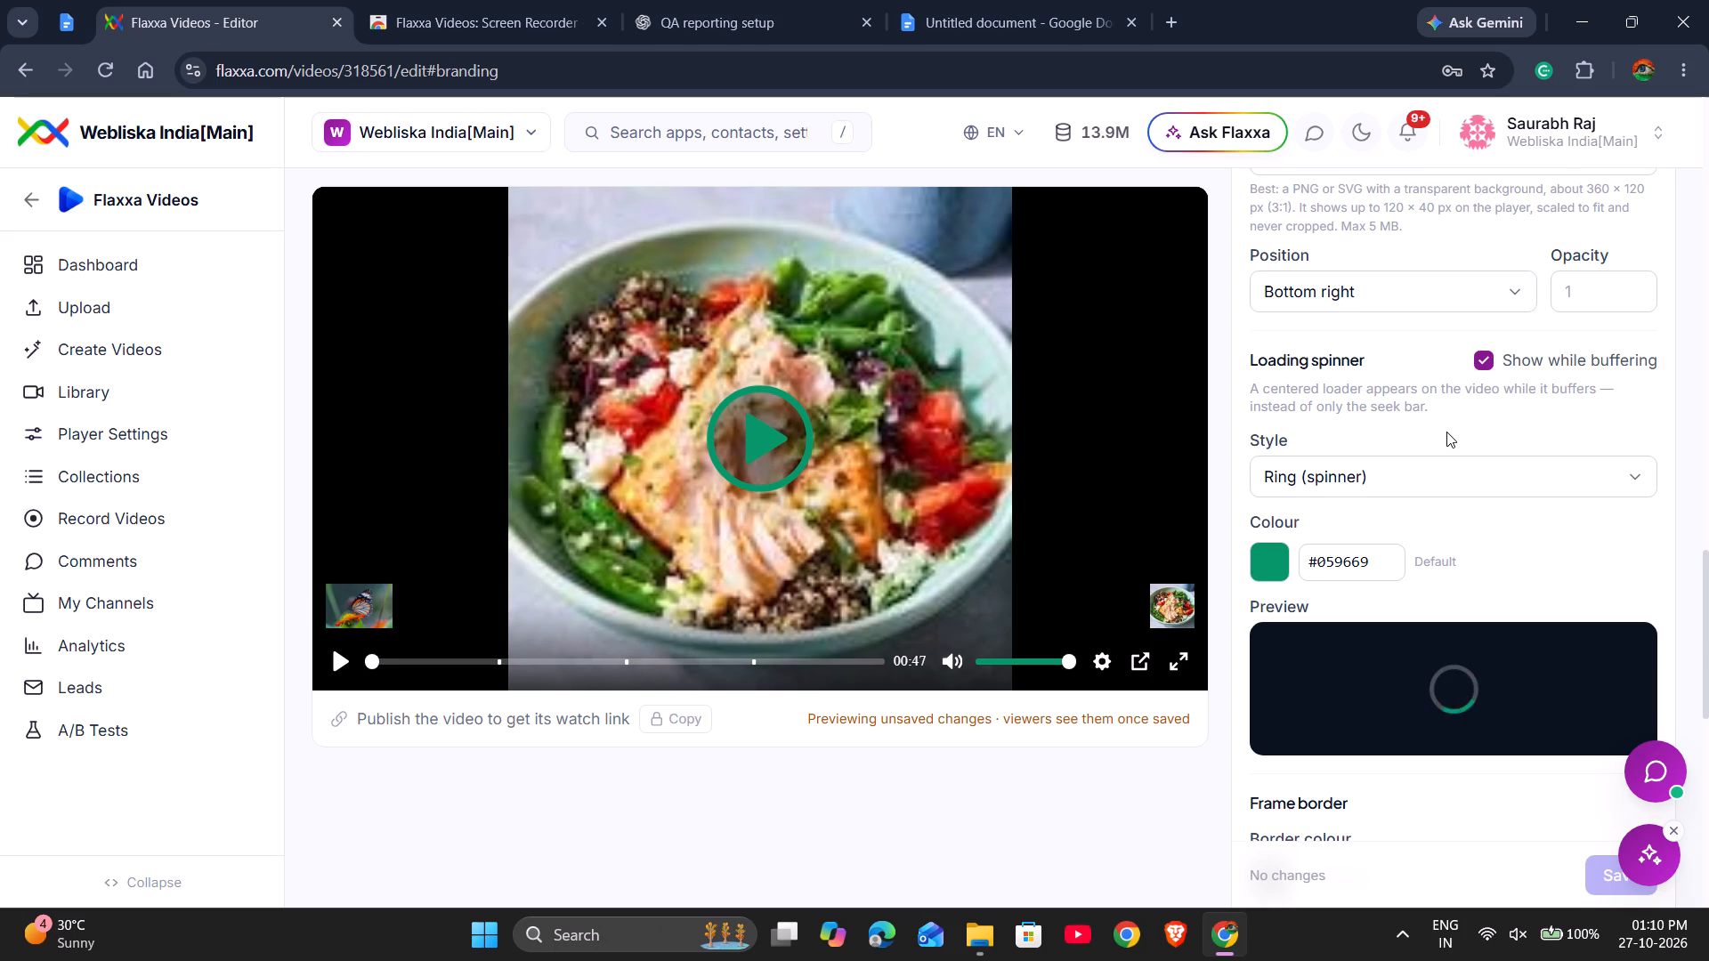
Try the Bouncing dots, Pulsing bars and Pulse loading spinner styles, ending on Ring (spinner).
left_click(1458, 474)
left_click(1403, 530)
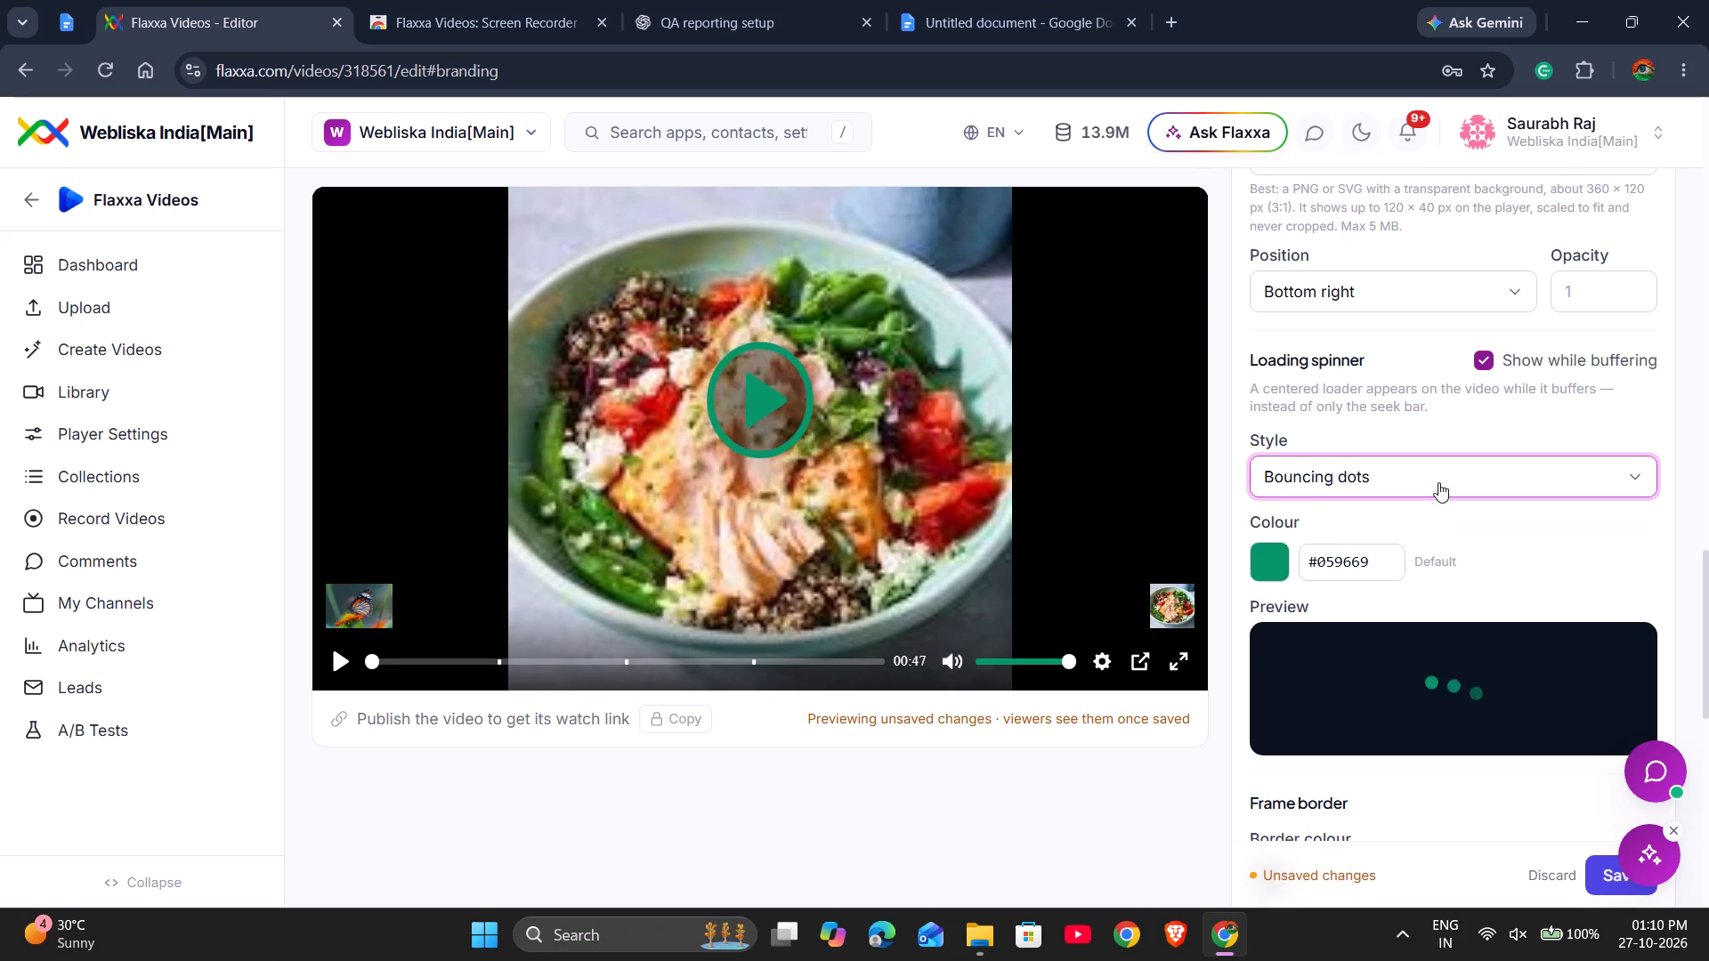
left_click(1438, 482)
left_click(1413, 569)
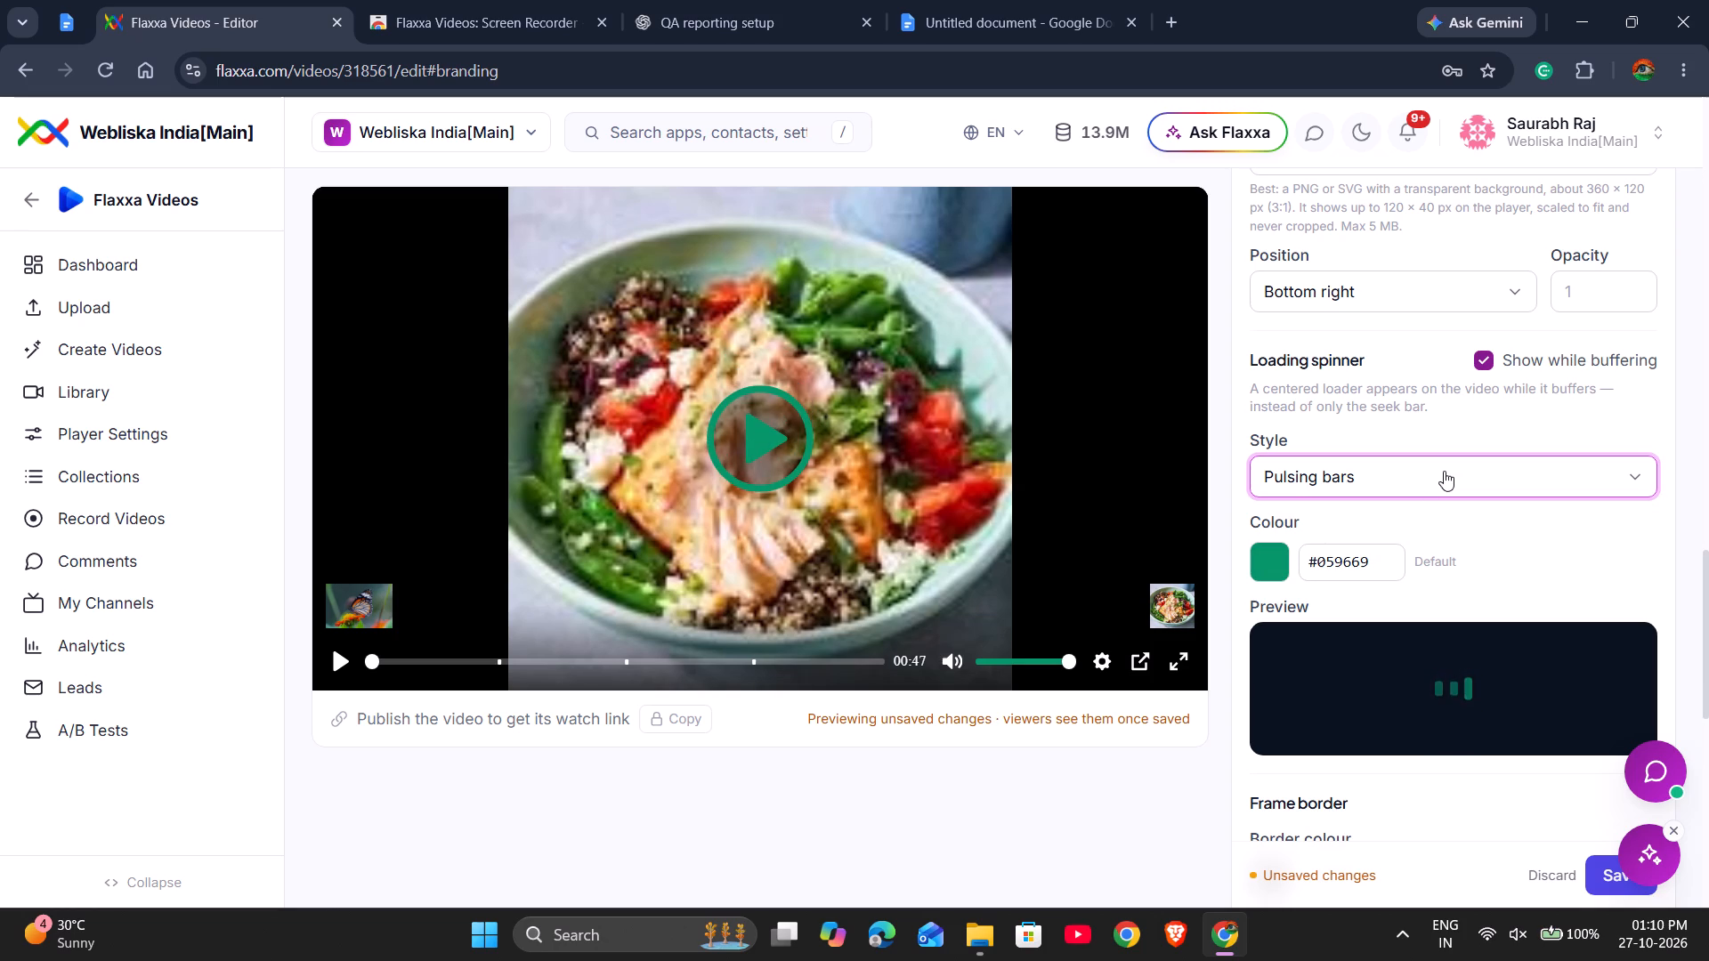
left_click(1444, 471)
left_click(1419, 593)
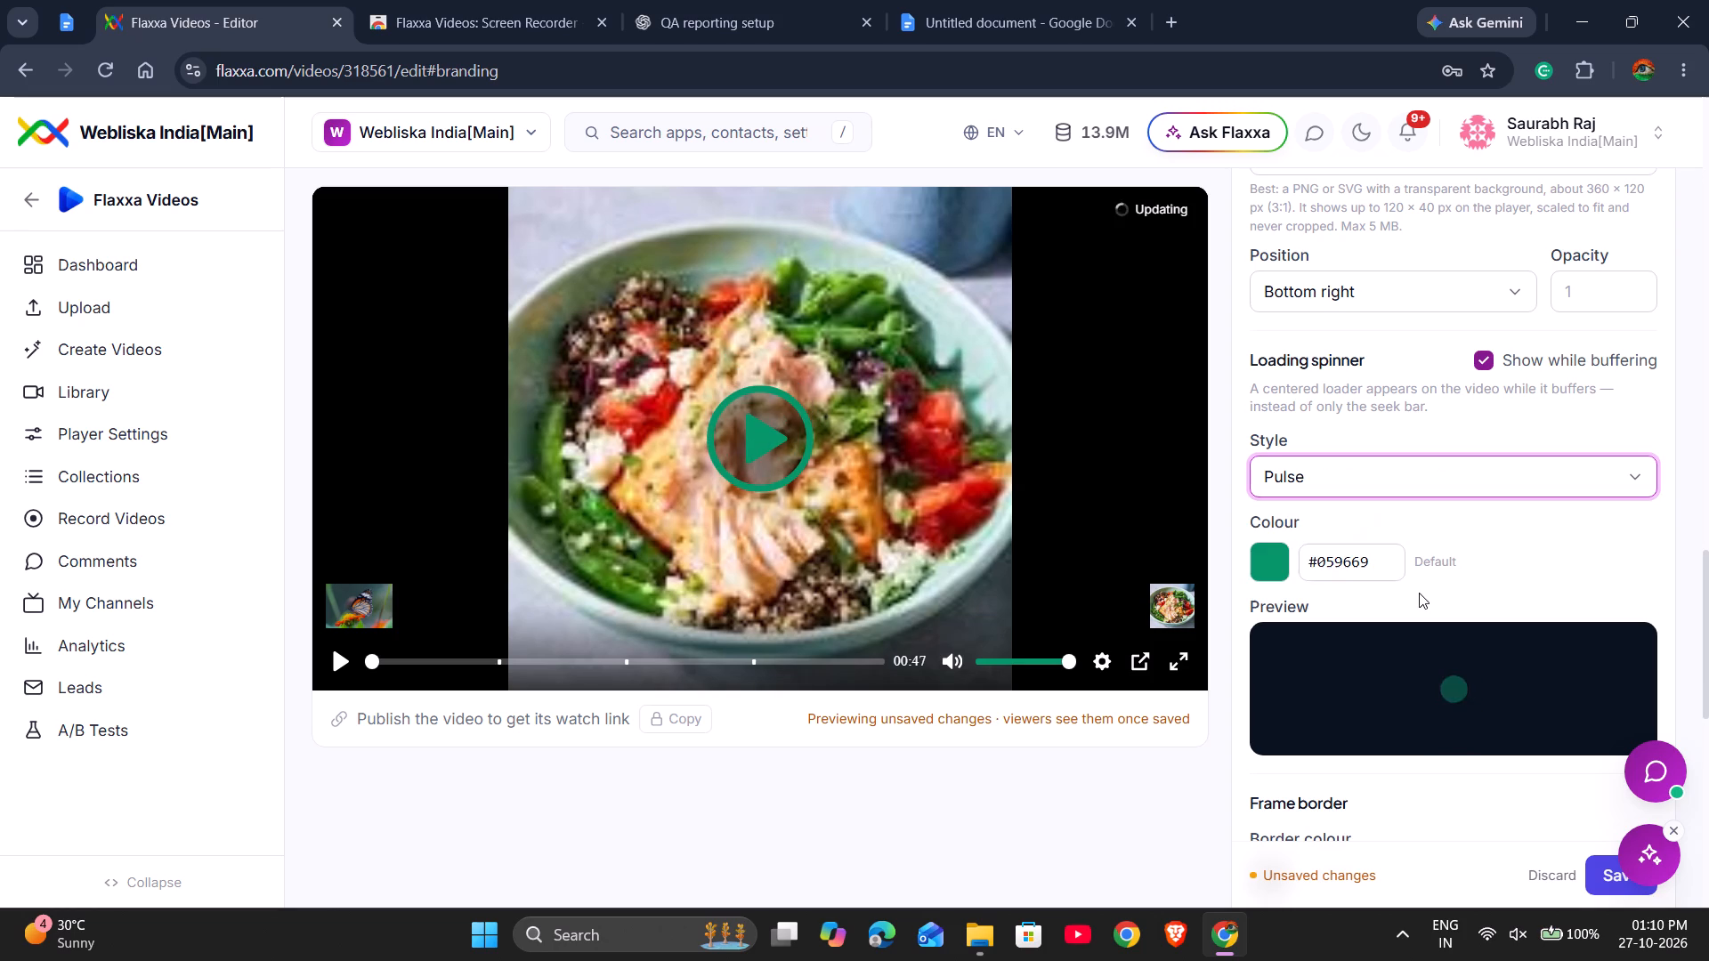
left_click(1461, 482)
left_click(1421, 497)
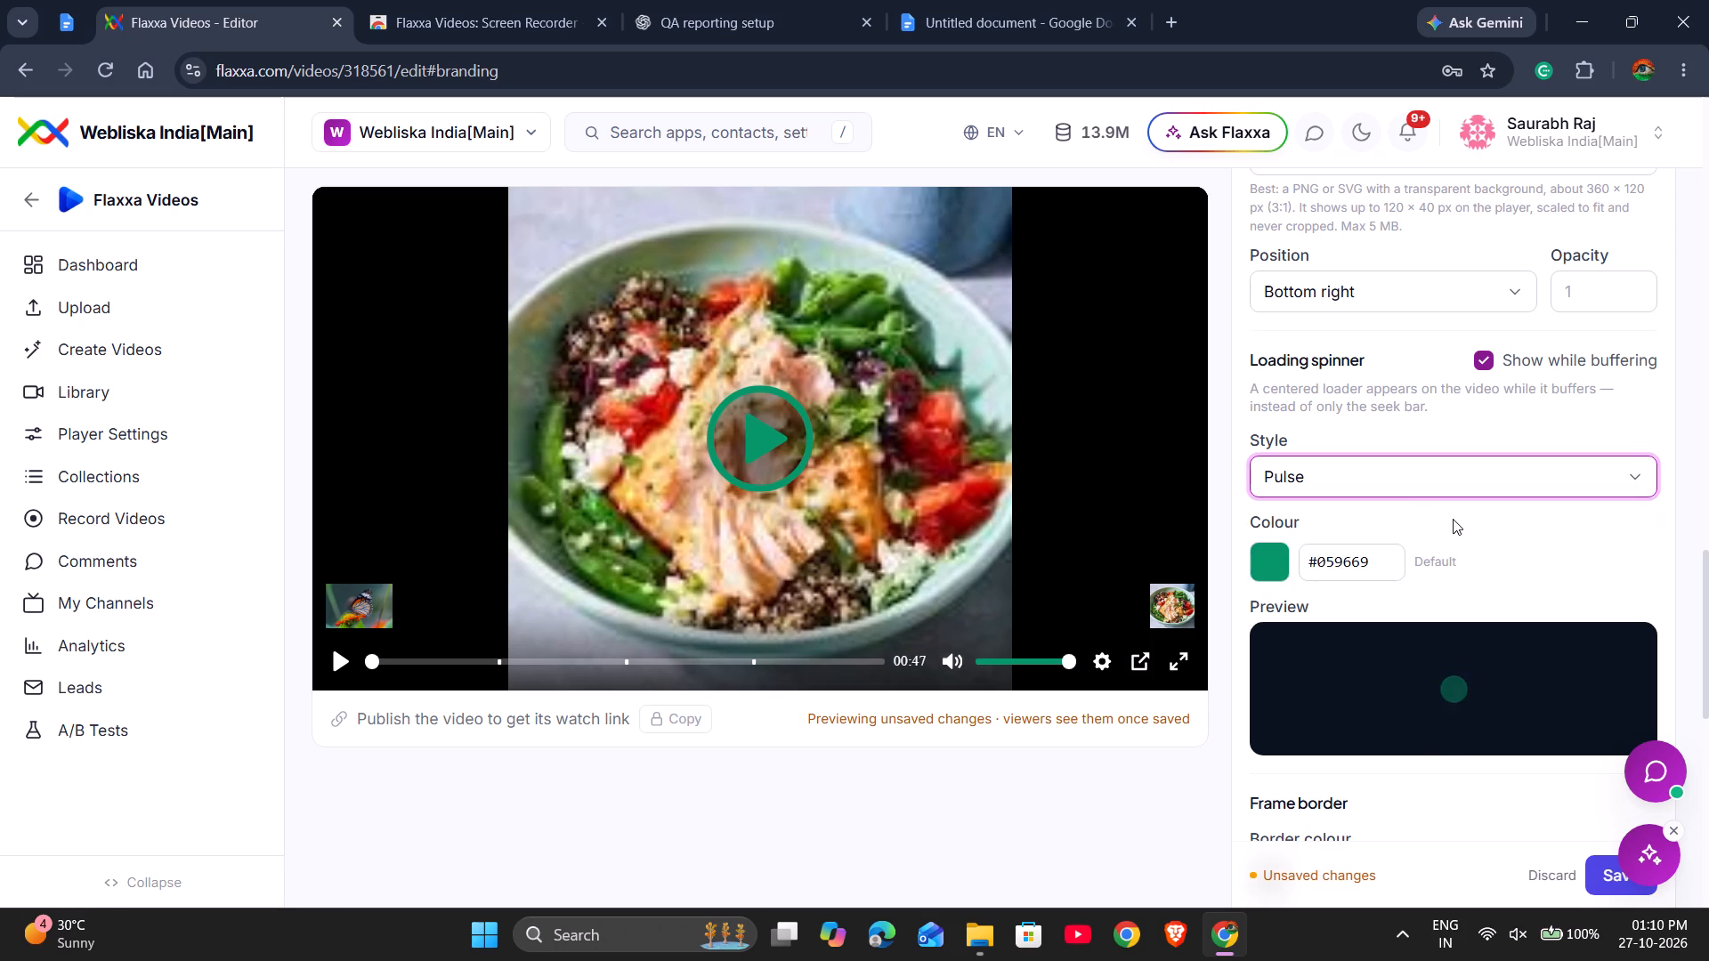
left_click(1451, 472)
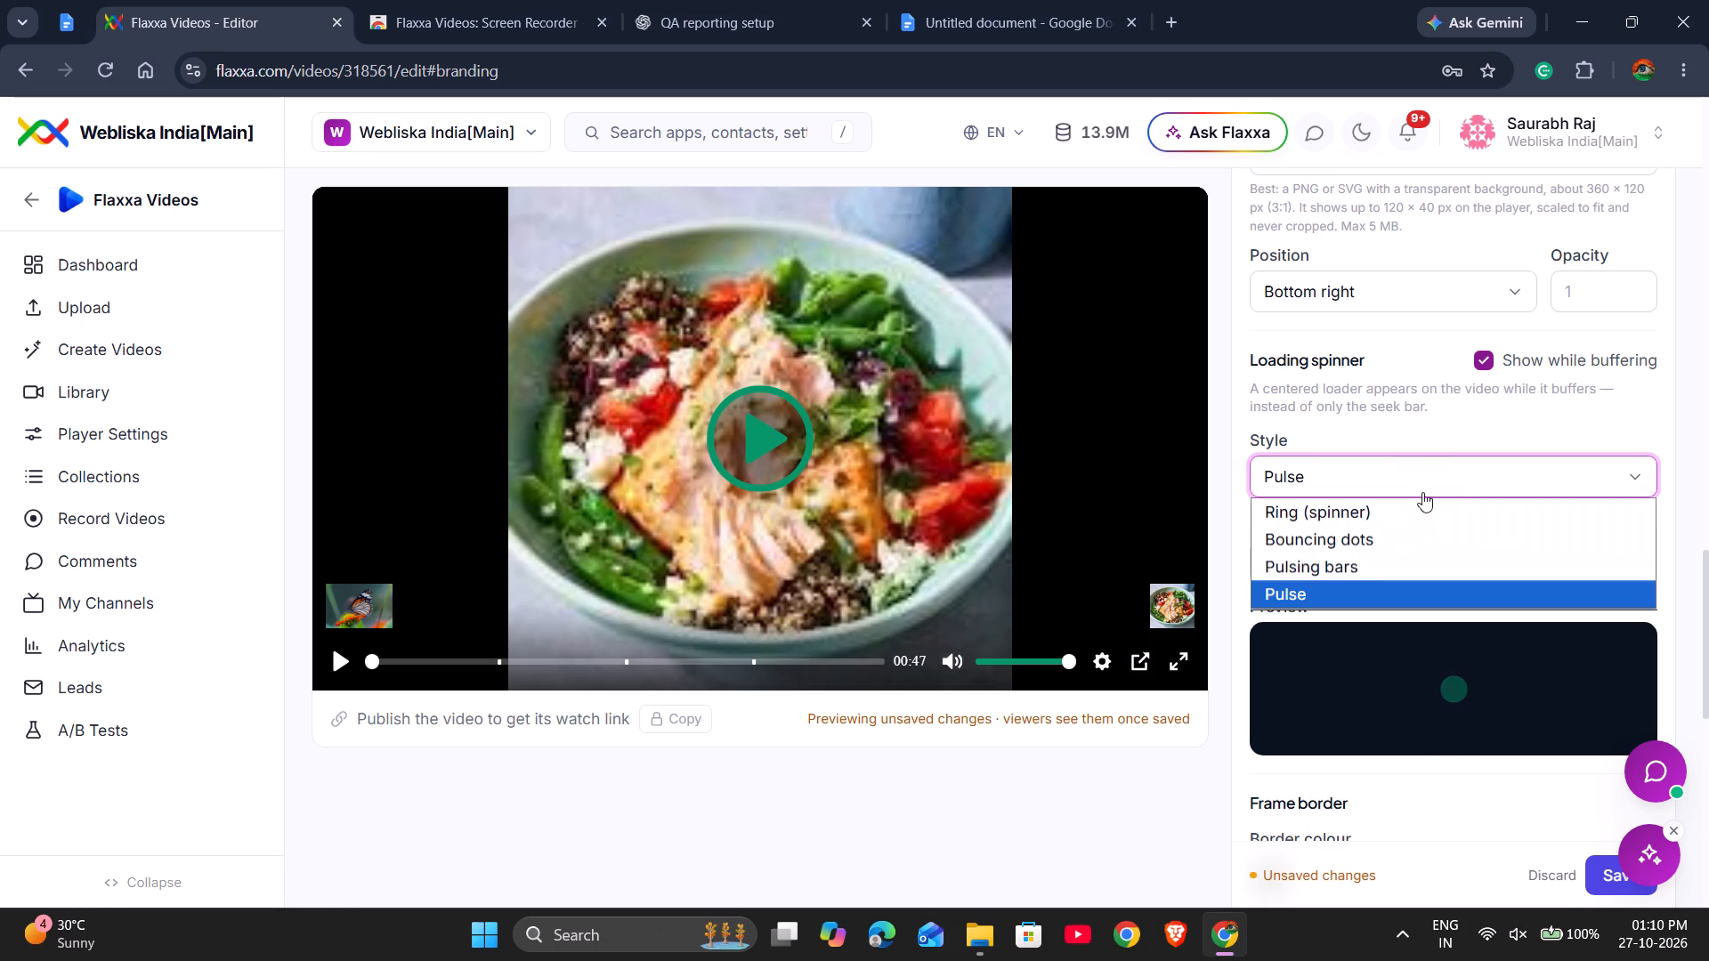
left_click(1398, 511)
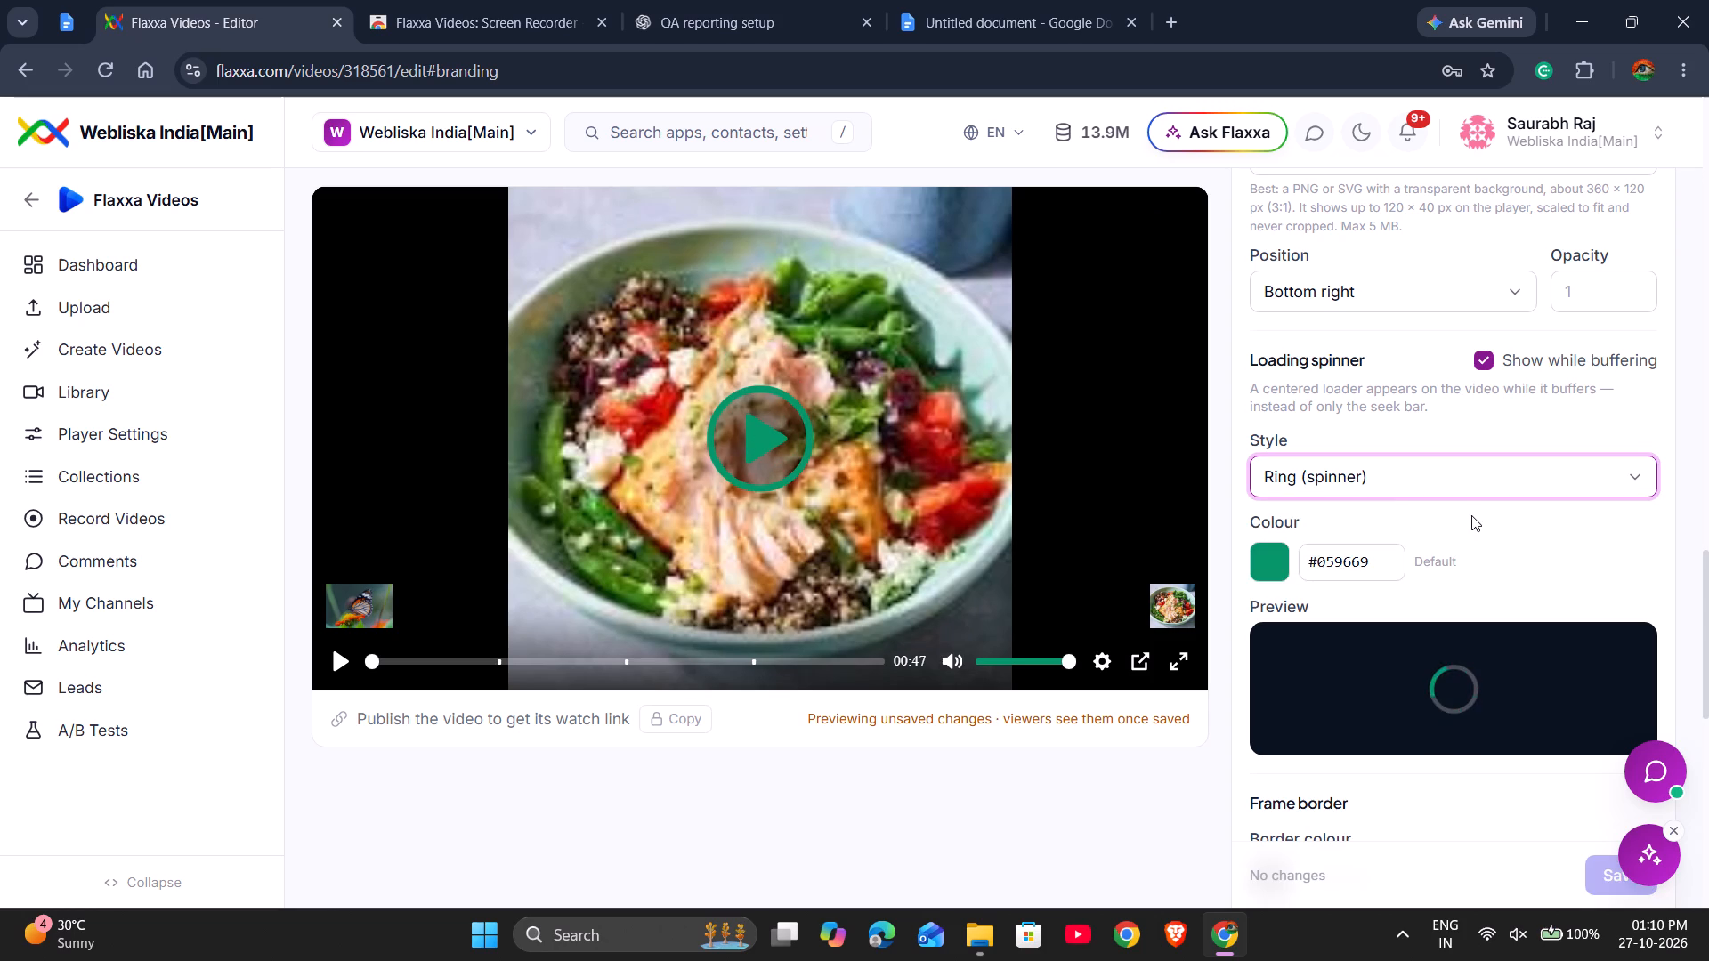
Examine the loading spinner preview, the frame border settings and the collapsed sections below them.
scroll(1471, 515, "down", 3)
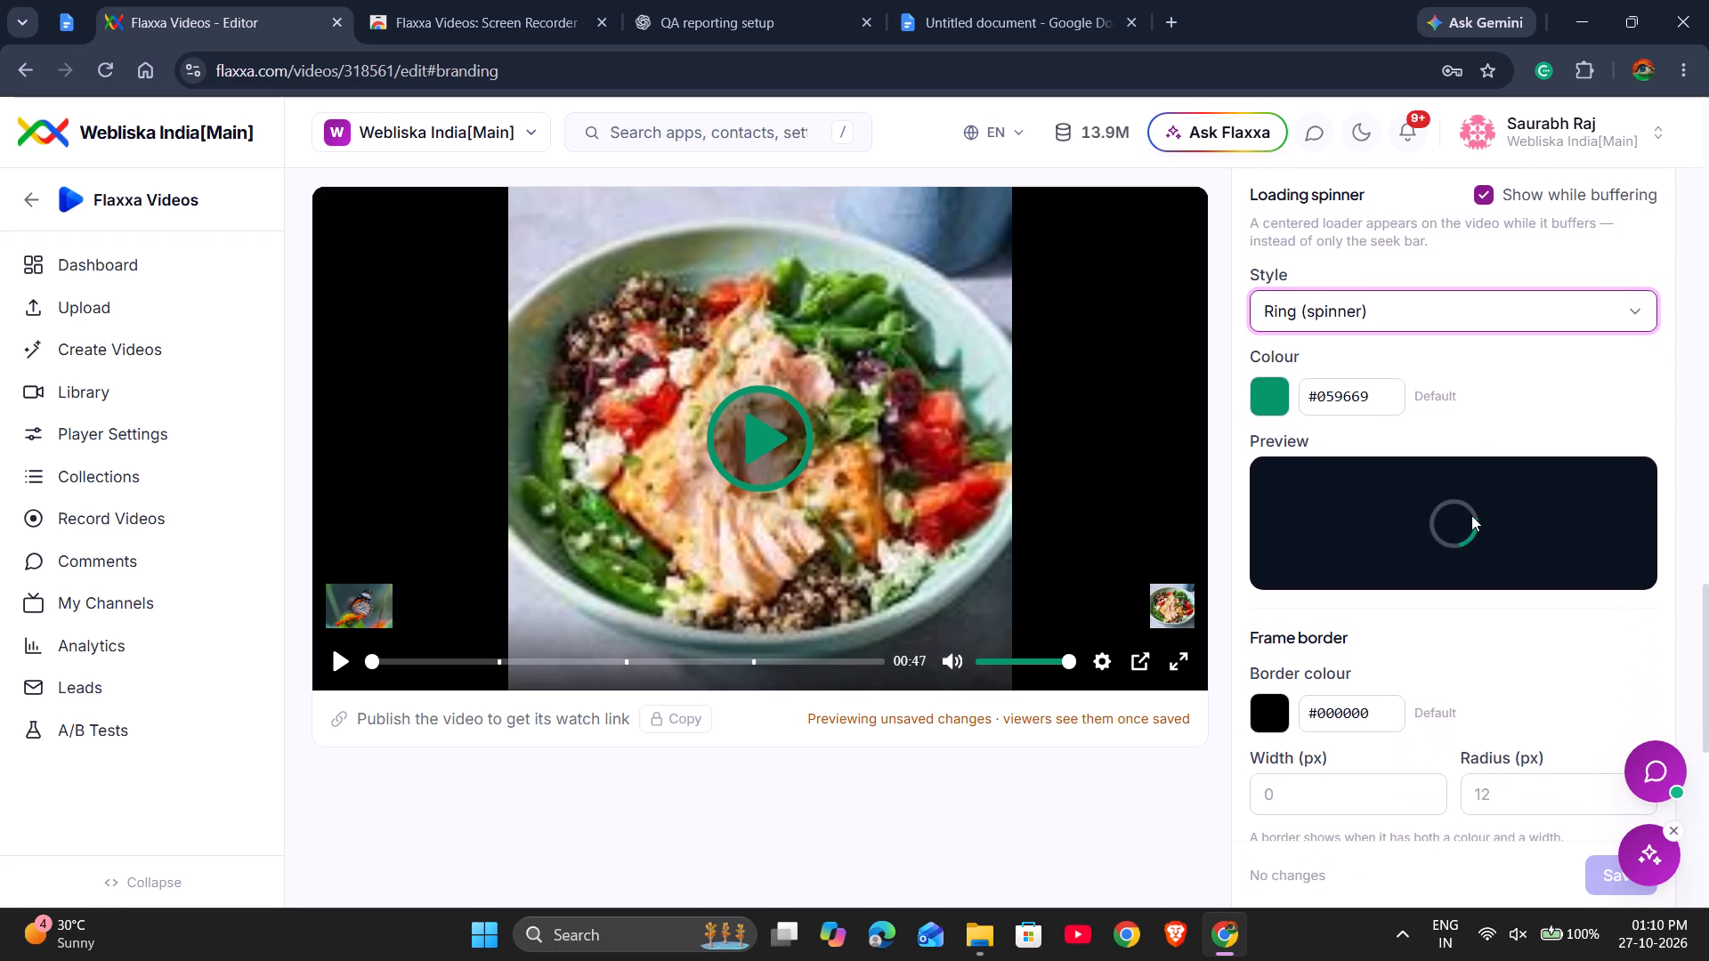
scroll(1471, 515, "down", 1)
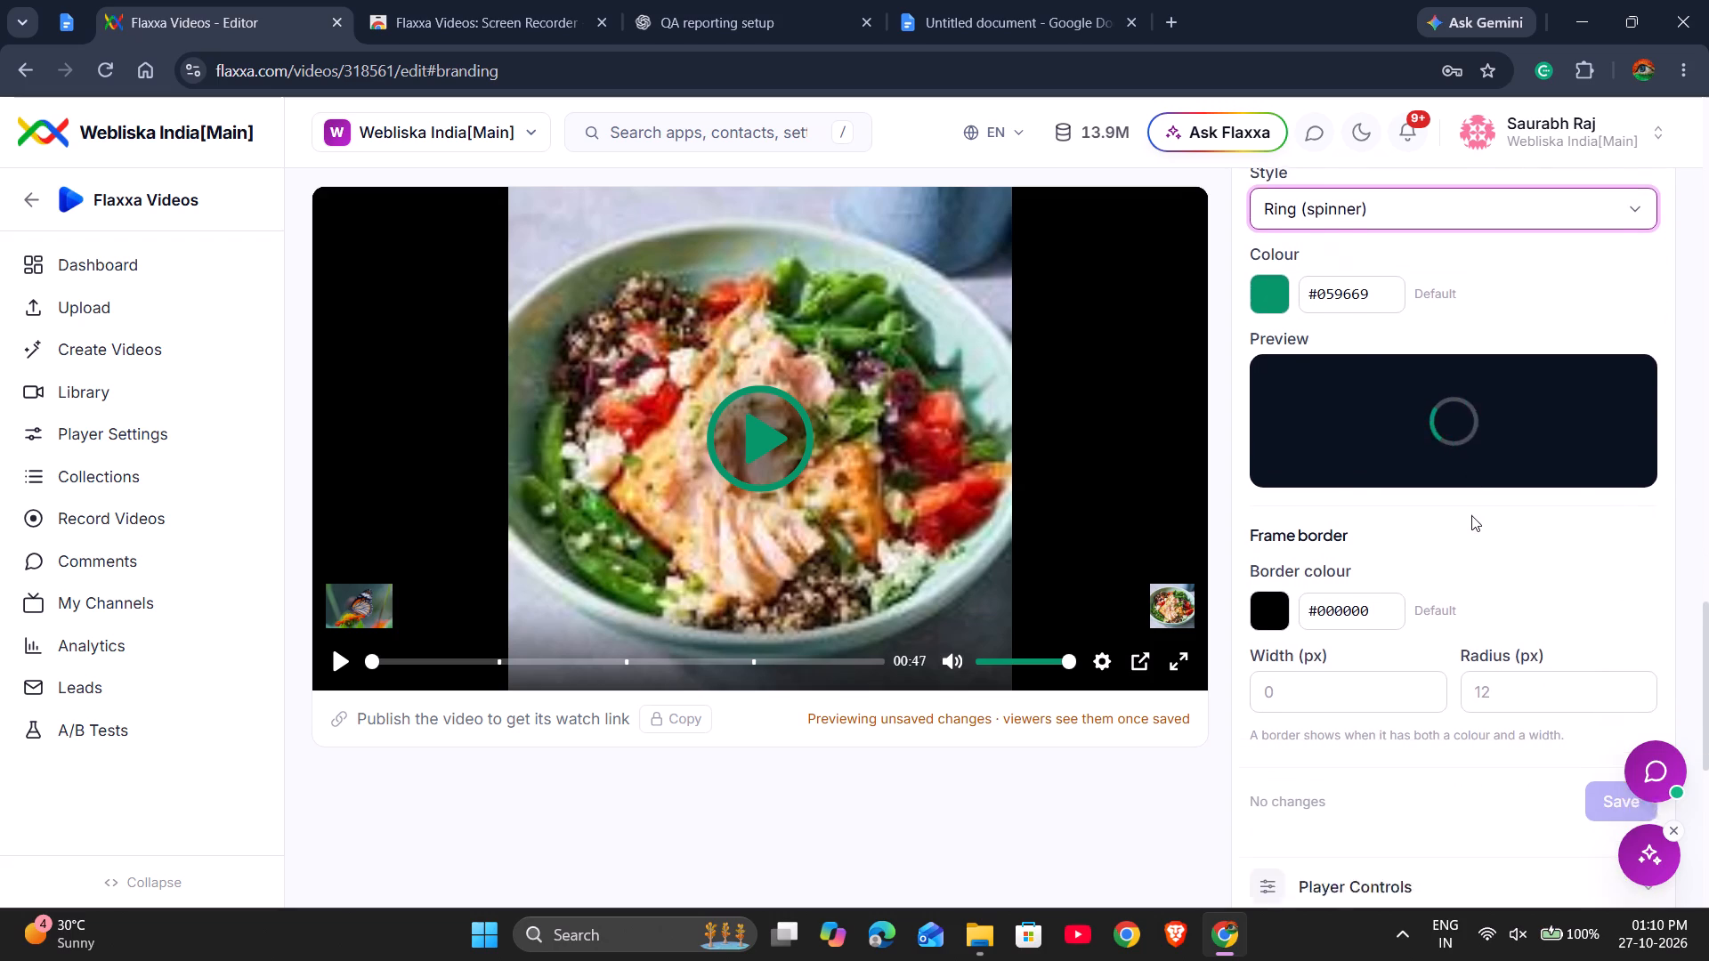
scroll(1471, 515, "down", 1)
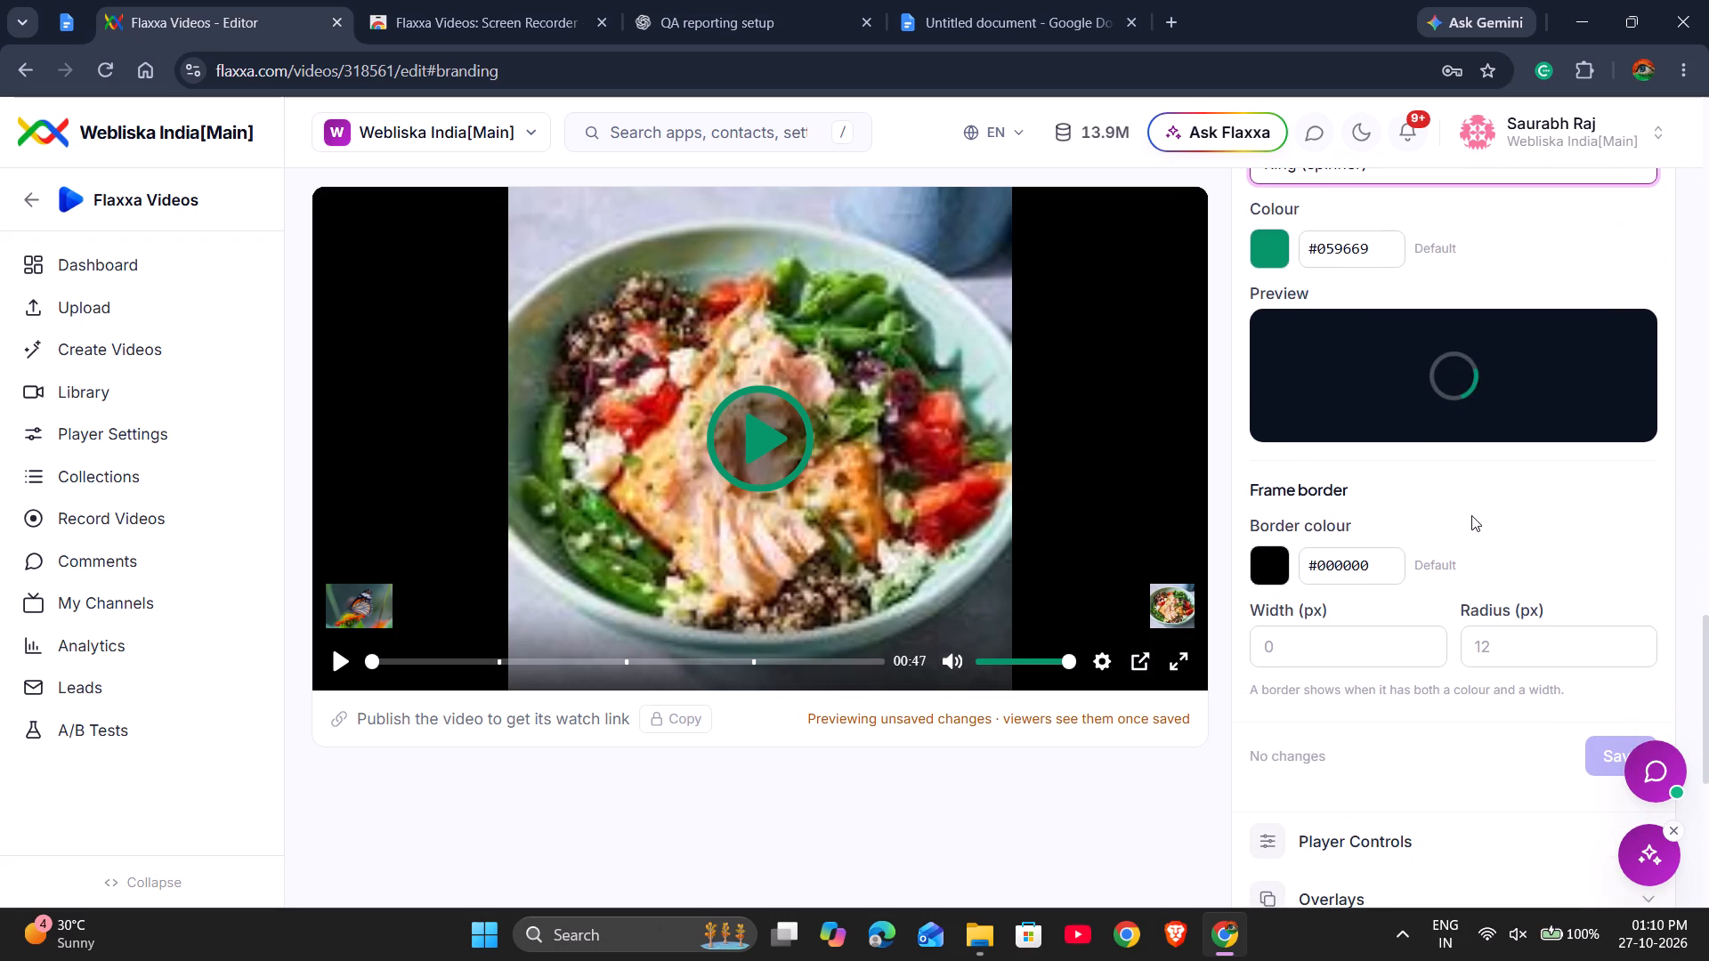
scroll(1471, 515, "down", 1)
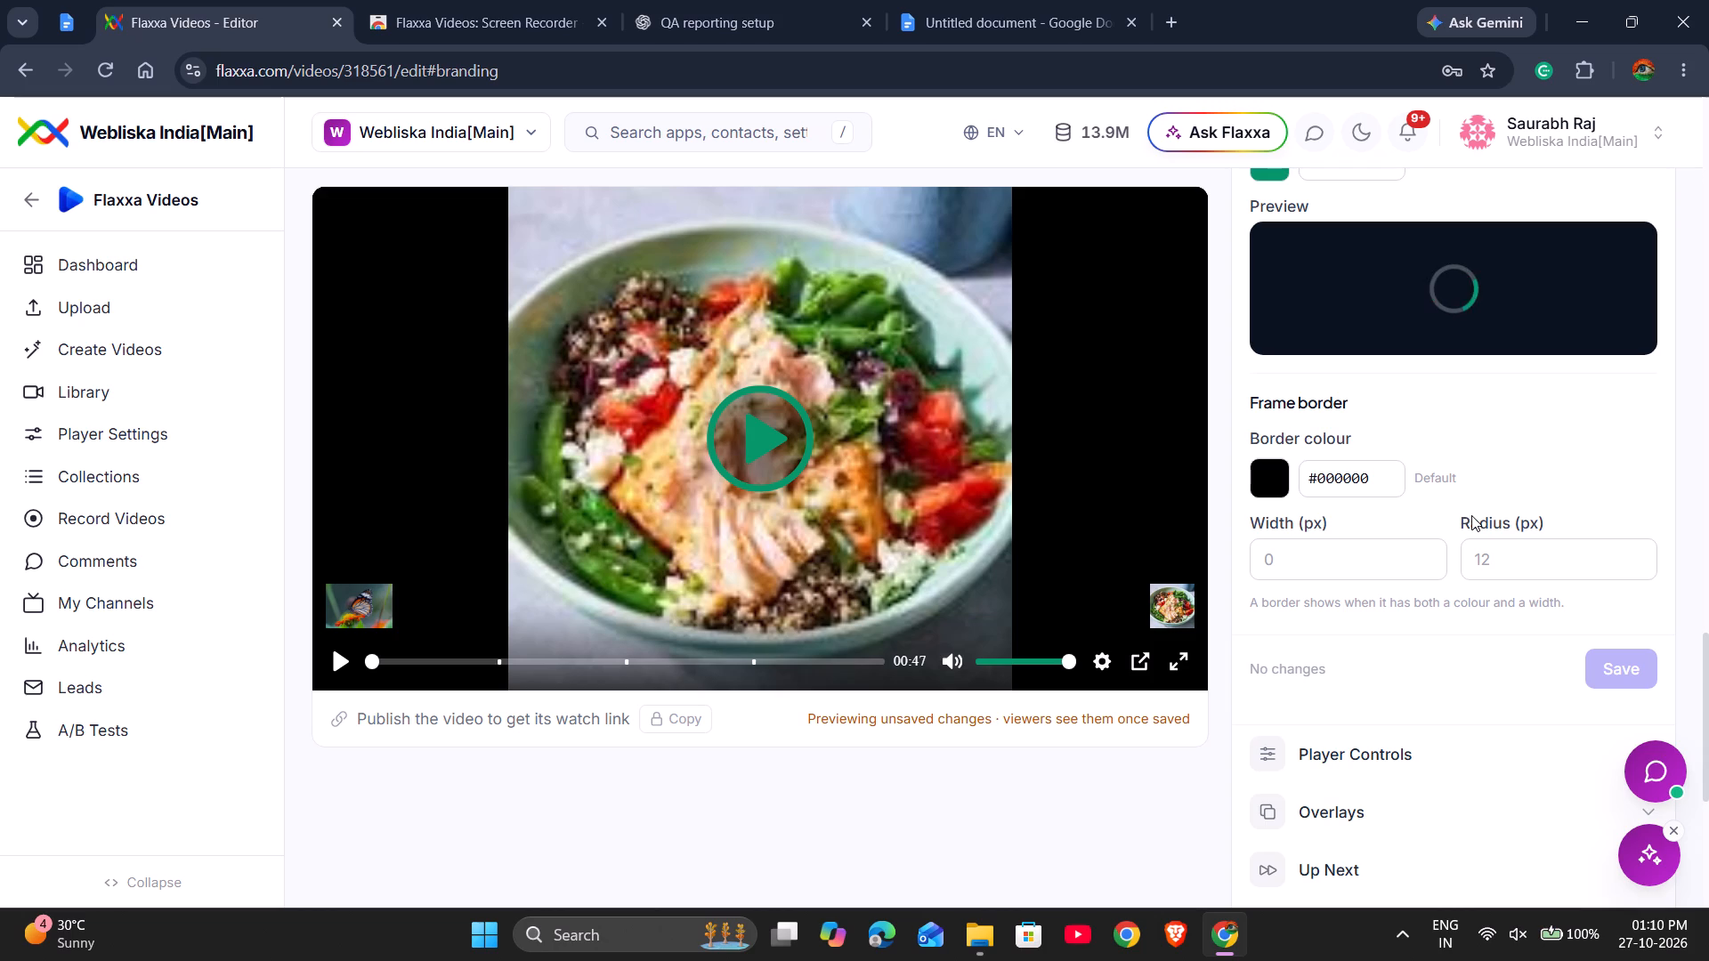
scroll(1471, 515, "down", 1)
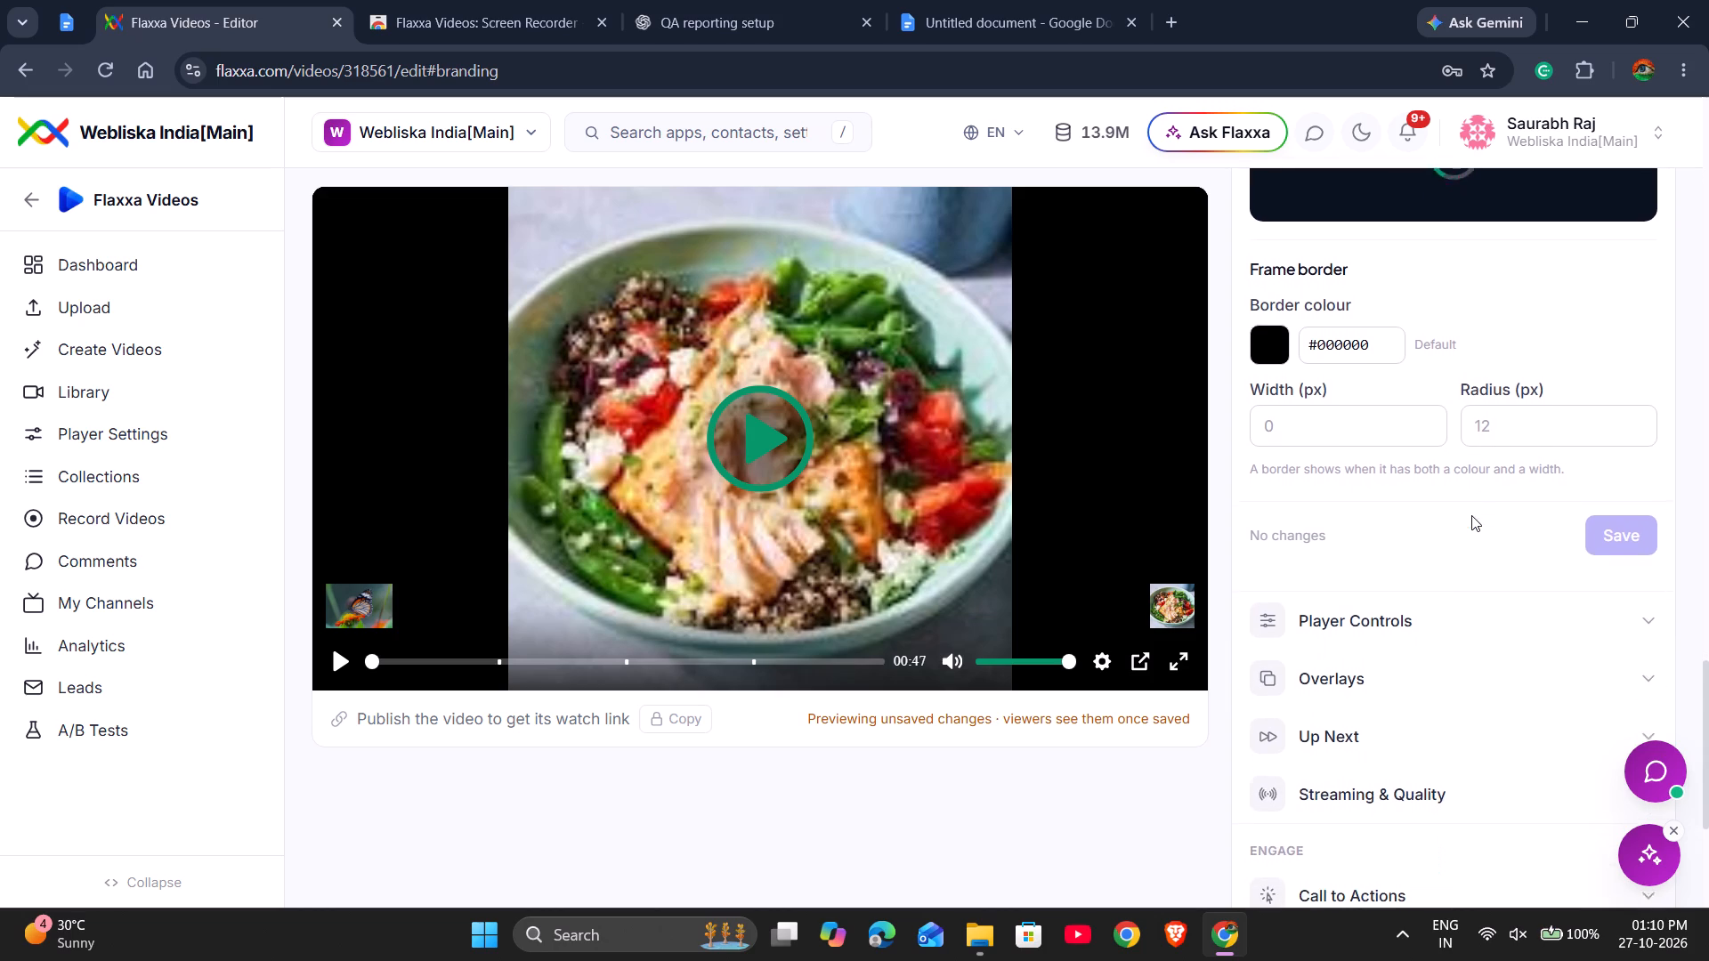
scroll(1471, 515, "down", 1)
scroll(1465, 456, "up", 2)
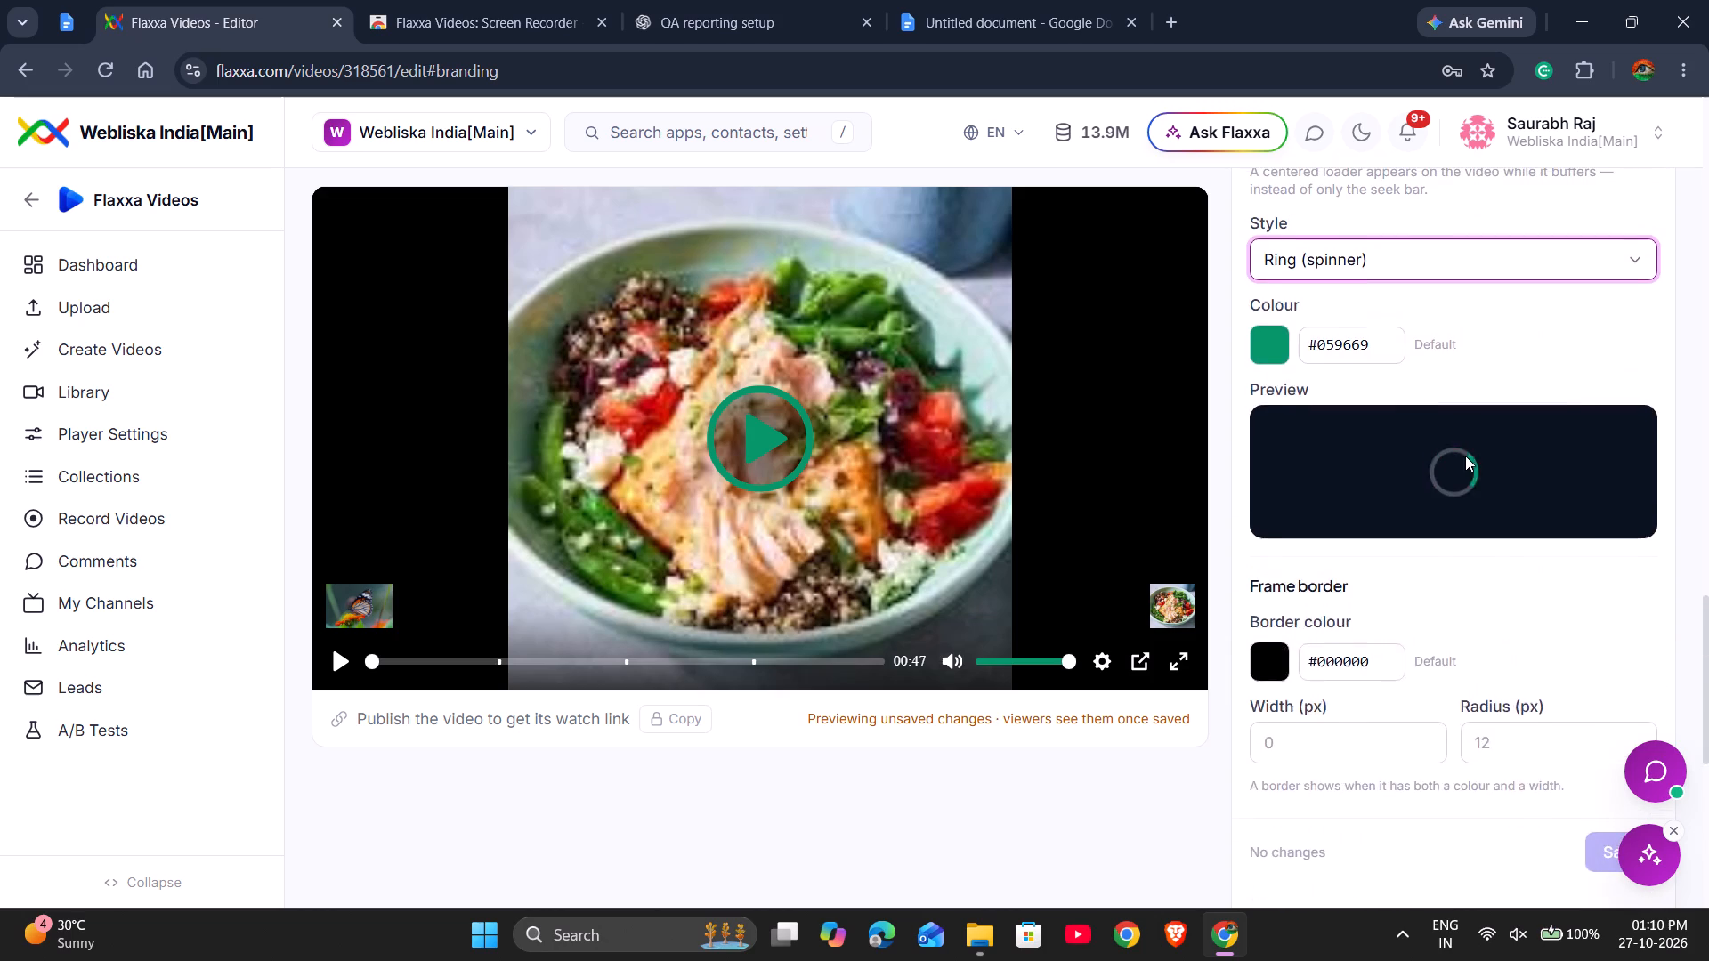
Review the Player Appearance settings, including frame border, loading spinner, logo, play button styles and player skin colour.
scroll(1465, 456, "up", 3)
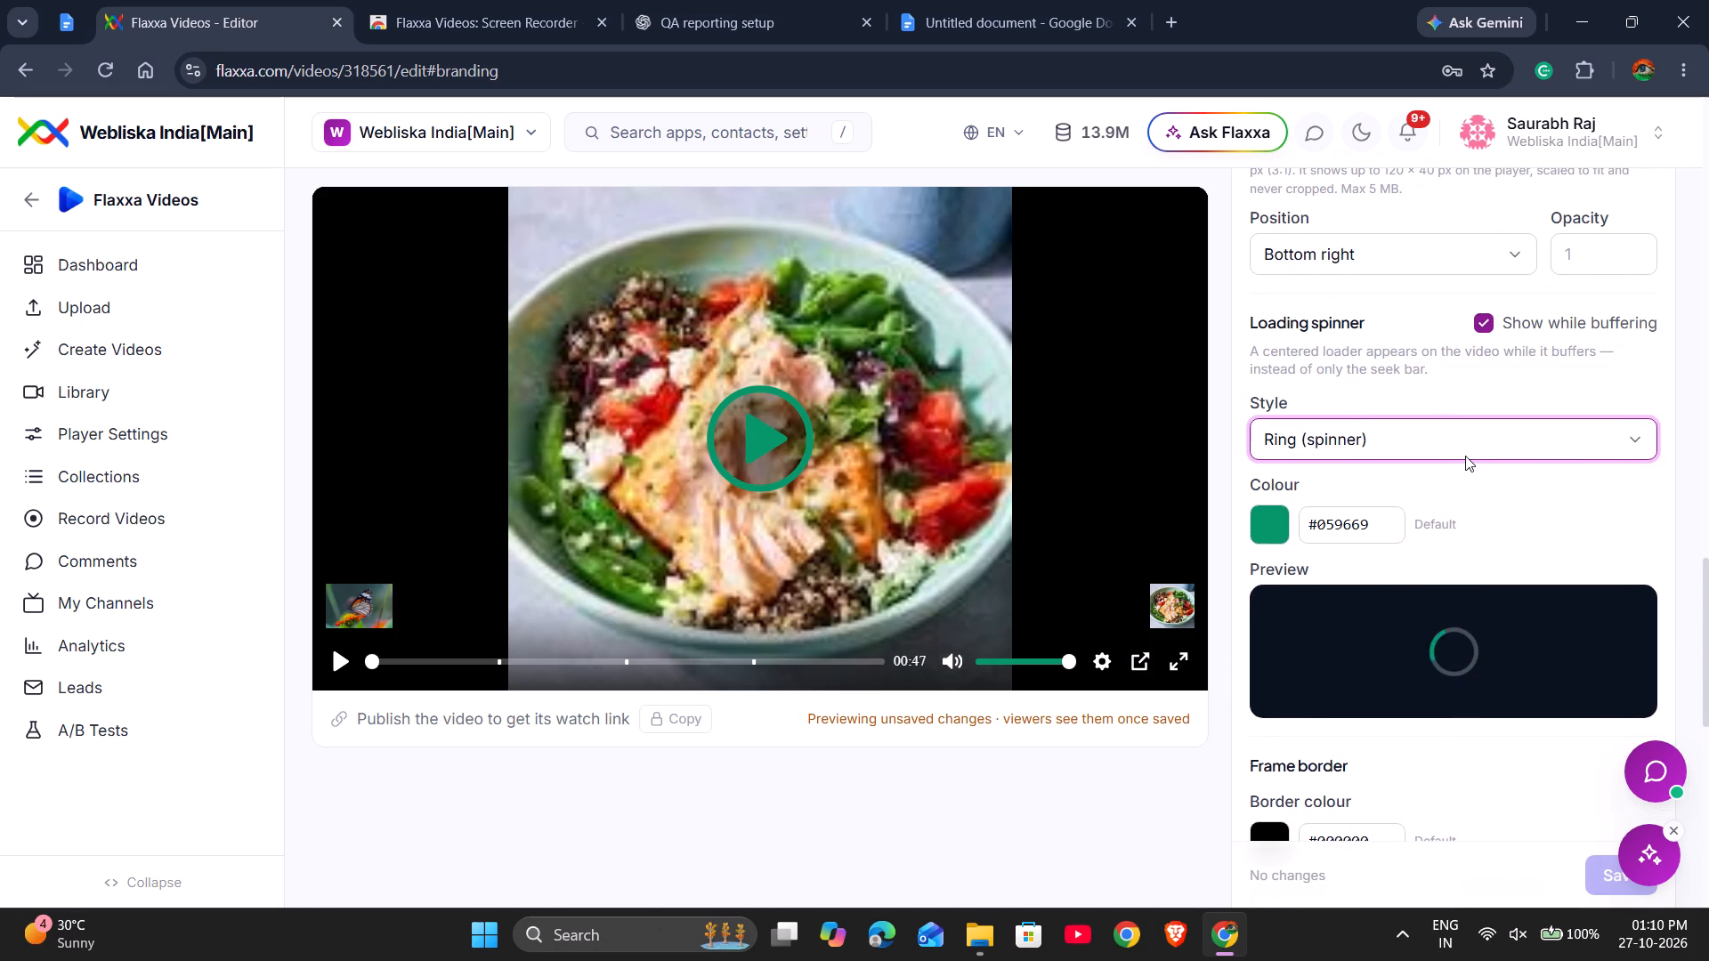
scroll(1465, 456, "up", 2)
scroll(1465, 456, "down", 1)
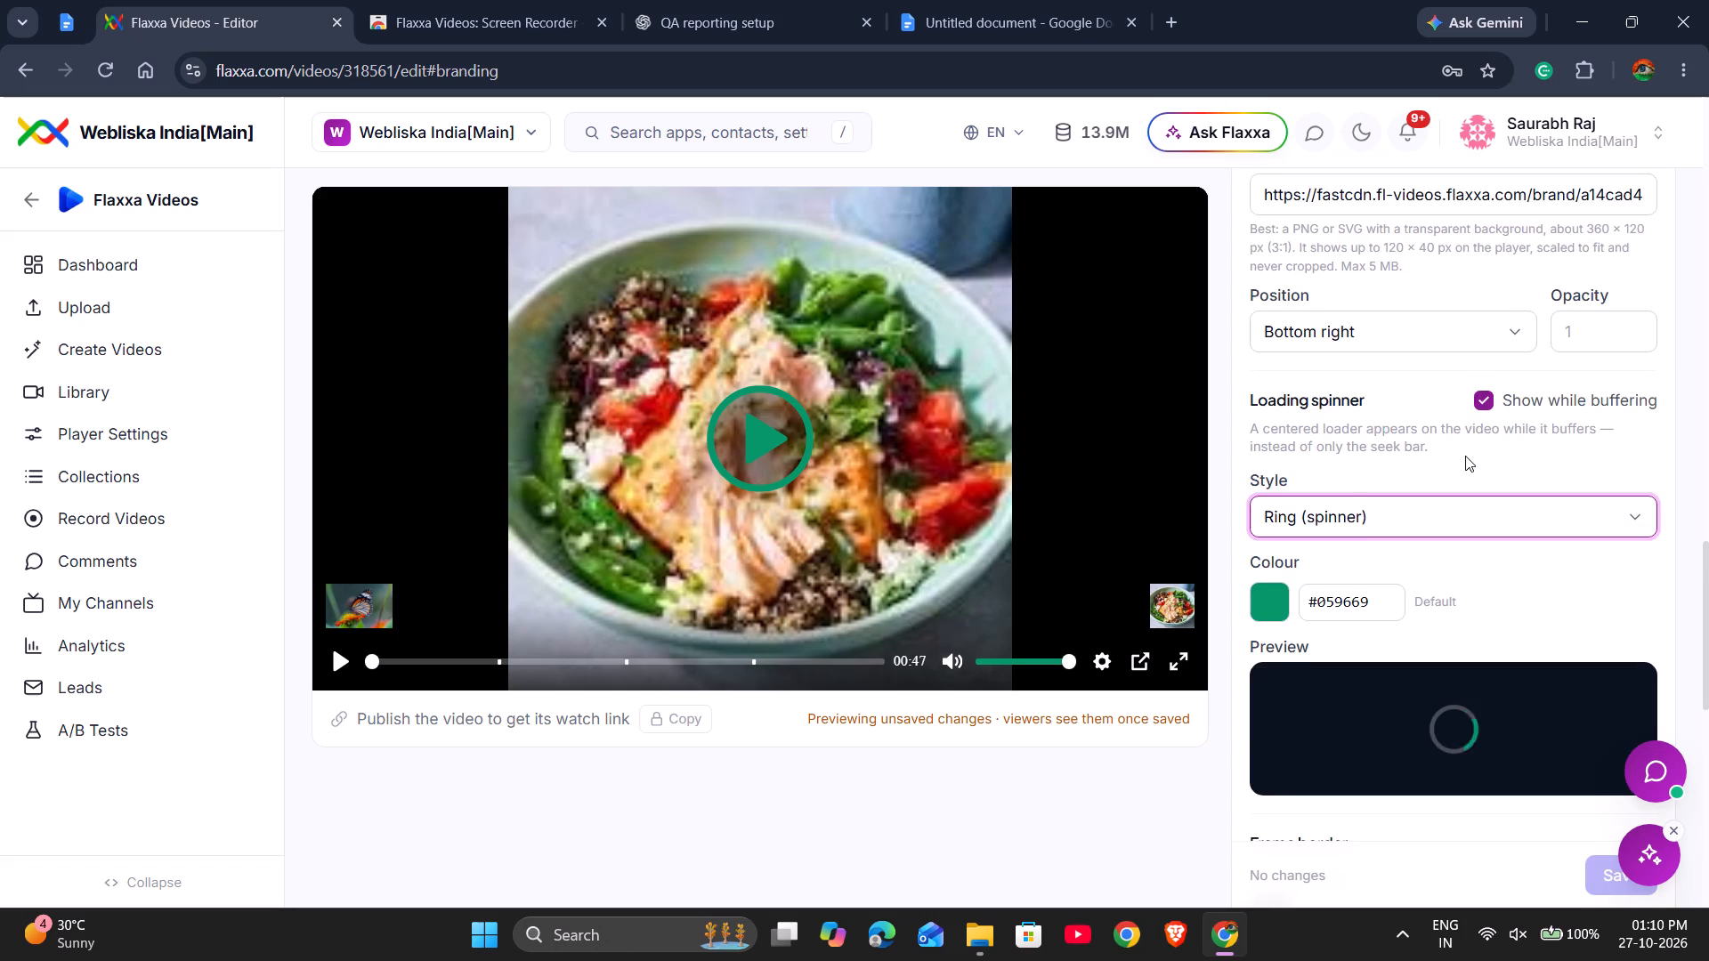
scroll(1465, 456, "down", 6)
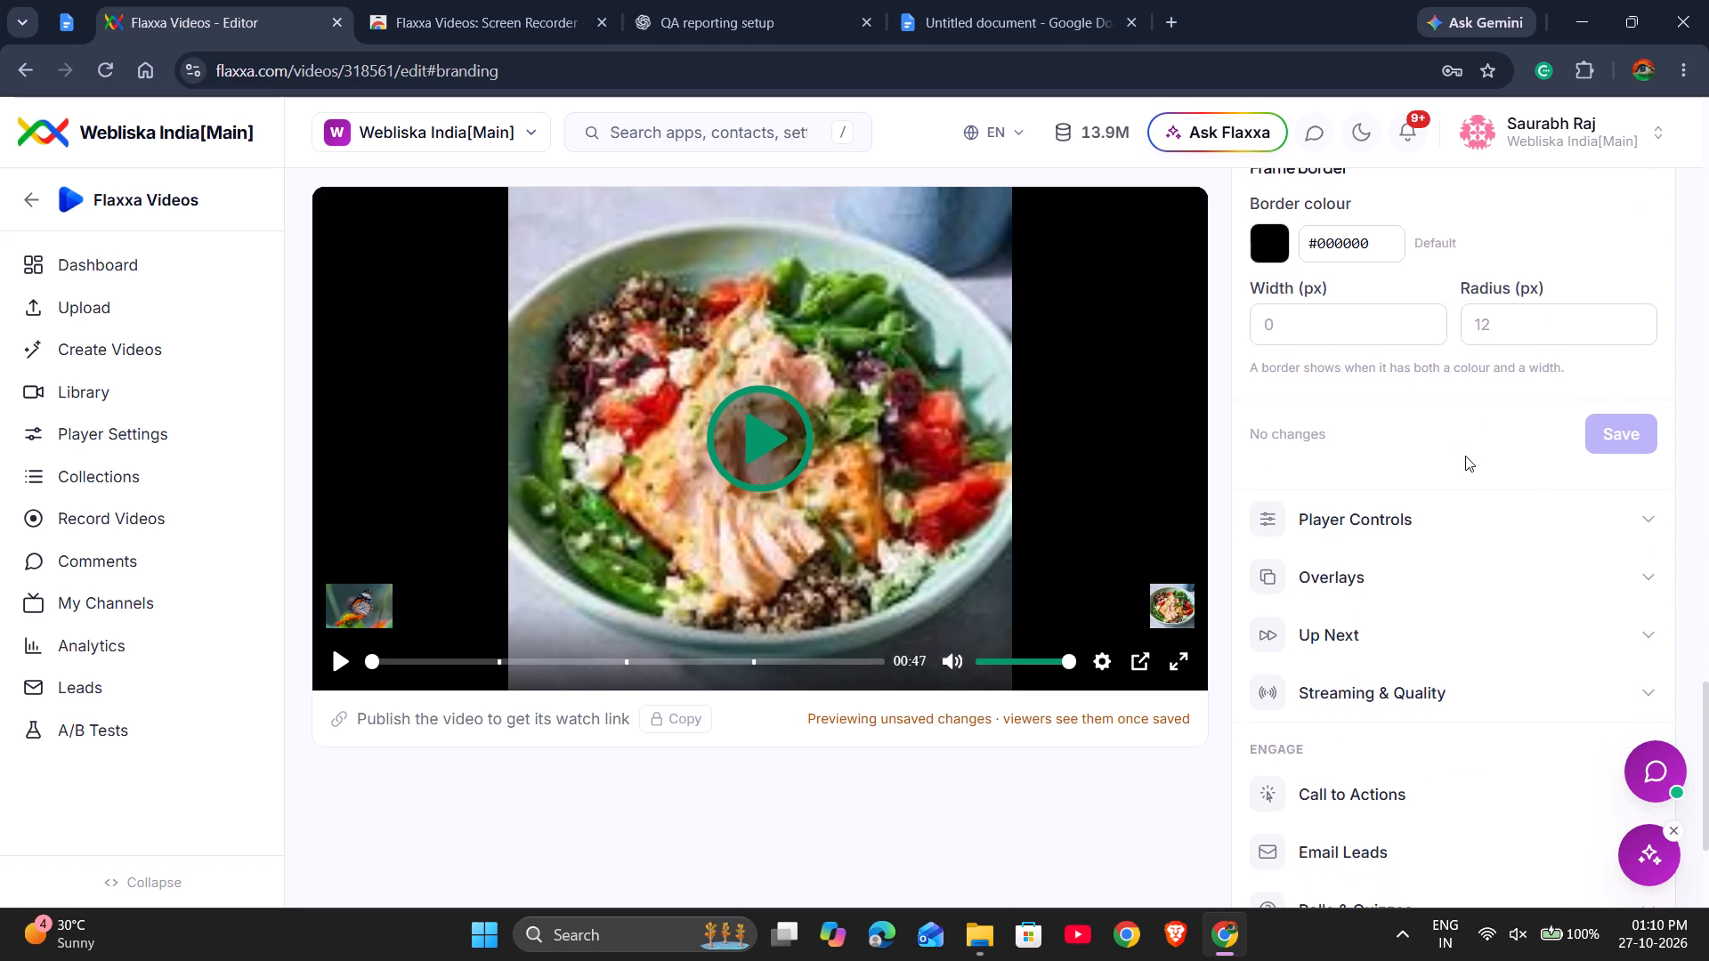
scroll(1465, 456, "down", 1)
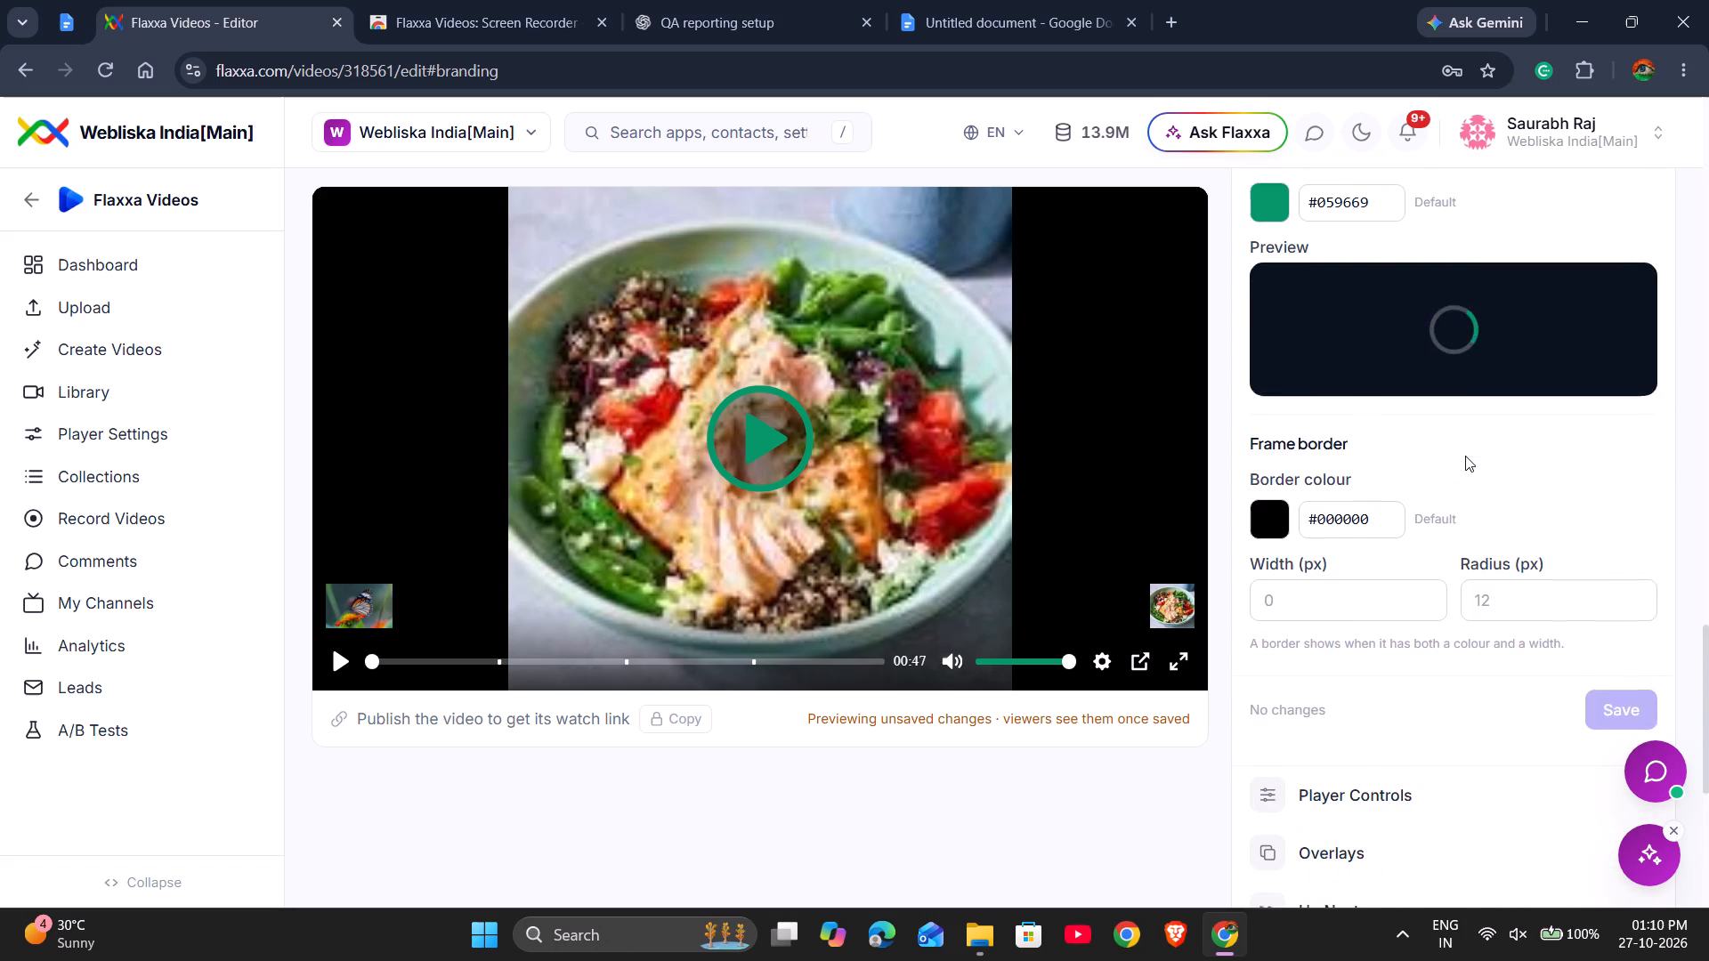
scroll(1465, 456, "up", 6)
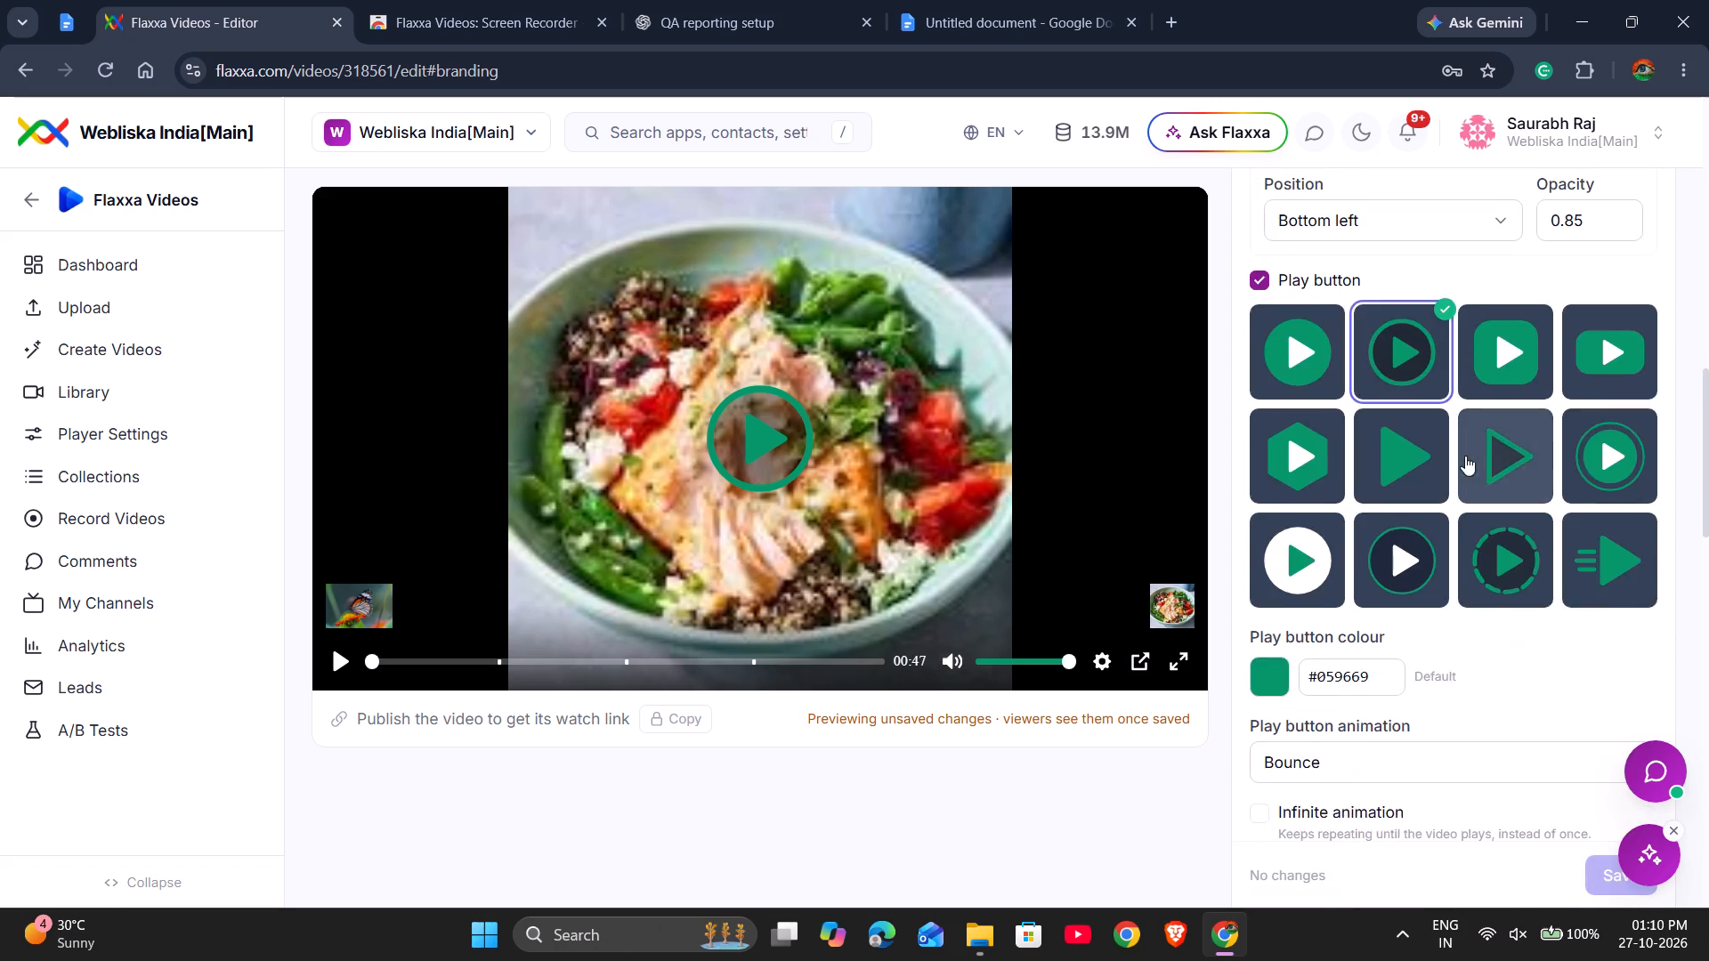
scroll(1465, 456, "up", 6)
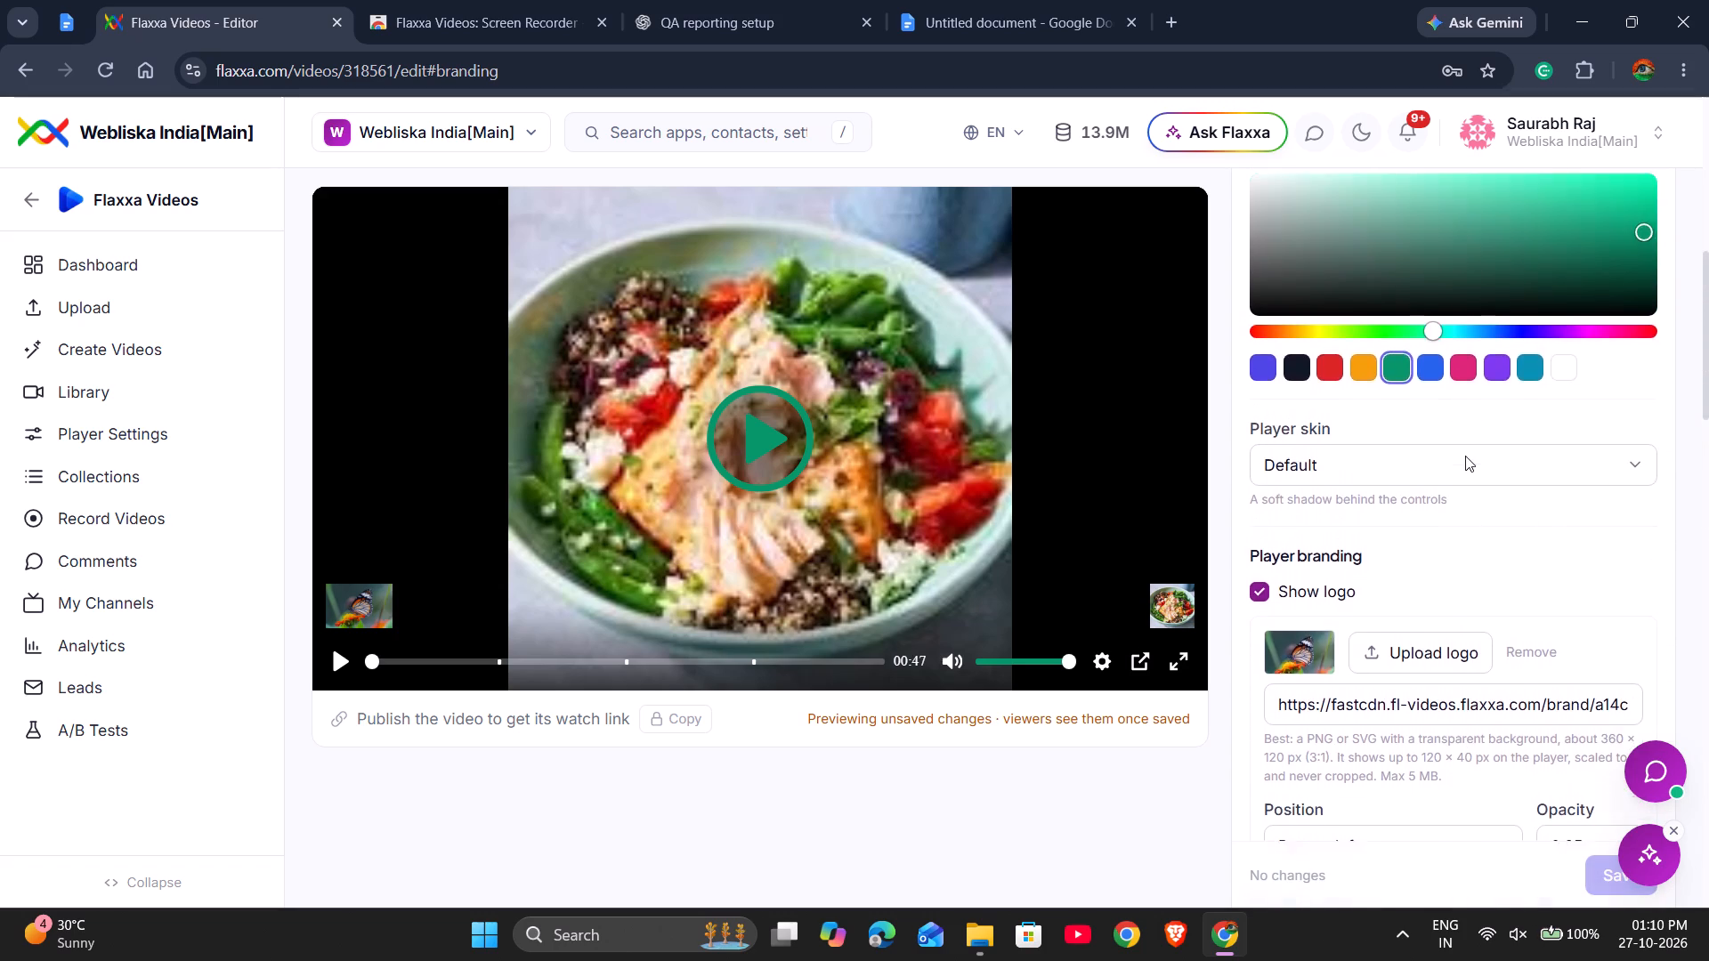
scroll(1465, 456, "up", 3)
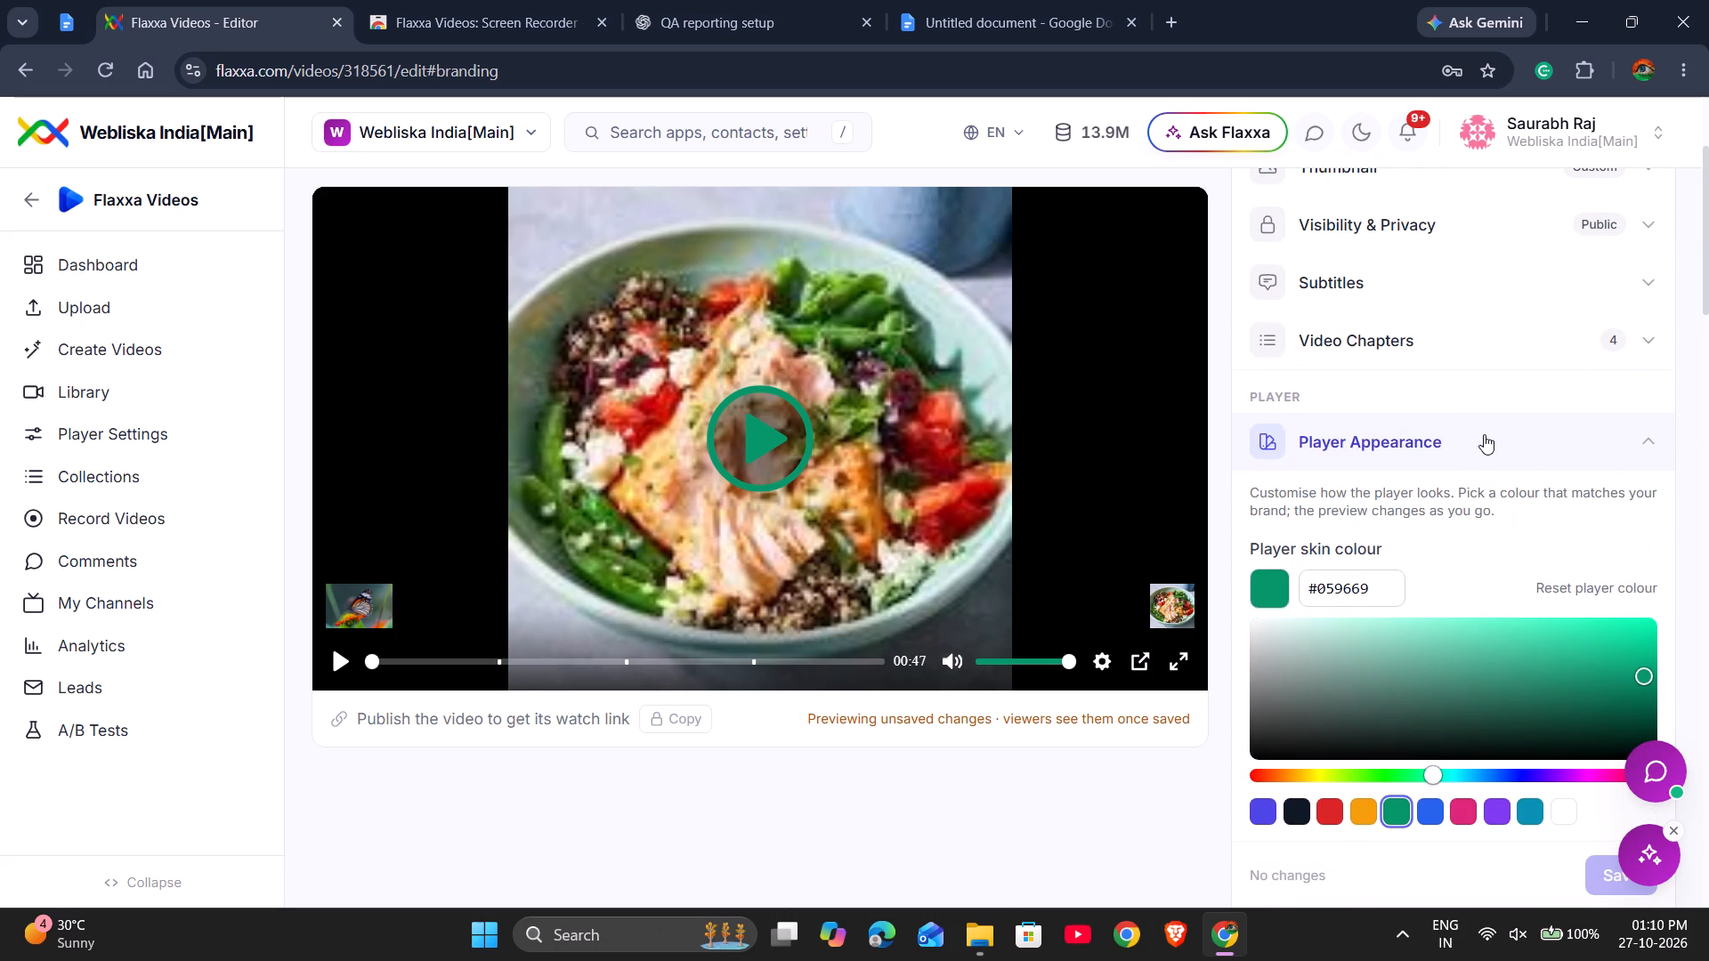
Collapse the Player Appearance section and expand the Player Controls section.
left_click(1484, 434)
left_click(1478, 501)
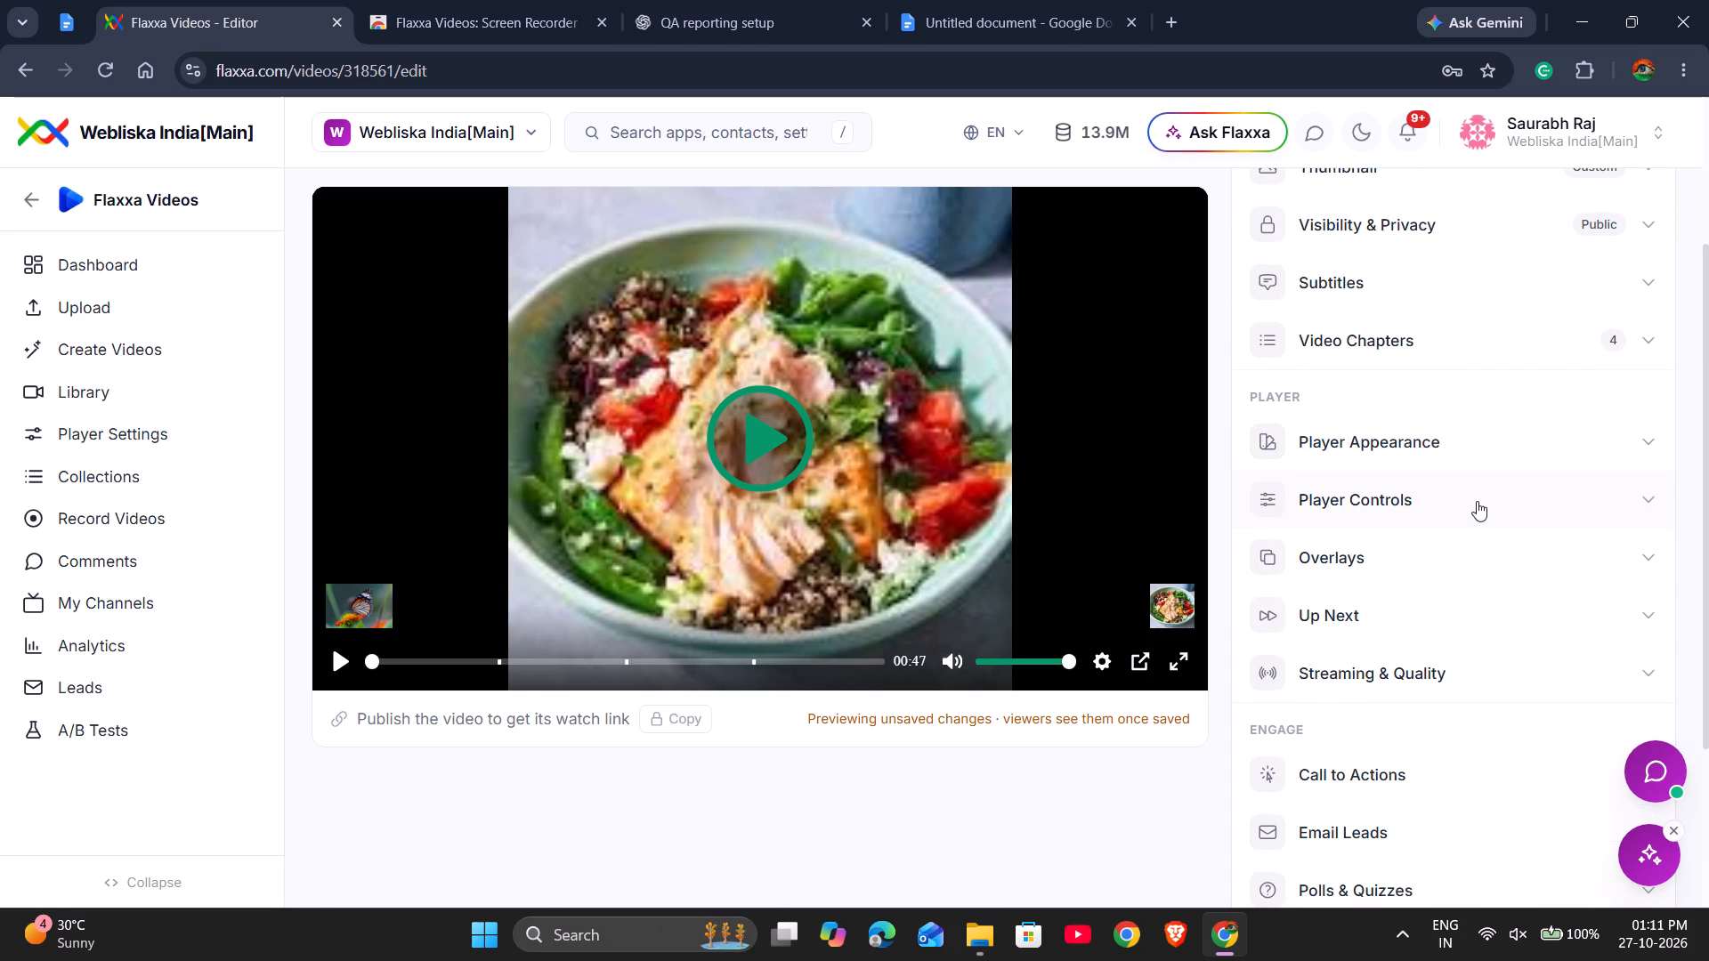
Toggle the Play / pause control off, on and off again, and save the player controls with it off.
scroll(1387, 599, "down", 1)
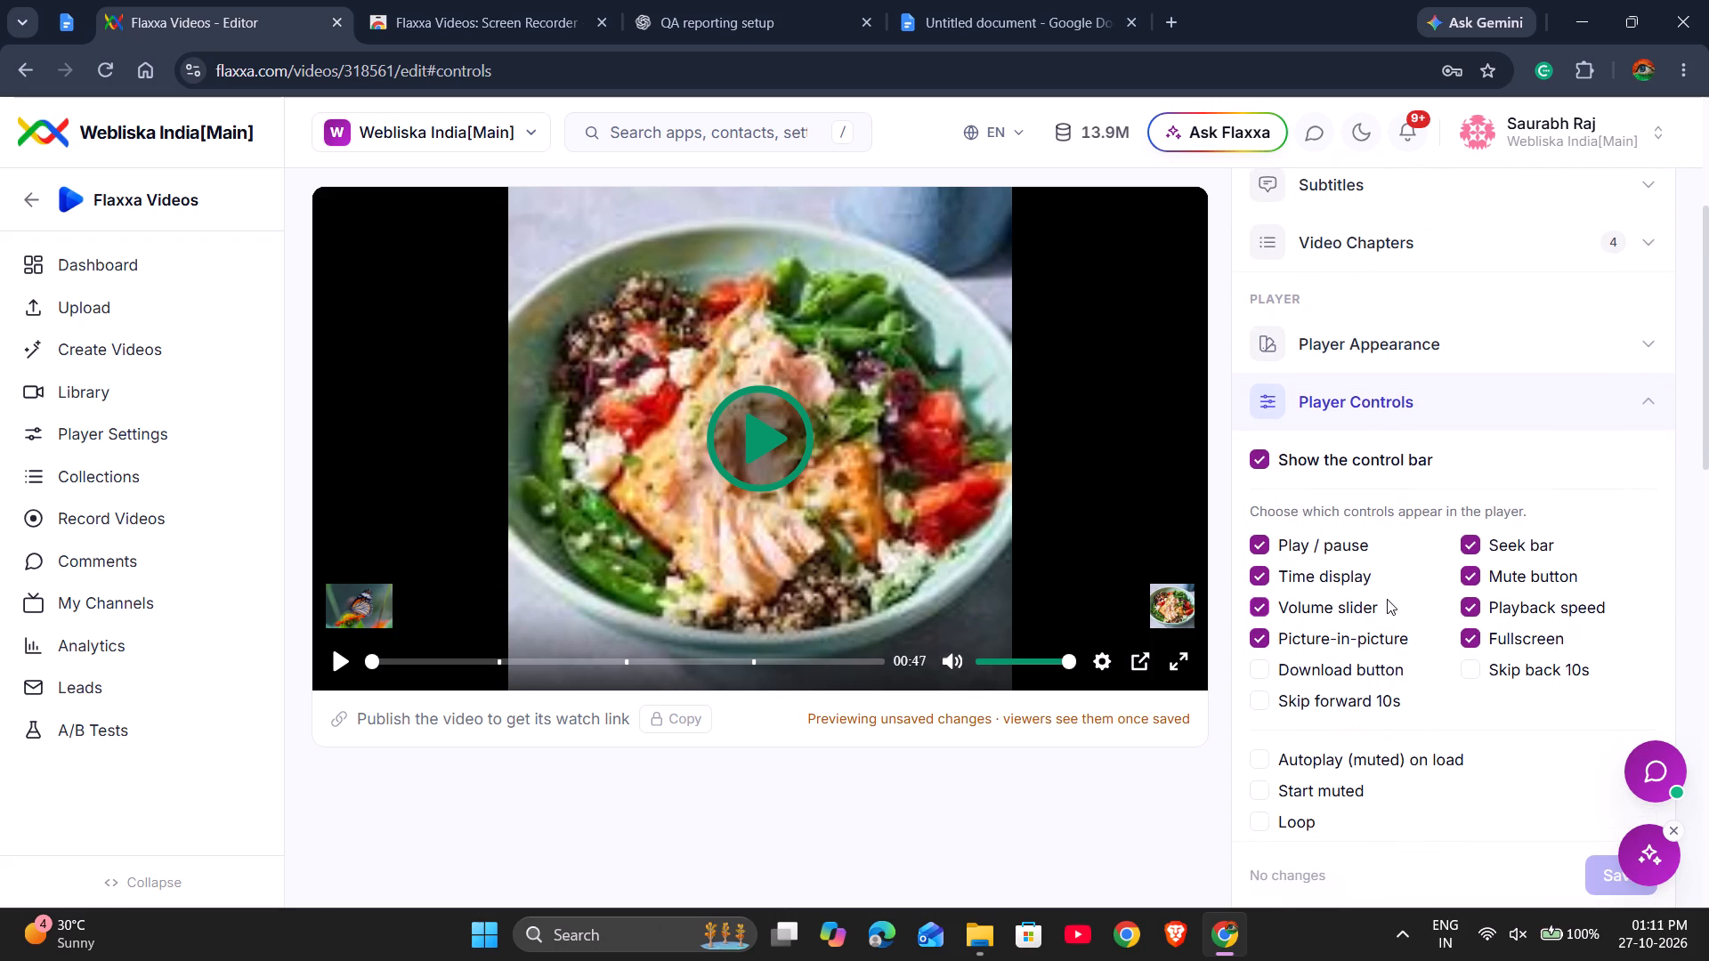
left_click(1261, 543)
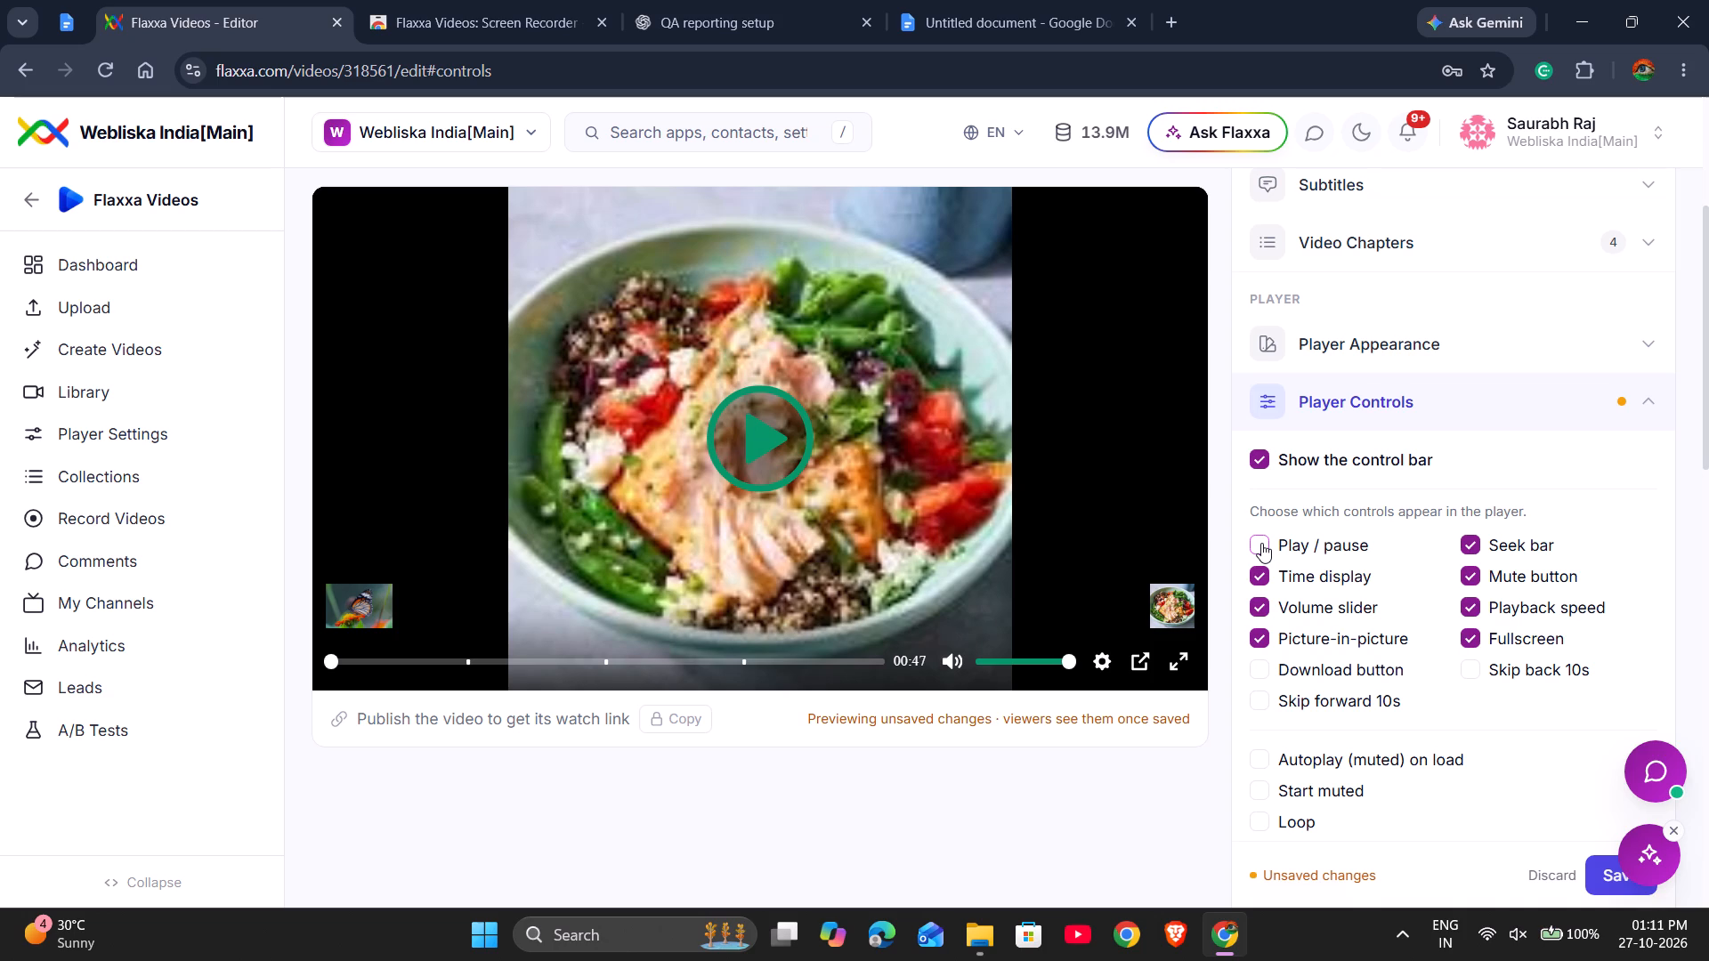
left_click(1261, 543)
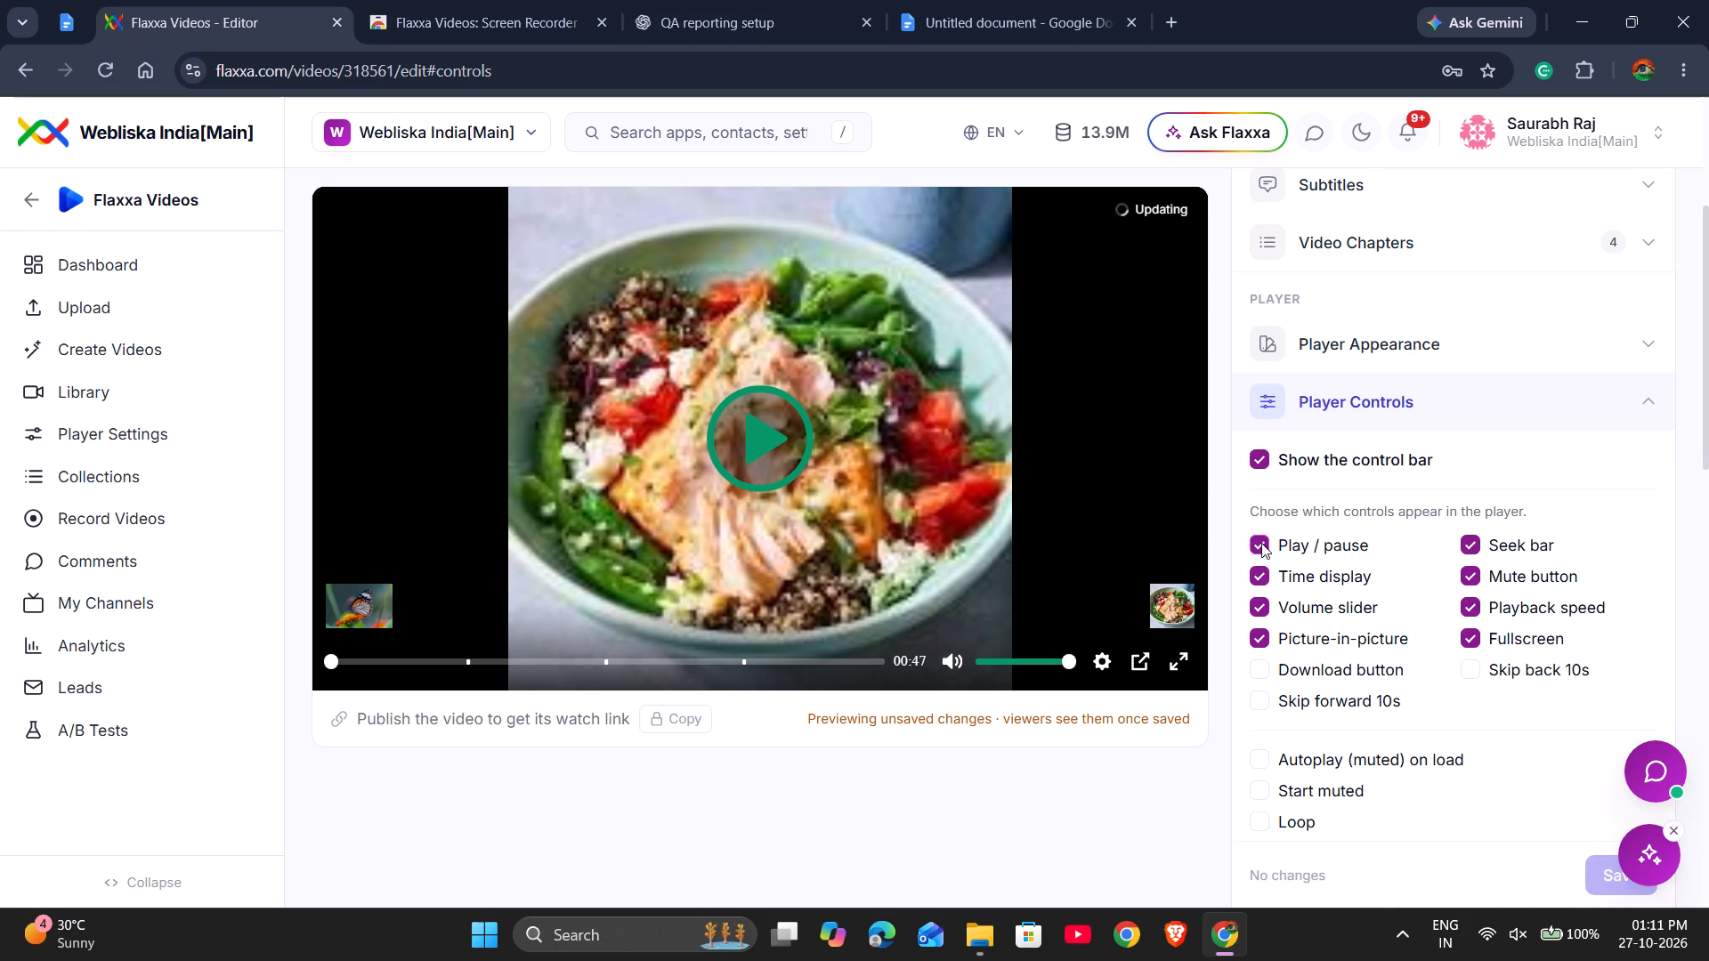
left_click(1261, 543)
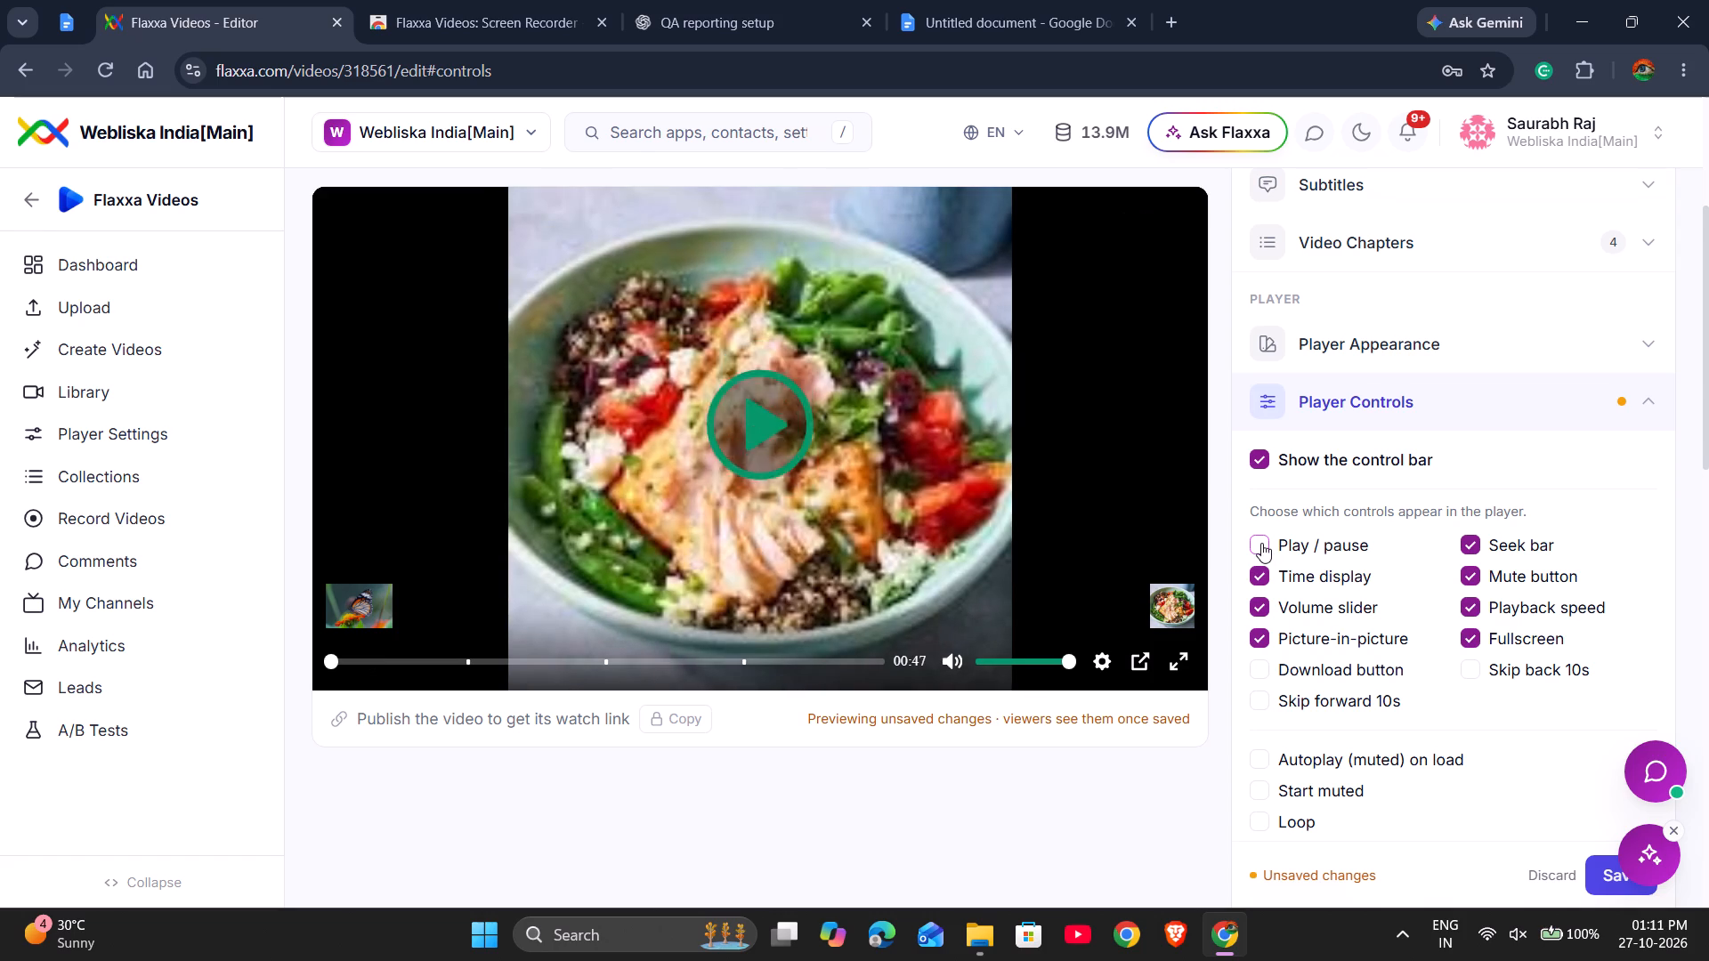
scroll(1412, 682, "down", 3)
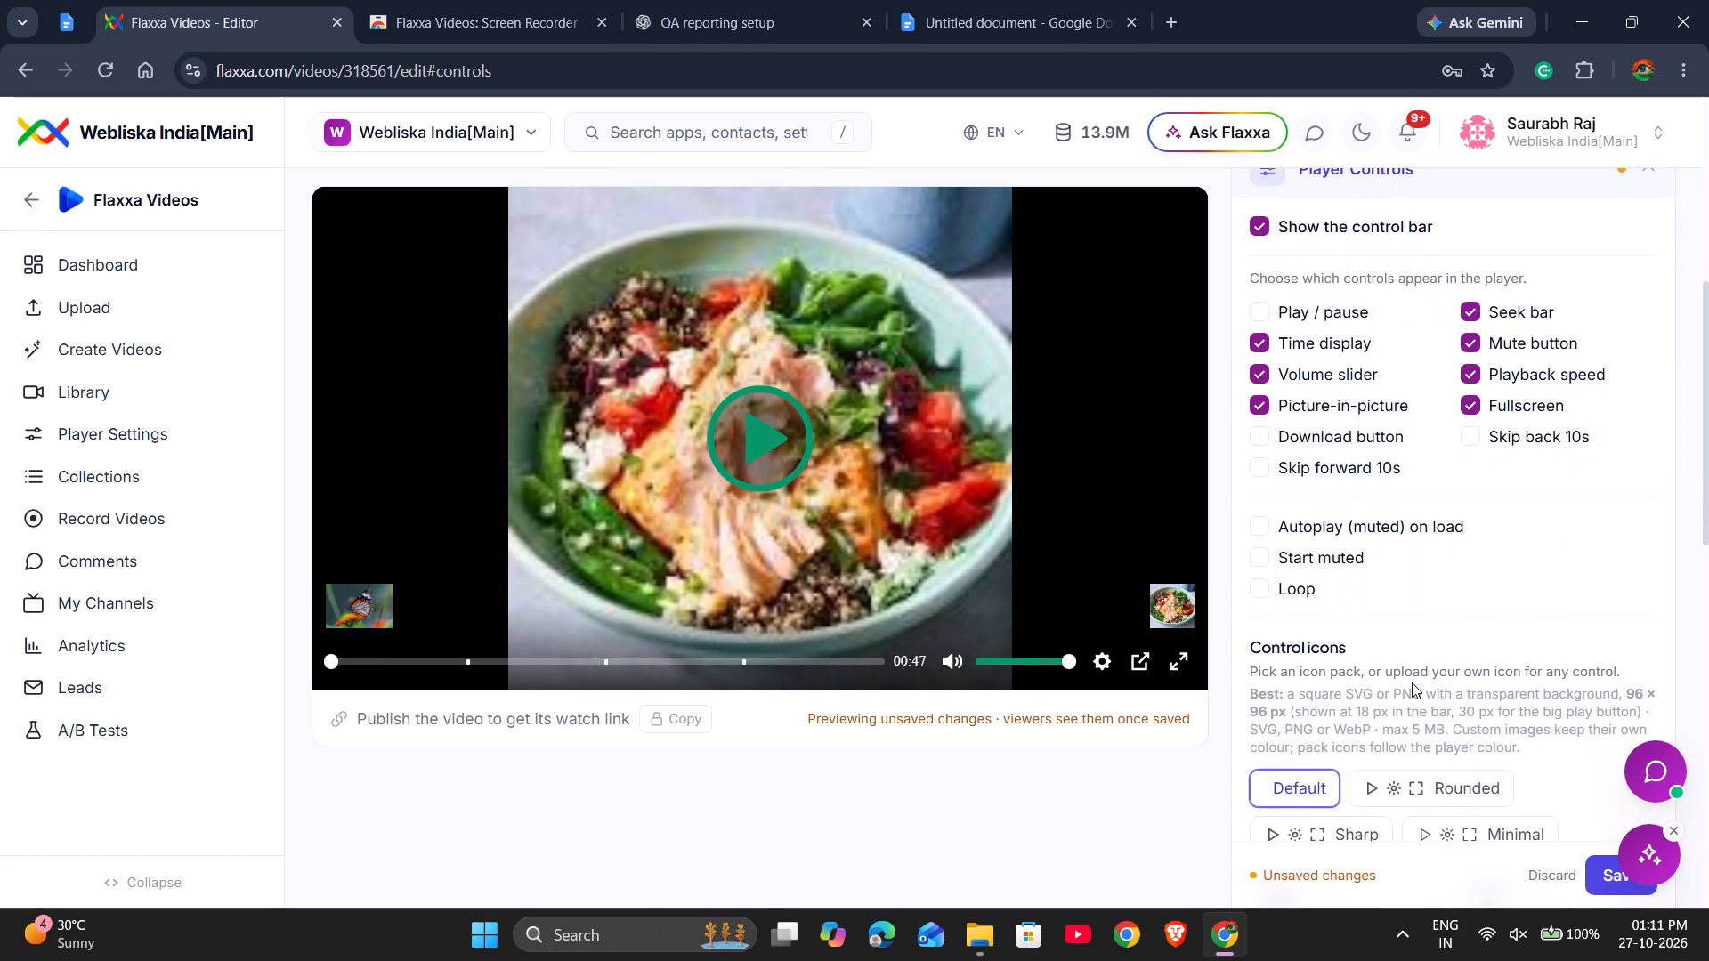
scroll(1412, 682, "down", 5)
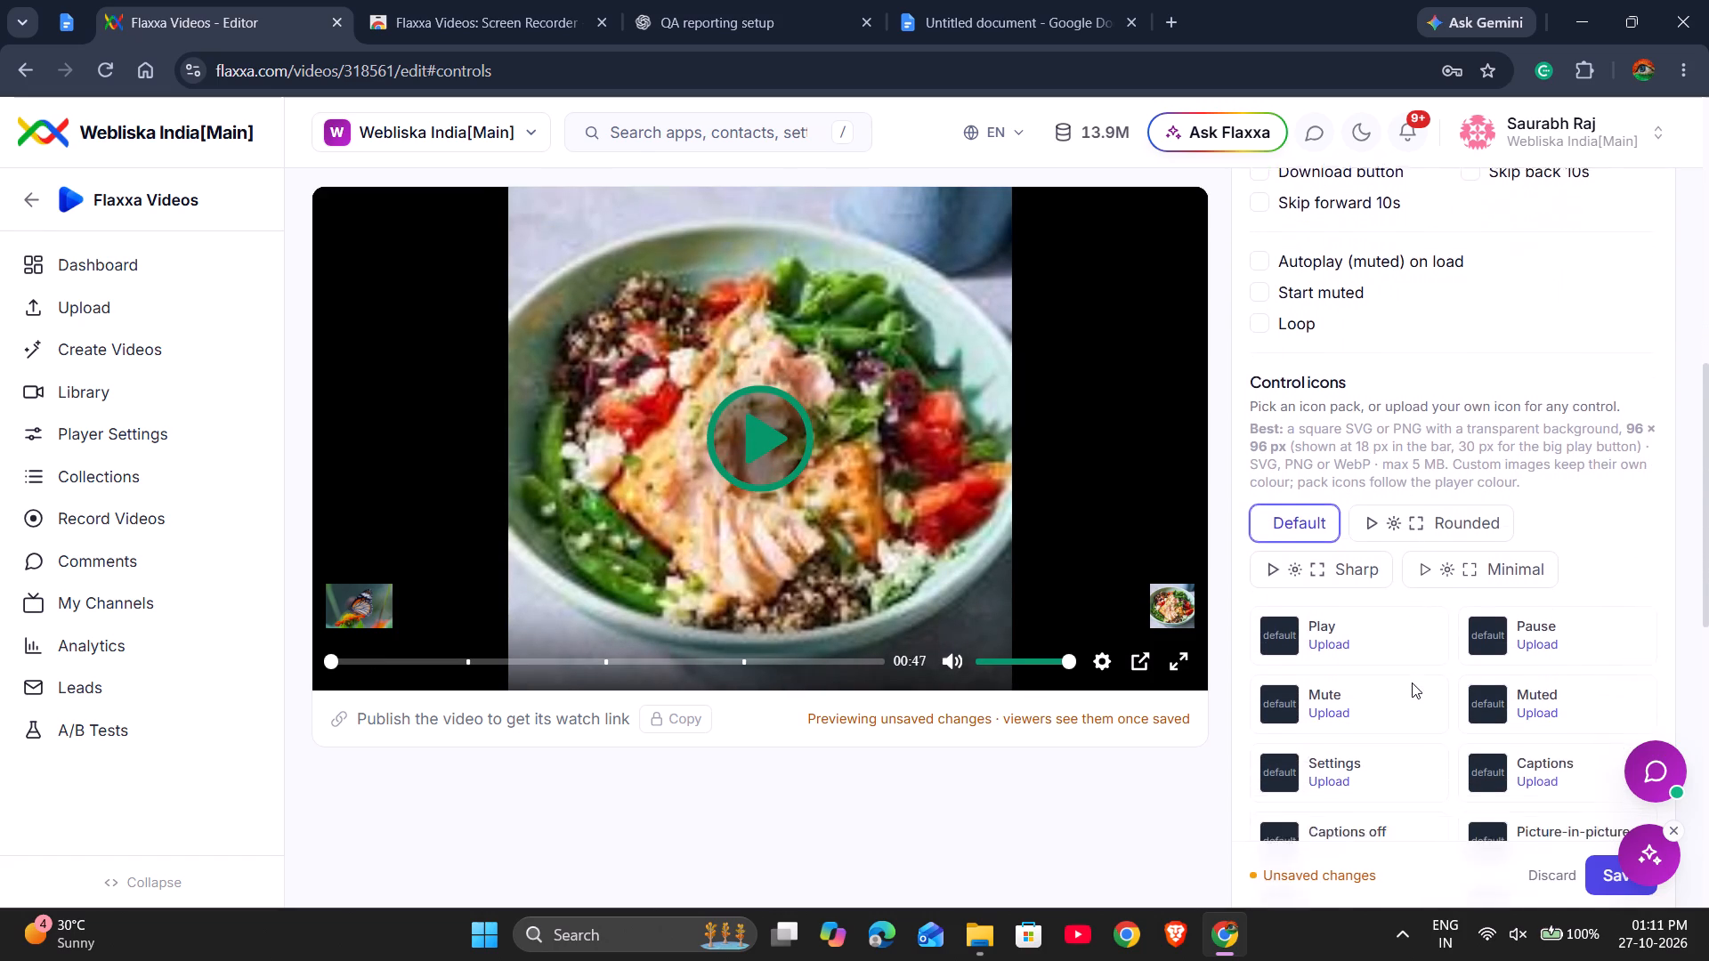
scroll(1412, 682, "down", 2)
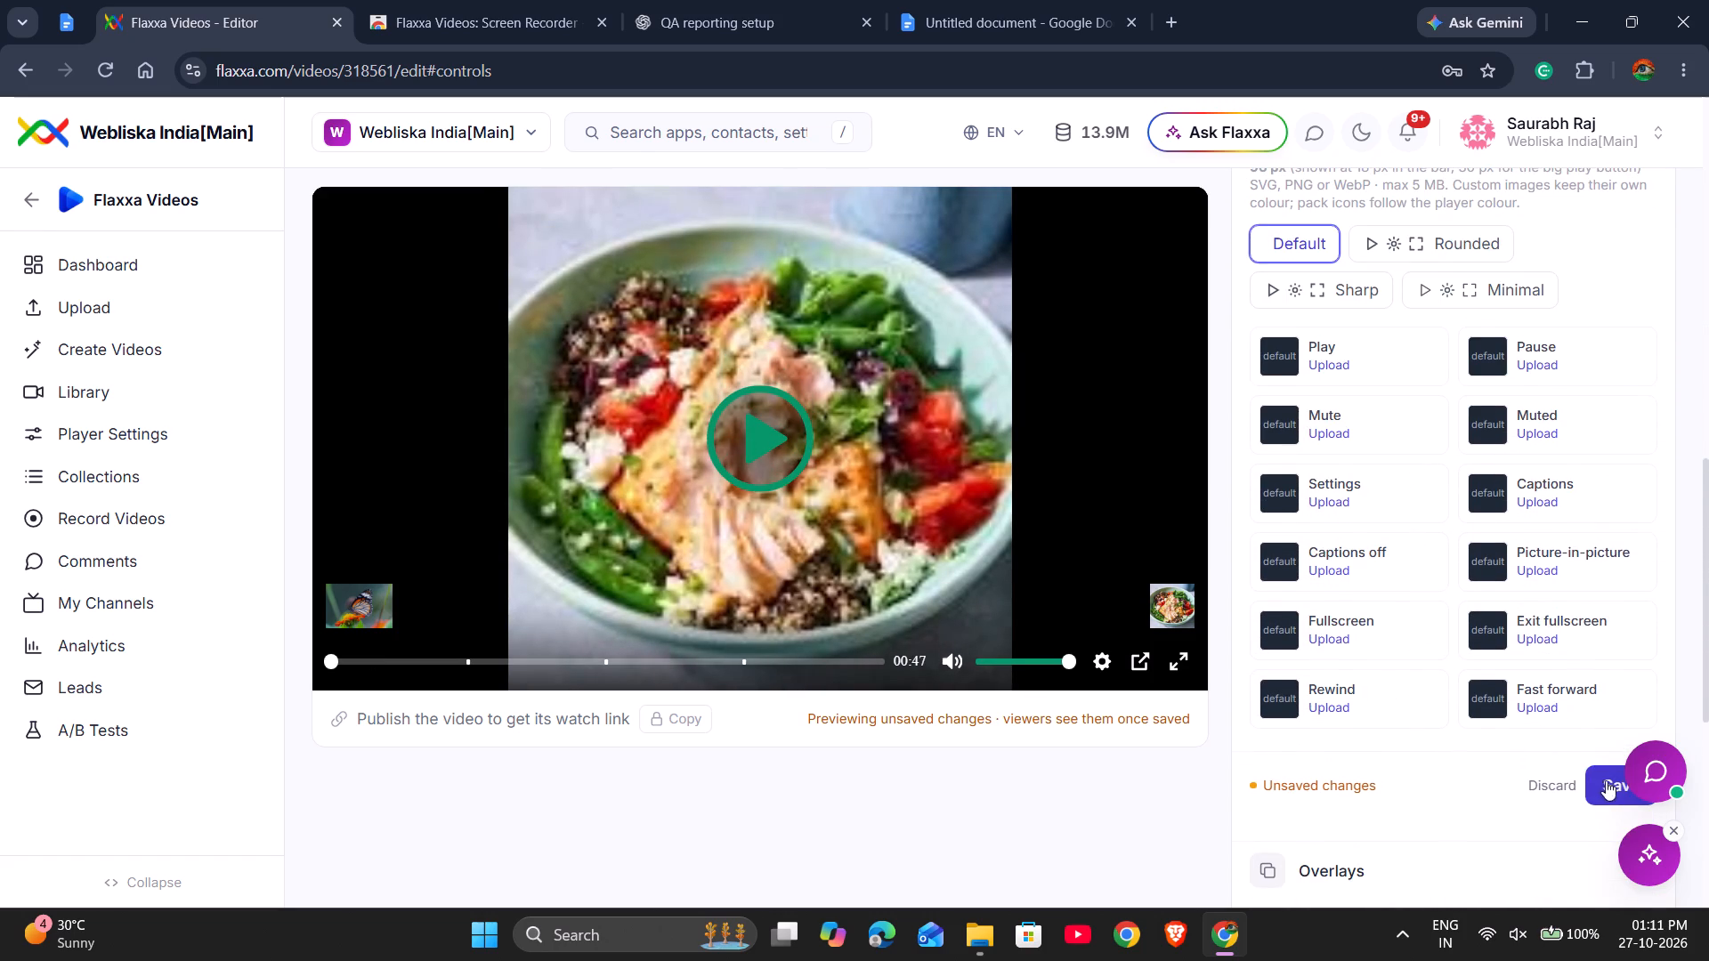
left_click(1607, 782)
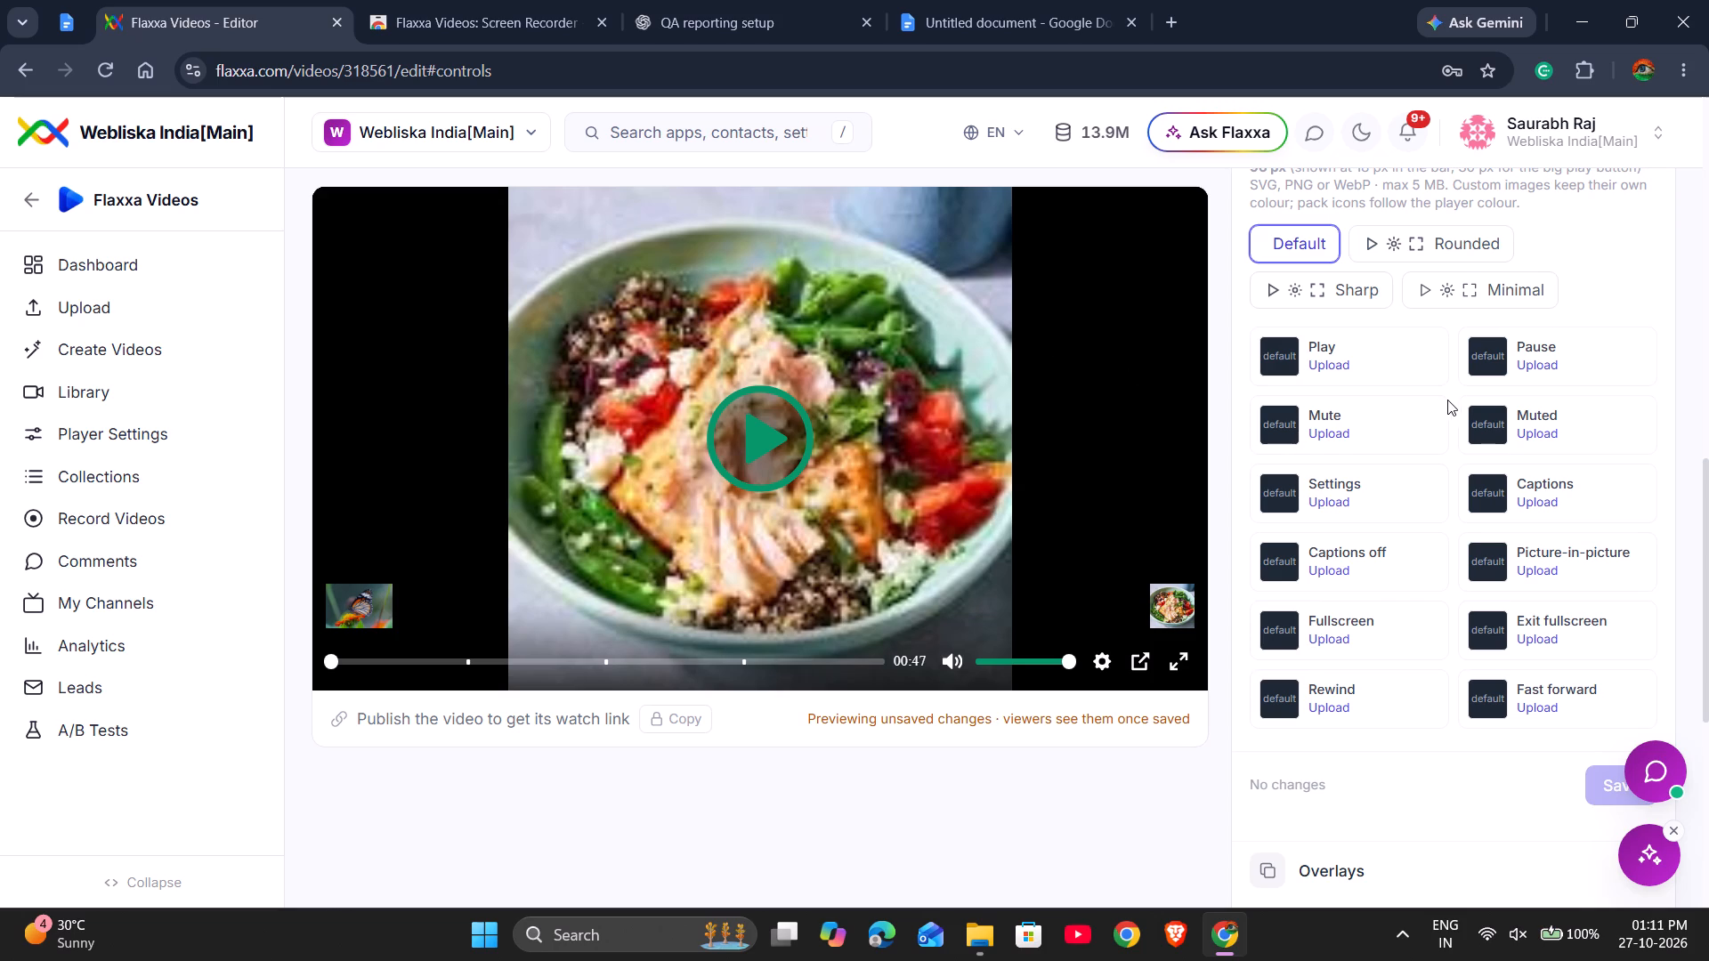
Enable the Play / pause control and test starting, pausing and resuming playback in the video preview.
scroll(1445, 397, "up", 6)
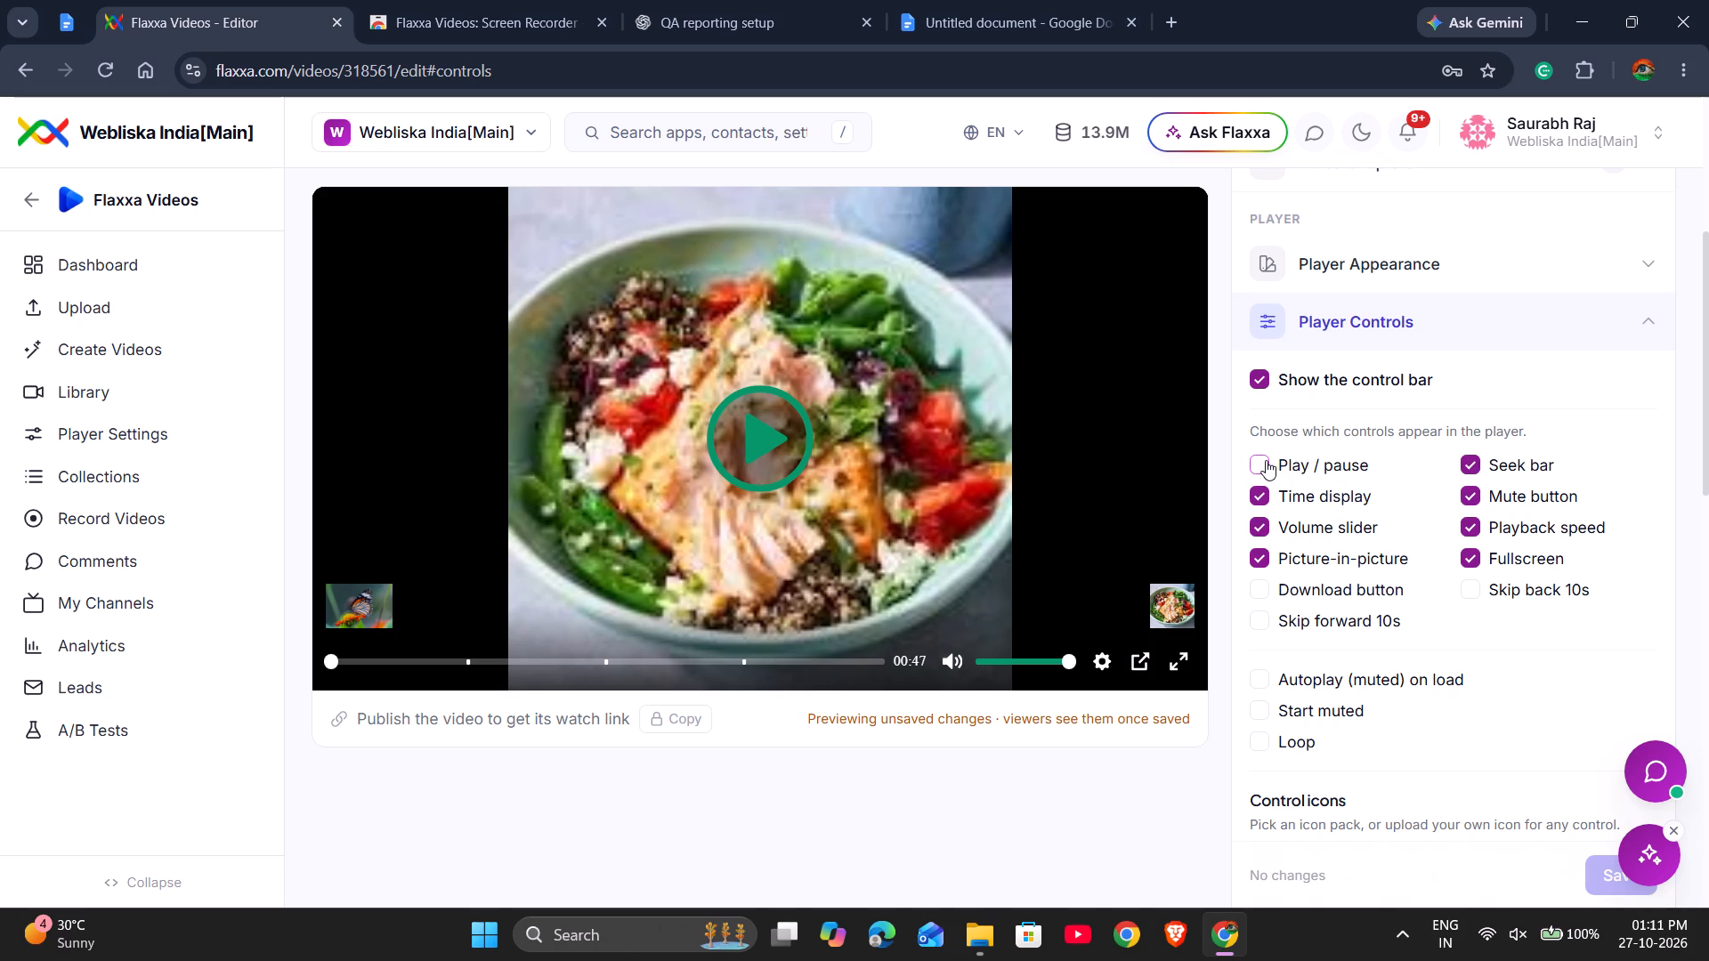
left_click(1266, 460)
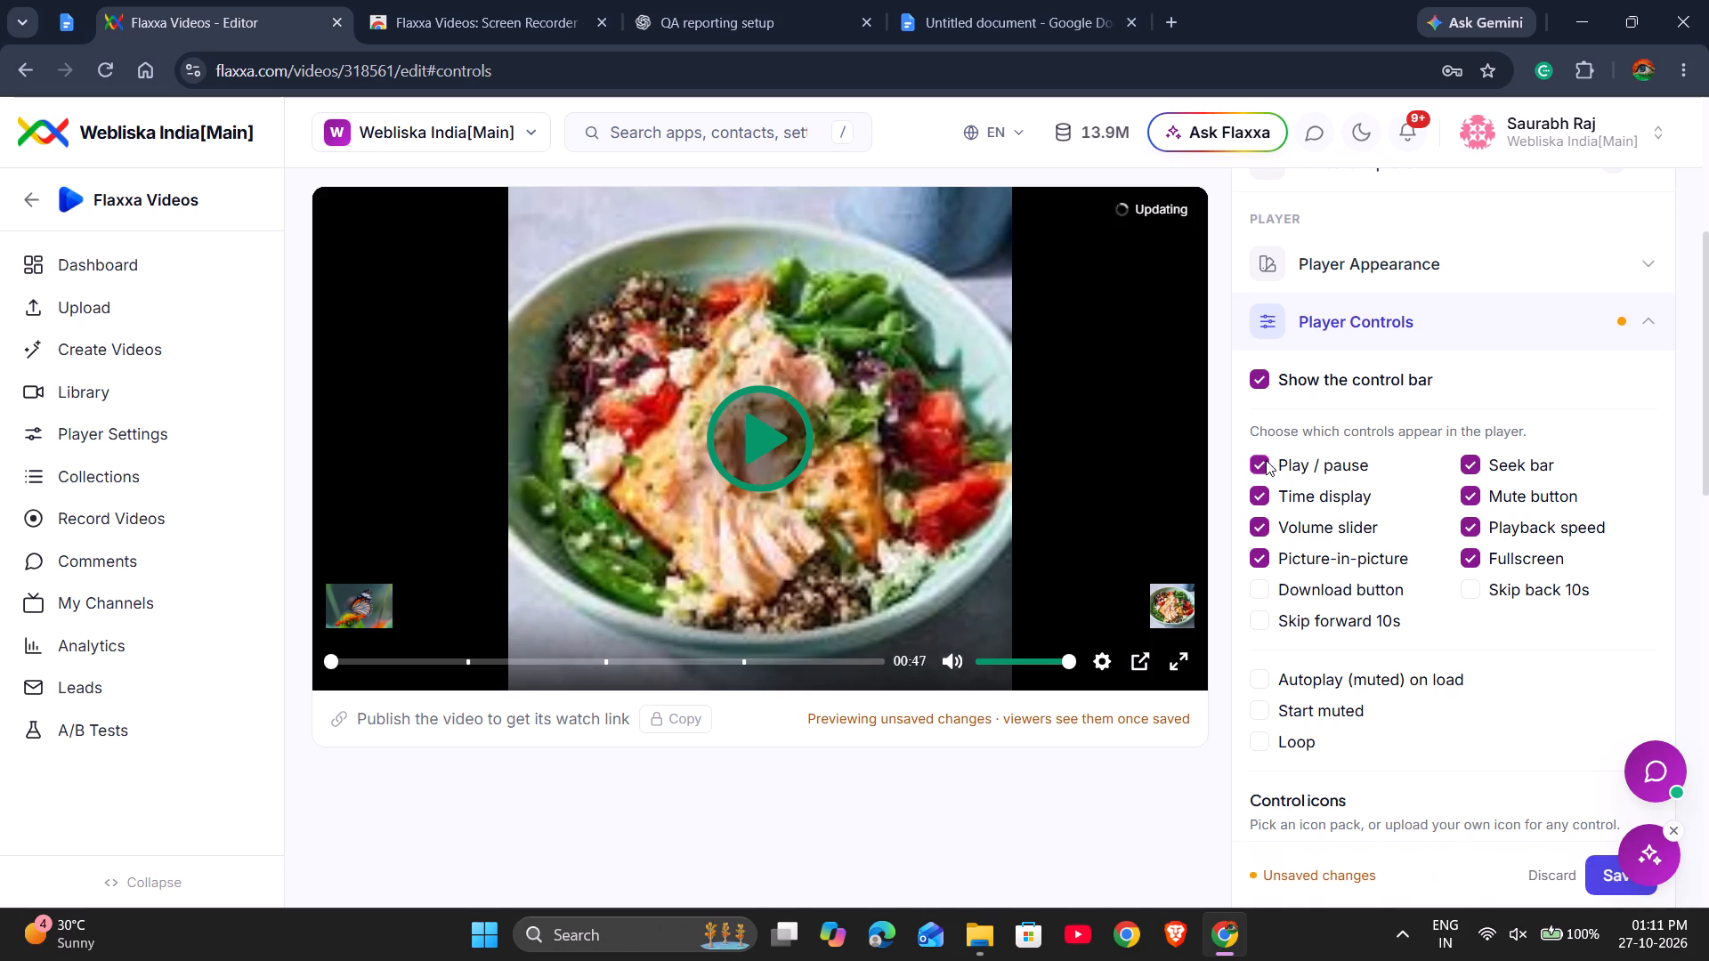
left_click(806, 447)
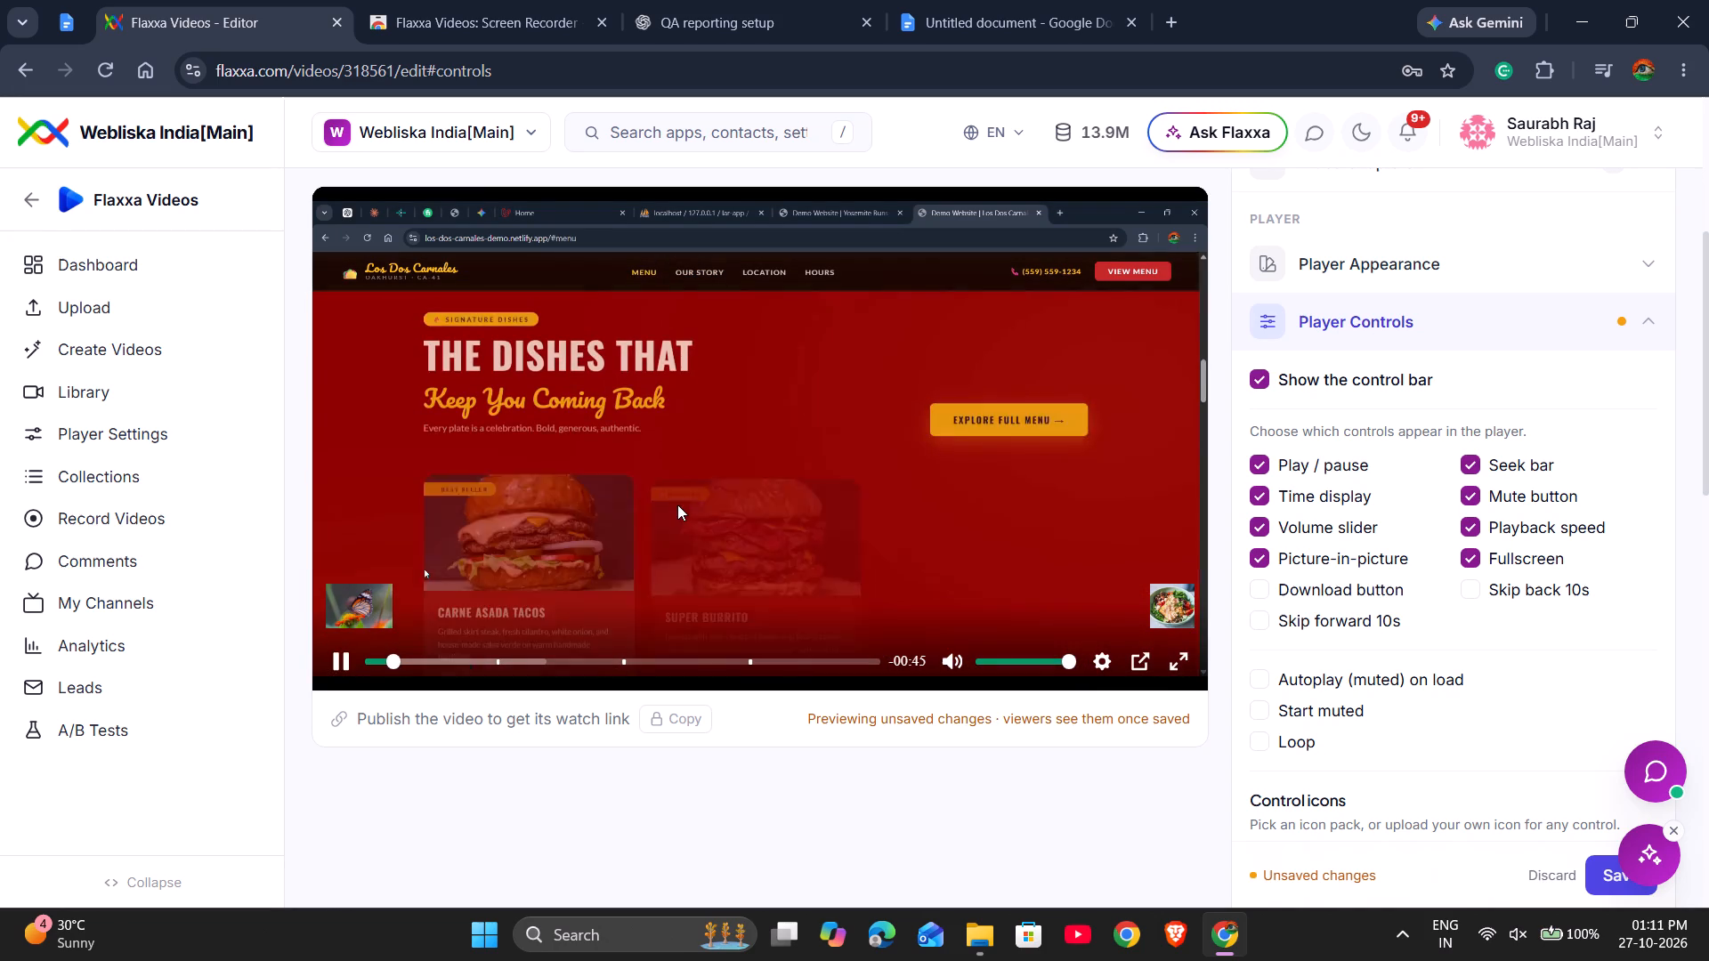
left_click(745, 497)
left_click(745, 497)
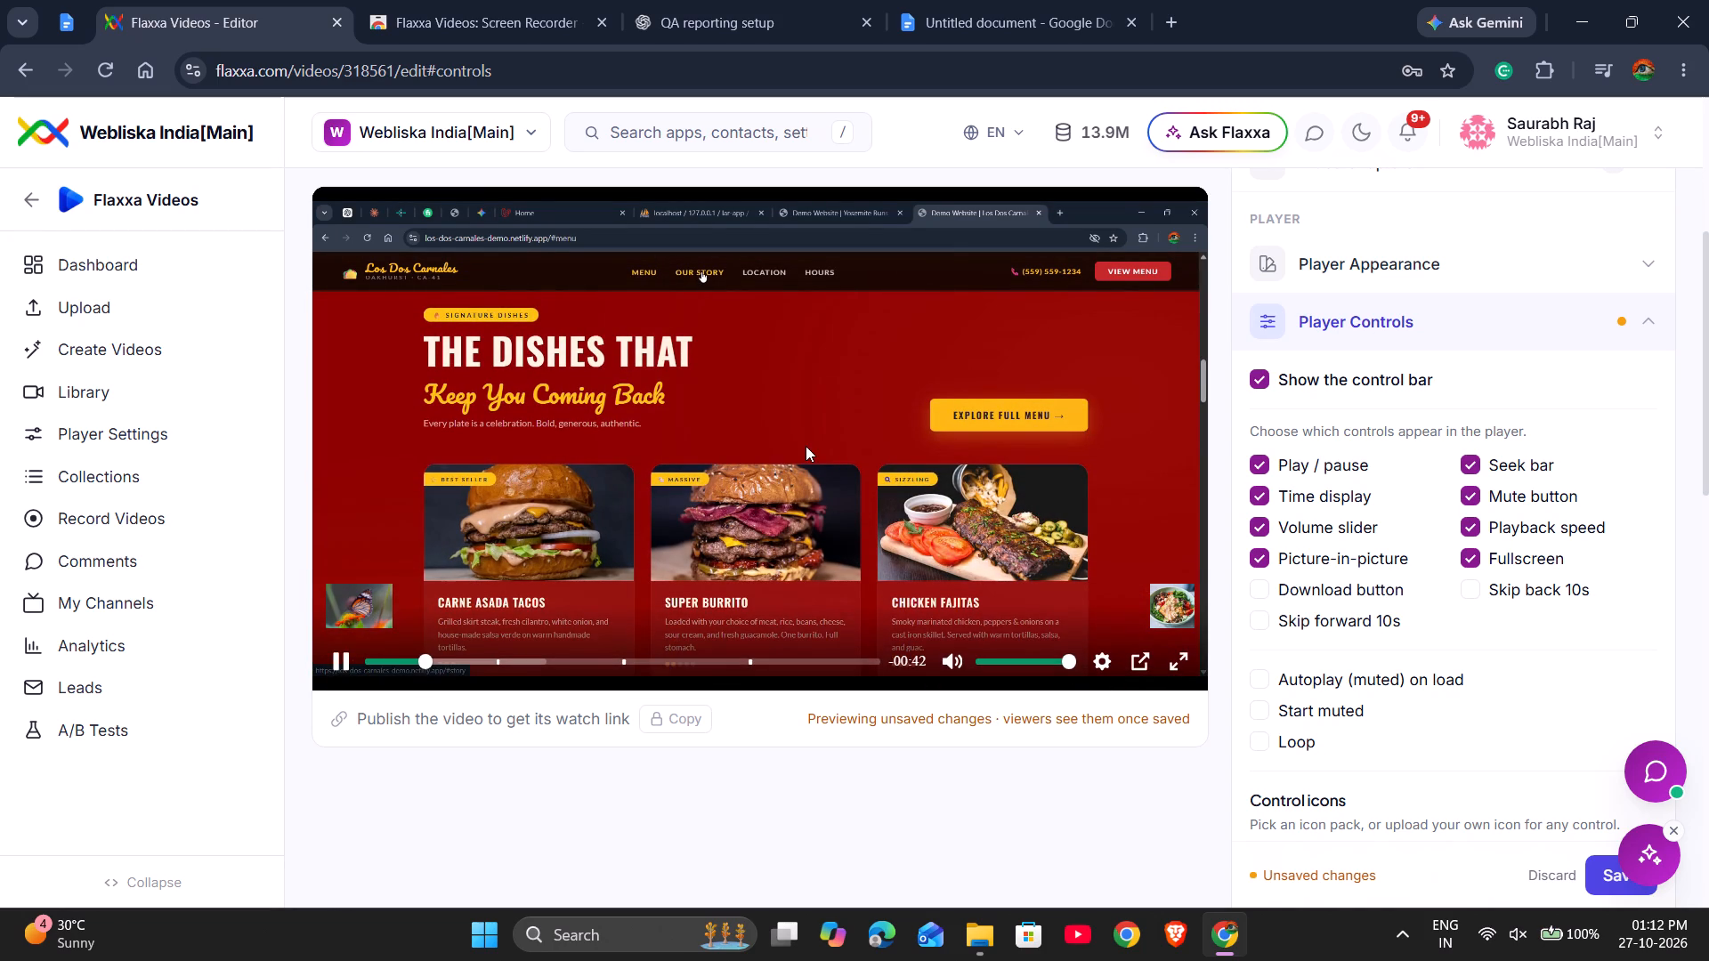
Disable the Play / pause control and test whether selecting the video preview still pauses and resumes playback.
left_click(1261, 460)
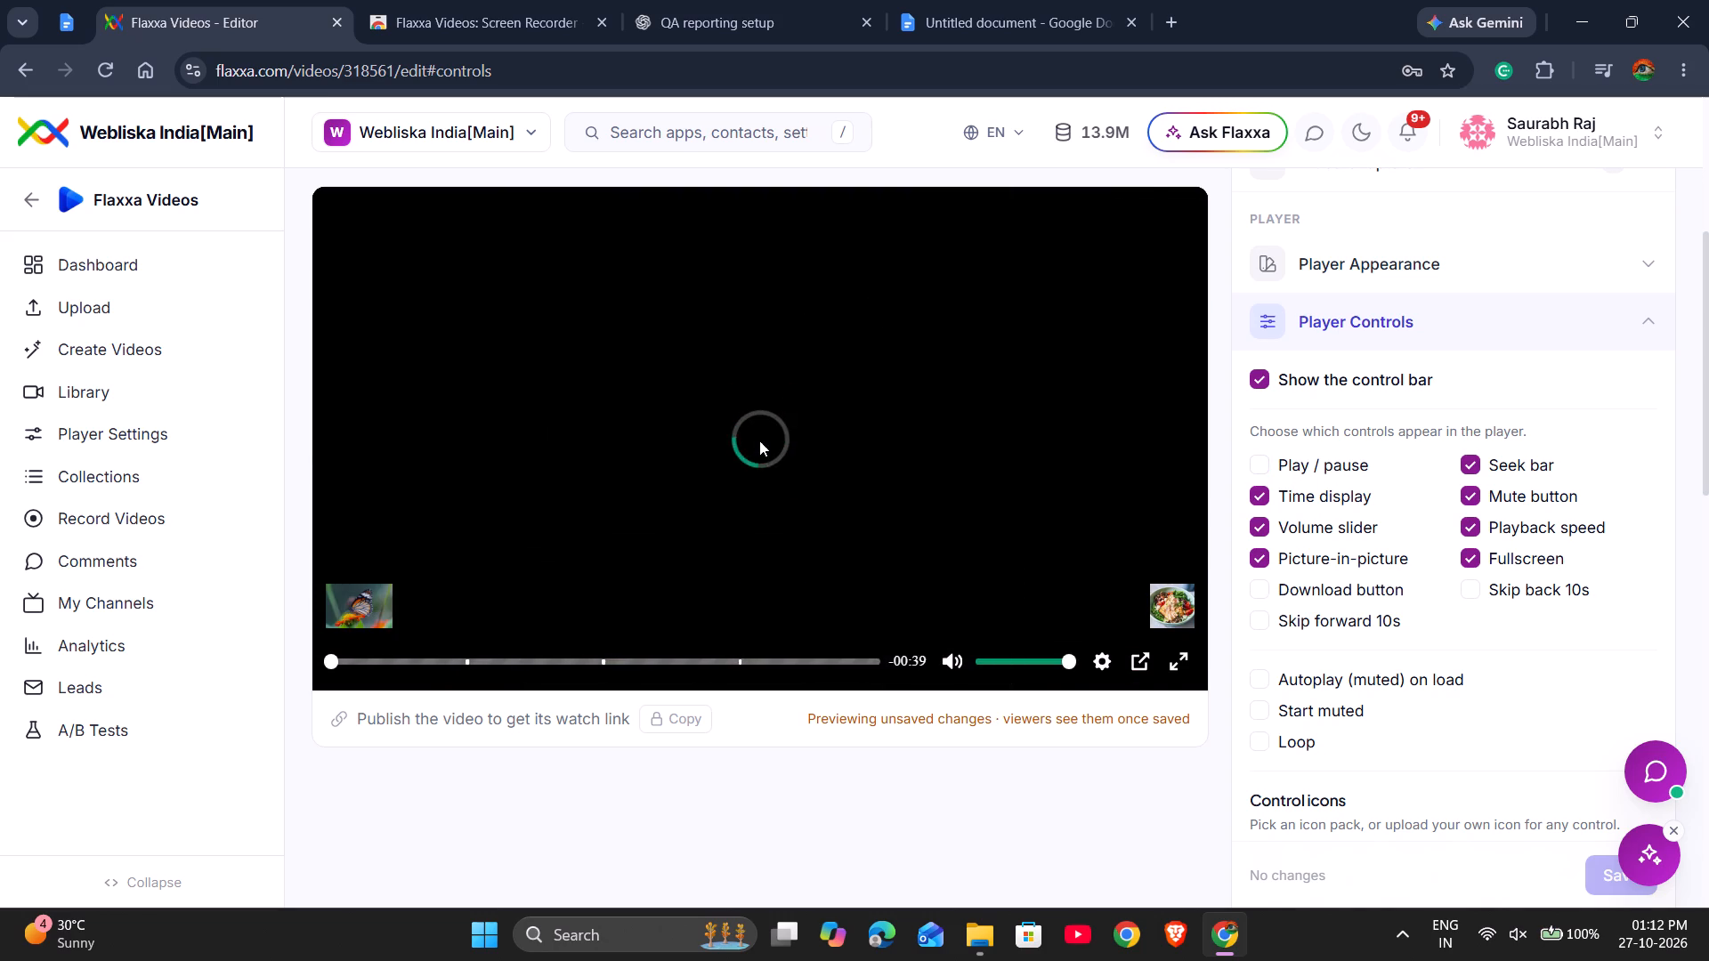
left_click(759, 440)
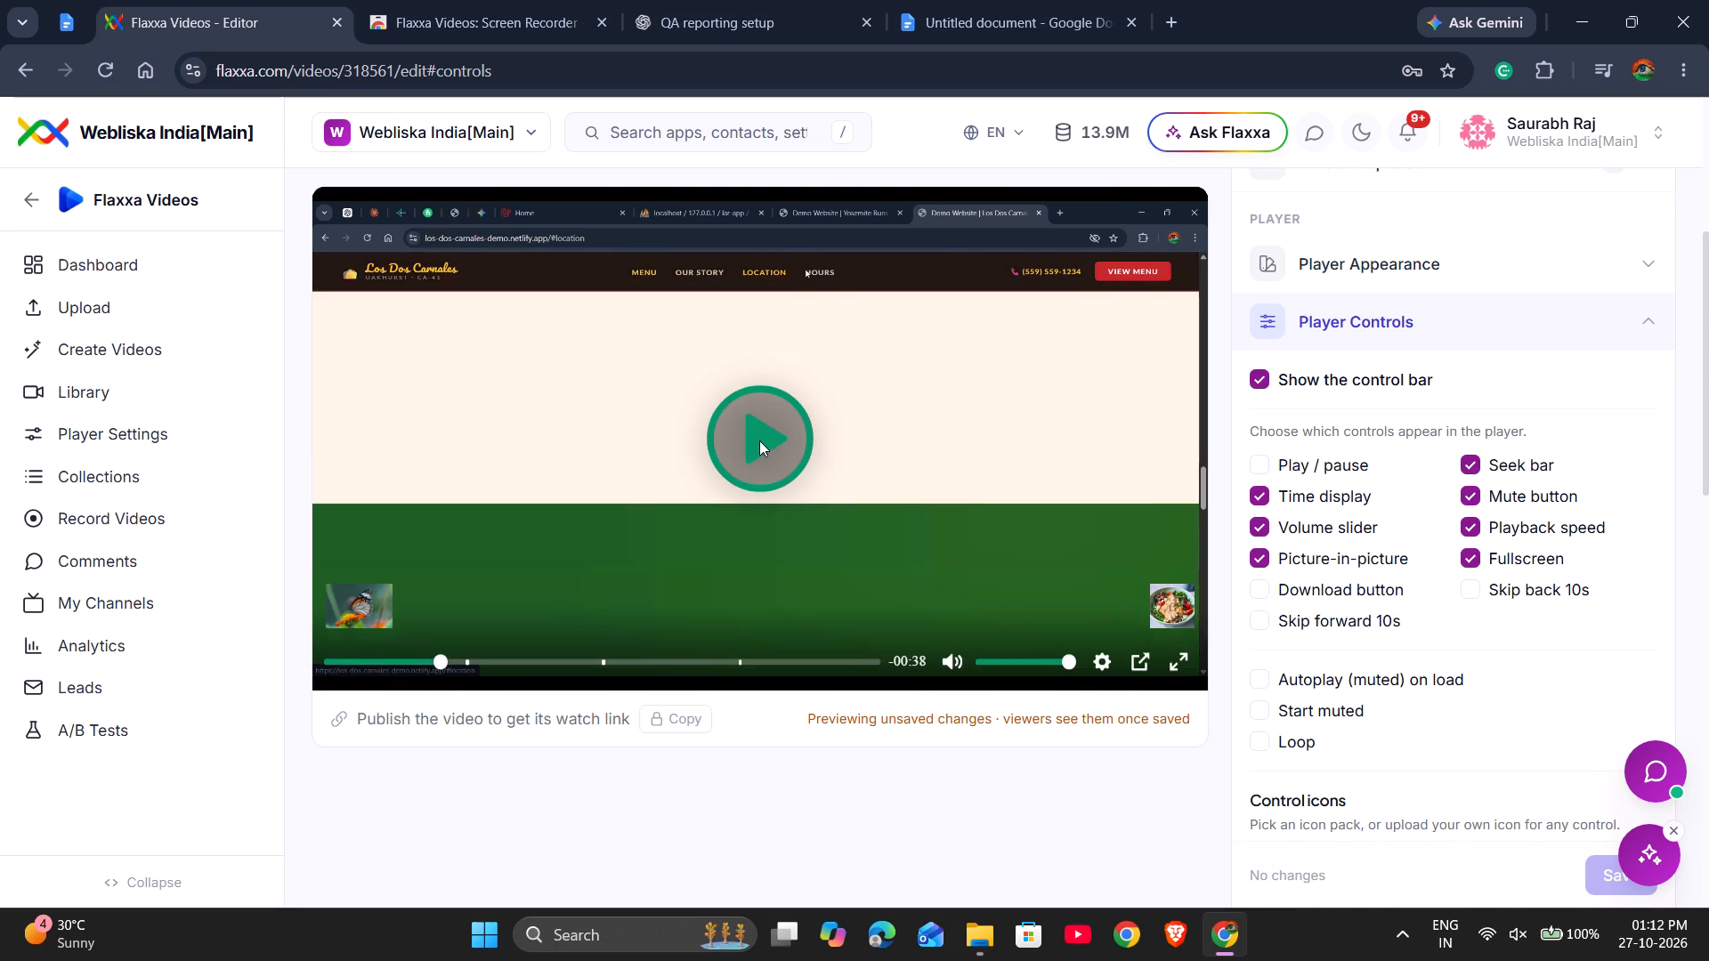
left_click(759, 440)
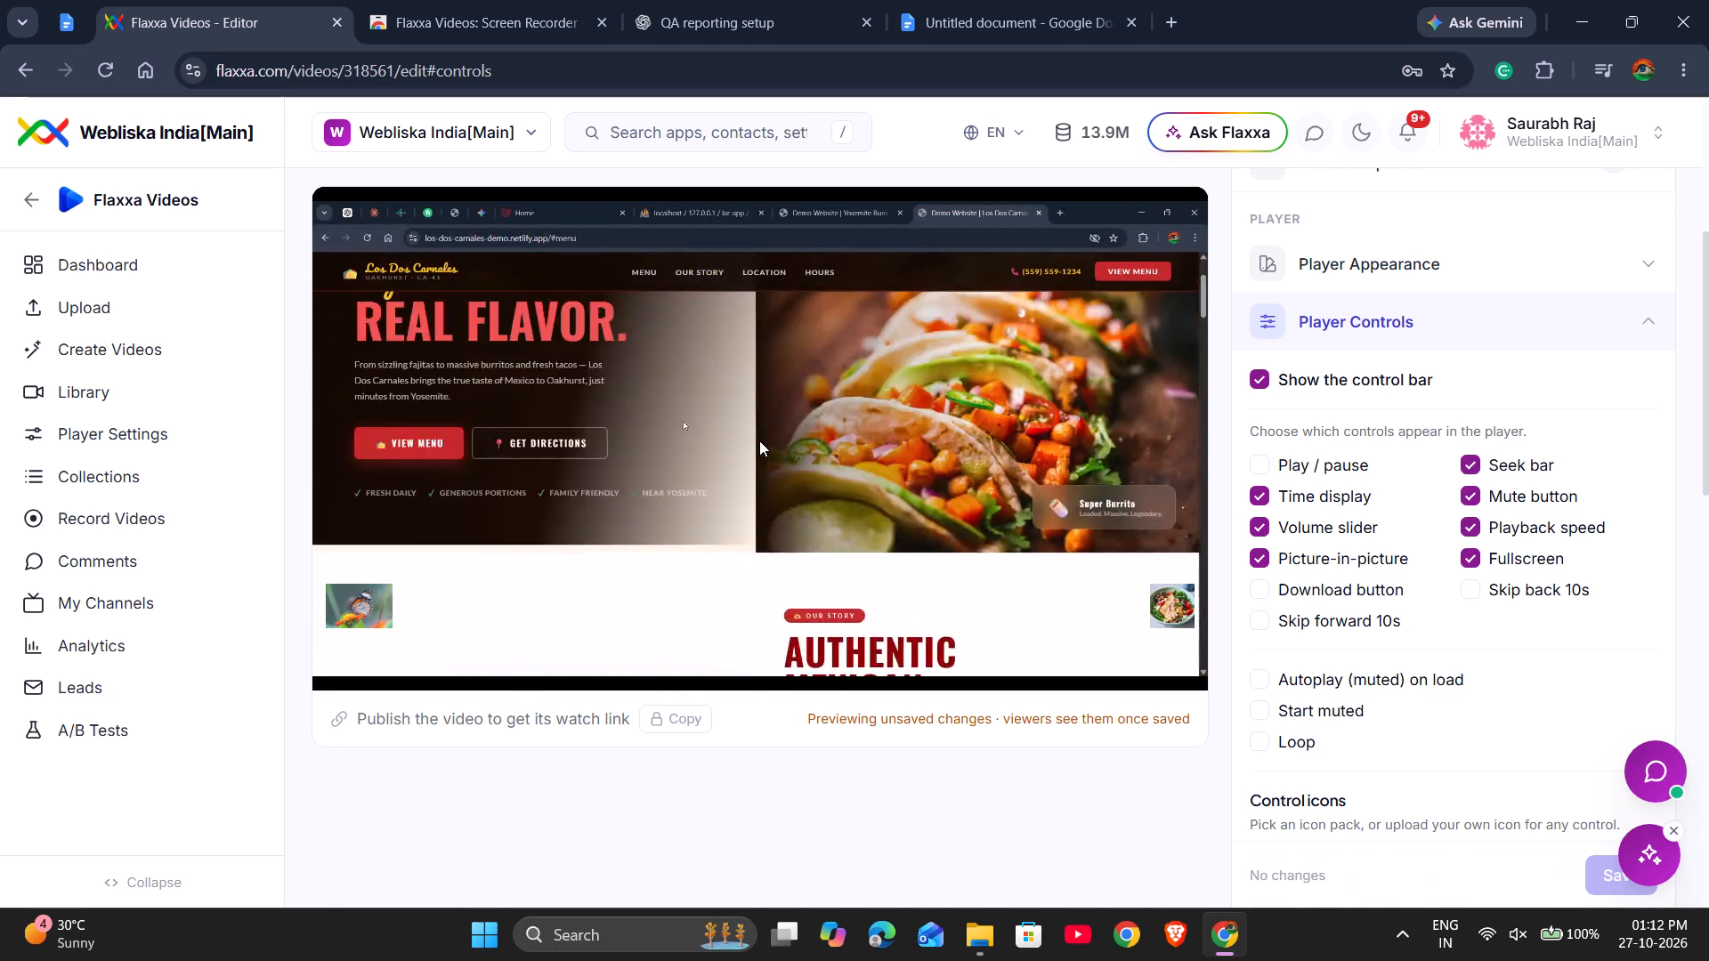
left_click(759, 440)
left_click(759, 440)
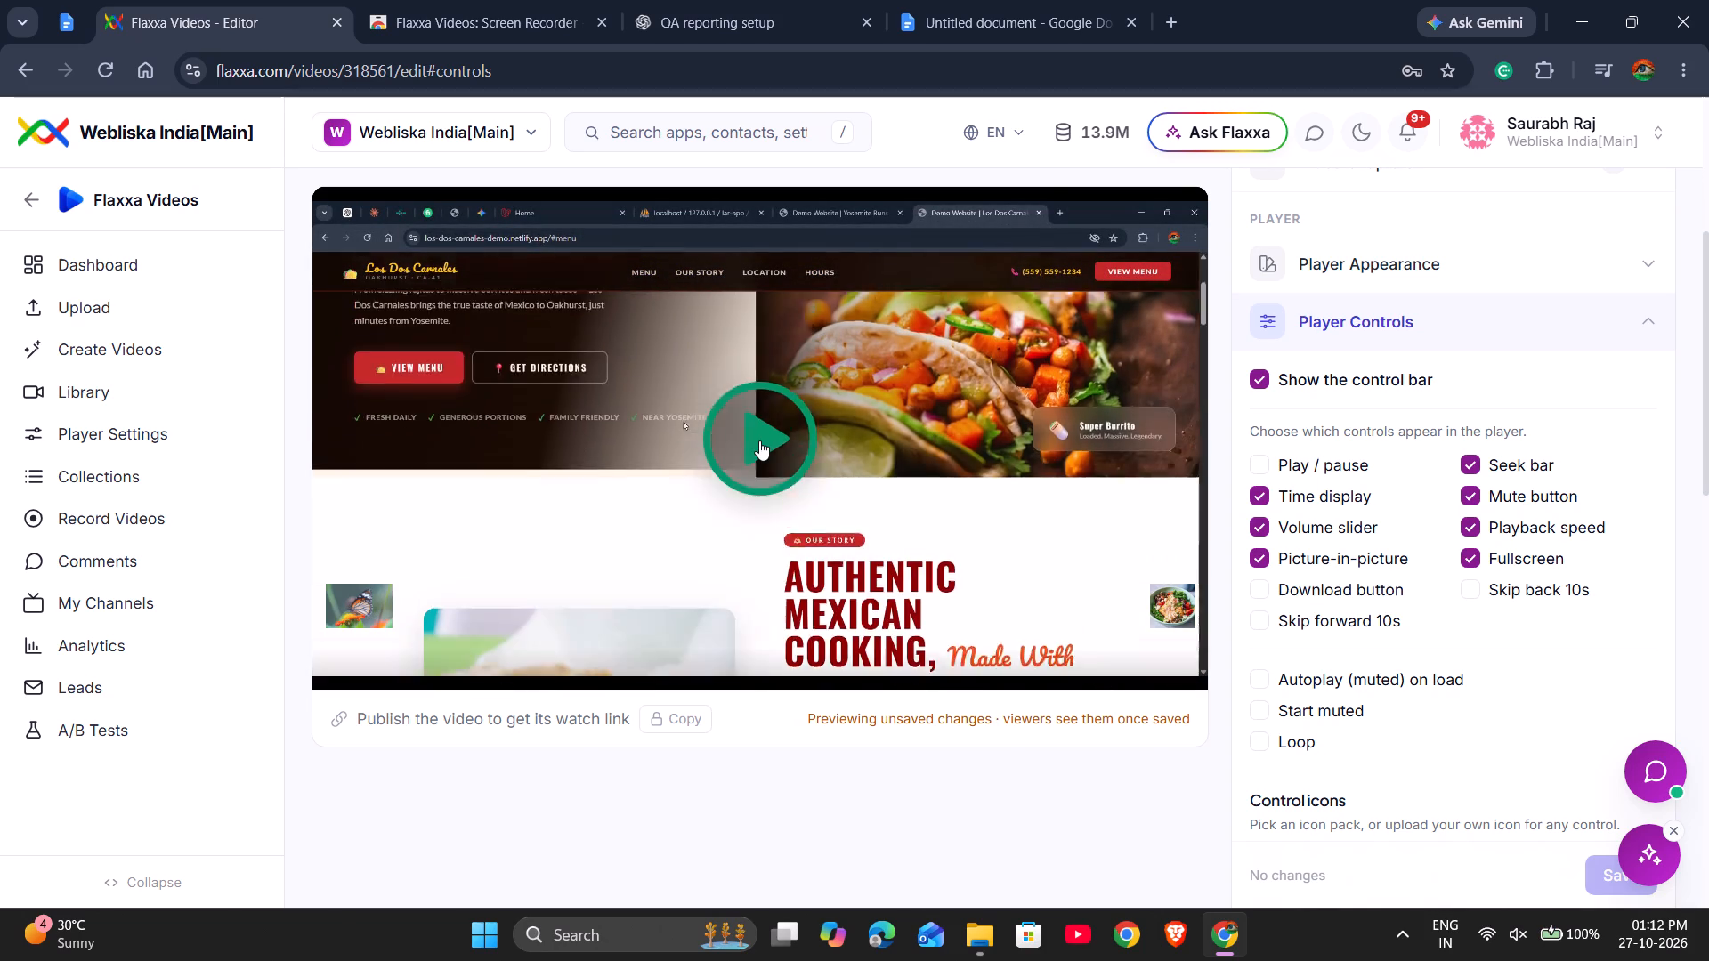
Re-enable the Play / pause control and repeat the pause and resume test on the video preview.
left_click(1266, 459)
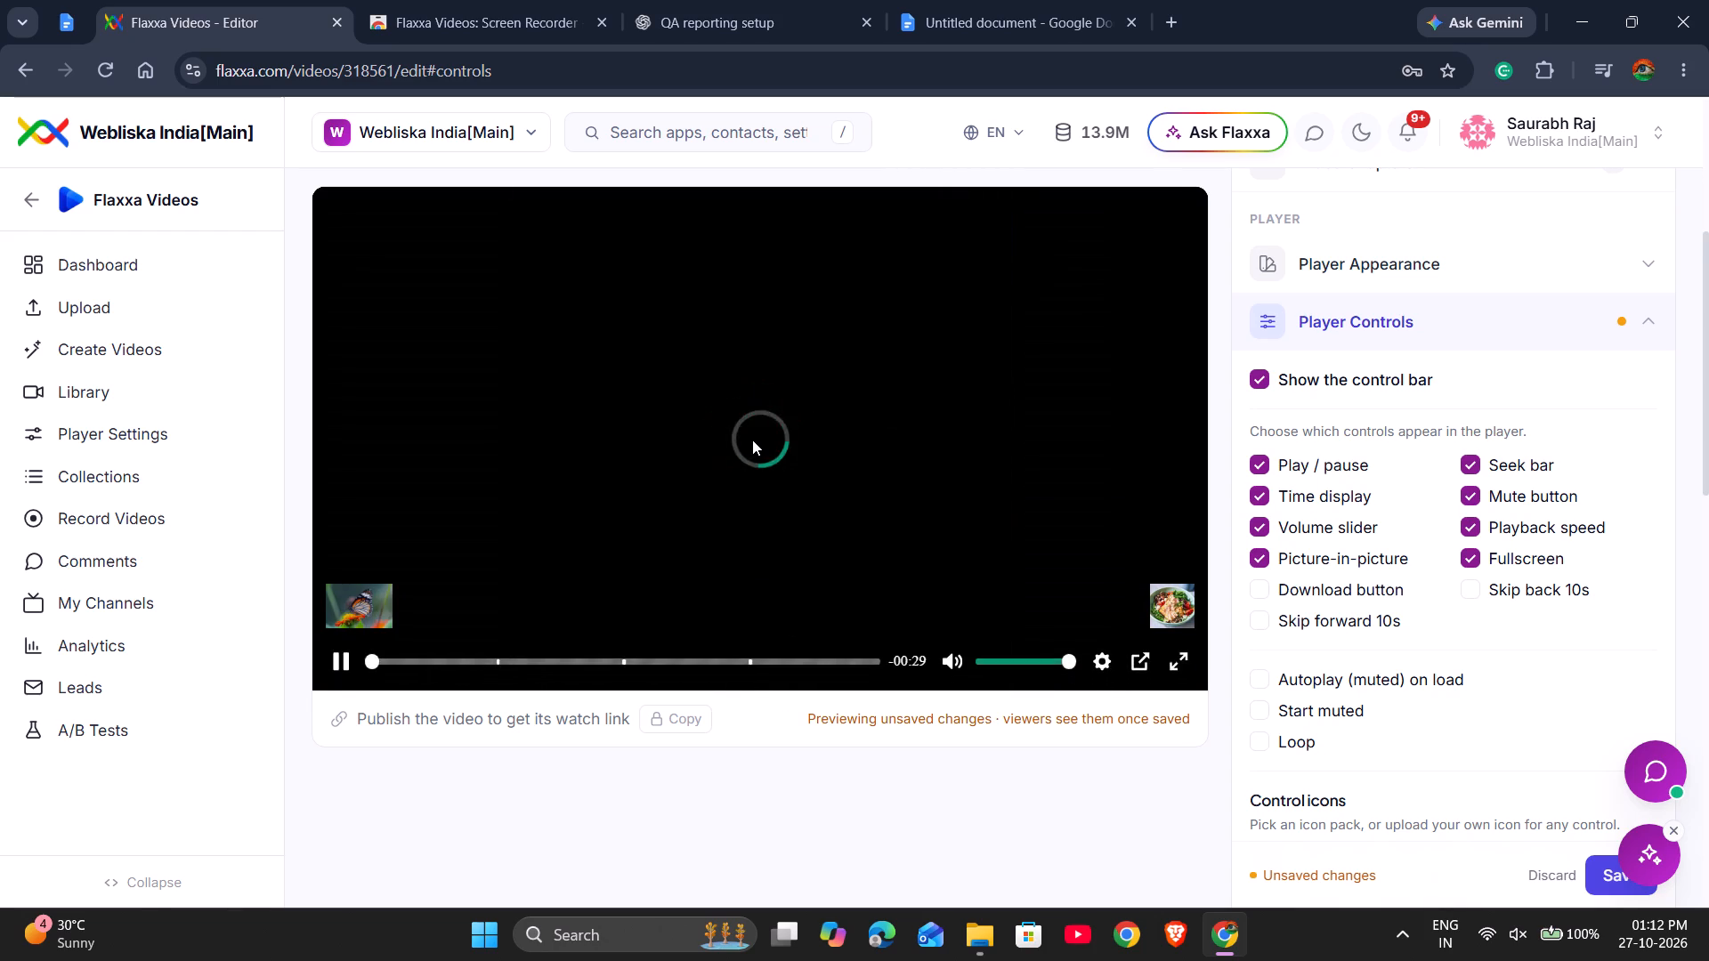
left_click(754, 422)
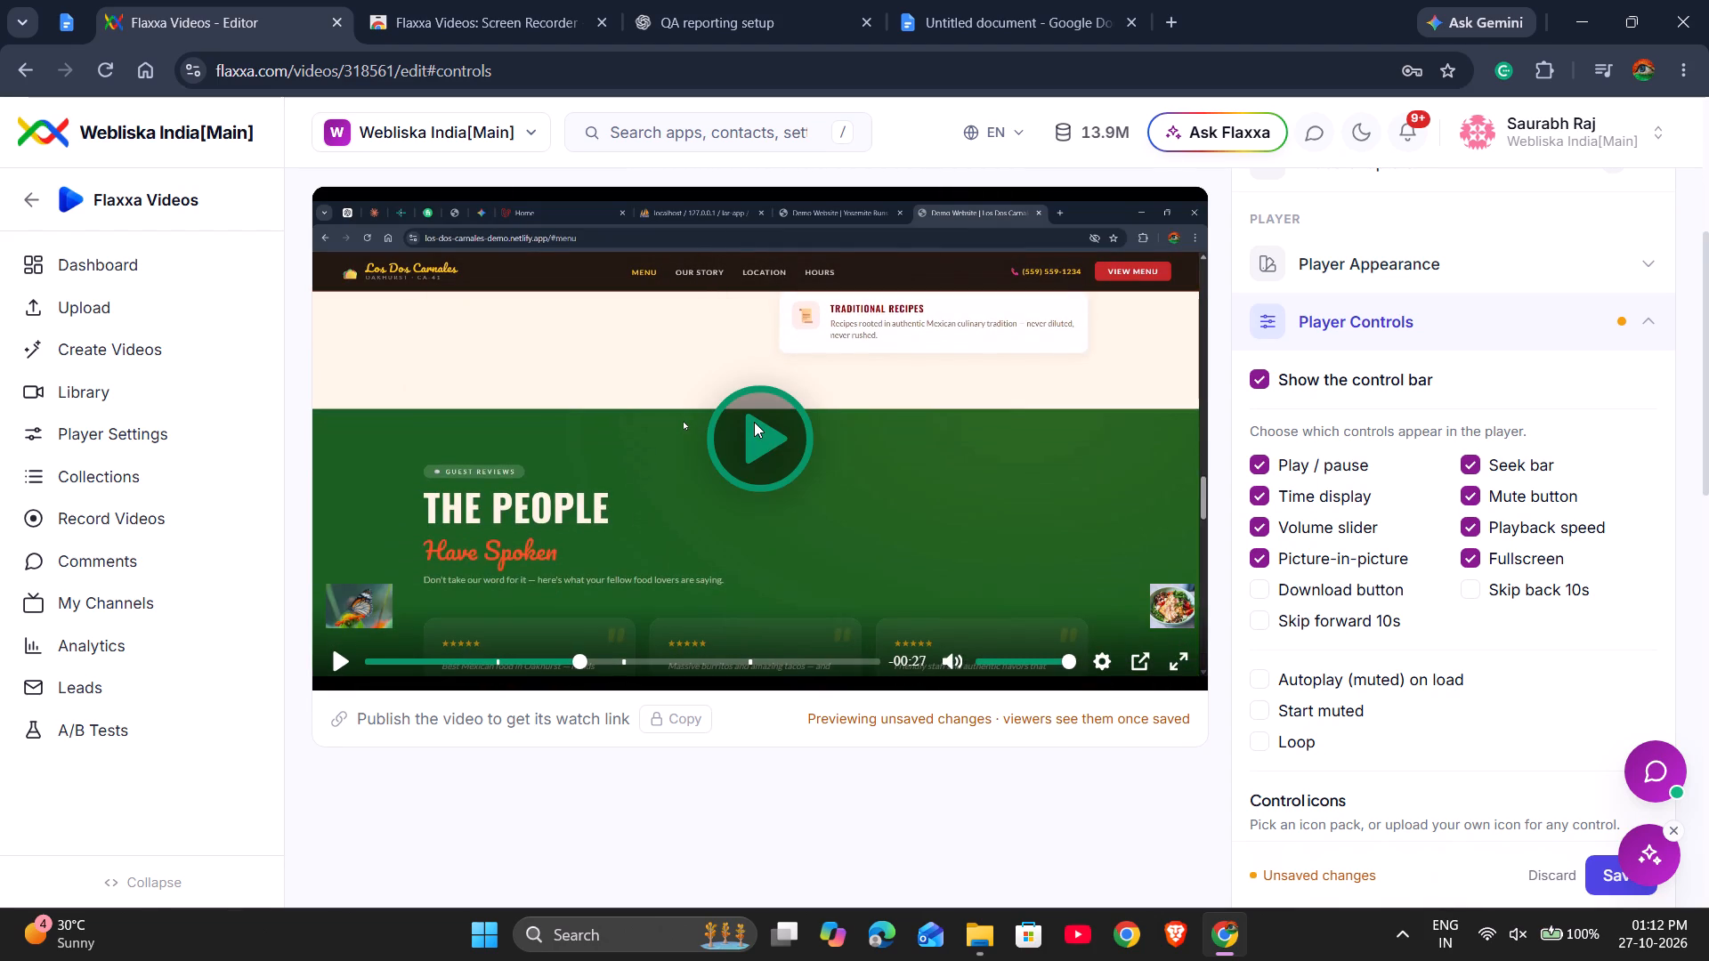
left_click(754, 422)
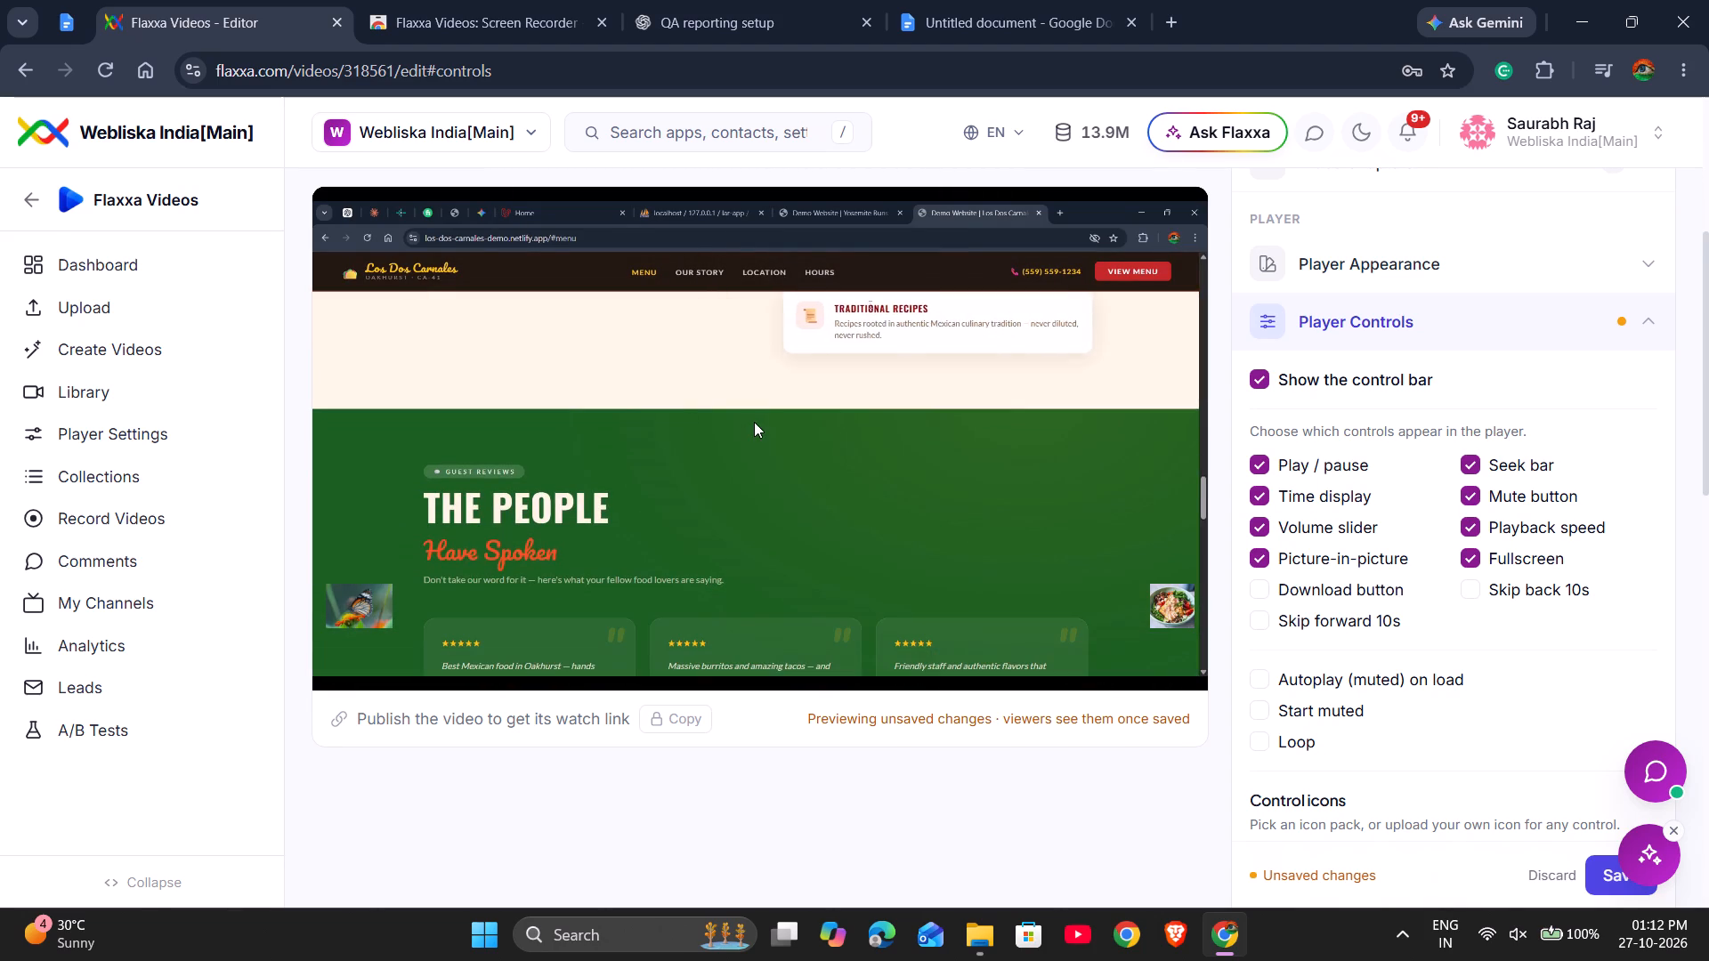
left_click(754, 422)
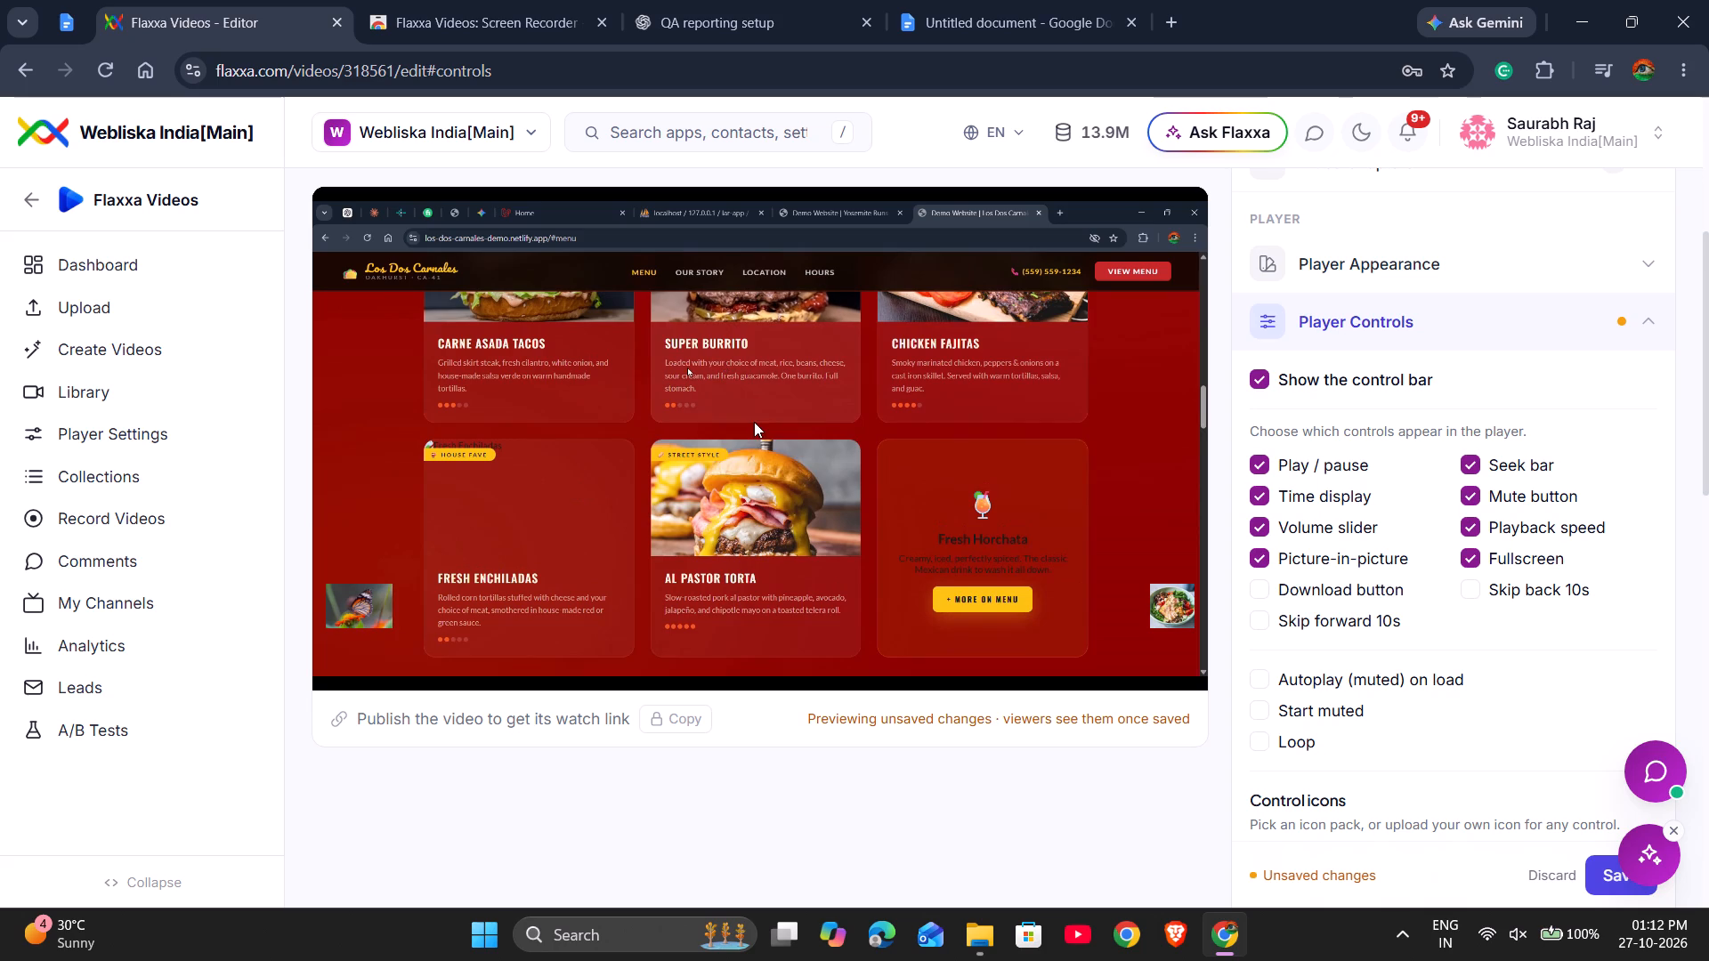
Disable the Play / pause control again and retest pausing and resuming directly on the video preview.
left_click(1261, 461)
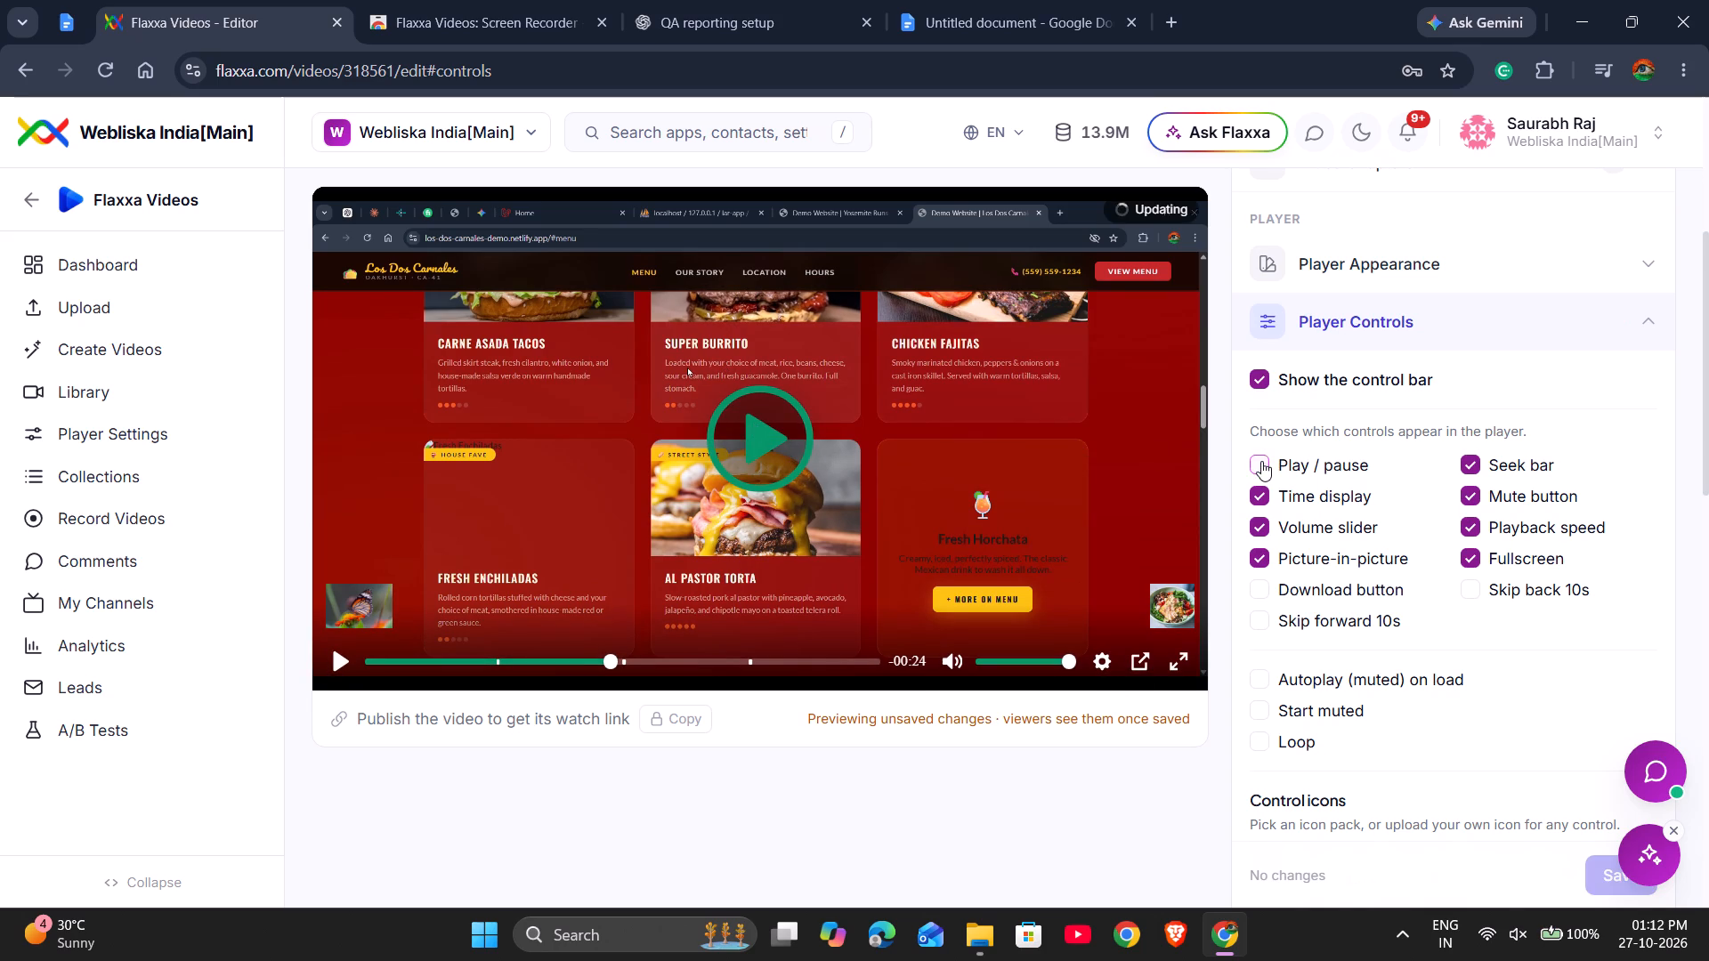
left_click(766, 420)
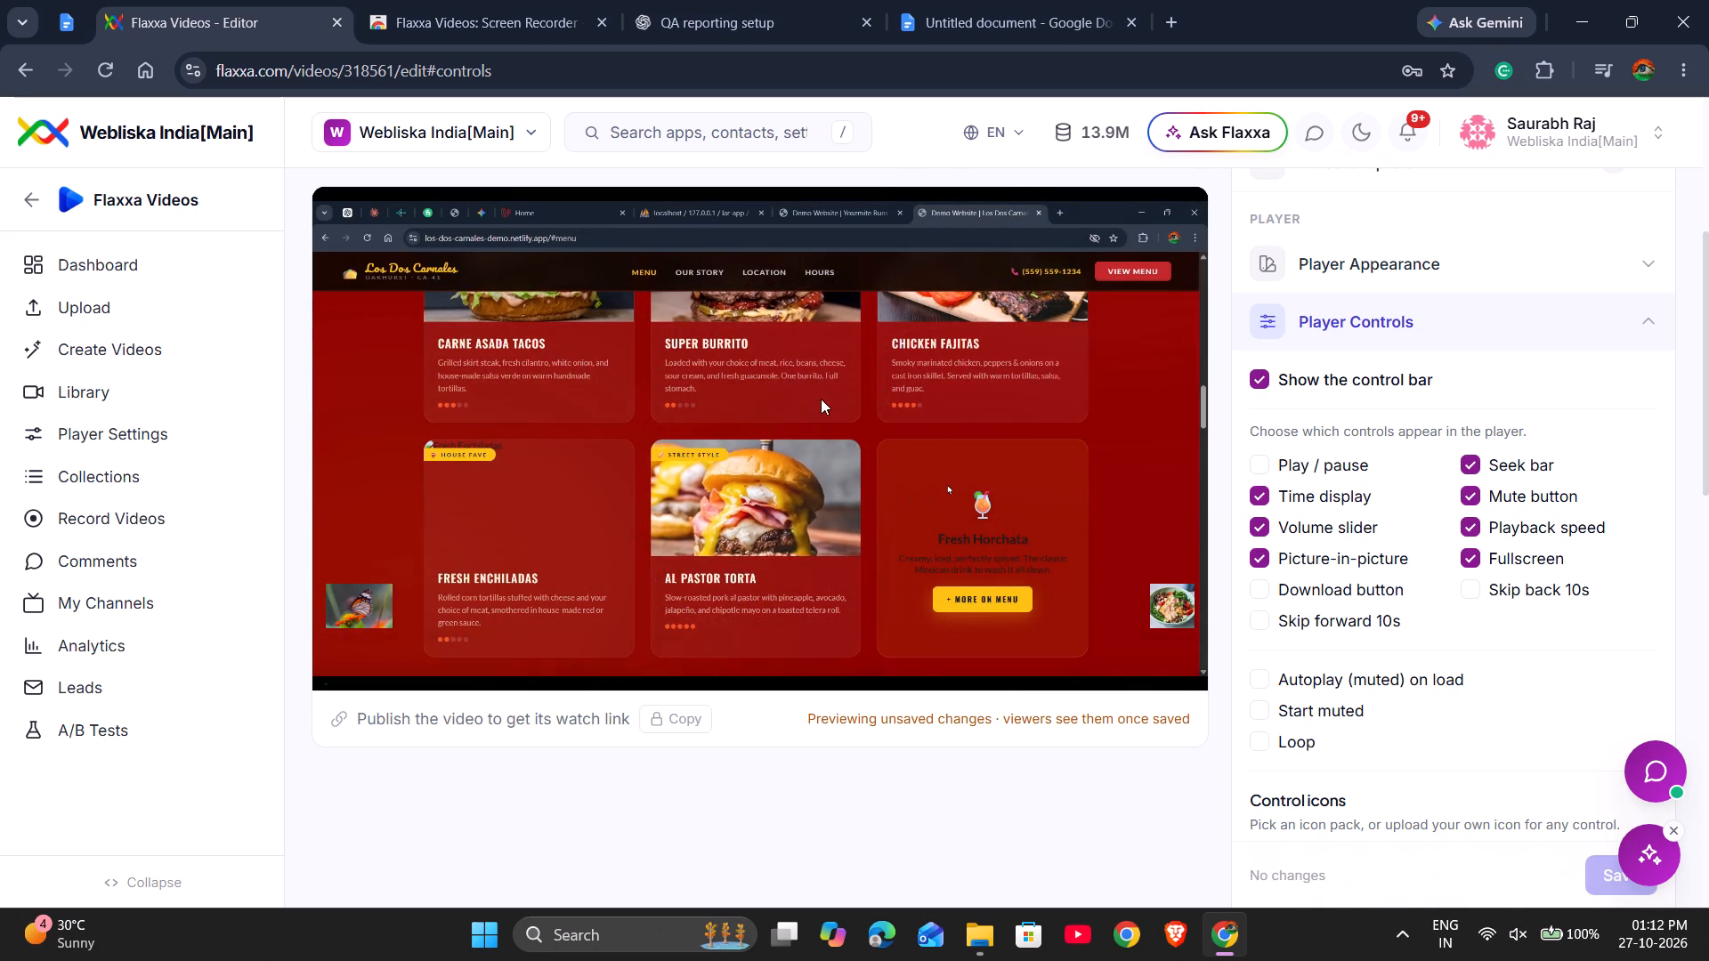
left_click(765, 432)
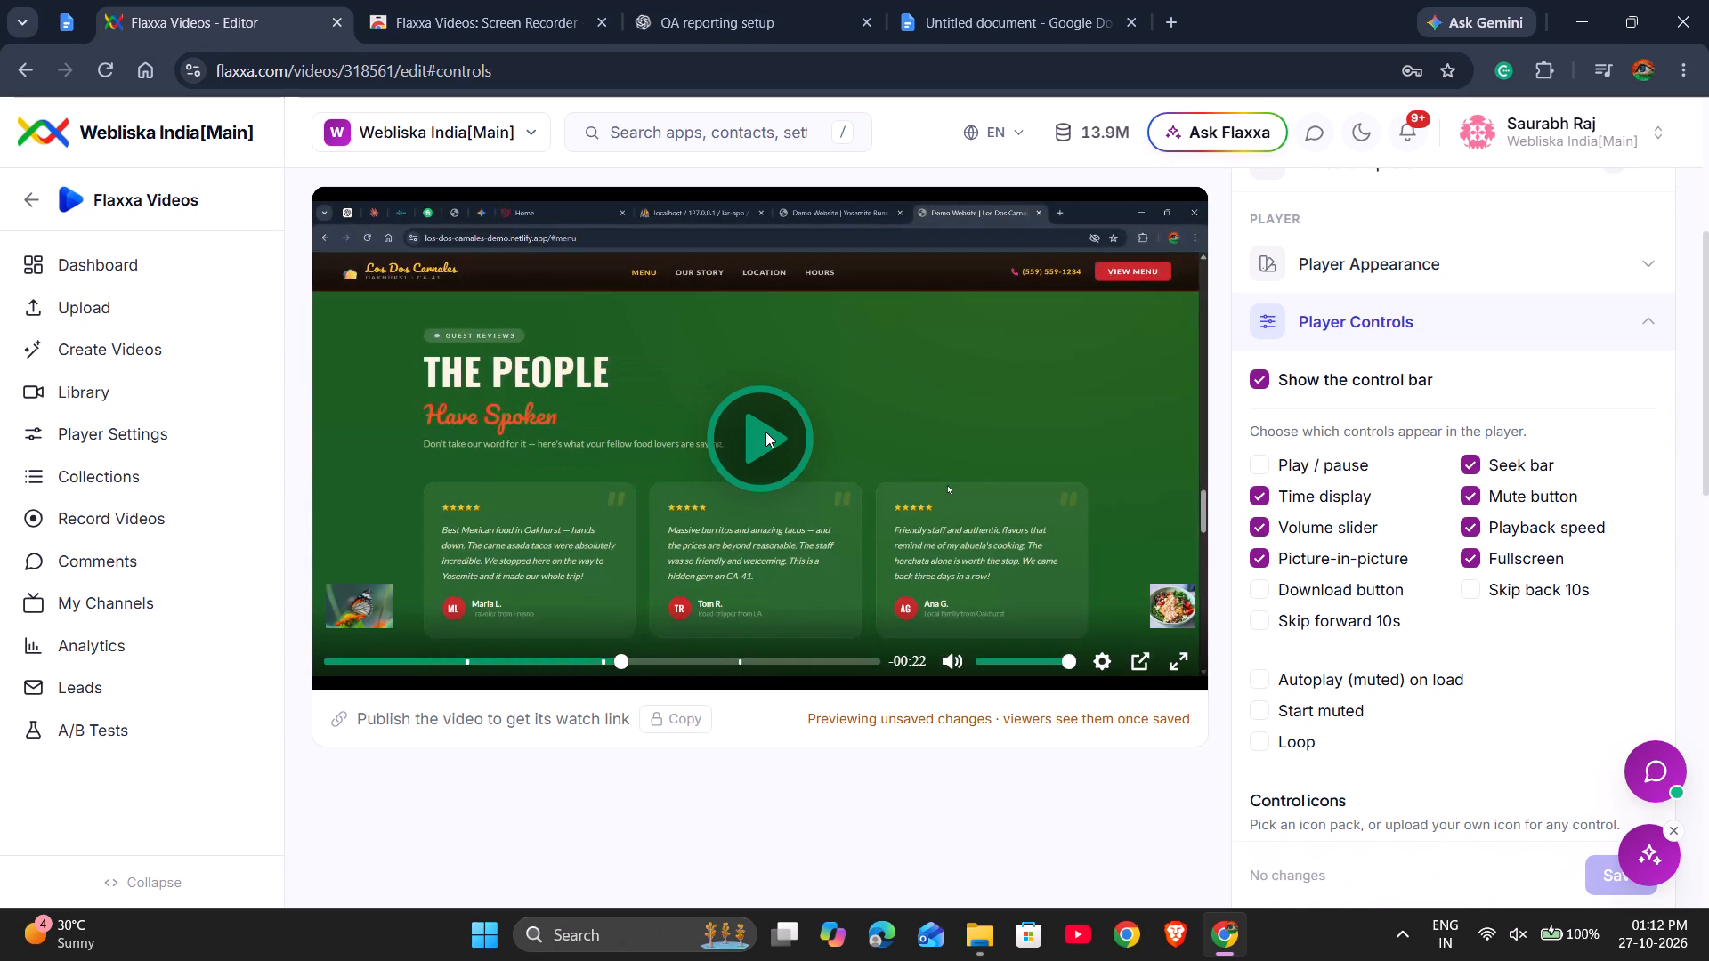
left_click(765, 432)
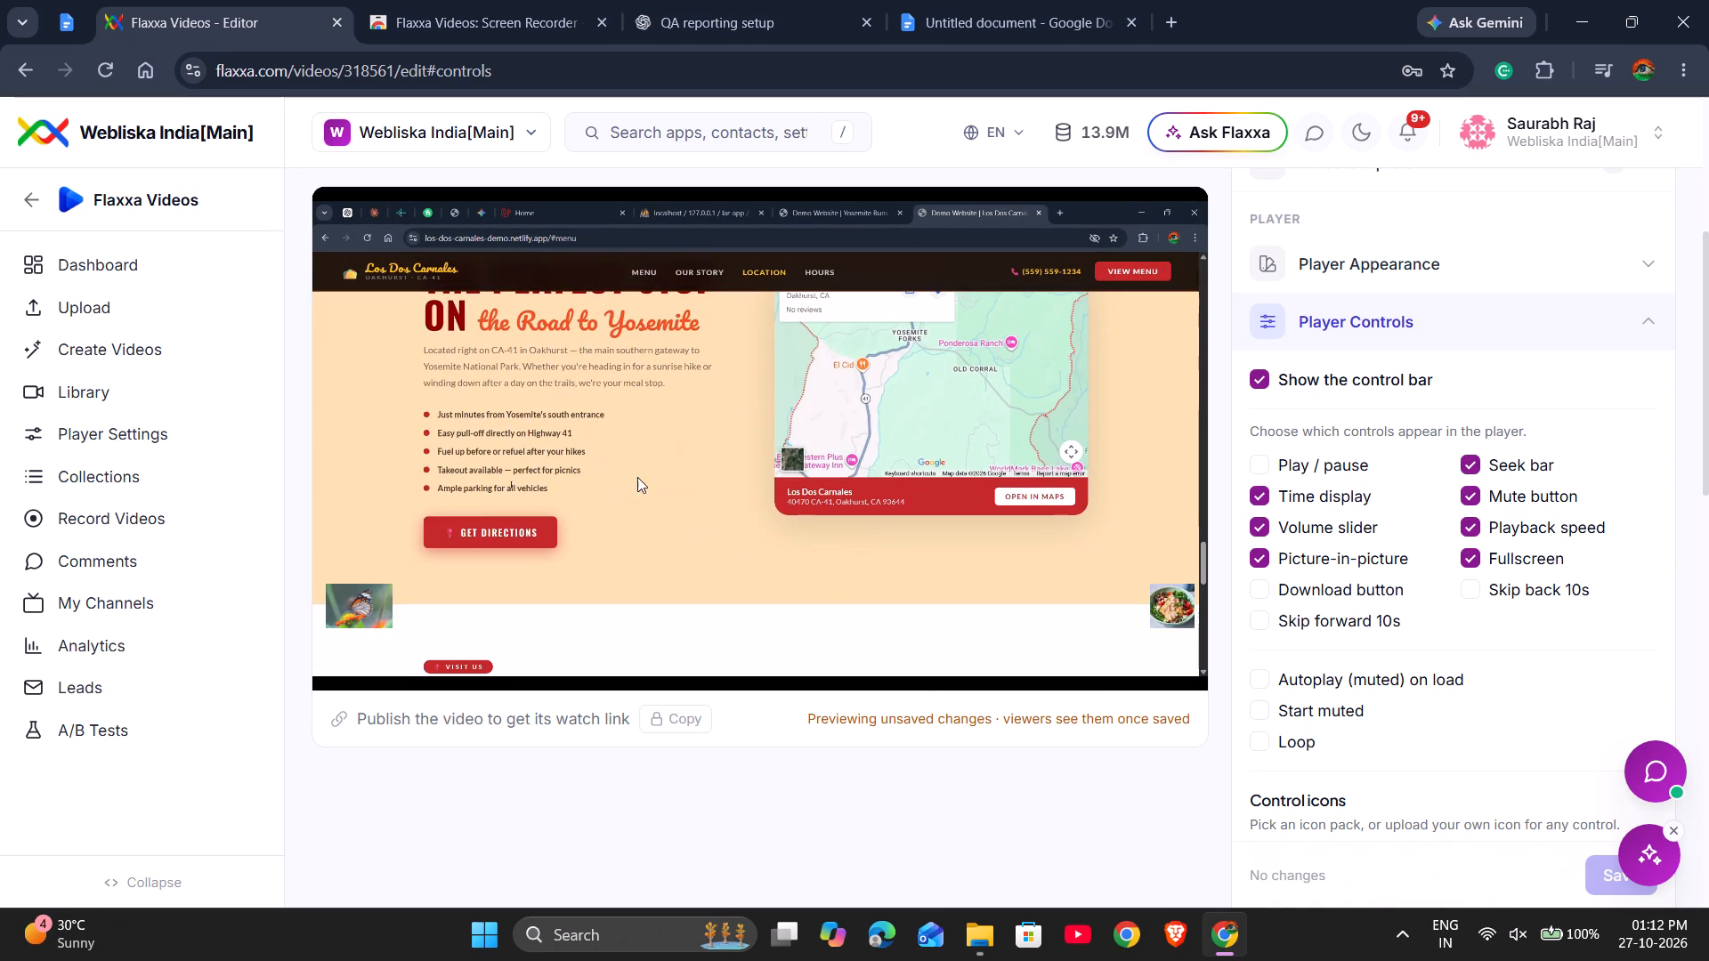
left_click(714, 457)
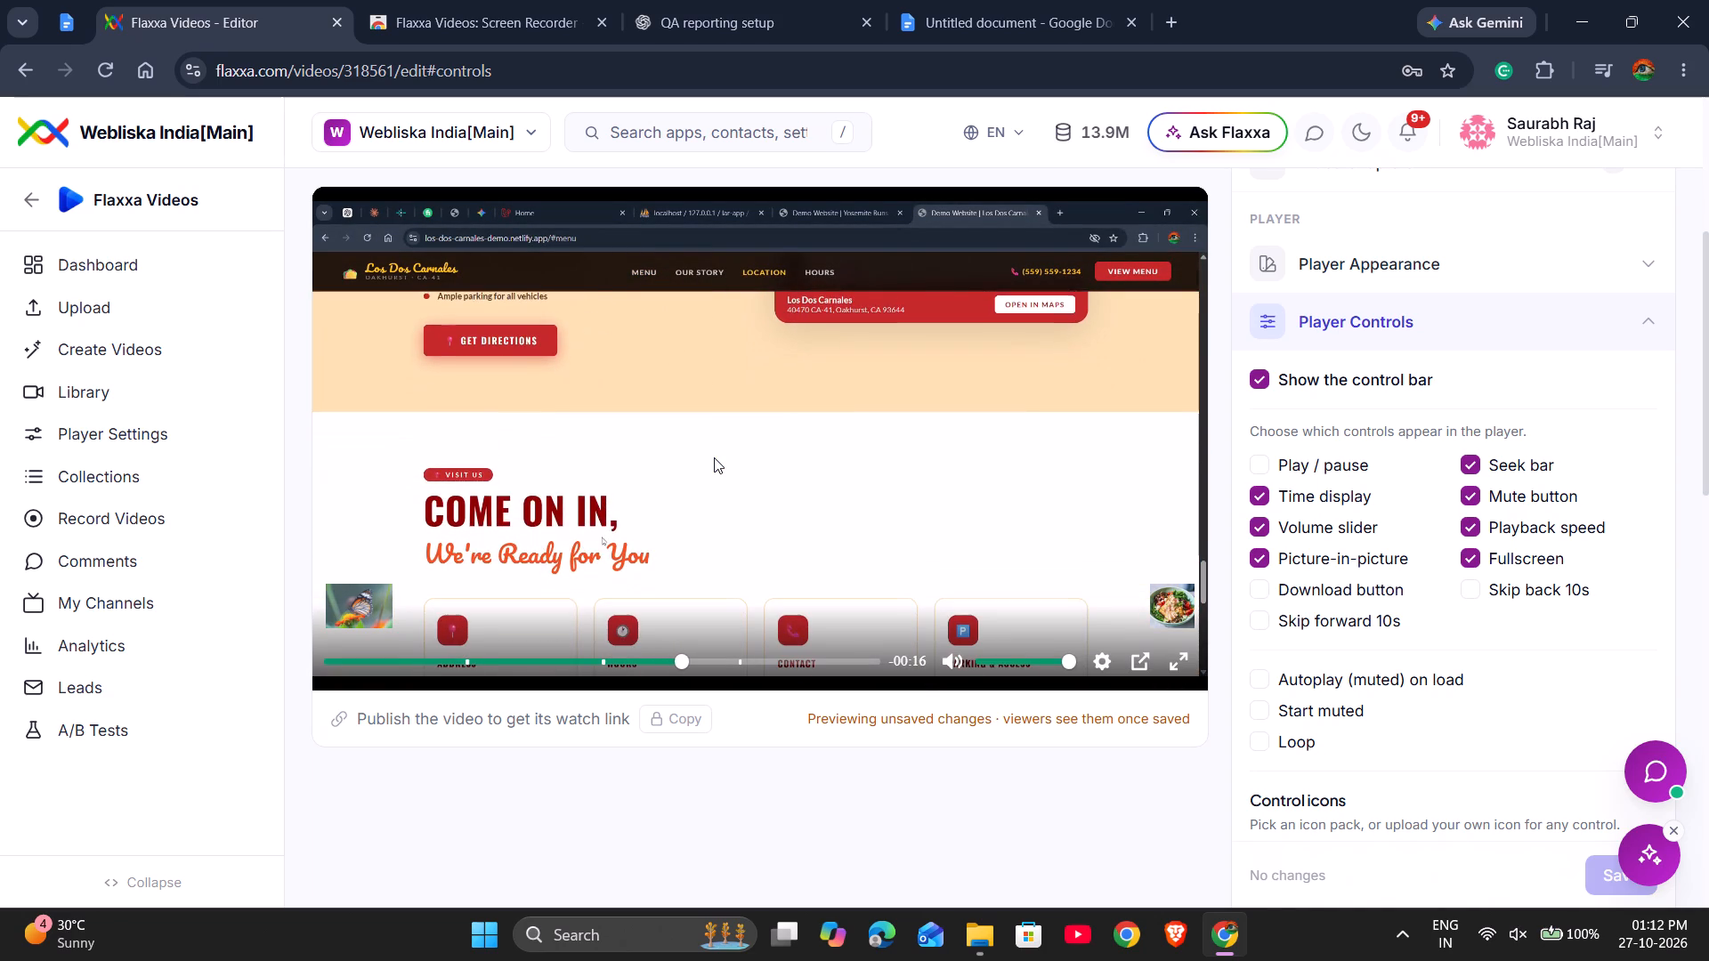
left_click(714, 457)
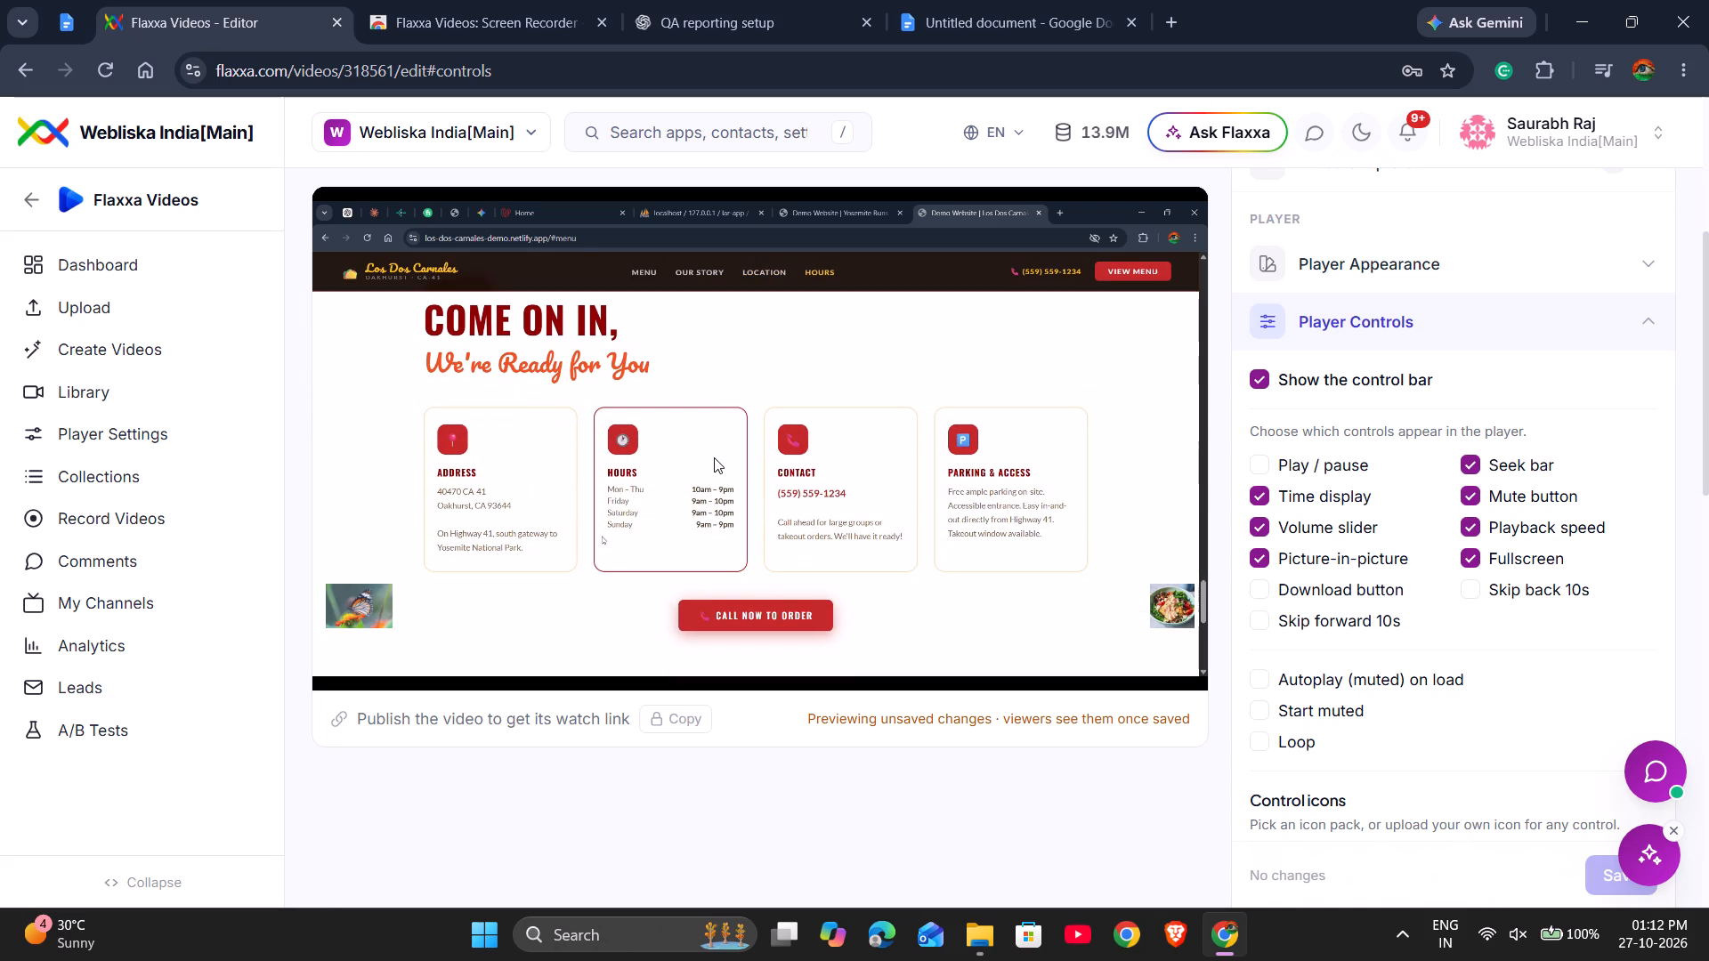
Turn the Play / pause control back on.
left_click(1259, 458)
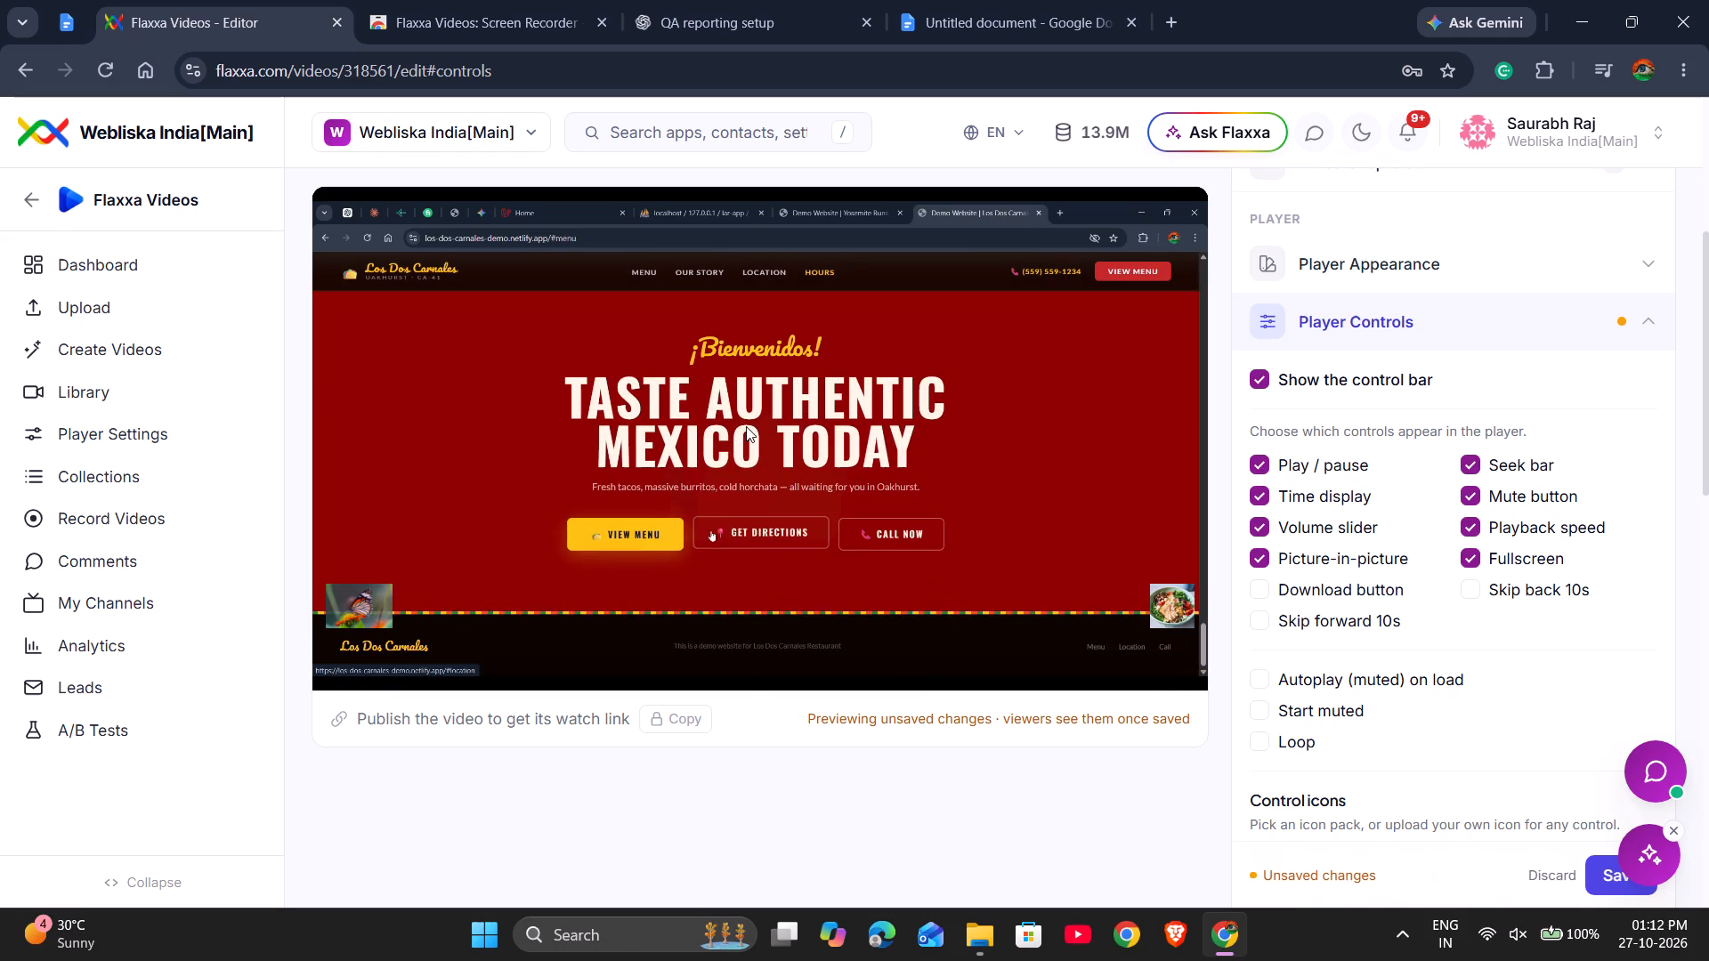
Test pausing and resuming playback directly on the video preview with the Play / pause control enabled.
left_click(743, 434)
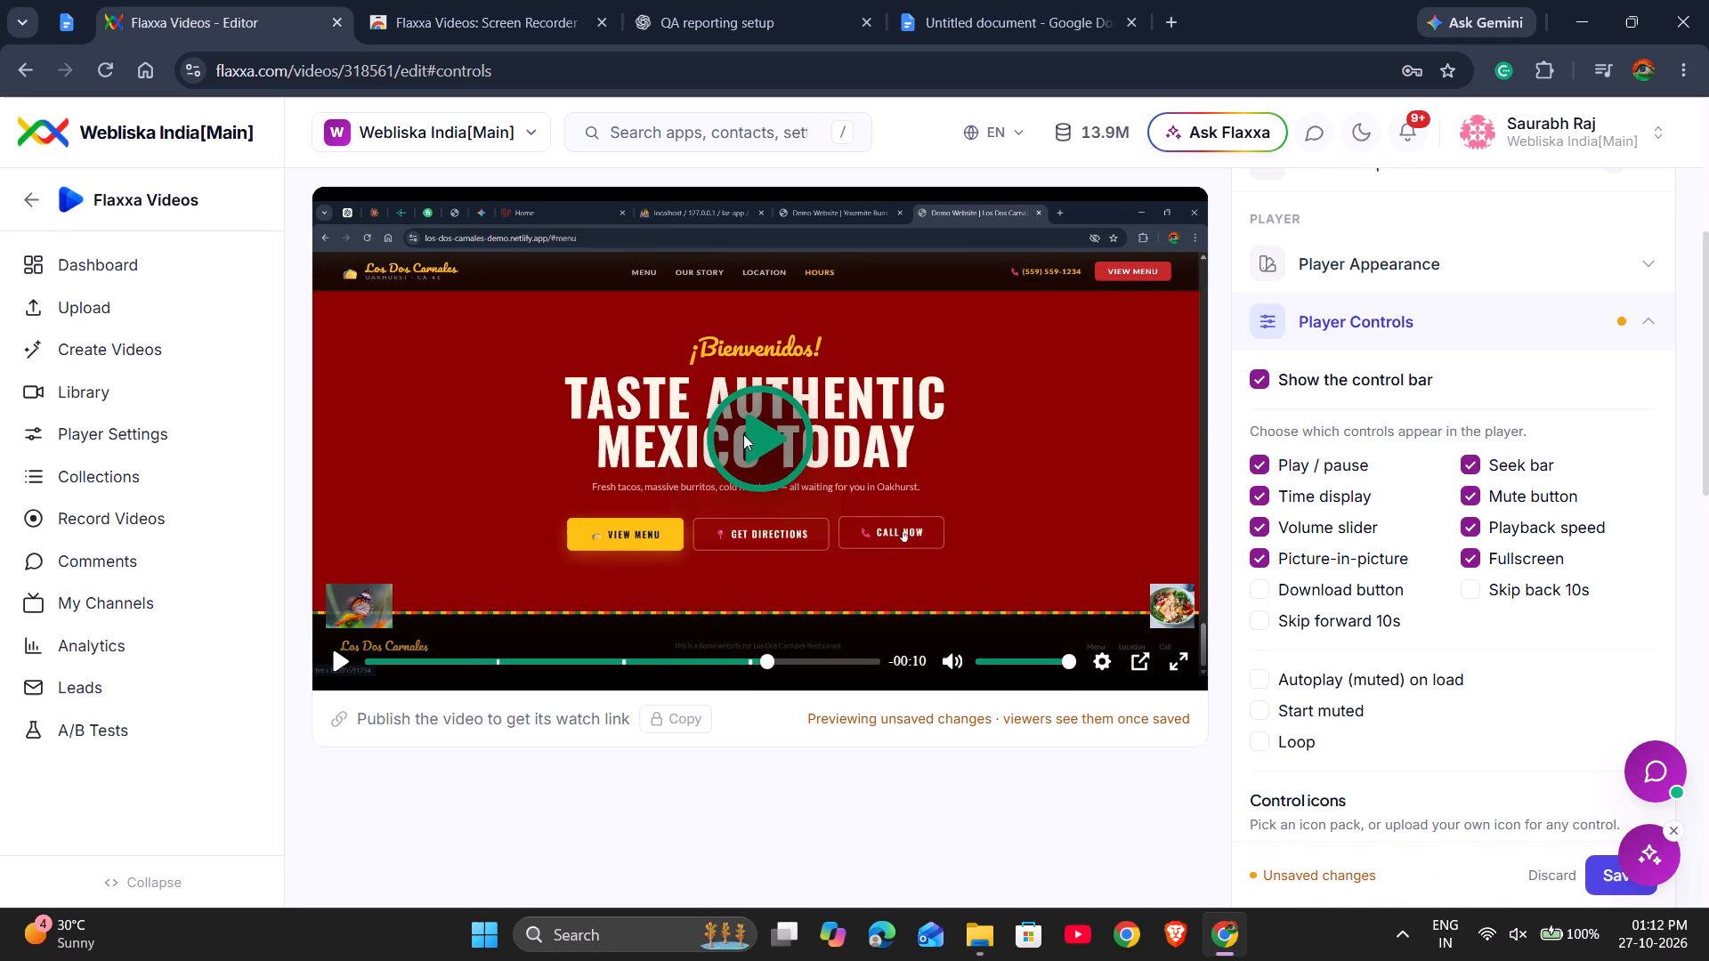
left_click(743, 434)
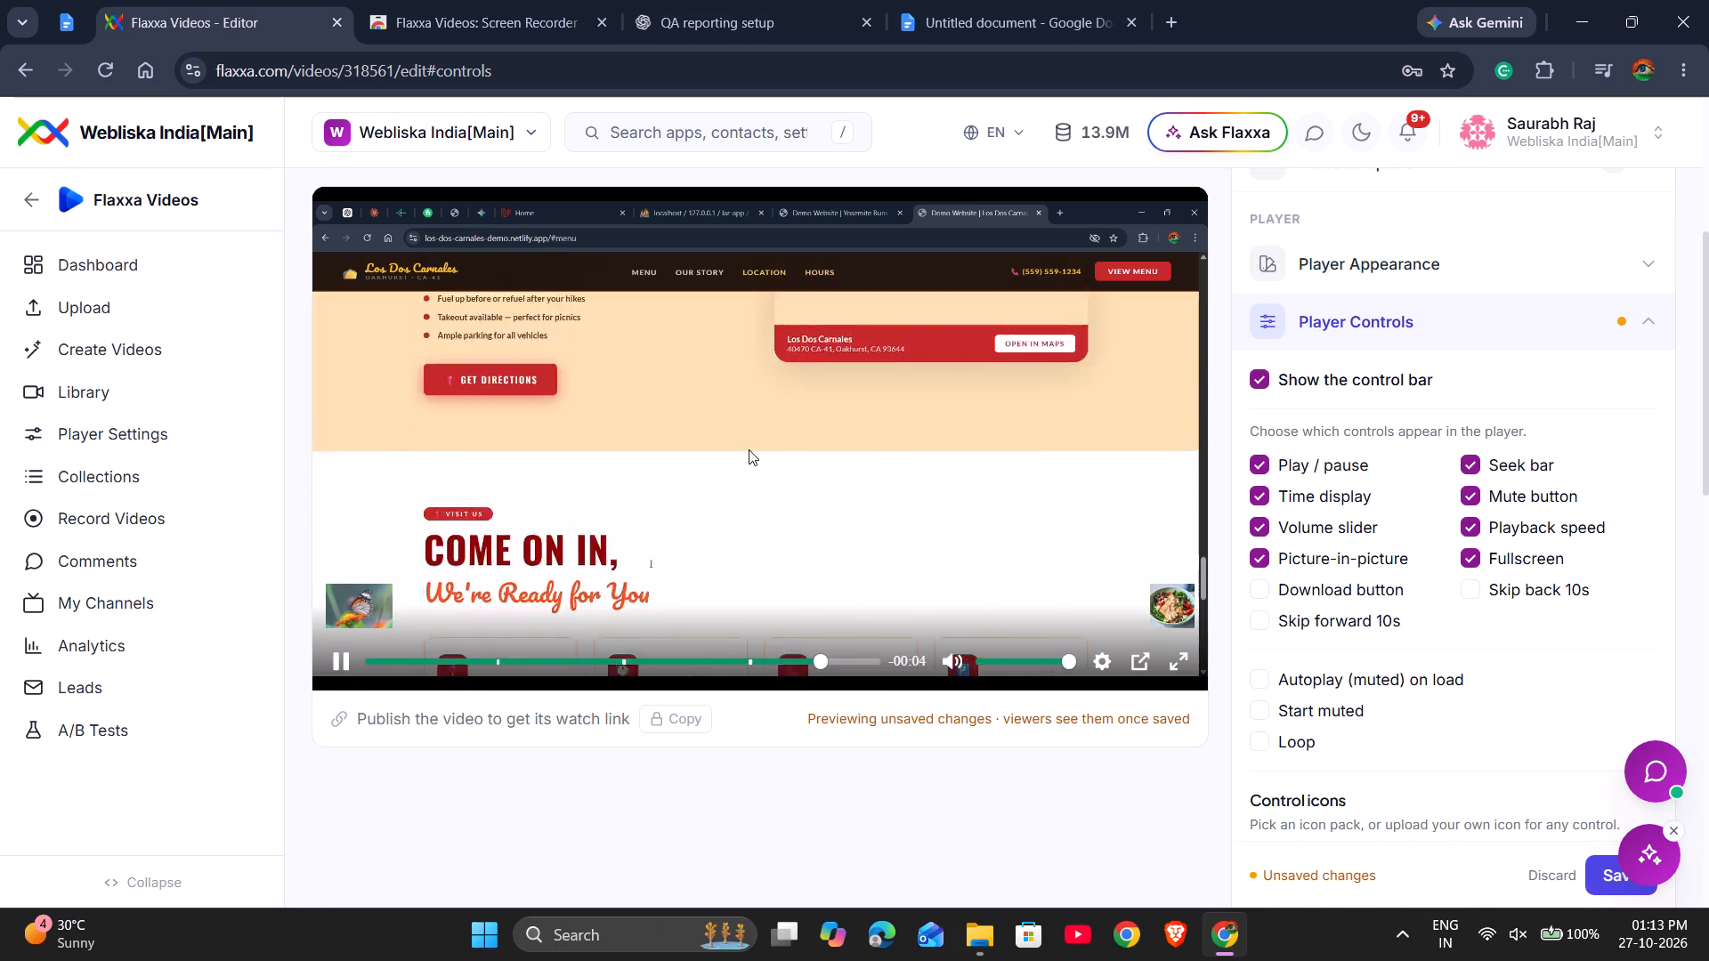
left_click(749, 449)
left_click(749, 449)
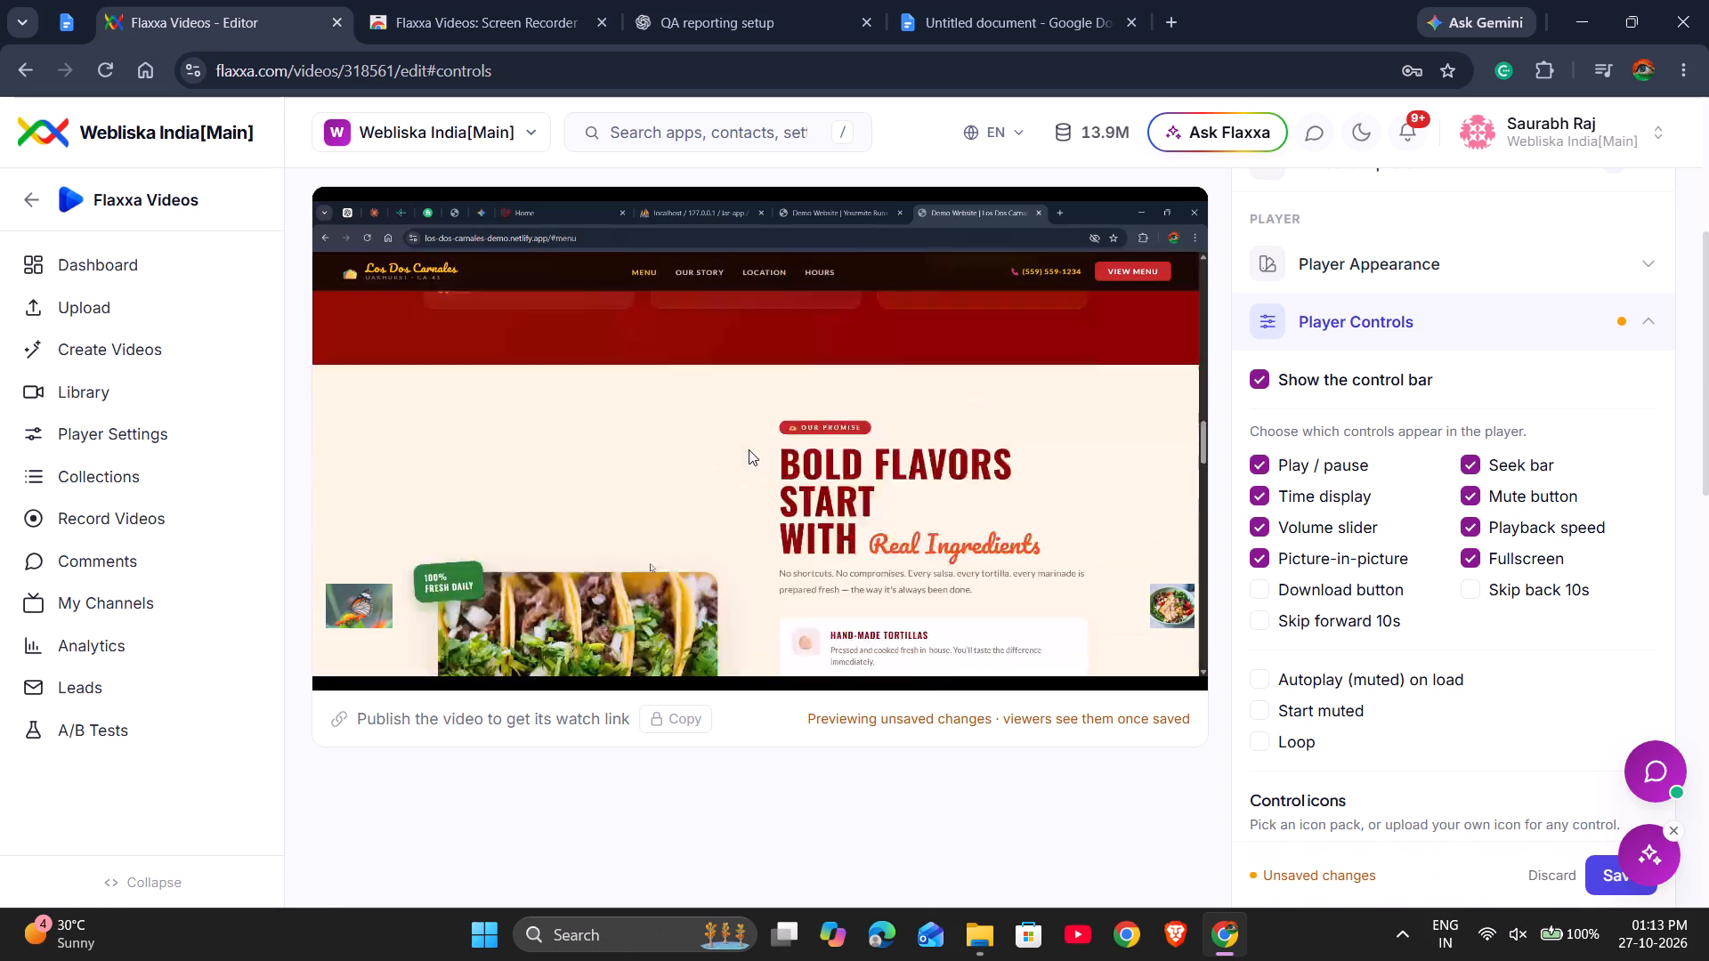
left_click(749, 449)
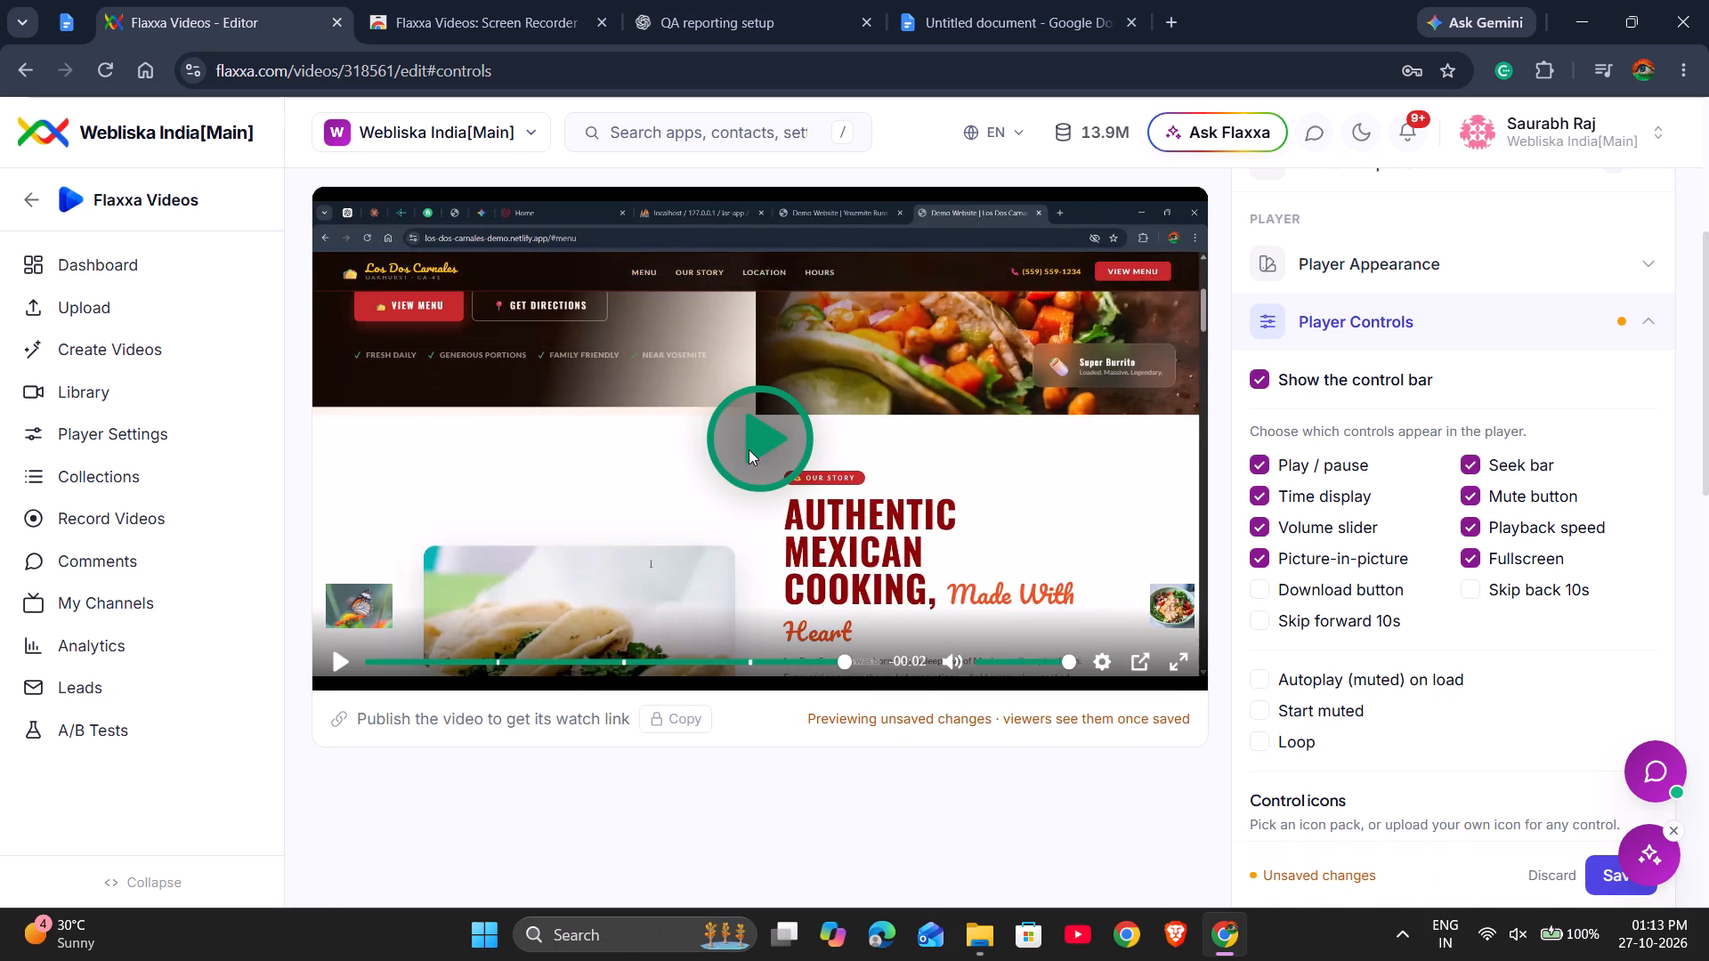
left_click(749, 449)
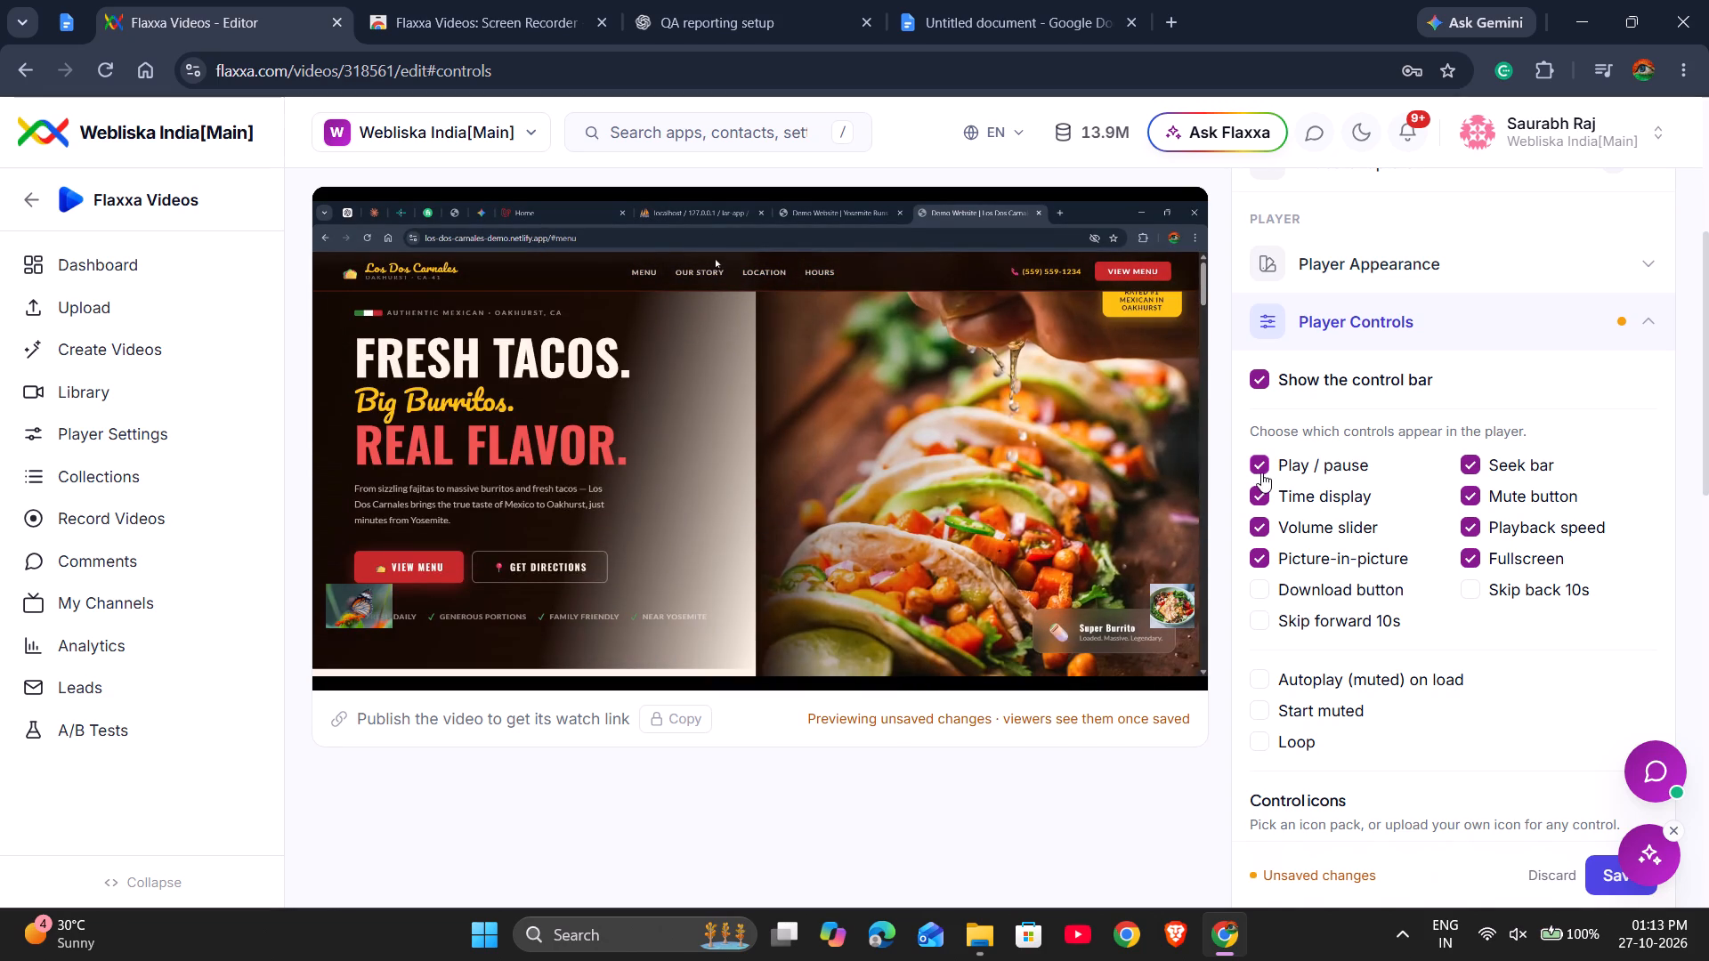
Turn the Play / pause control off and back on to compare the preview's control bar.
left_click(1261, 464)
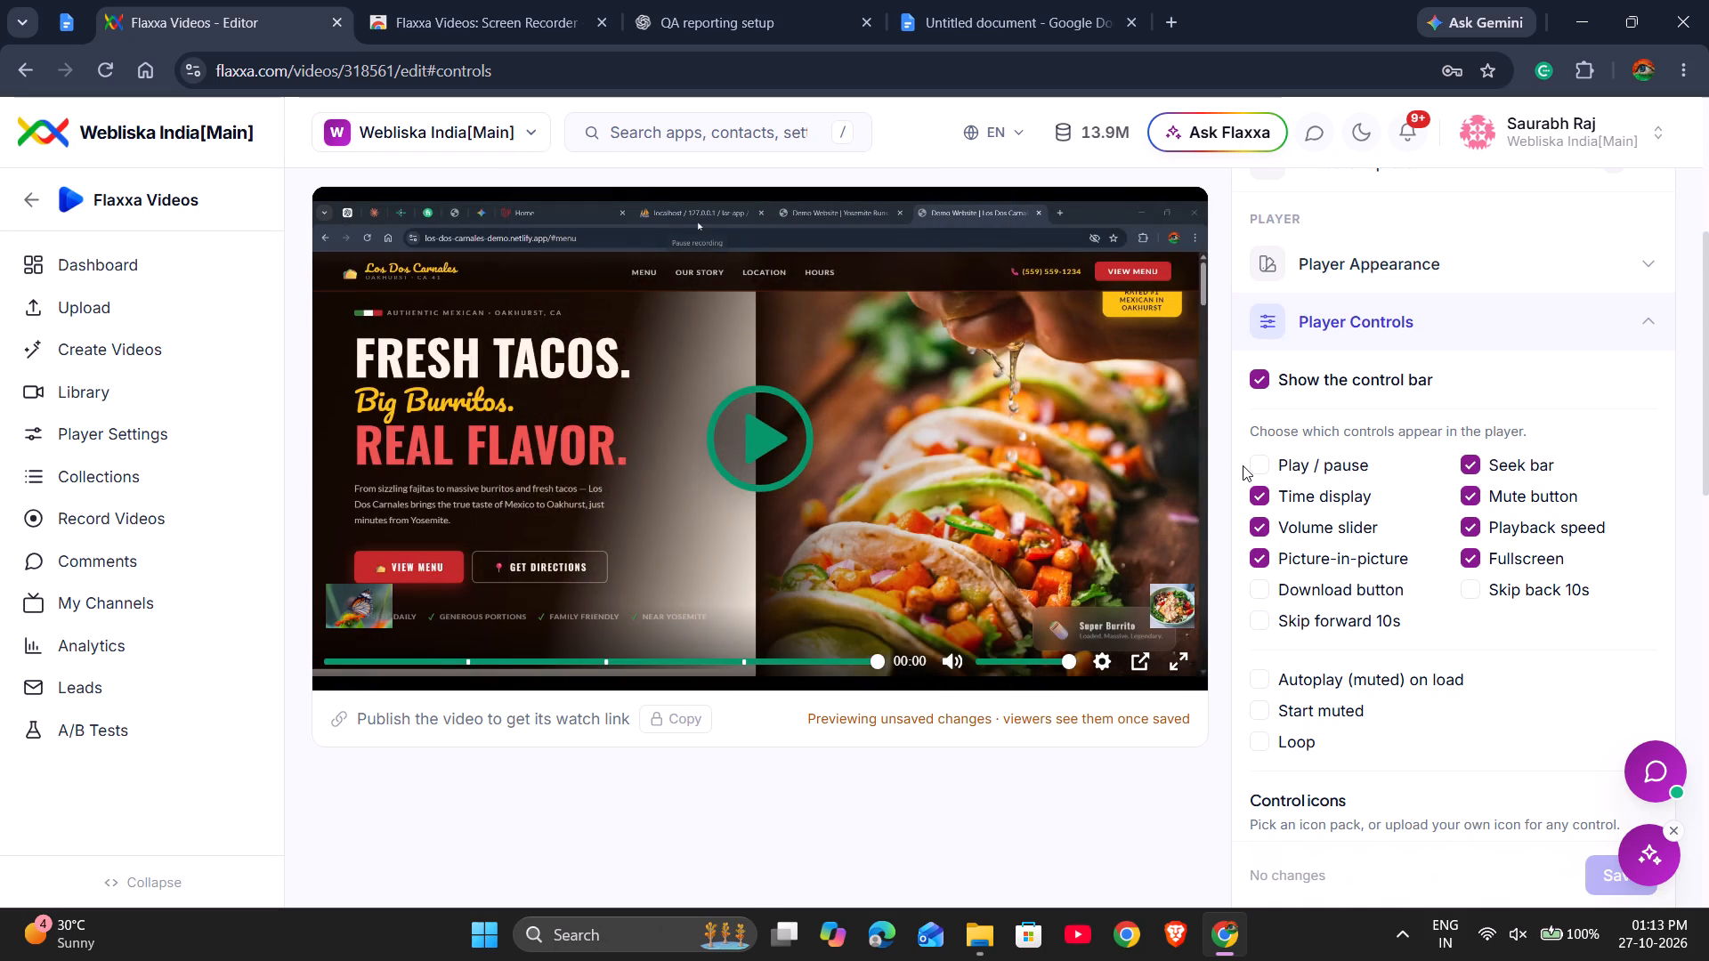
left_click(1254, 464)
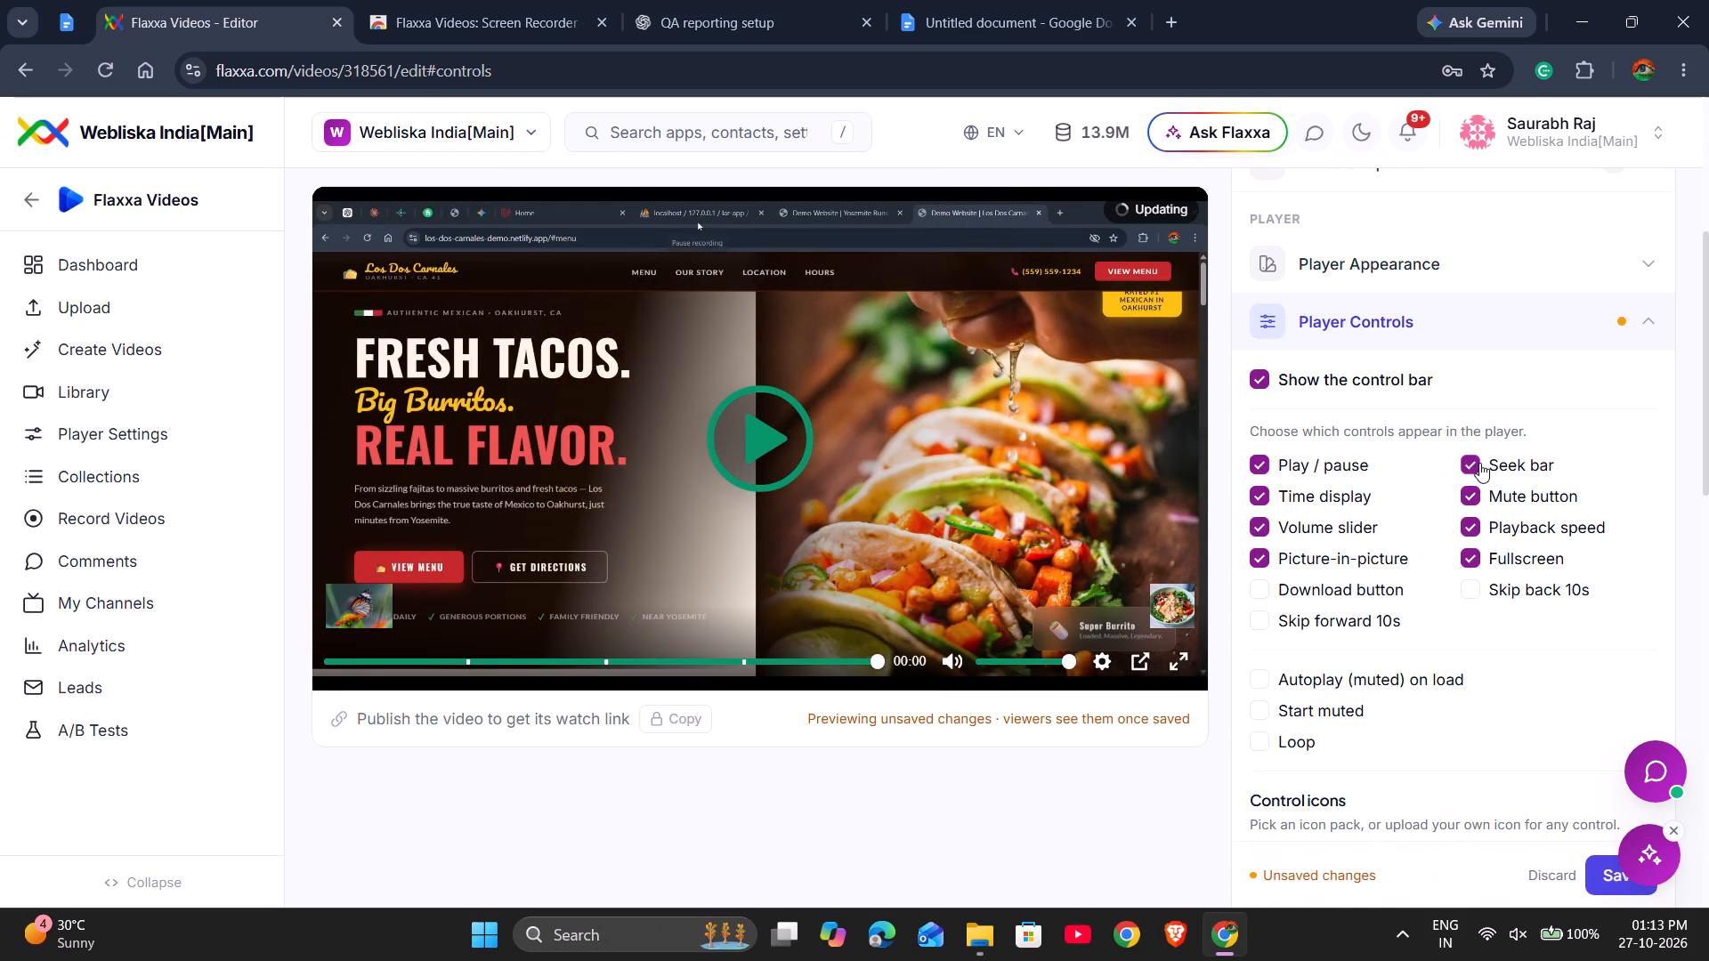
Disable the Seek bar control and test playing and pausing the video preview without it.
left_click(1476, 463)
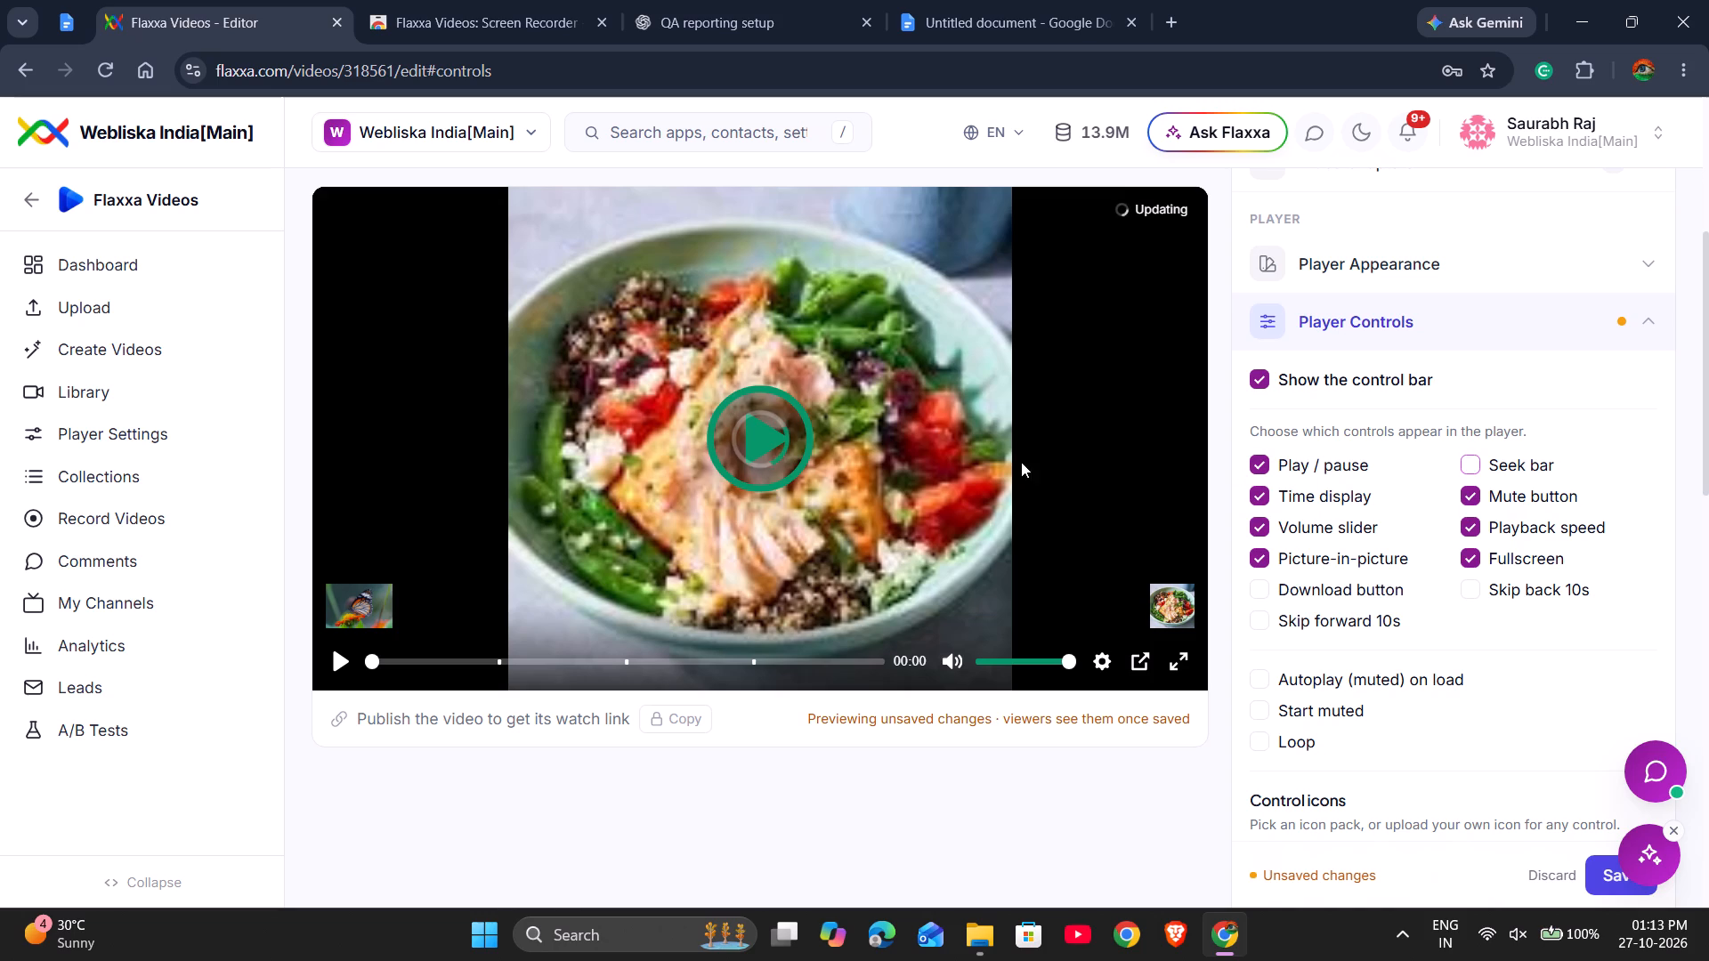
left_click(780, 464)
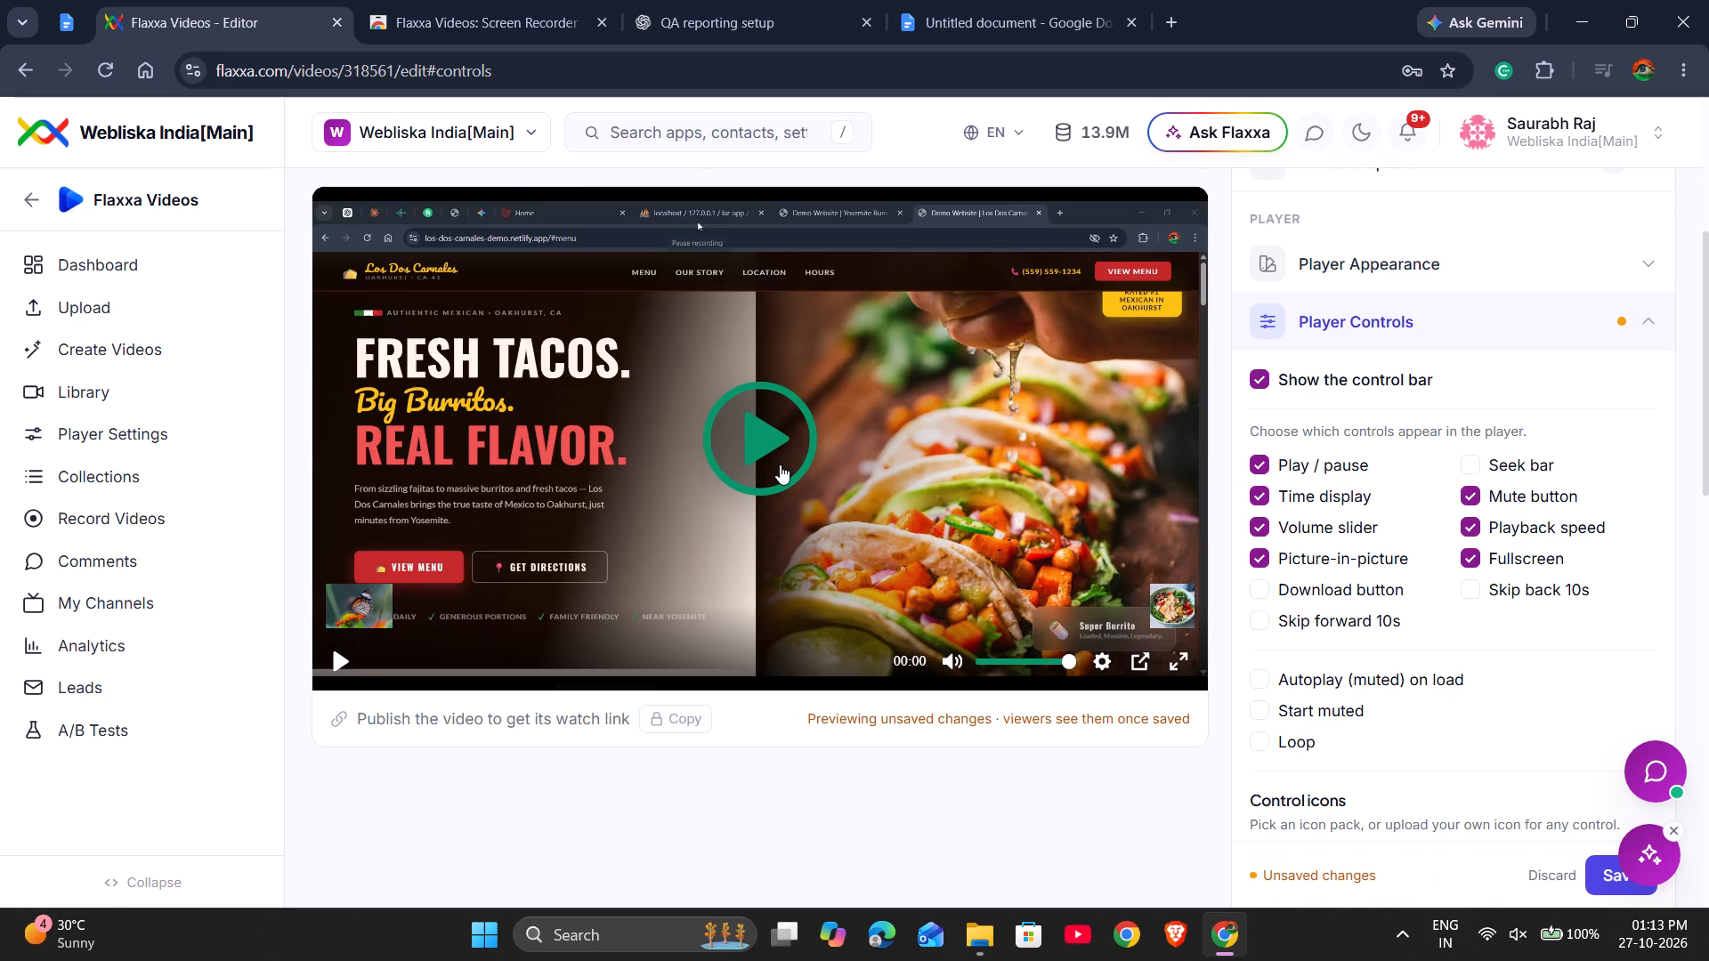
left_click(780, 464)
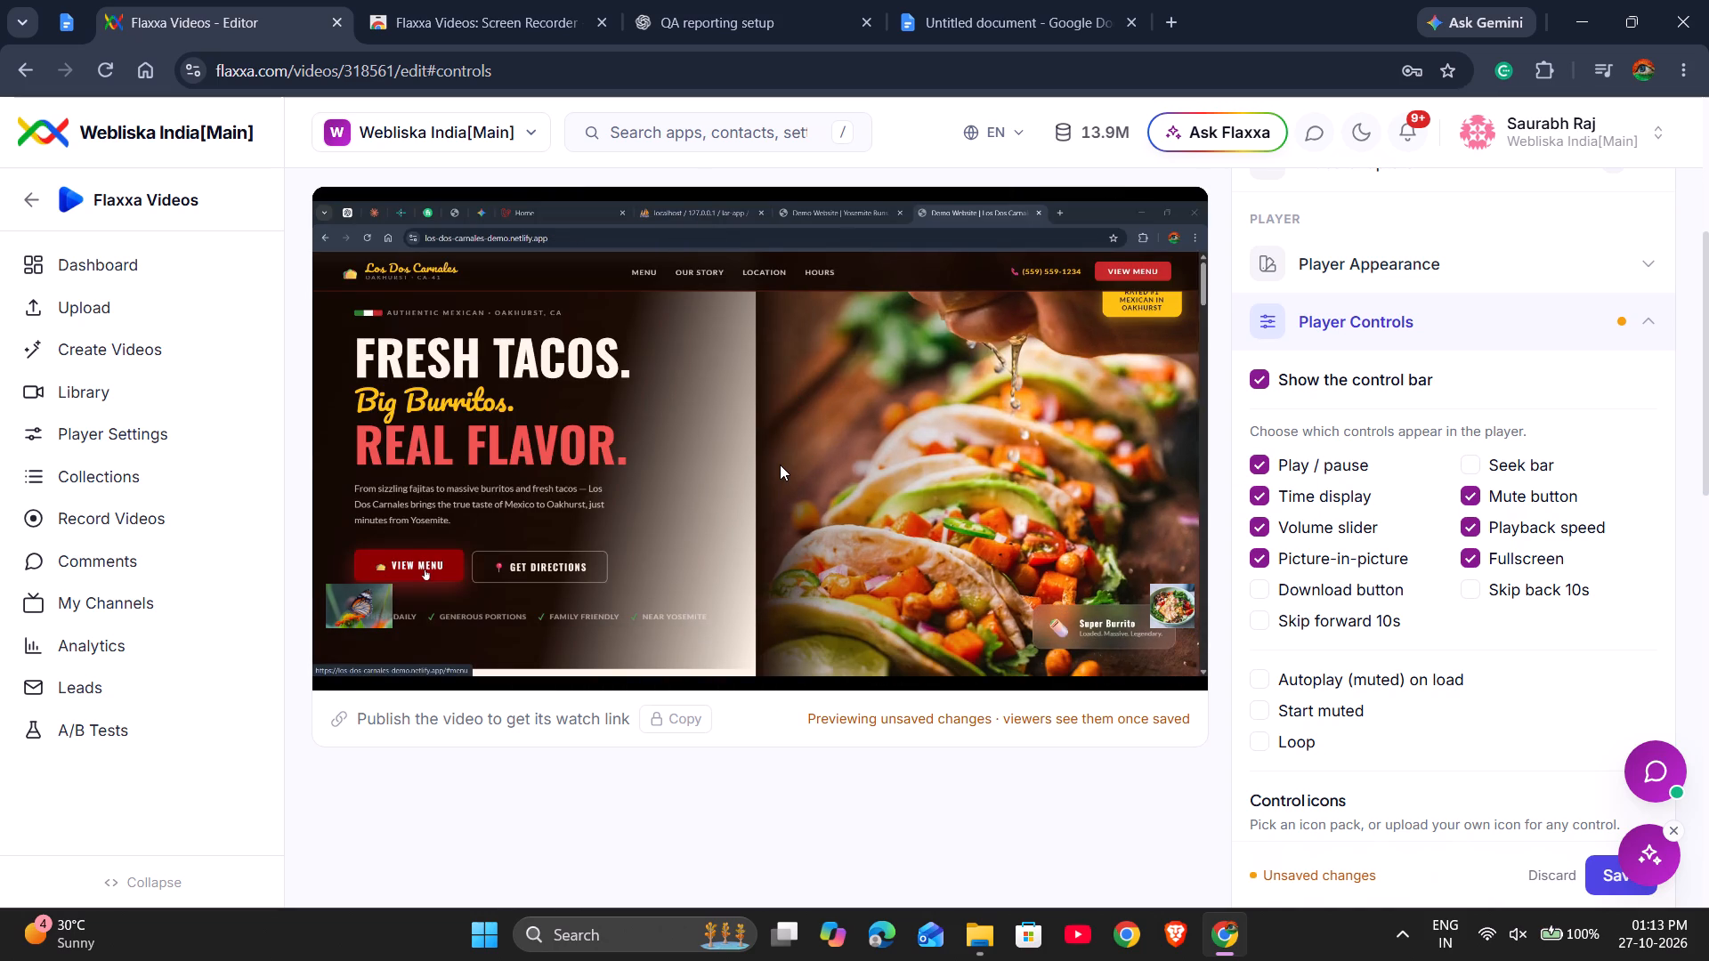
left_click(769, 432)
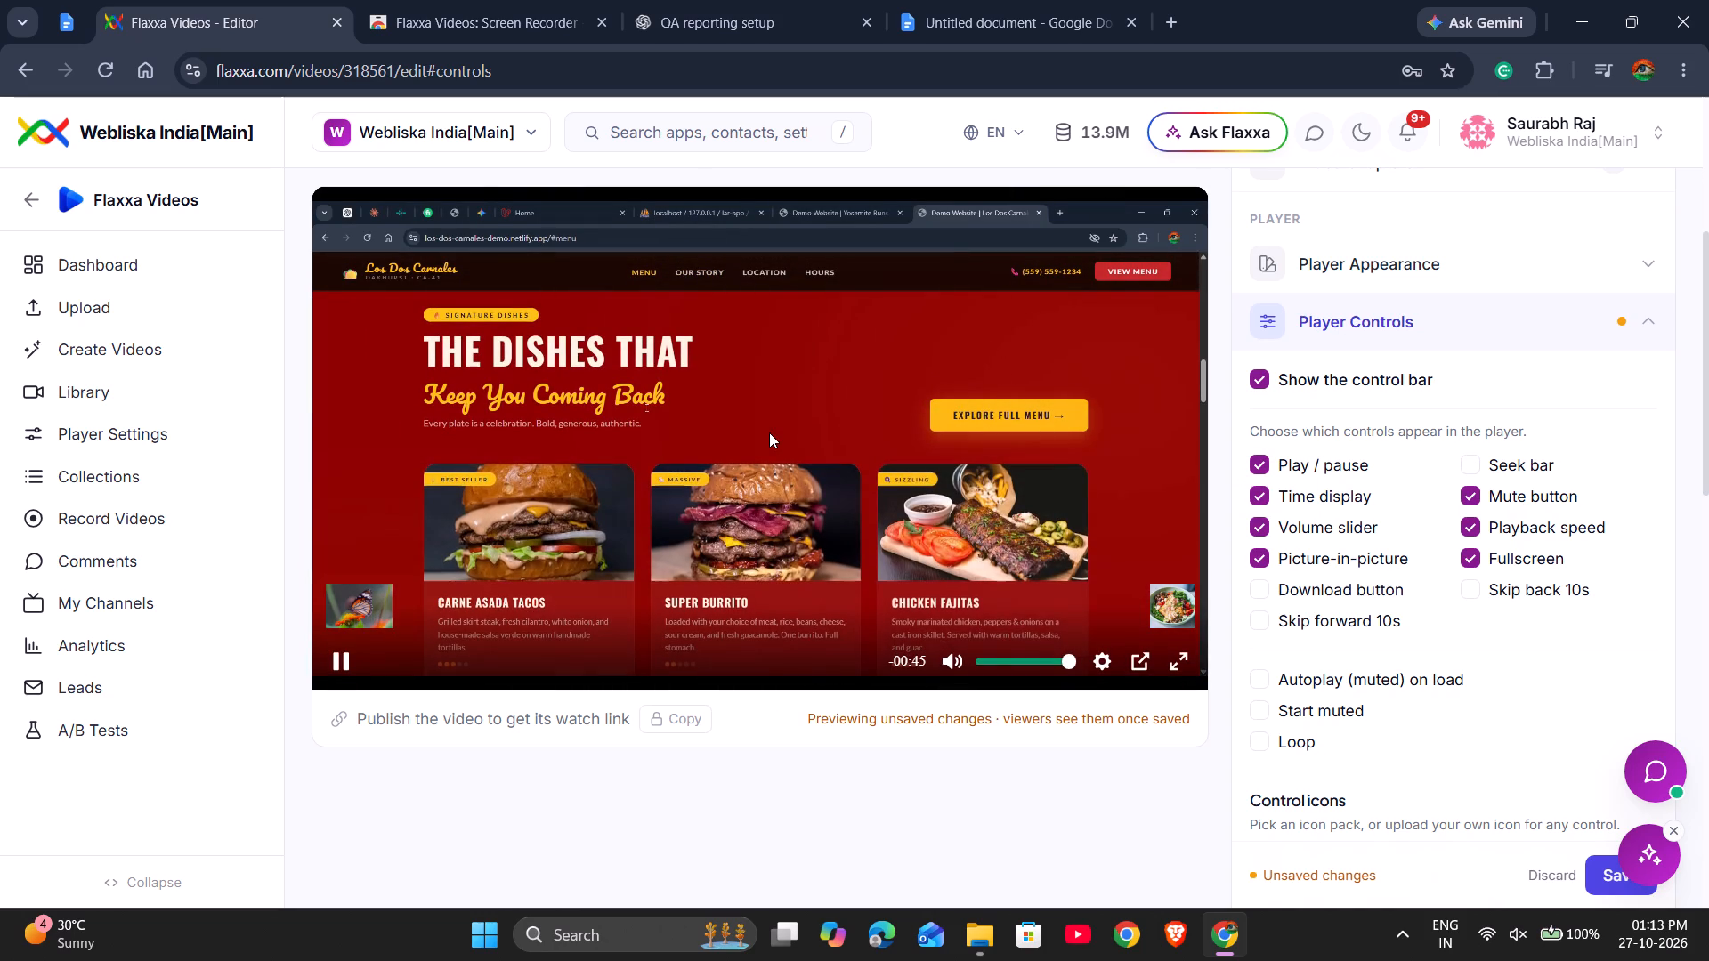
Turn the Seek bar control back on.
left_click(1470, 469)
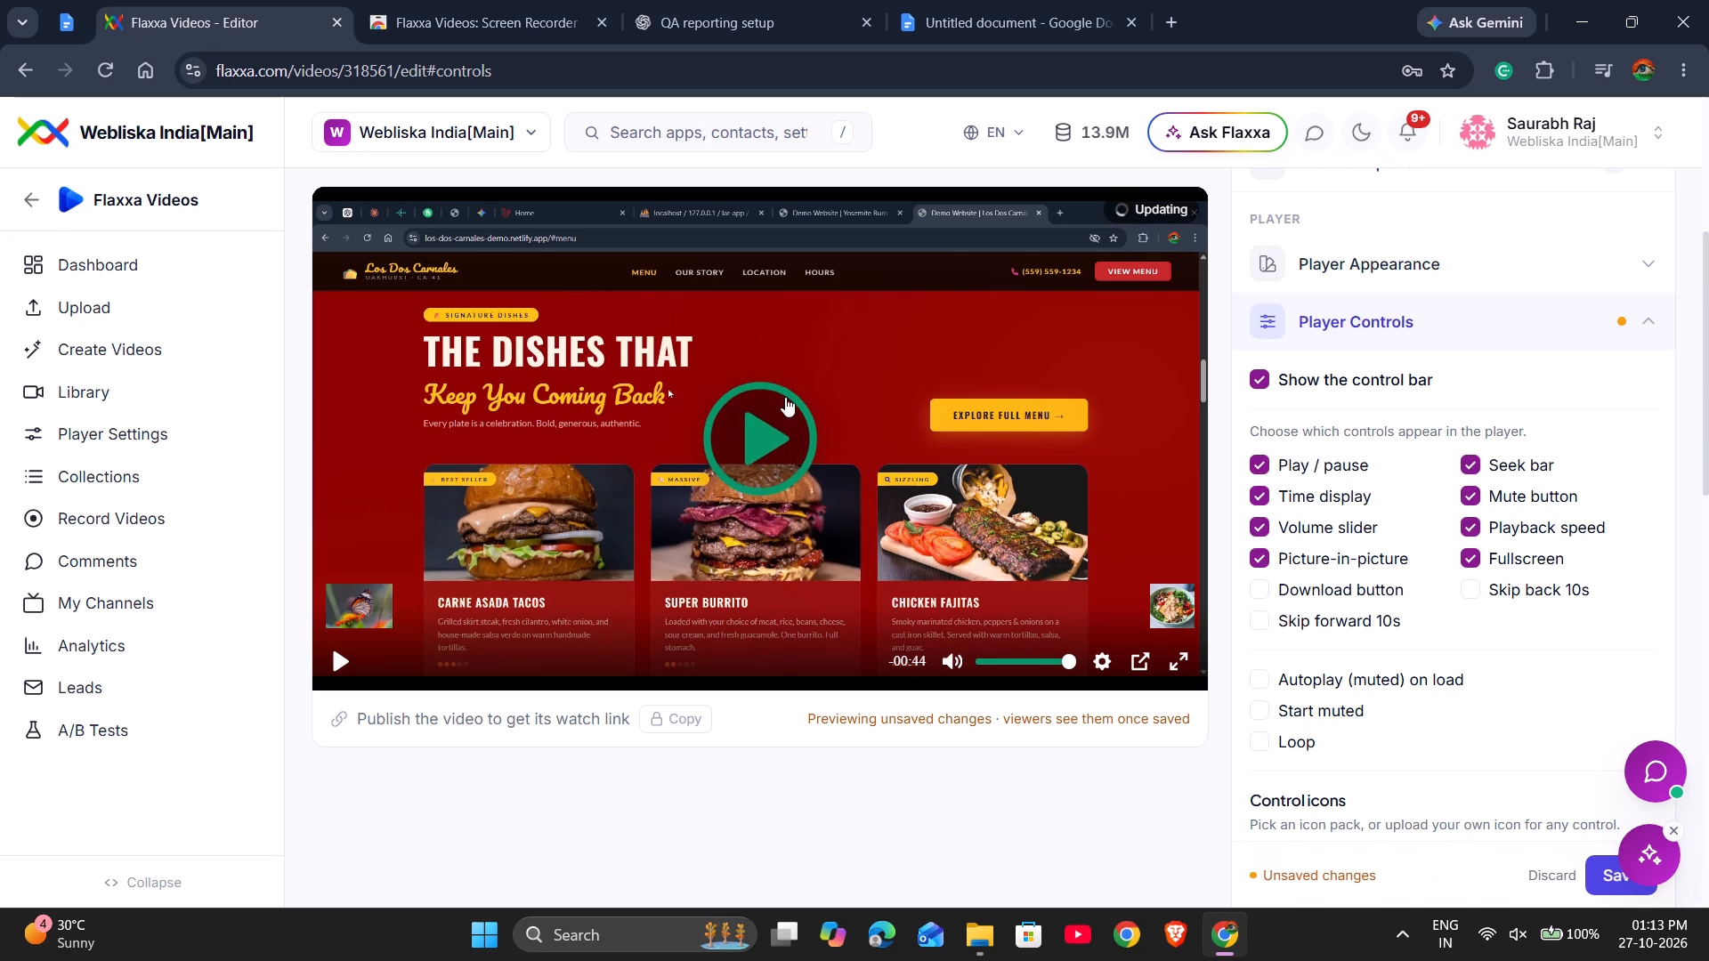
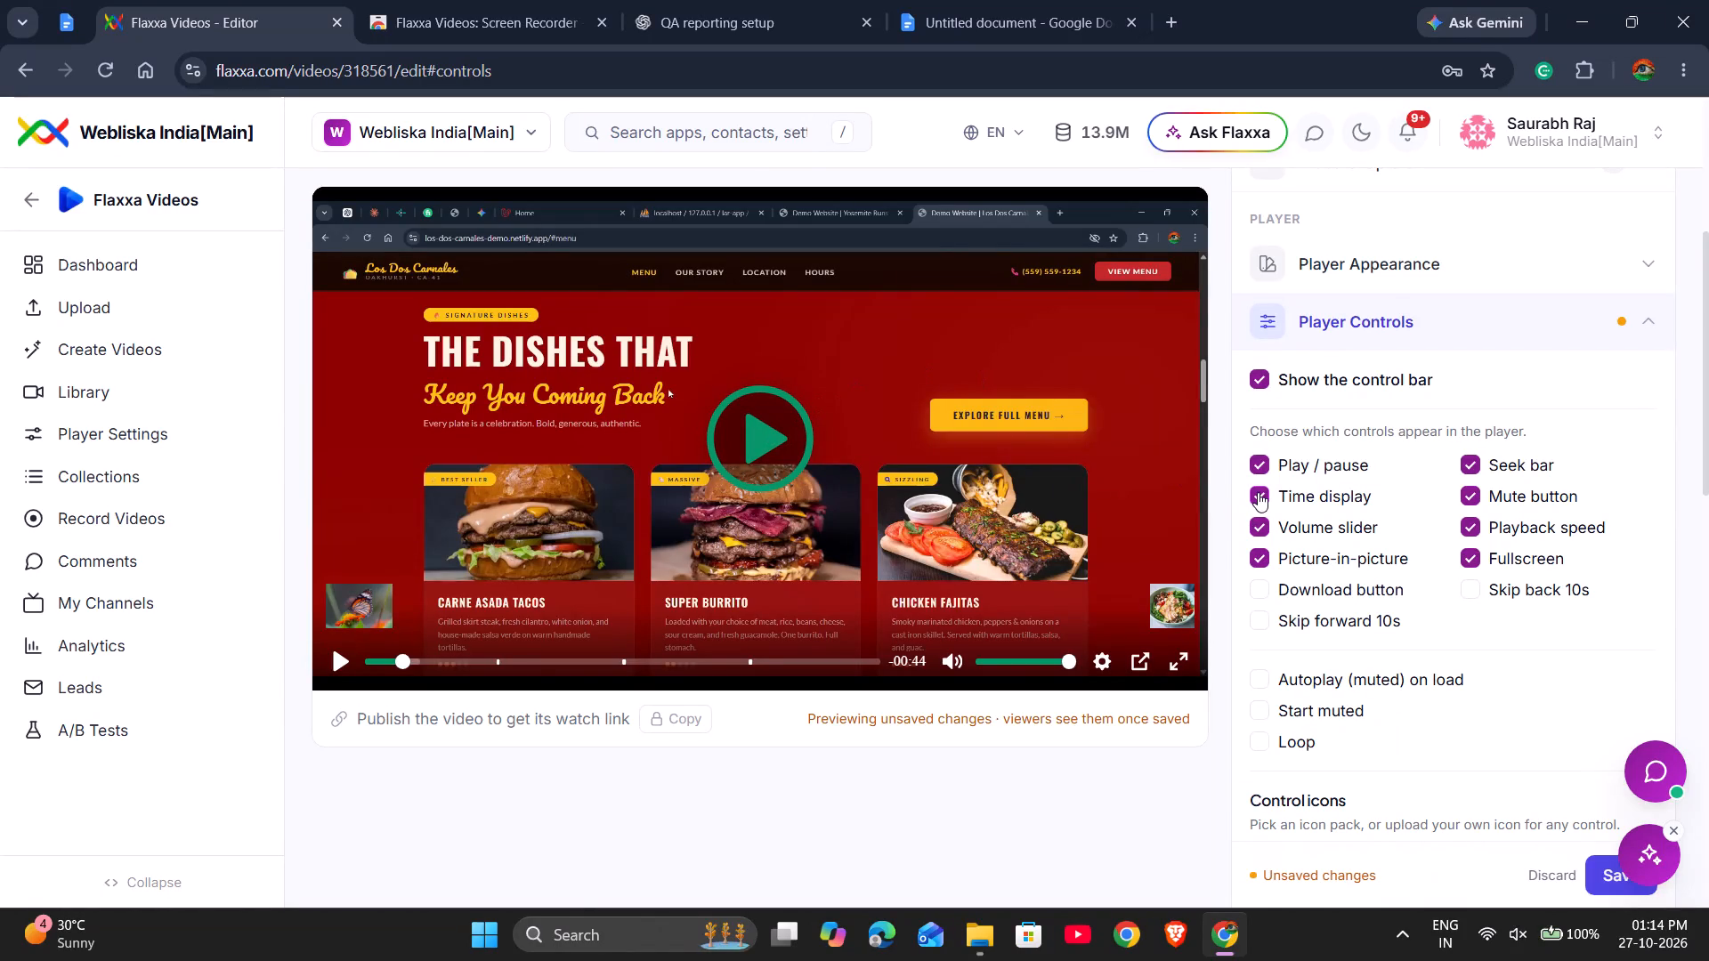
Disable the Time display control in the video's Player Controls settings to test the preview without it.
left_click(1258, 492)
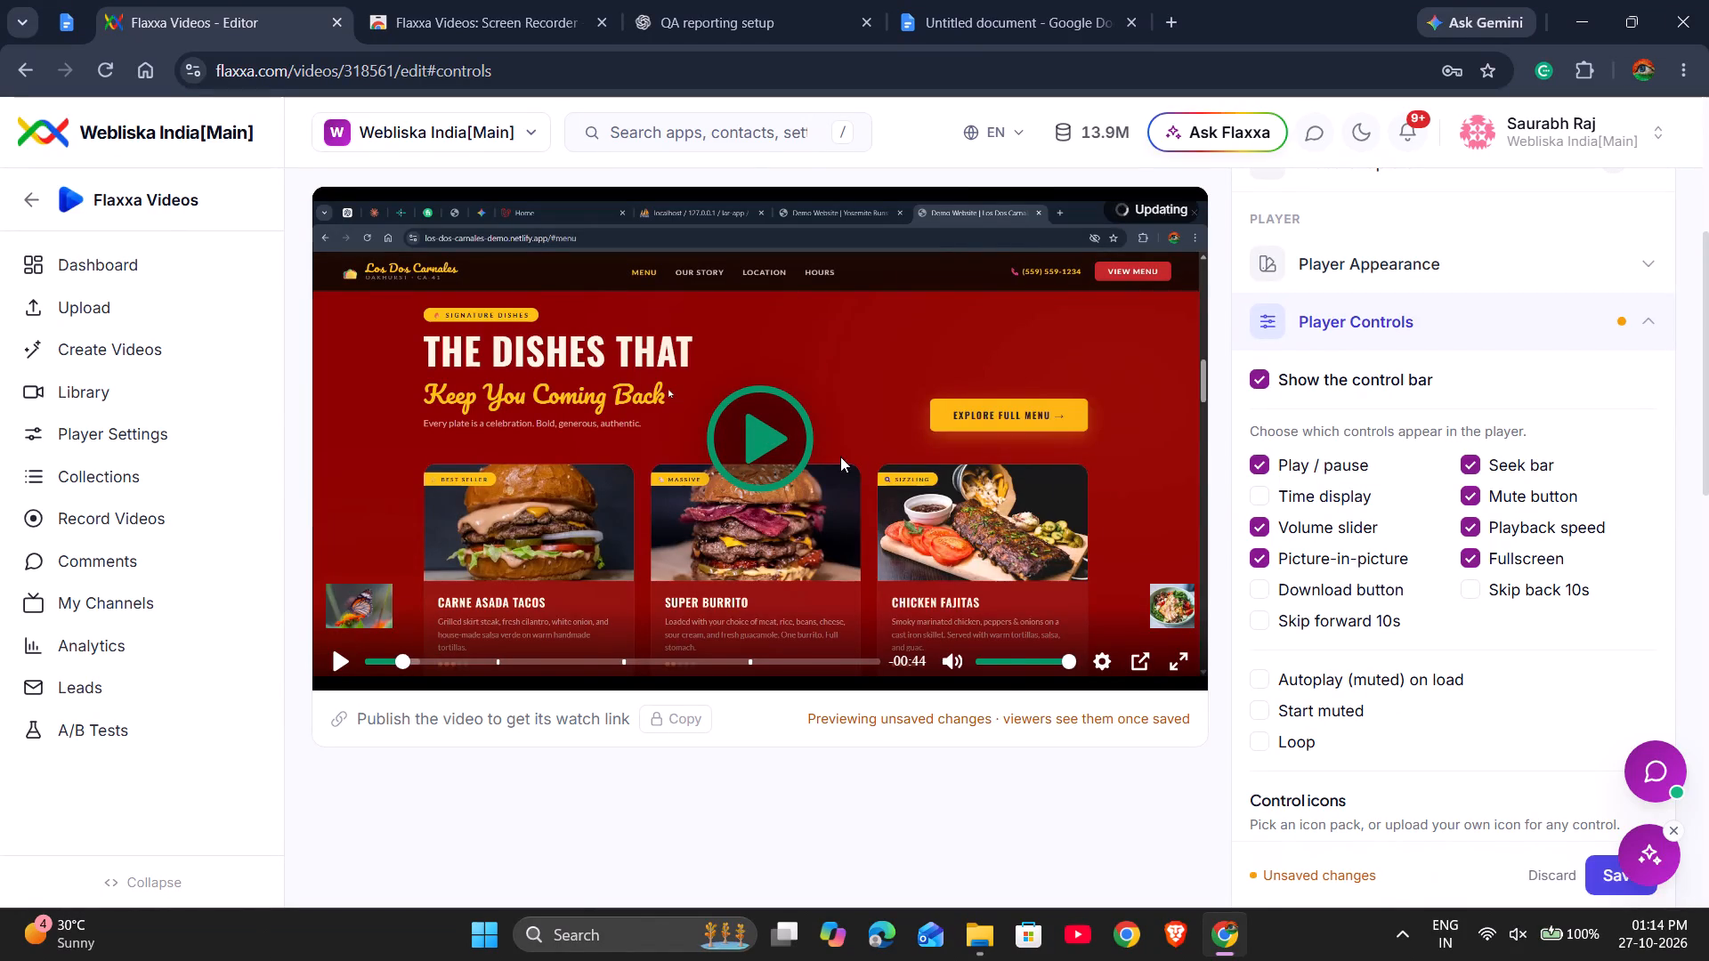
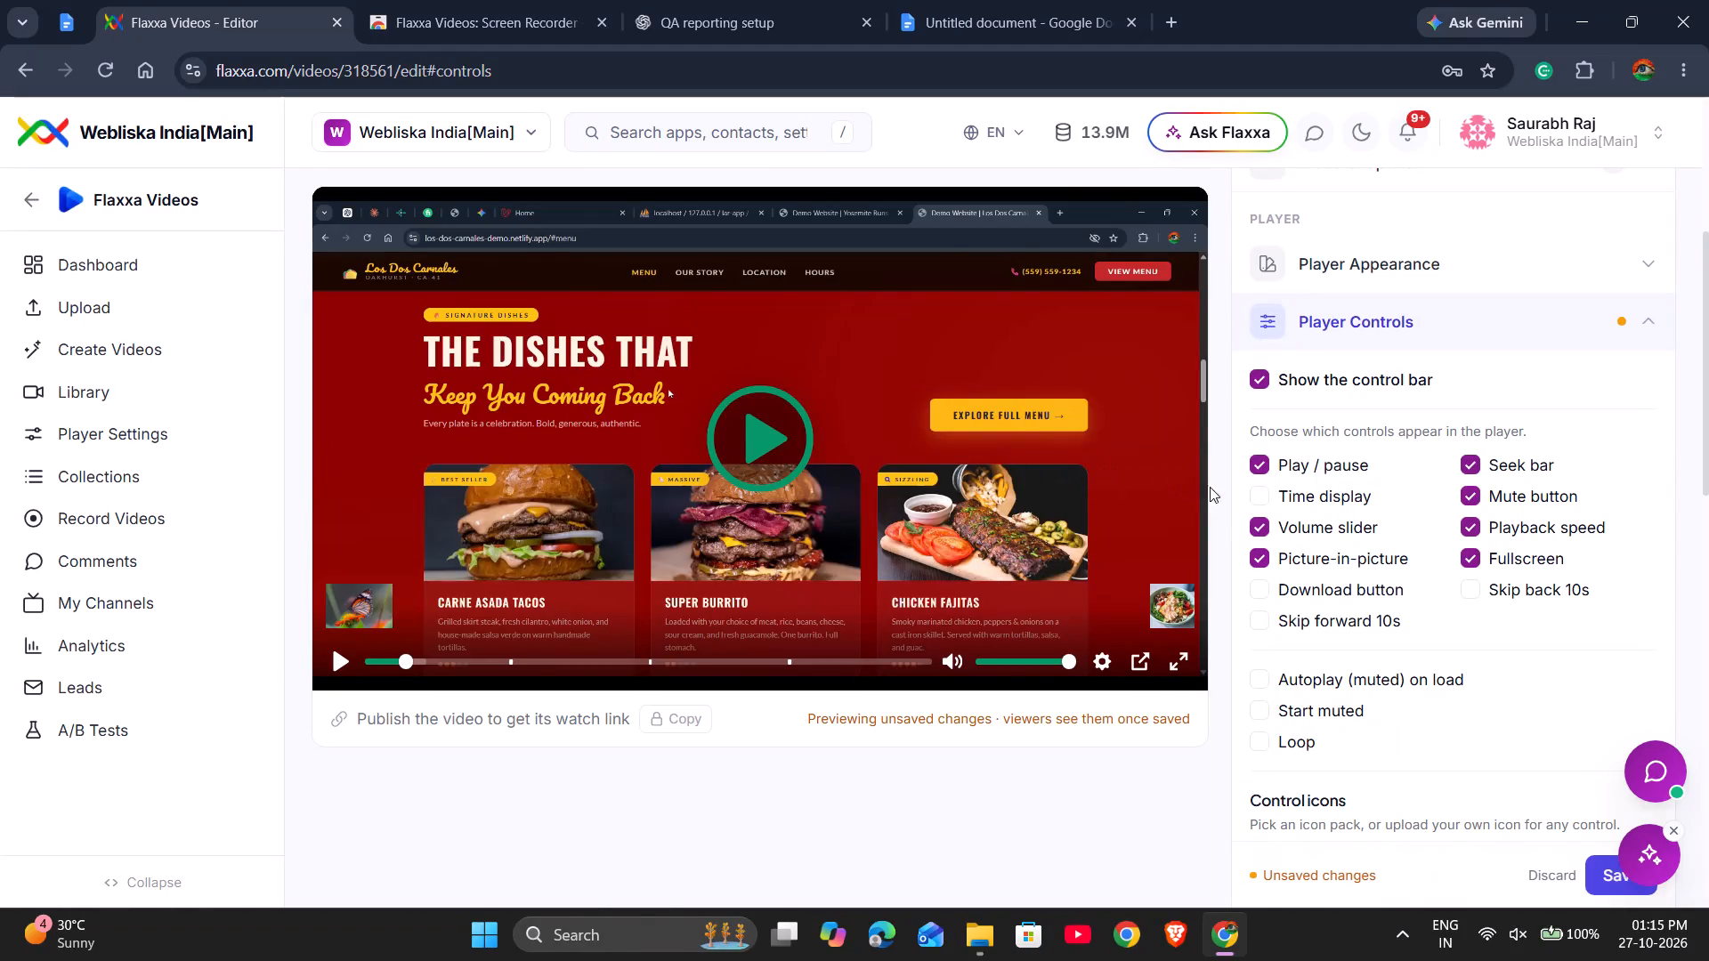
Re-enable the Time display control in the video's Player Controls settings.
left_click(1265, 492)
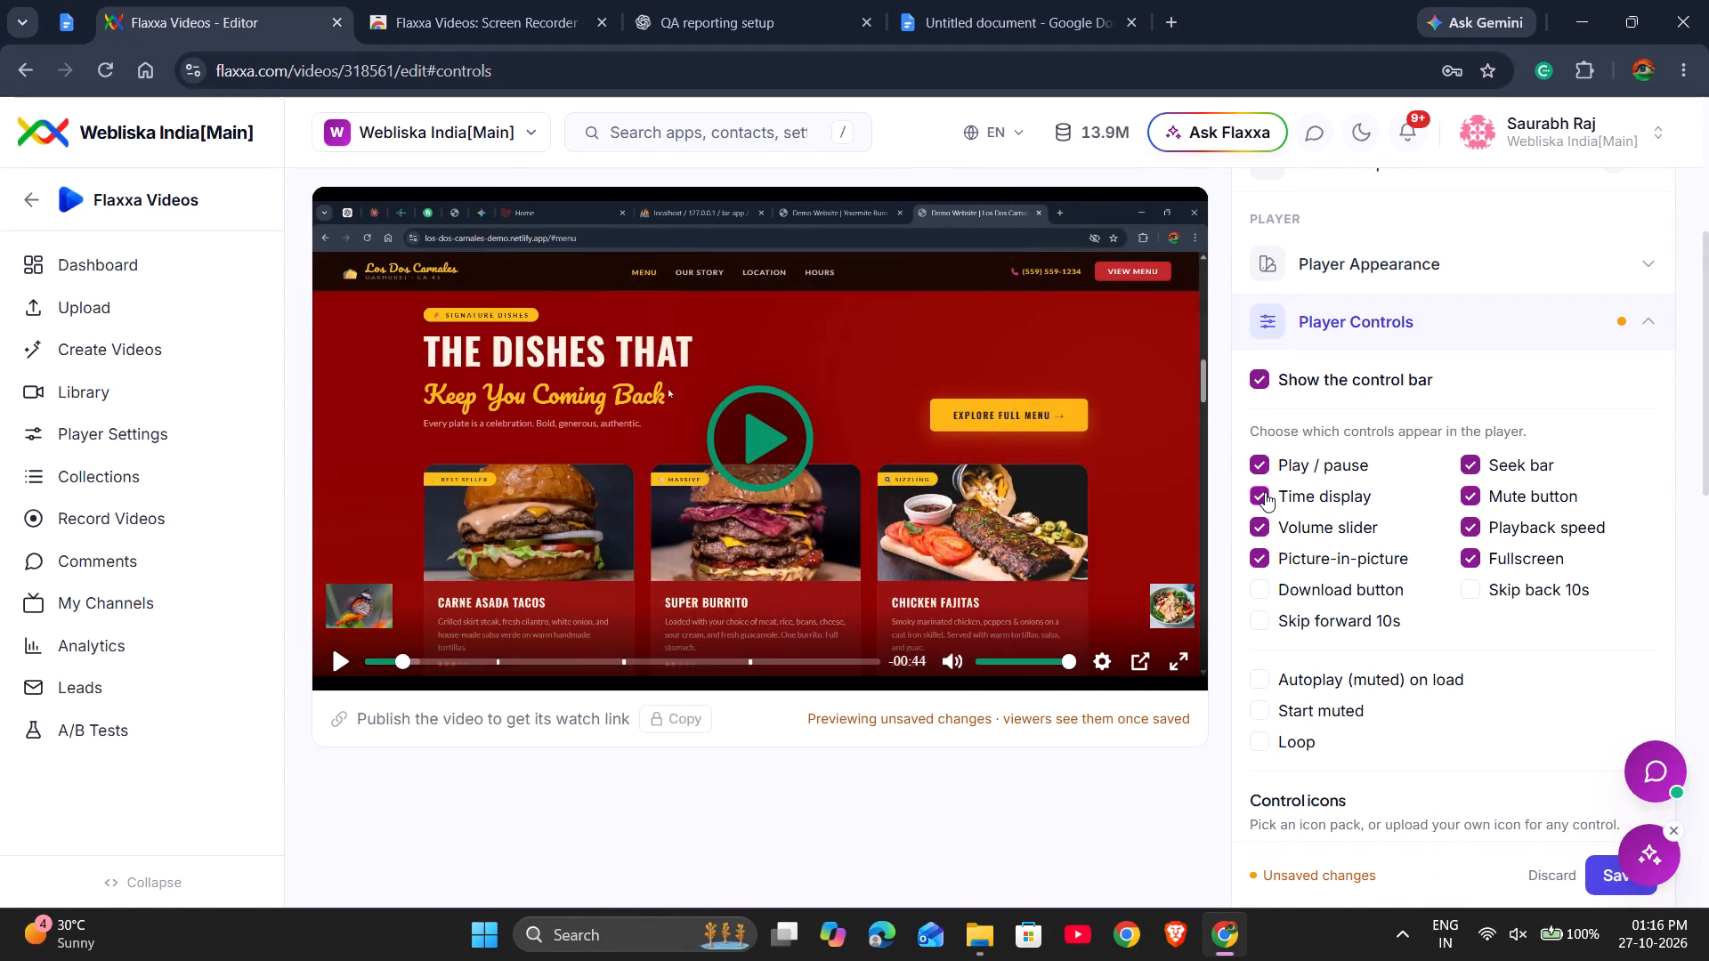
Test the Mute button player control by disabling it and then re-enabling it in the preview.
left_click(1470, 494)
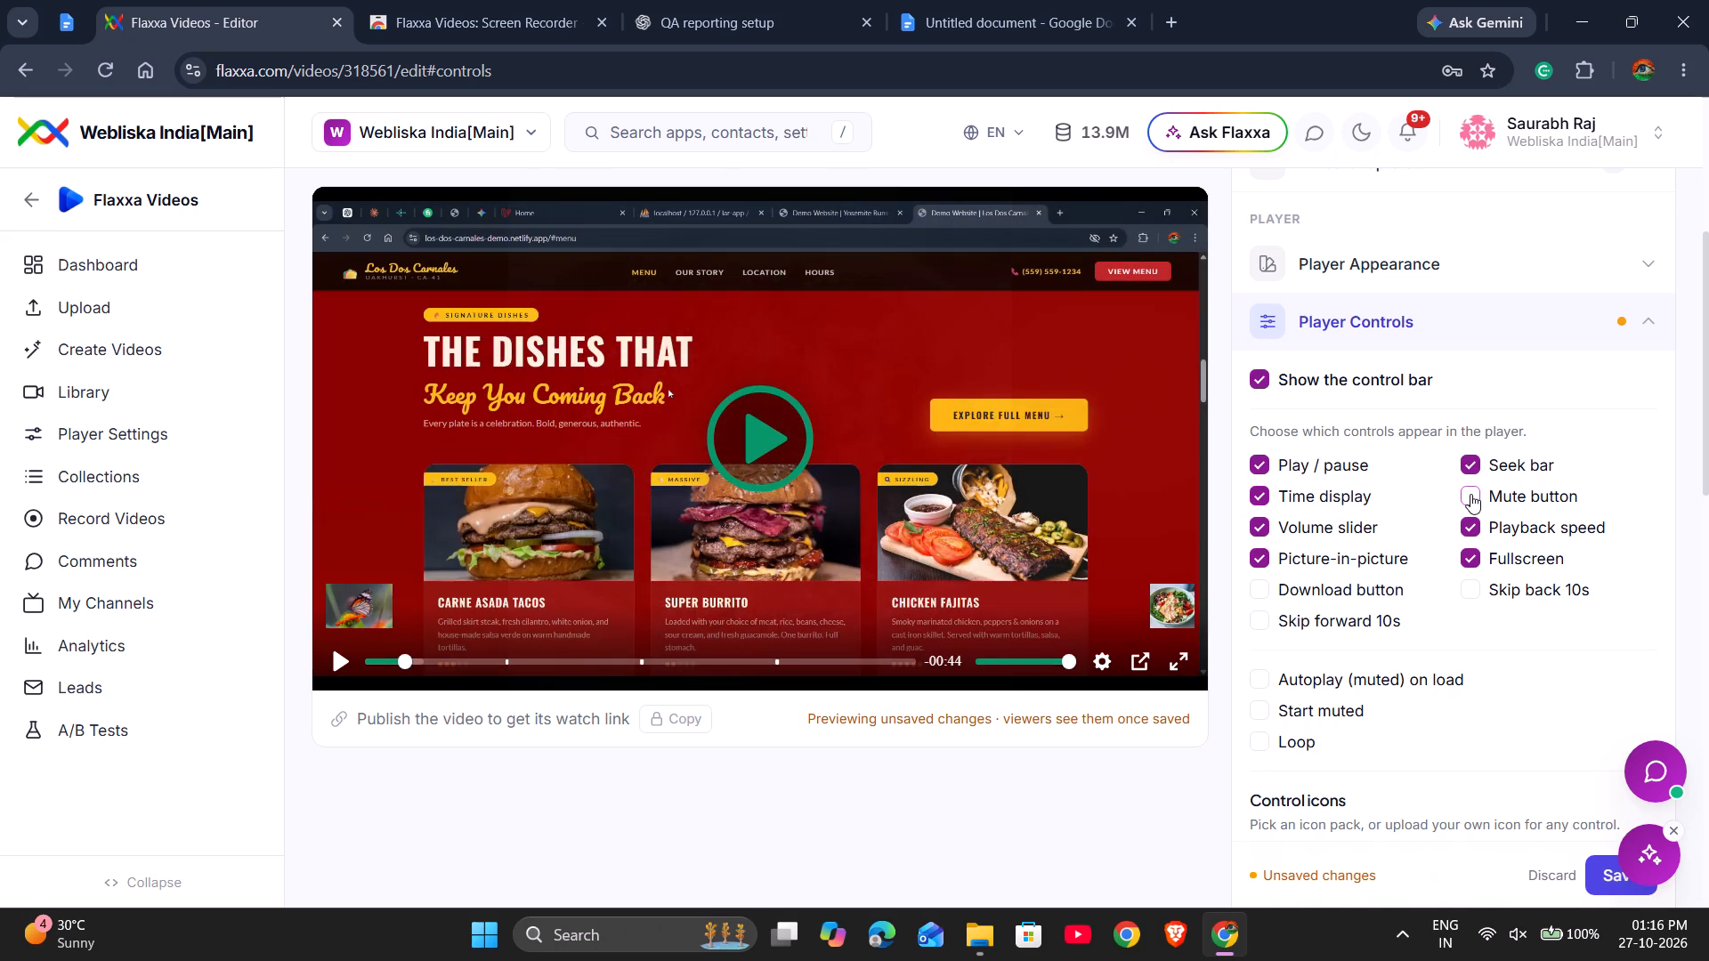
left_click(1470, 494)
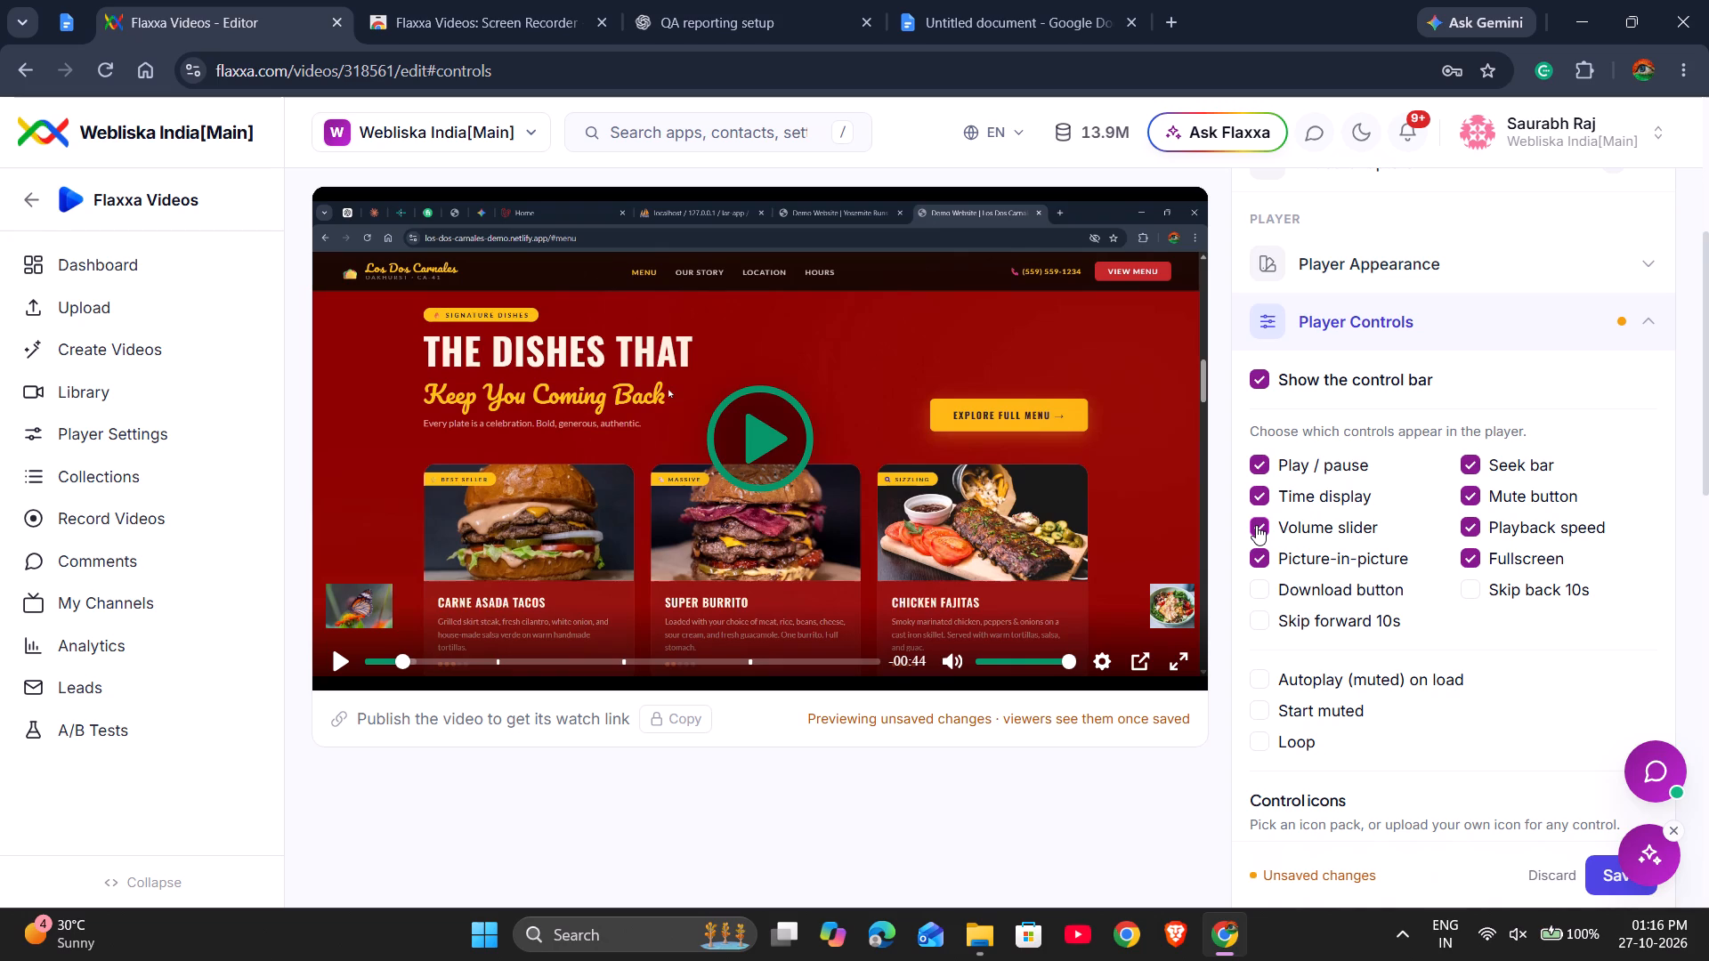
Disable the Volume slider control in the Player Controls settings to test the preview without it.
left_click(1256, 525)
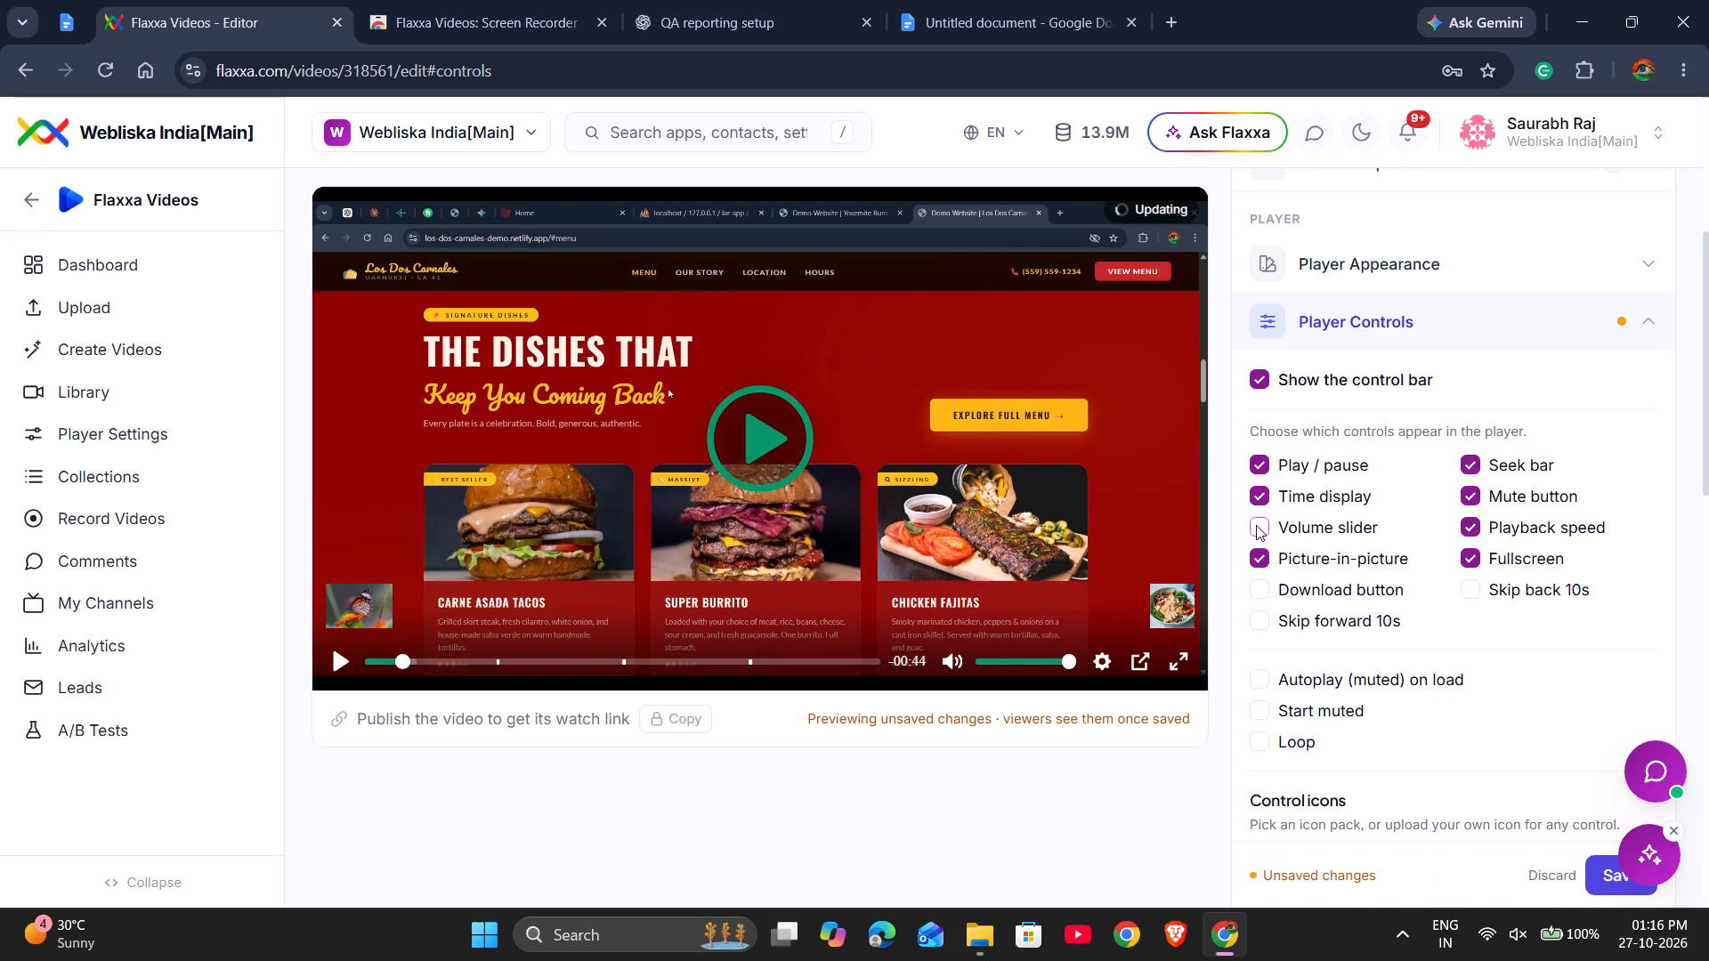
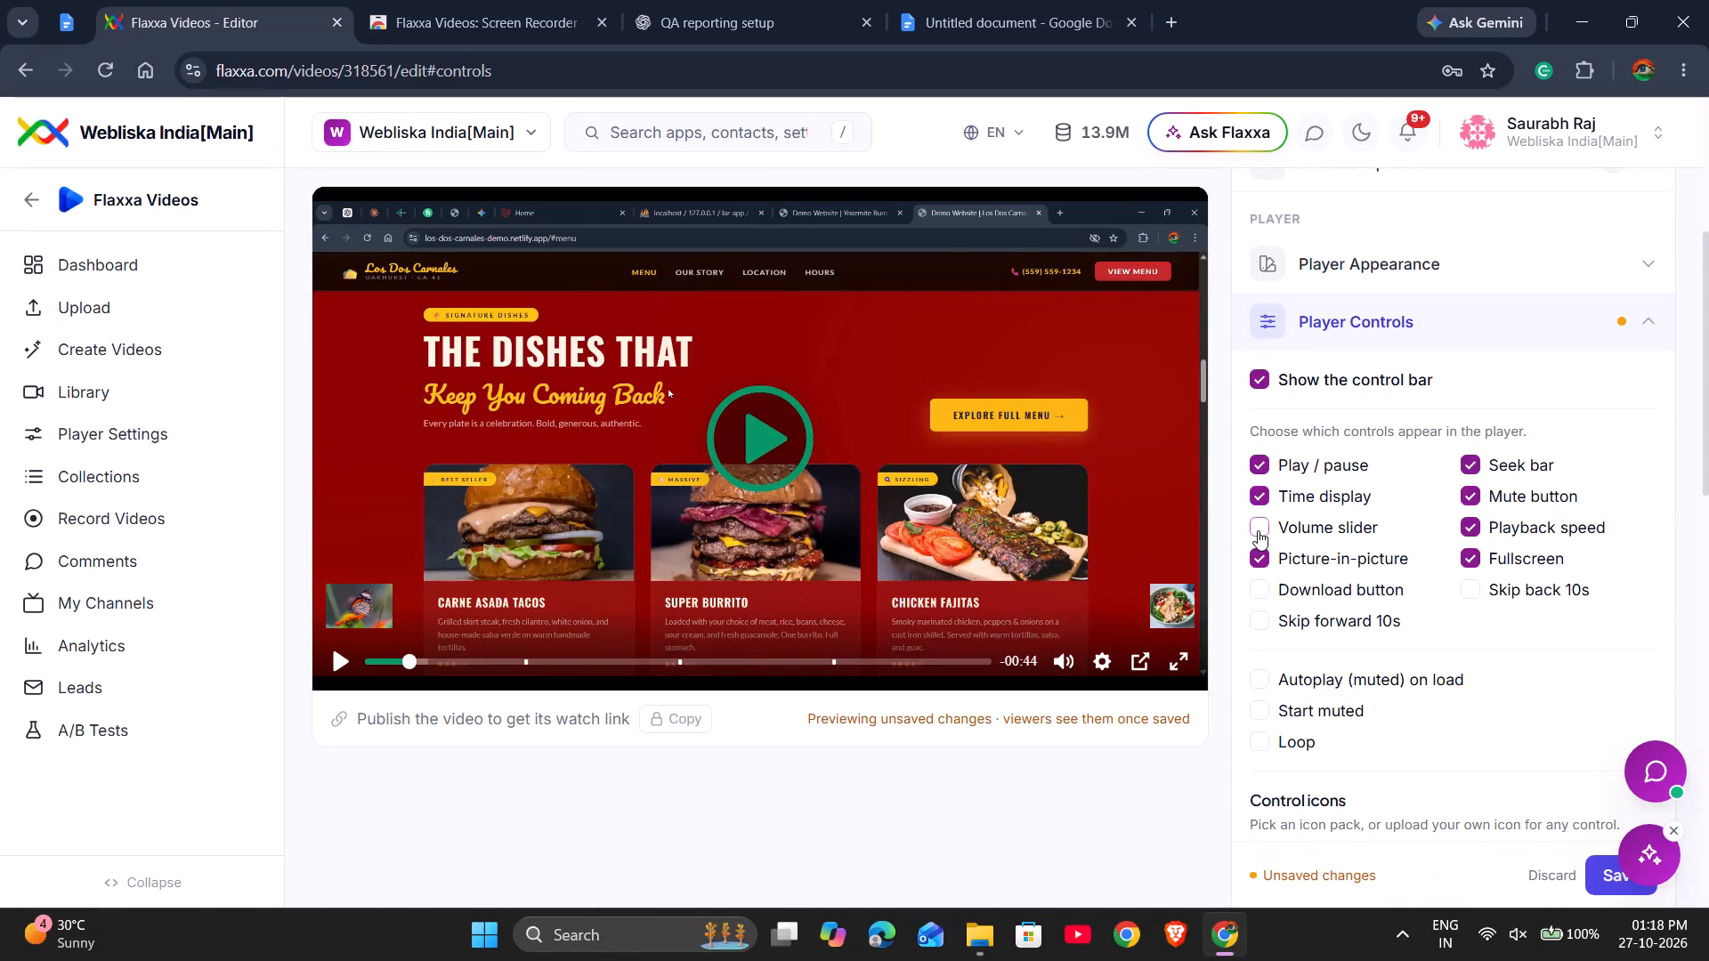
Re-enable the Volume slider control in the video's Player Controls settings.
left_click(1258, 530)
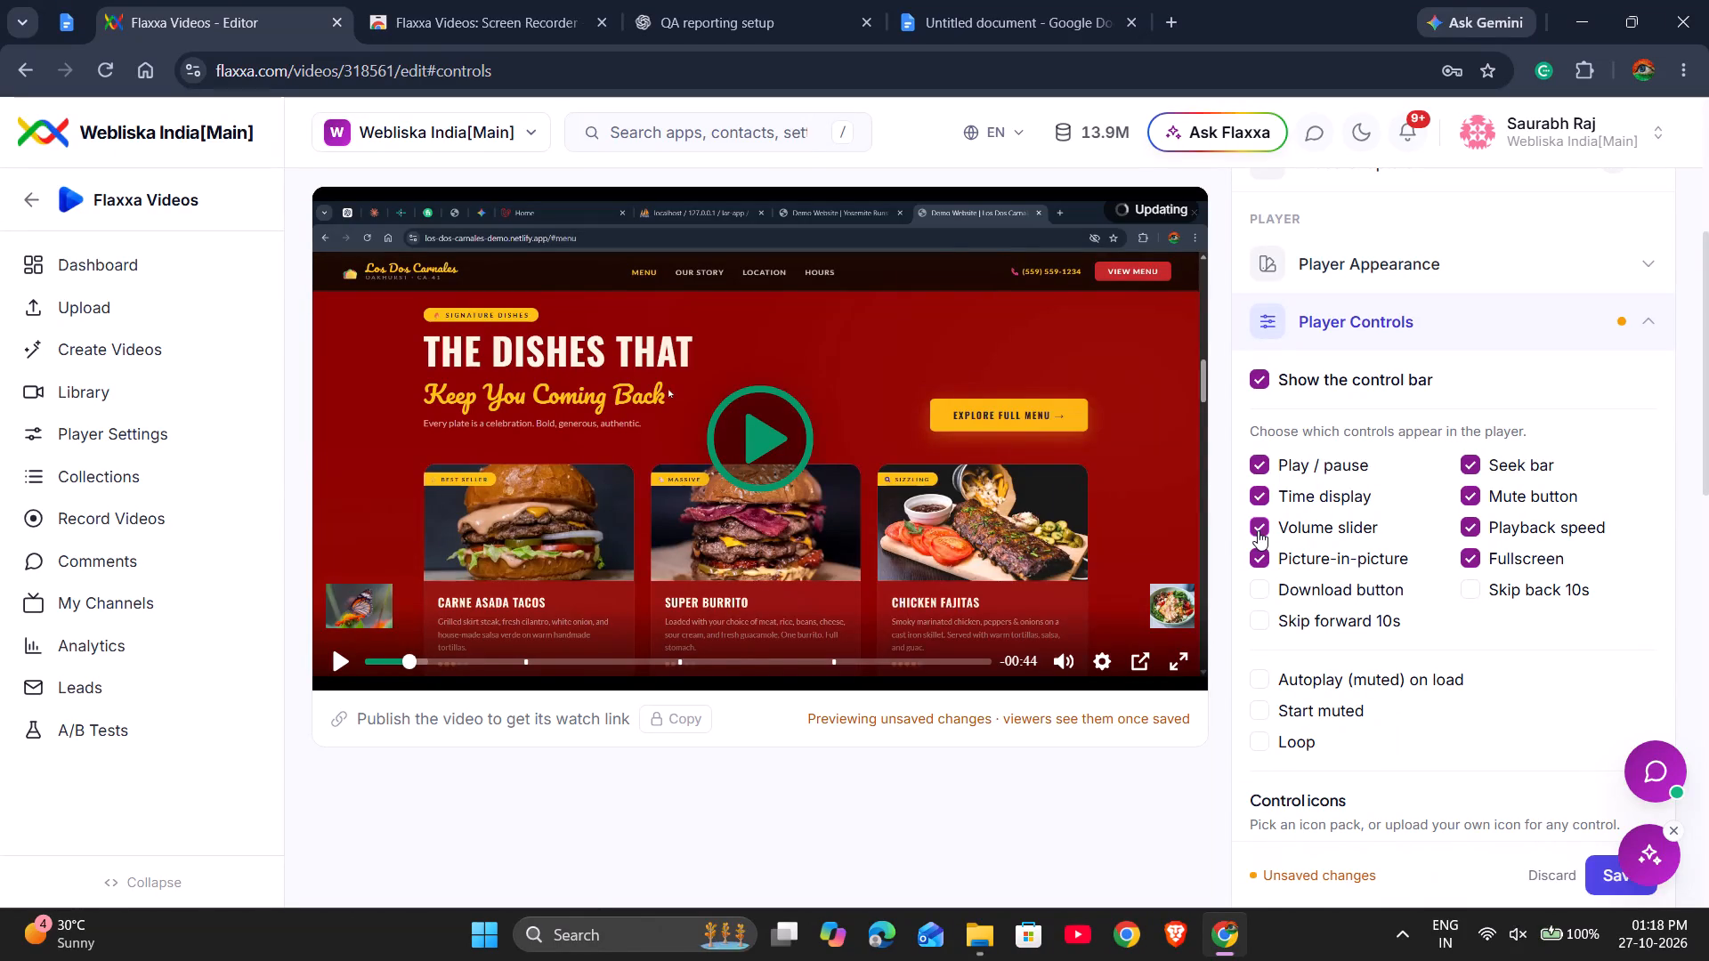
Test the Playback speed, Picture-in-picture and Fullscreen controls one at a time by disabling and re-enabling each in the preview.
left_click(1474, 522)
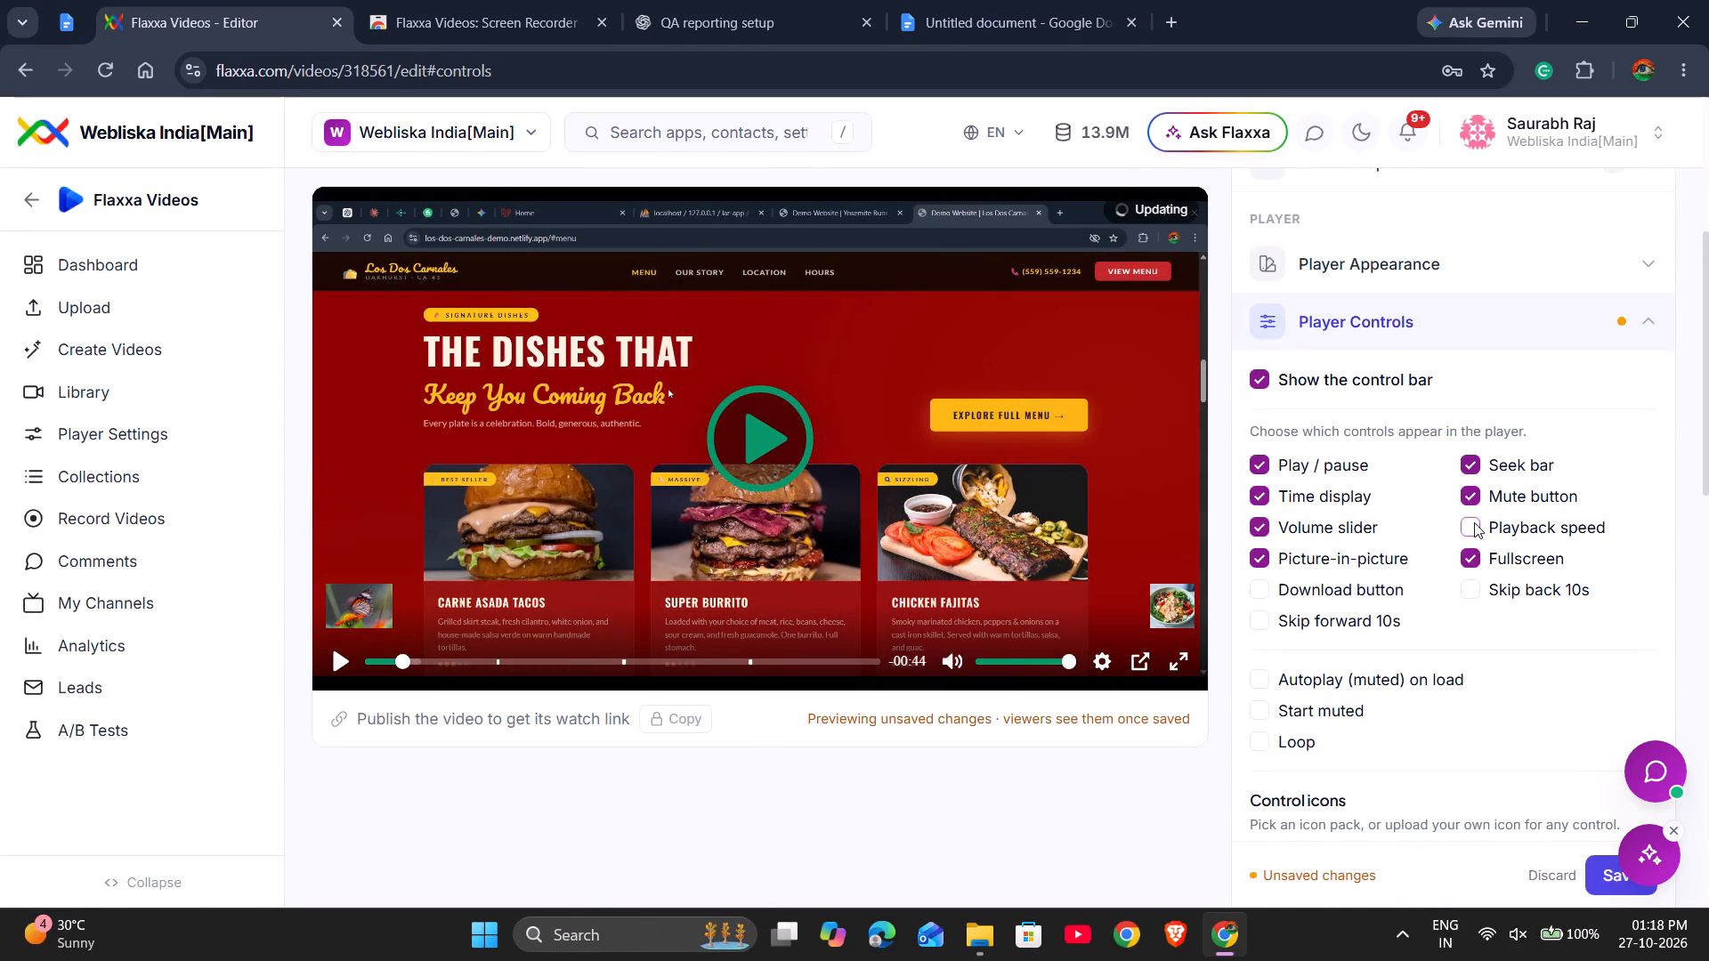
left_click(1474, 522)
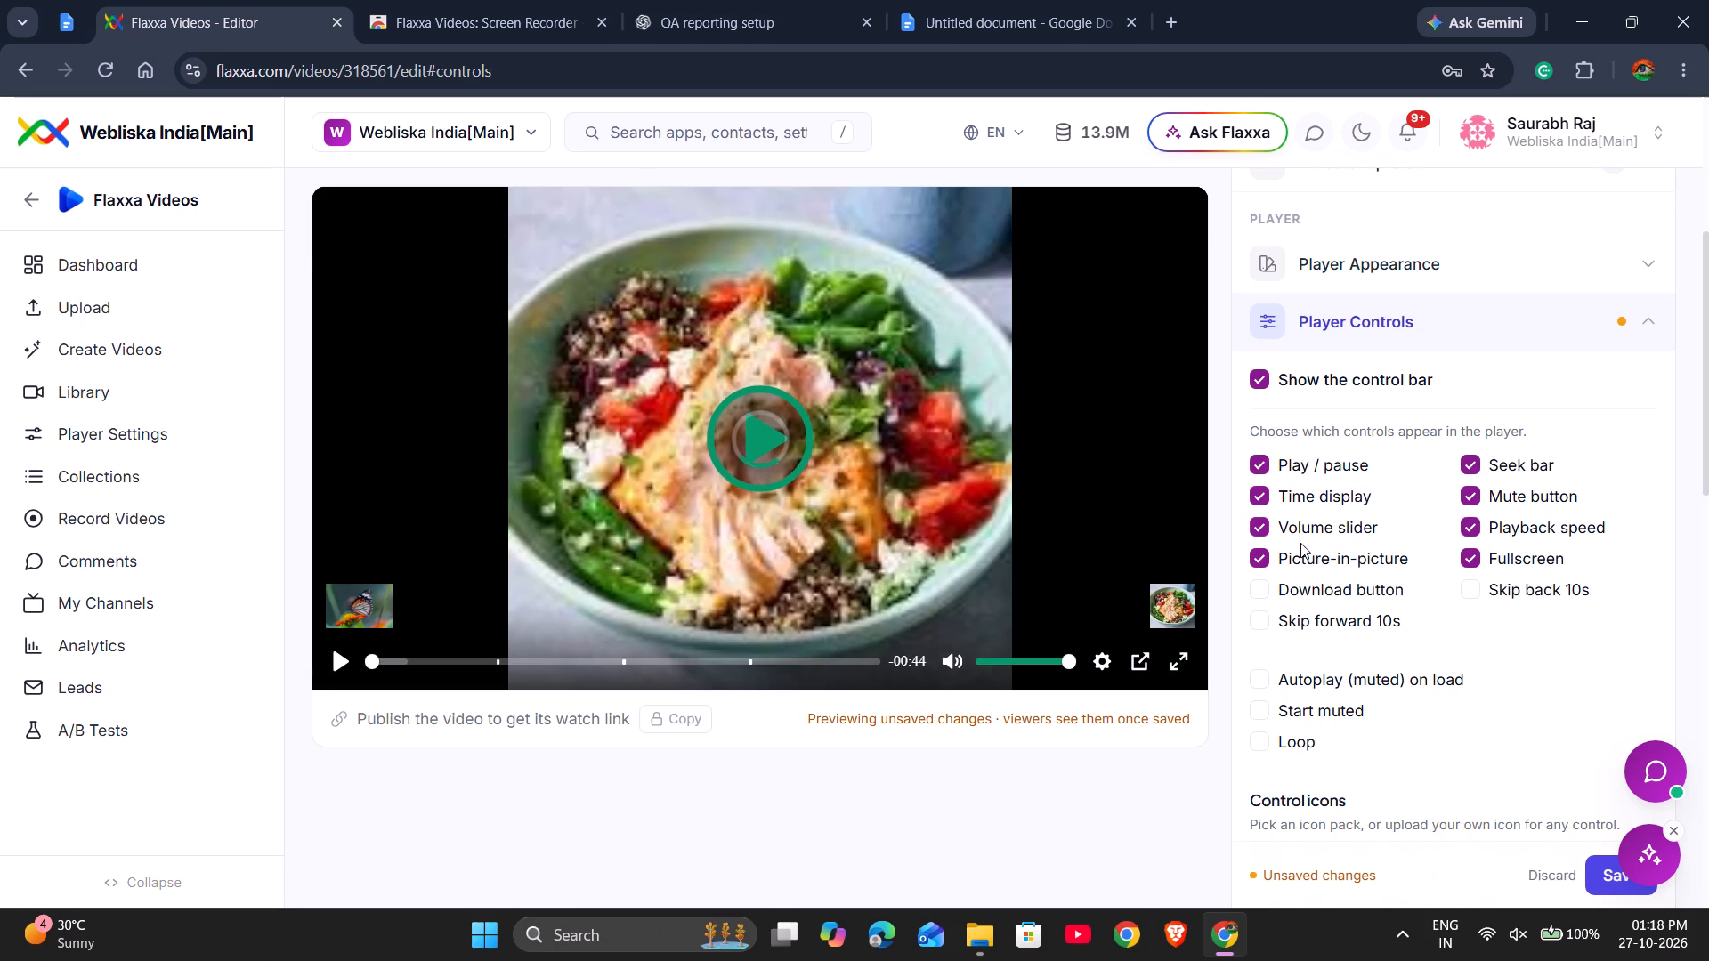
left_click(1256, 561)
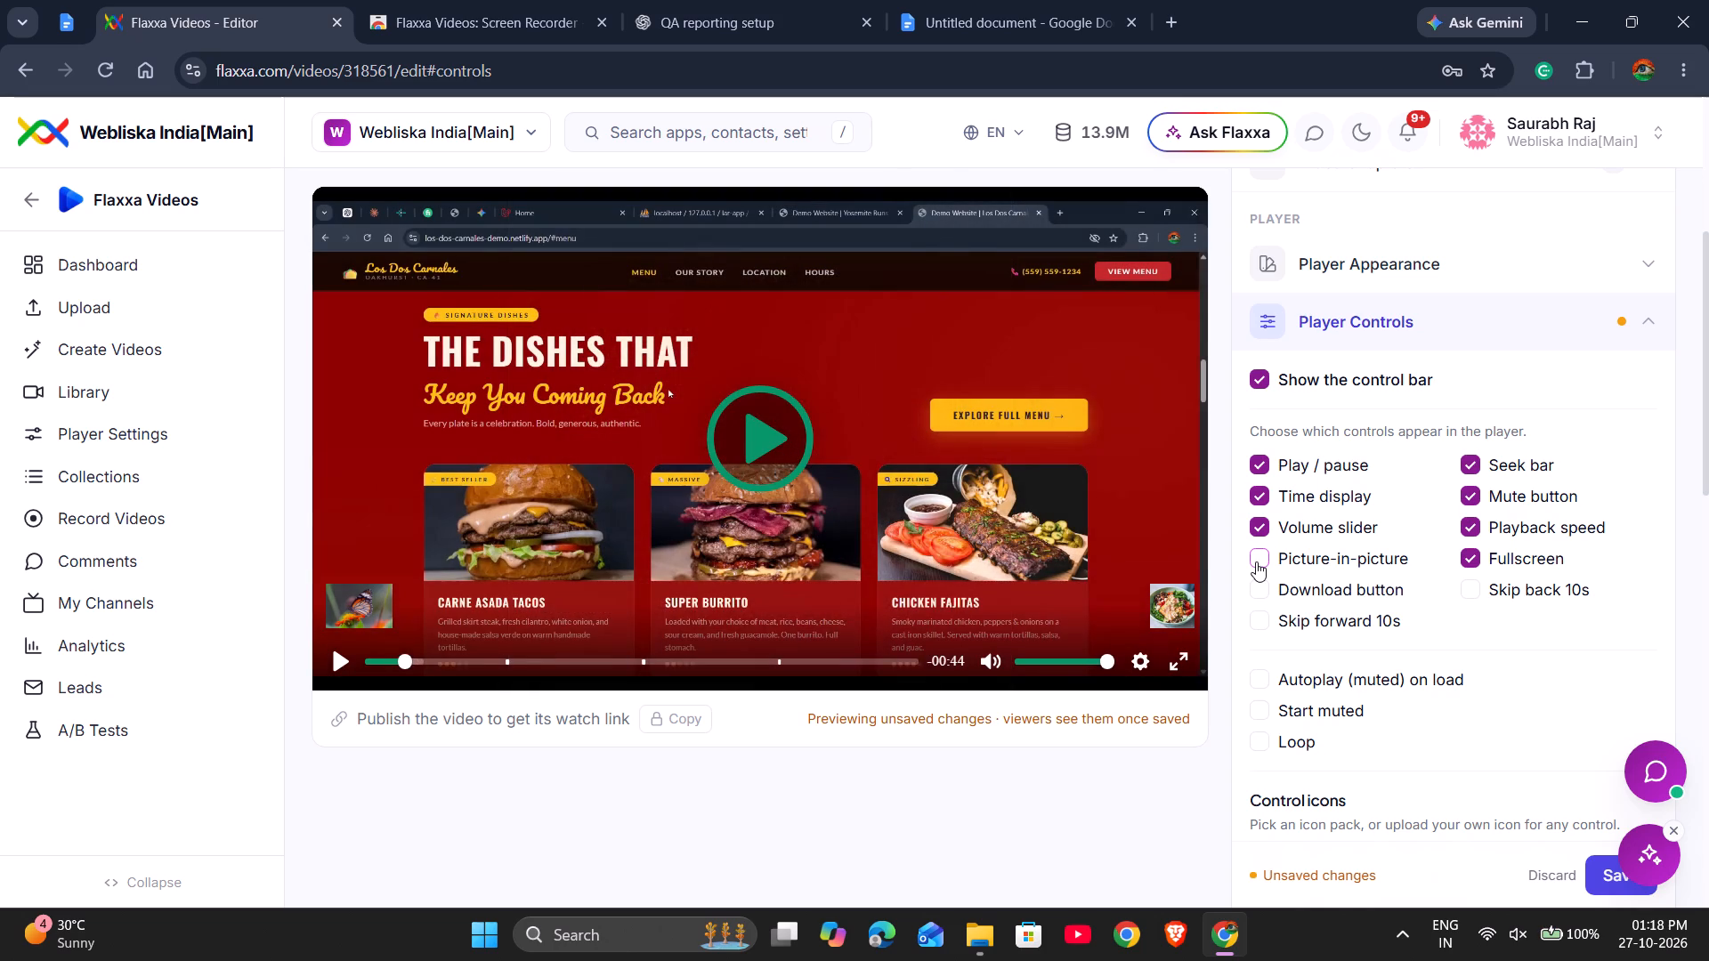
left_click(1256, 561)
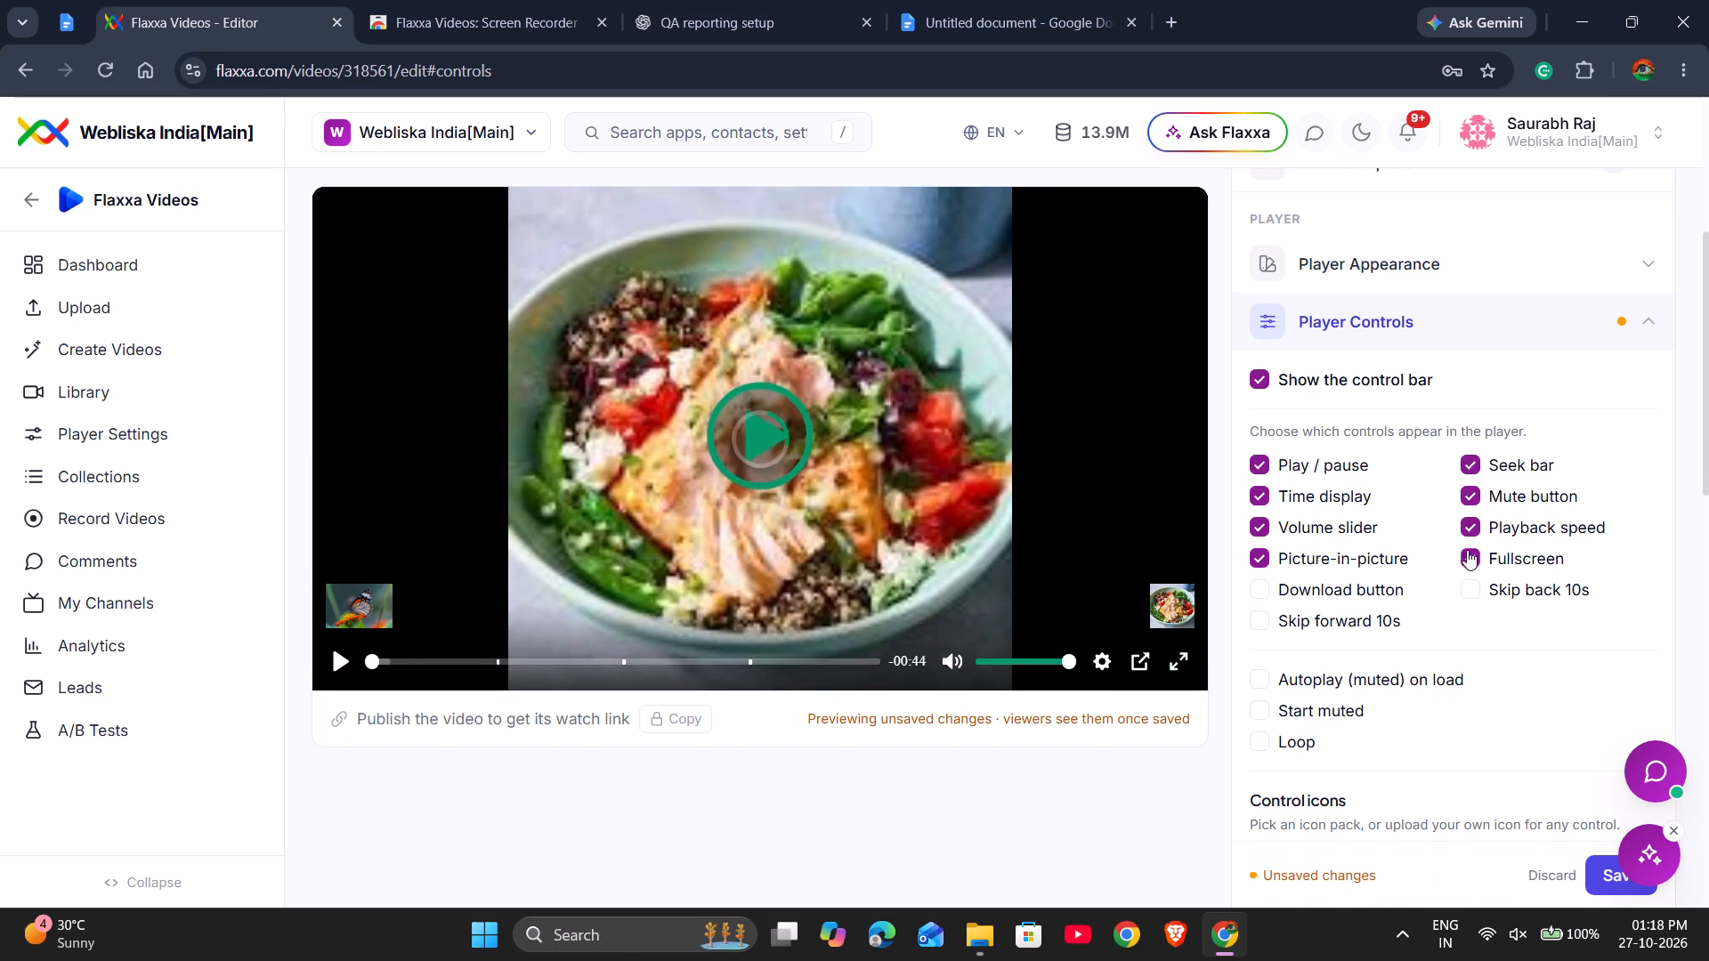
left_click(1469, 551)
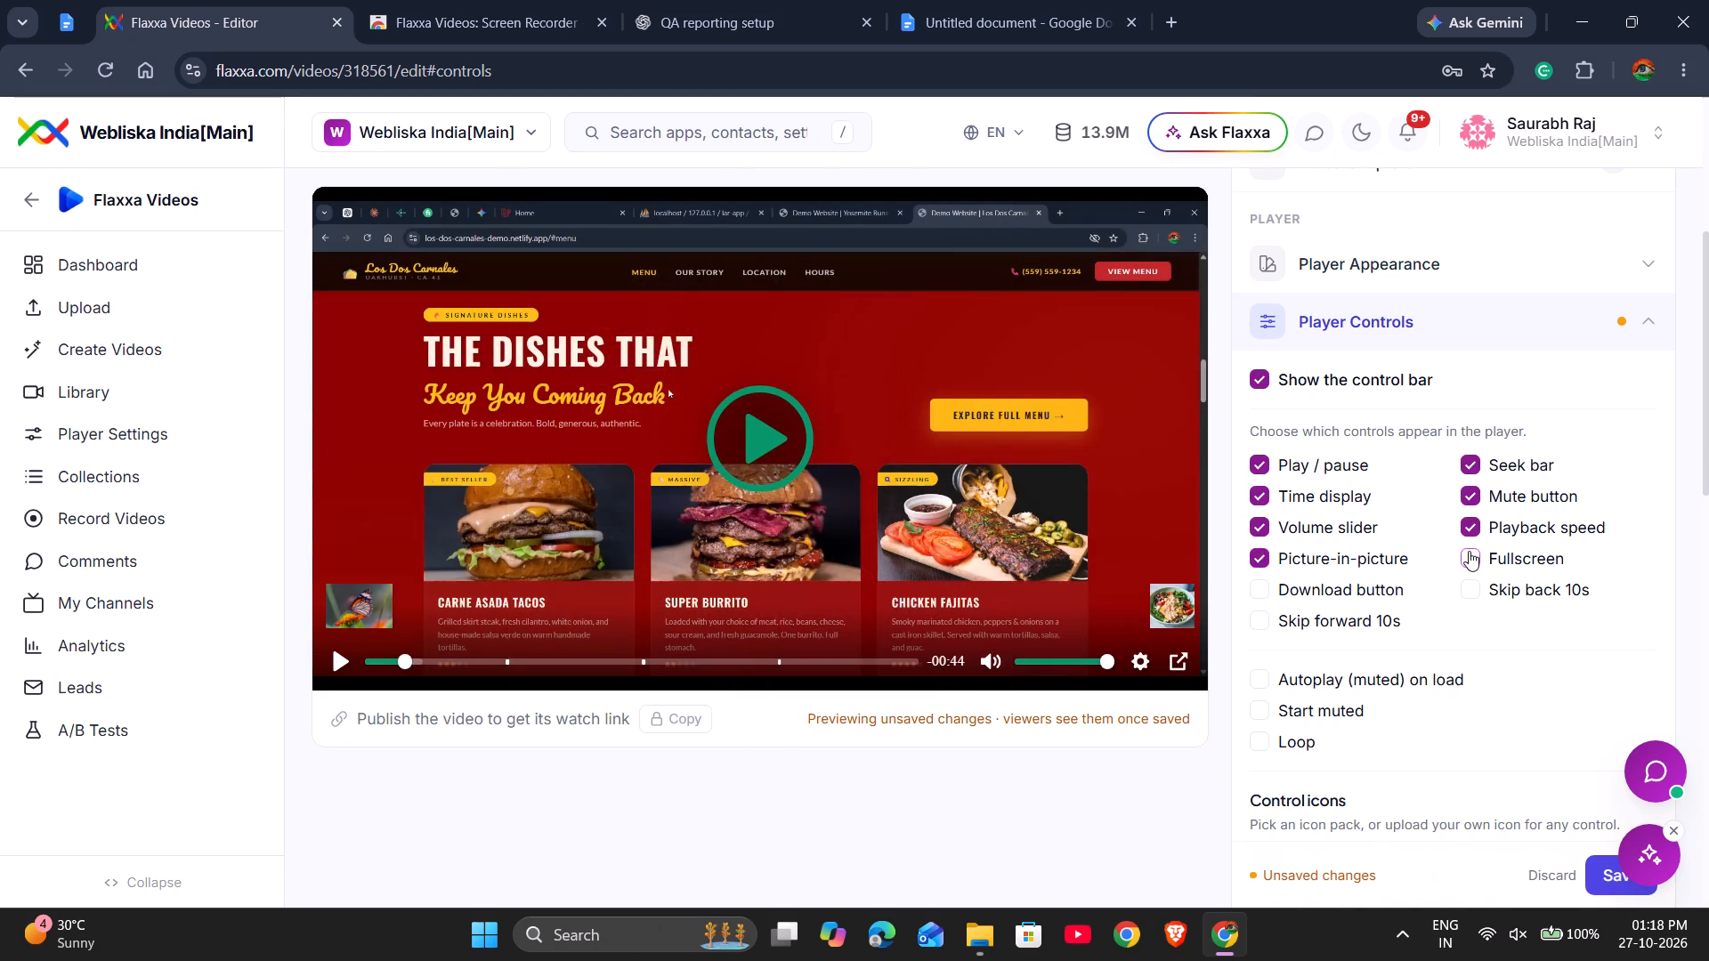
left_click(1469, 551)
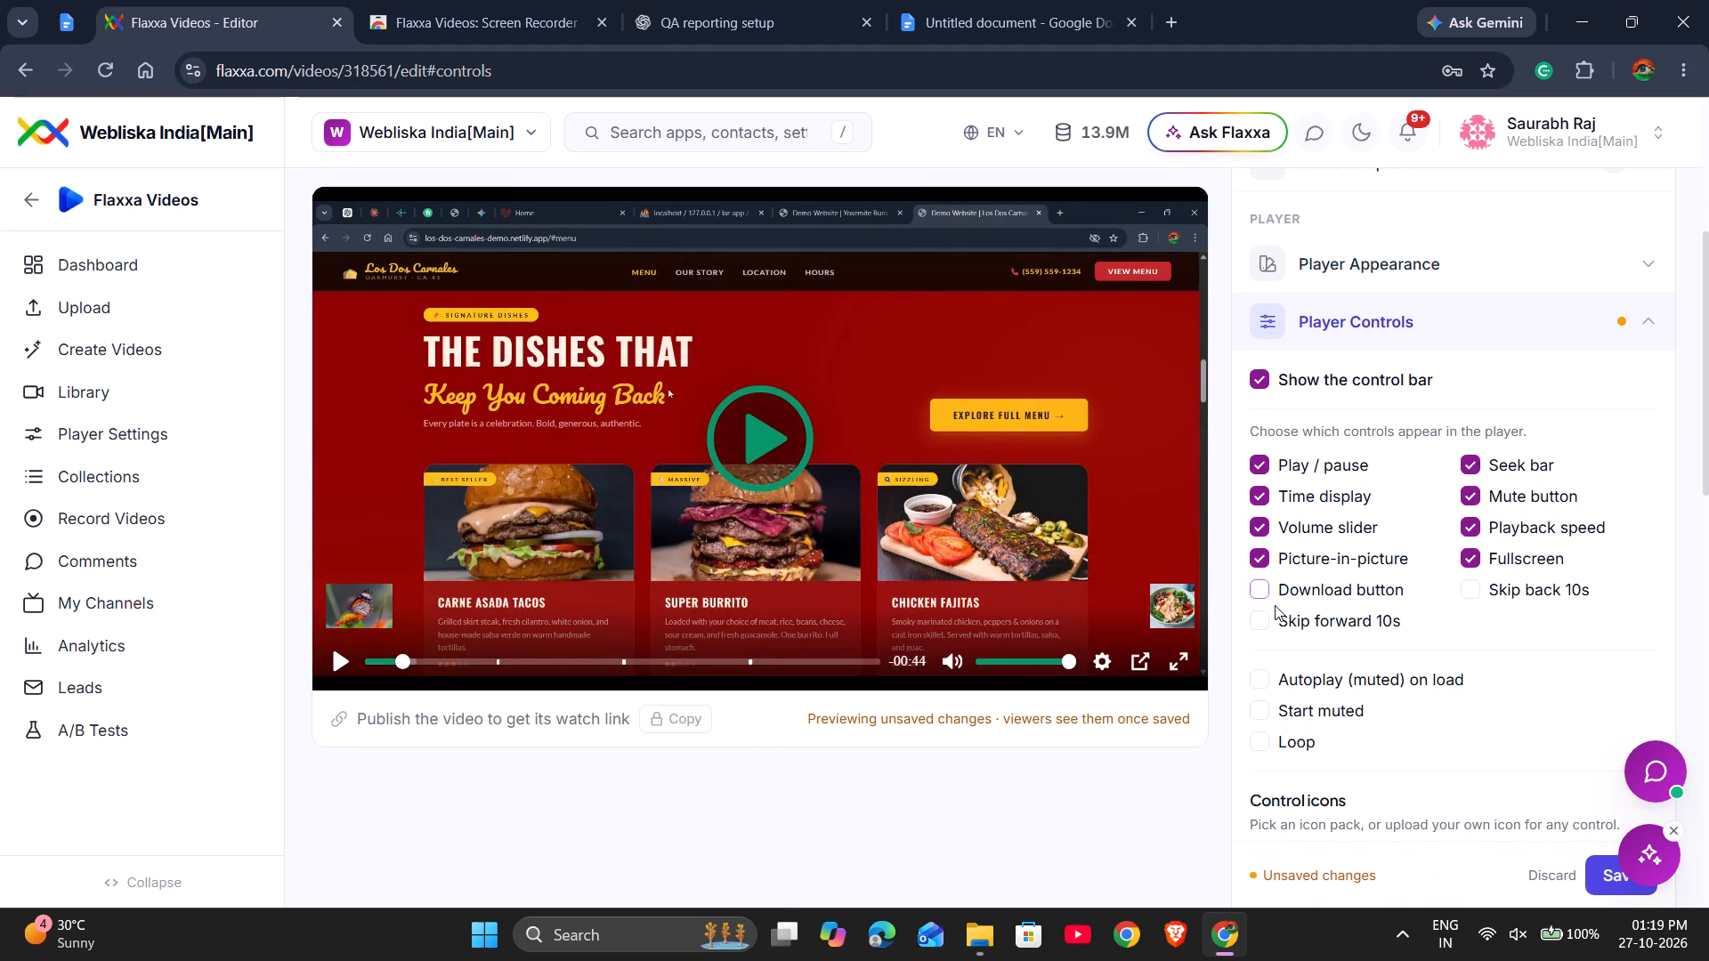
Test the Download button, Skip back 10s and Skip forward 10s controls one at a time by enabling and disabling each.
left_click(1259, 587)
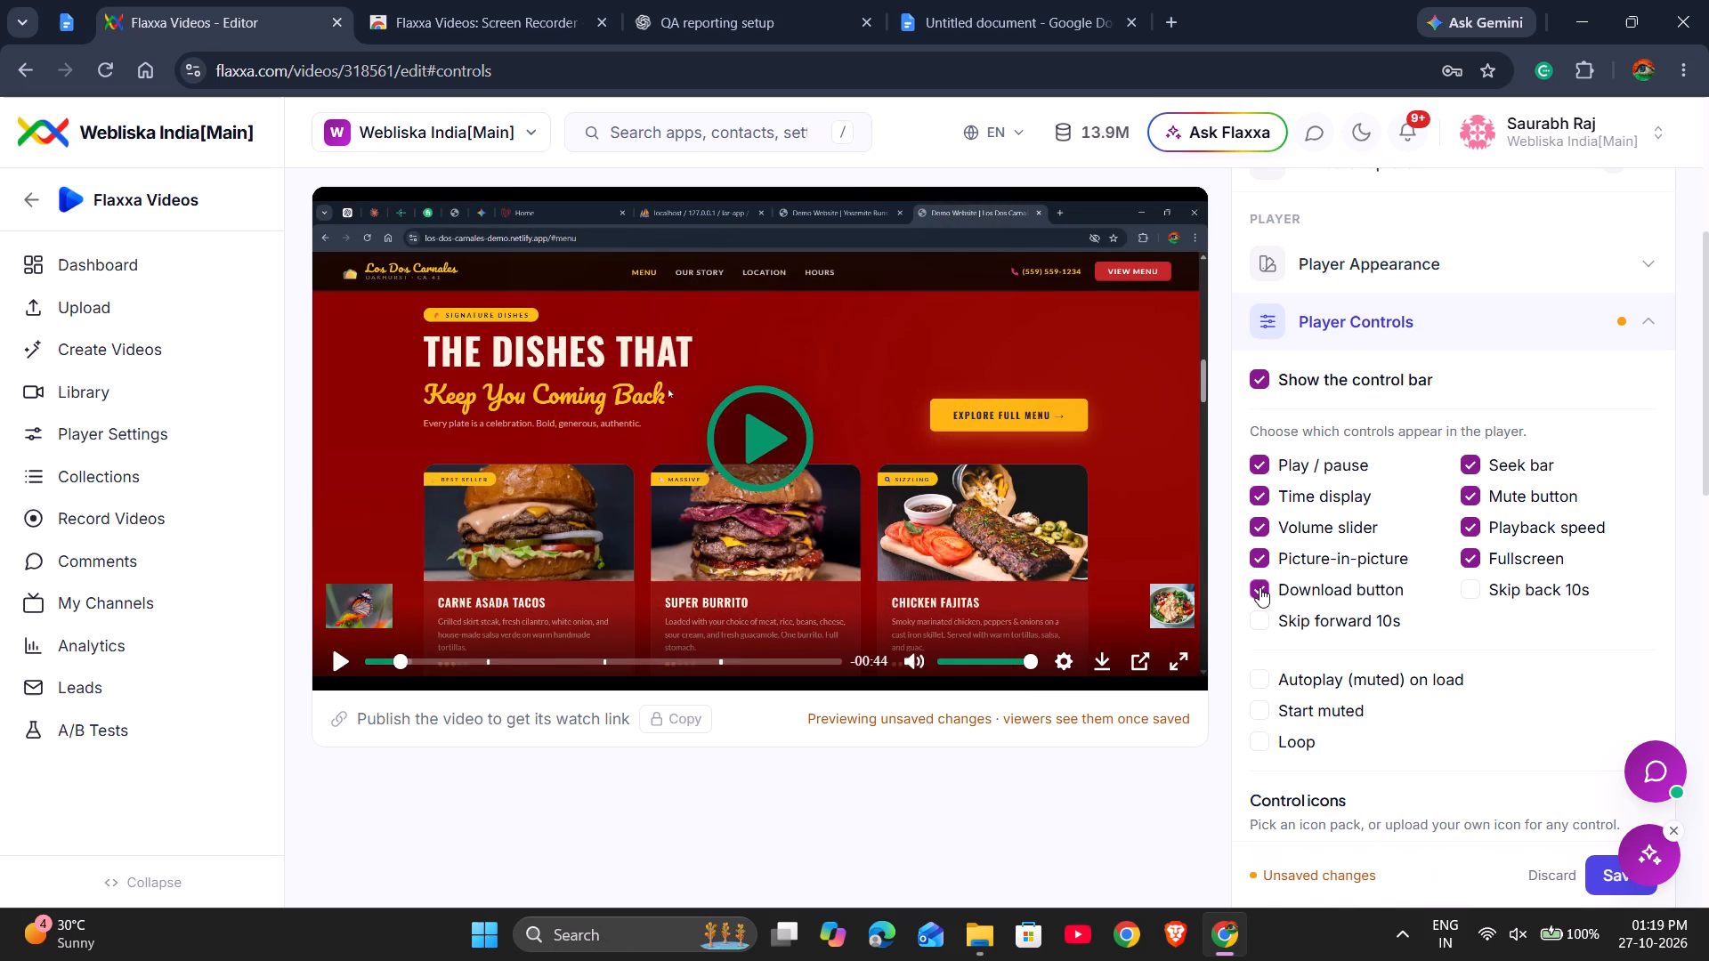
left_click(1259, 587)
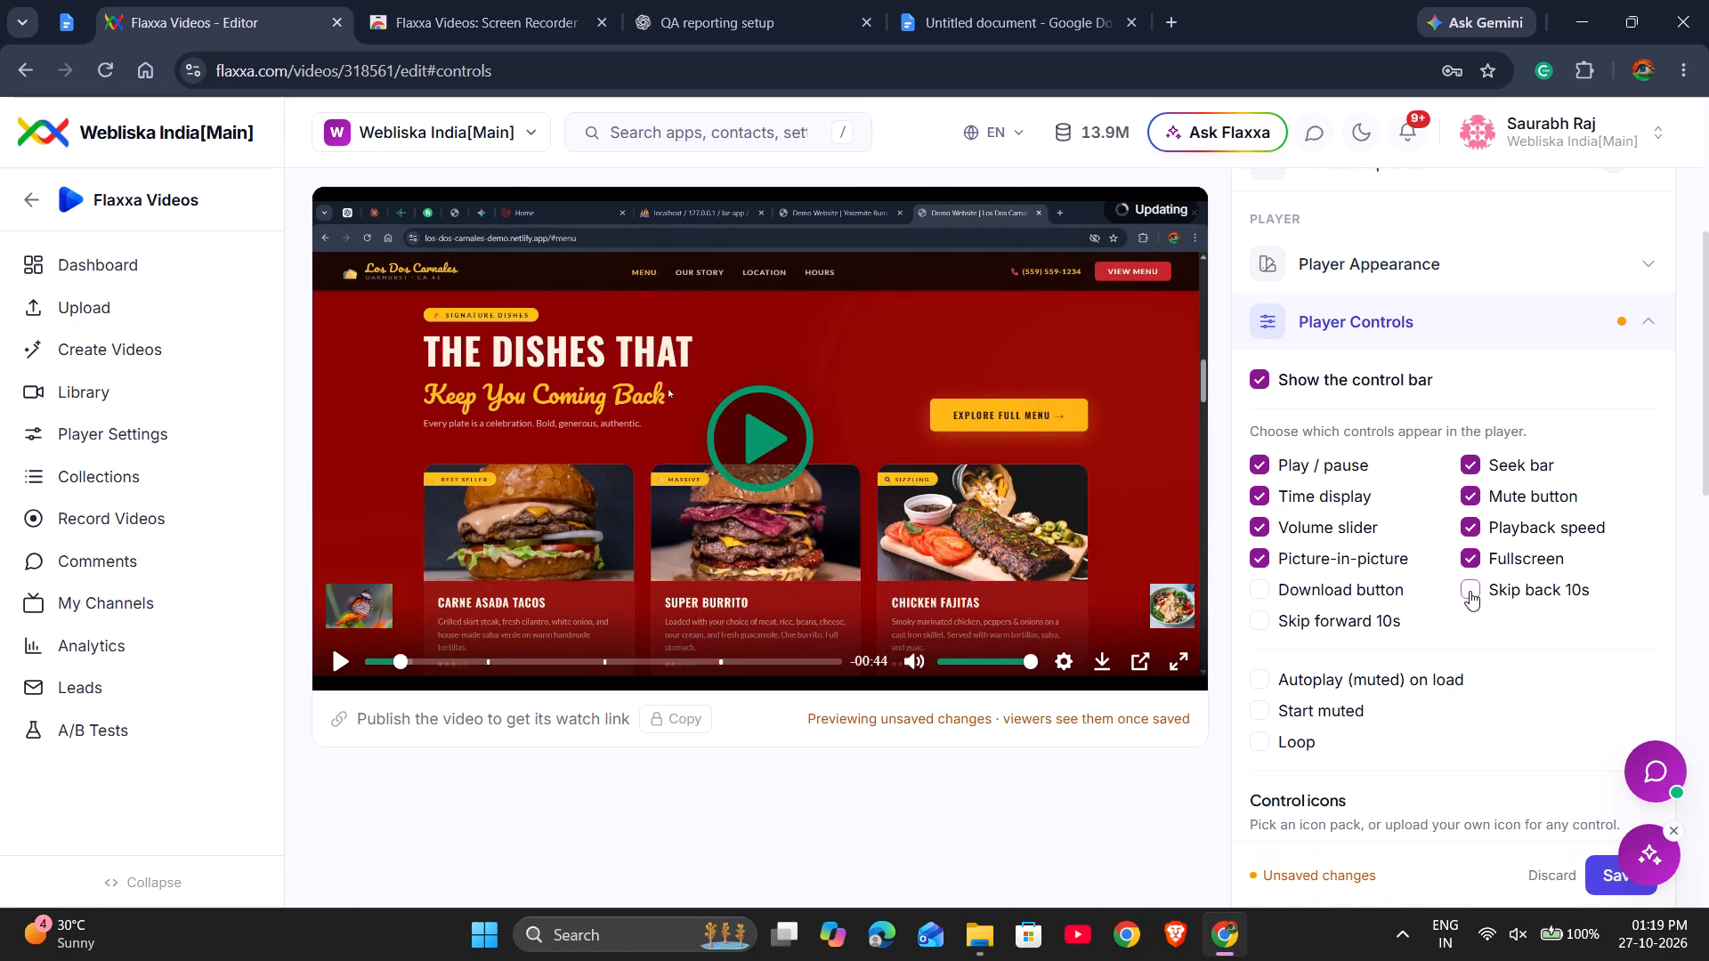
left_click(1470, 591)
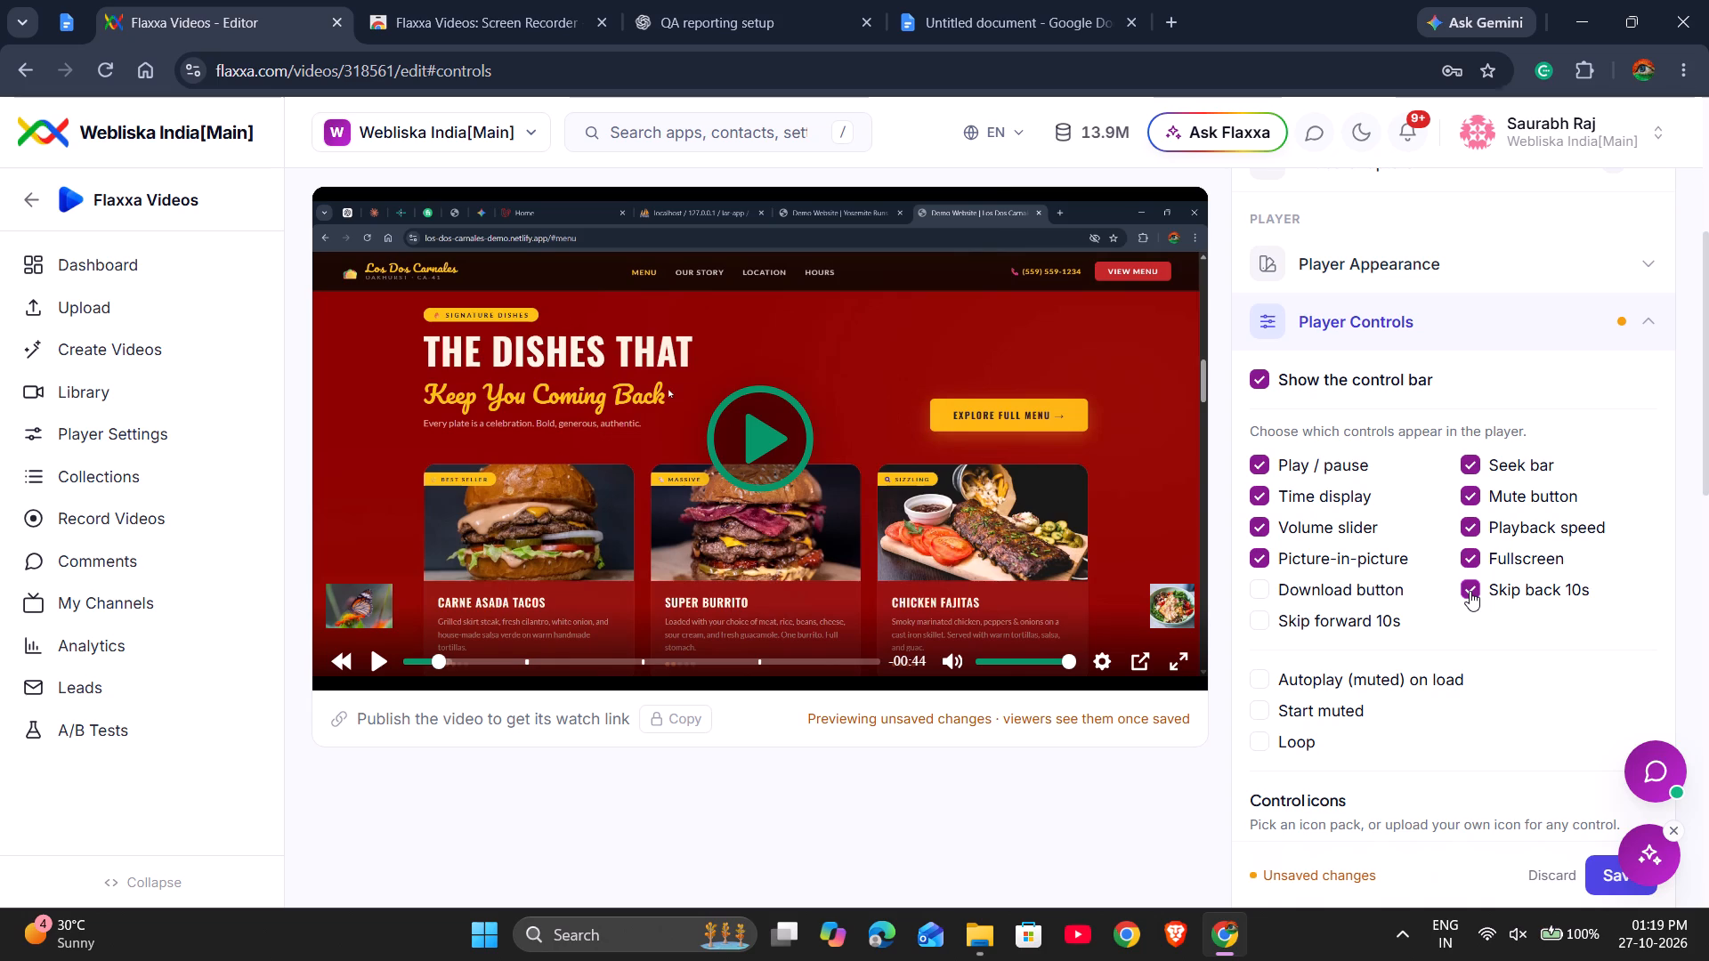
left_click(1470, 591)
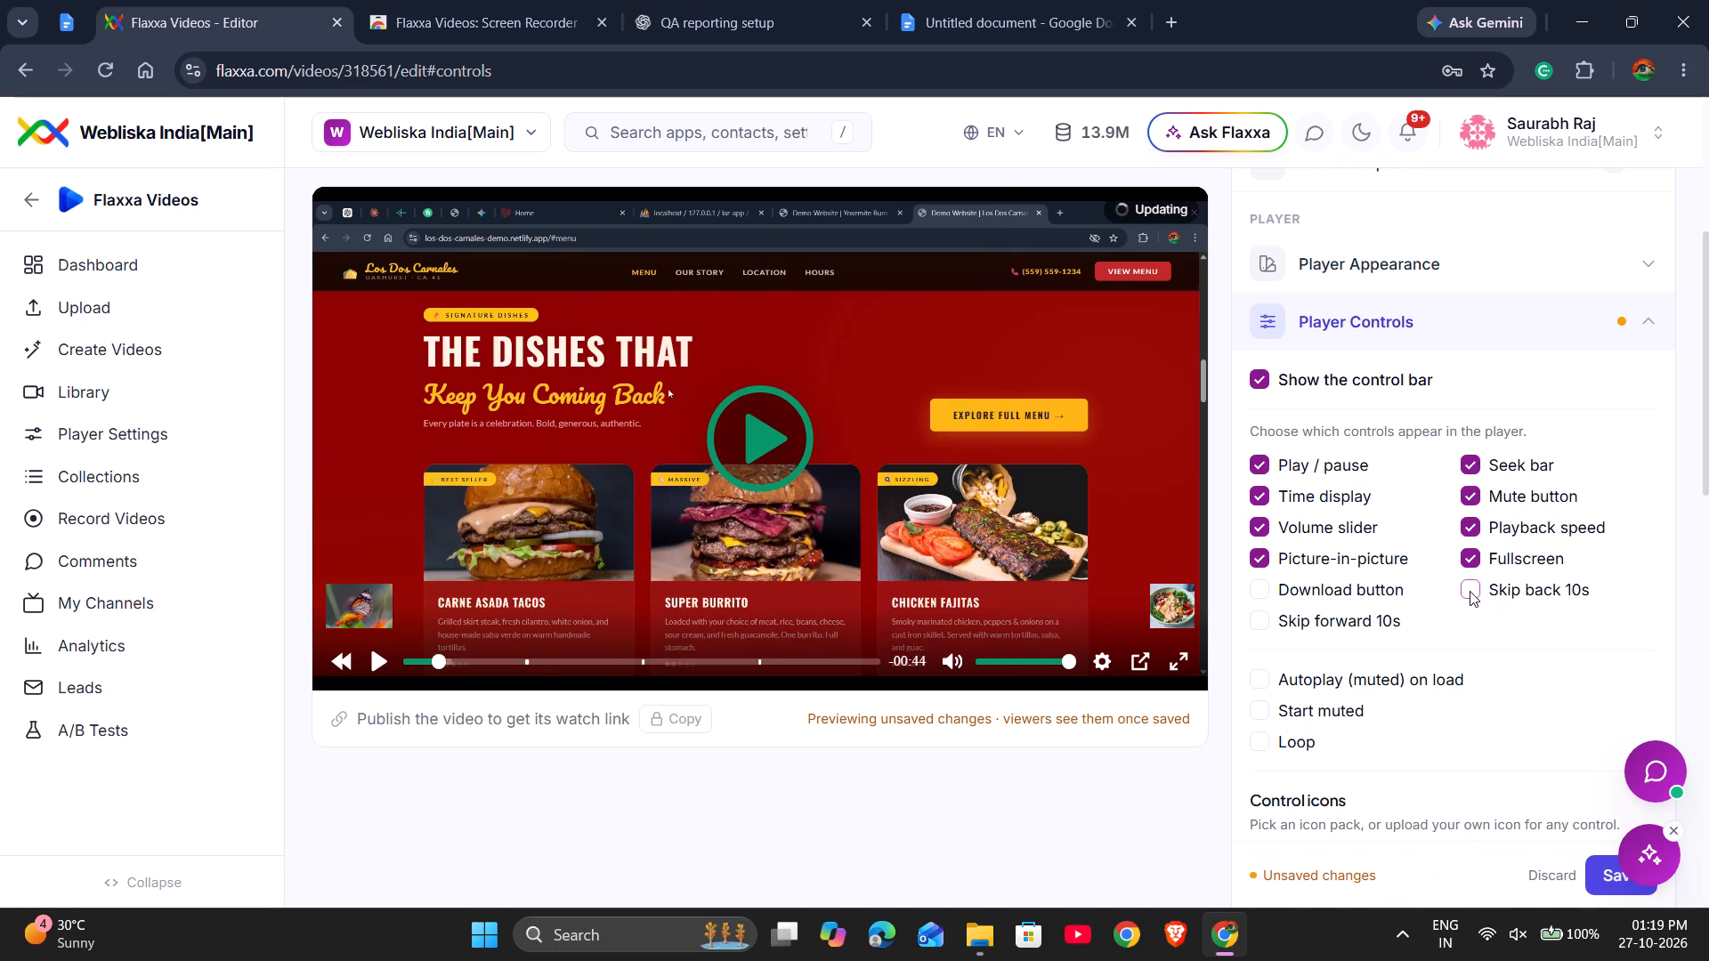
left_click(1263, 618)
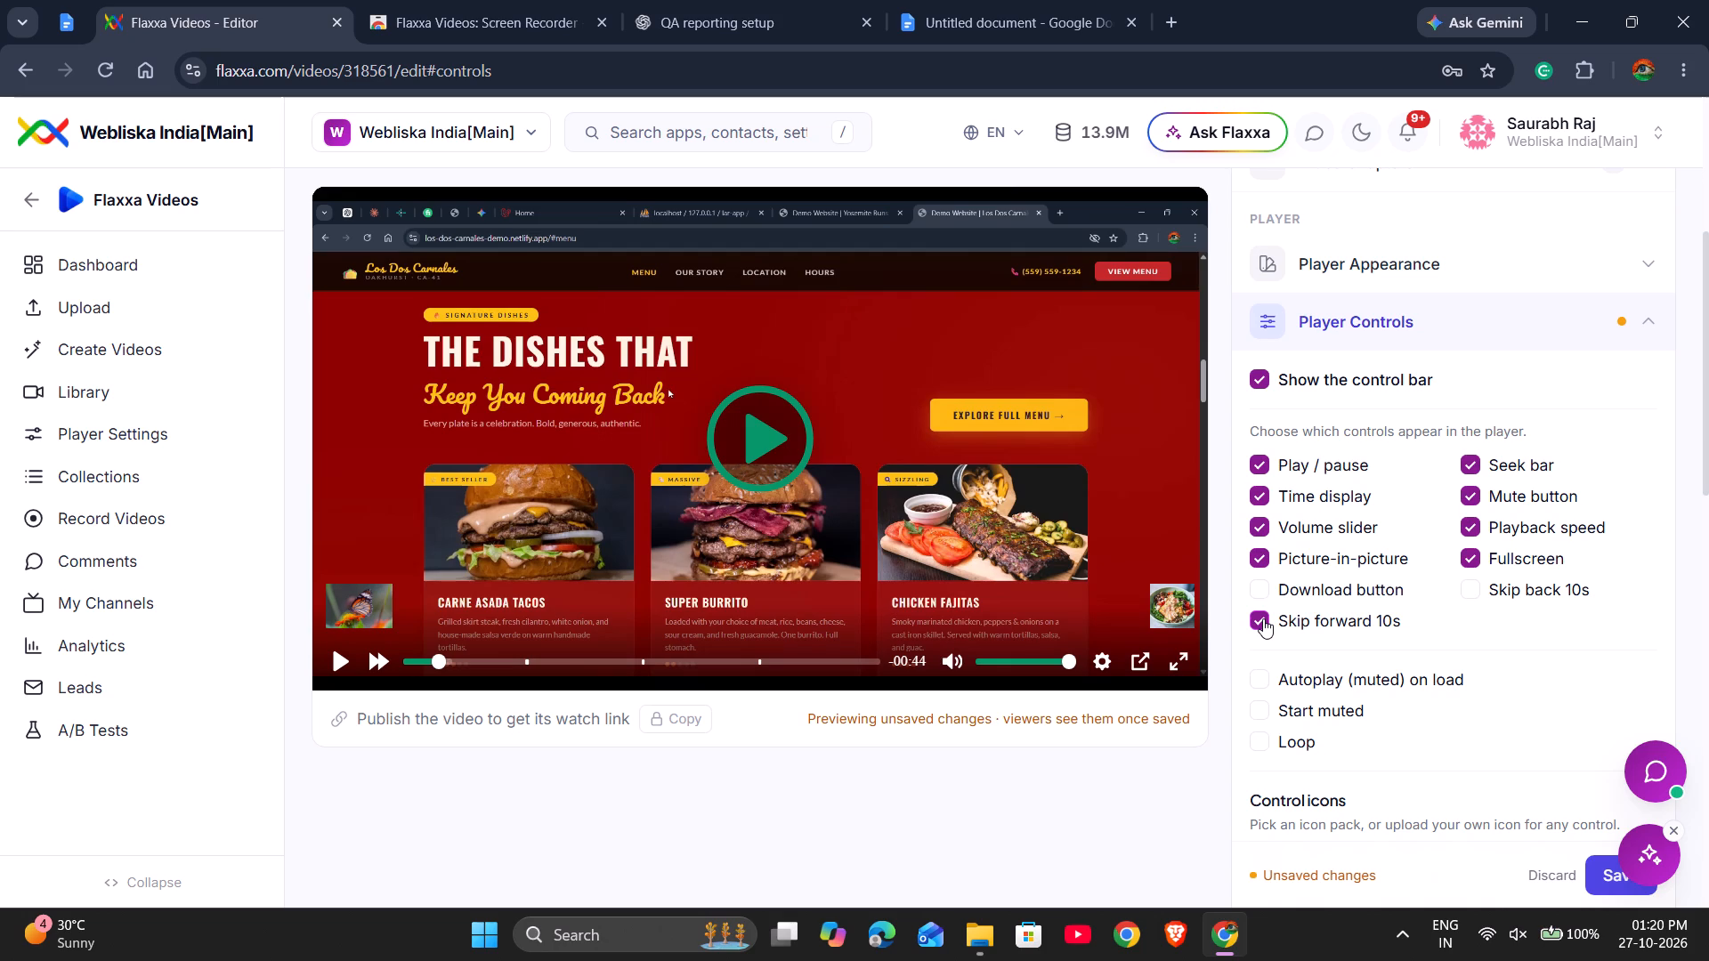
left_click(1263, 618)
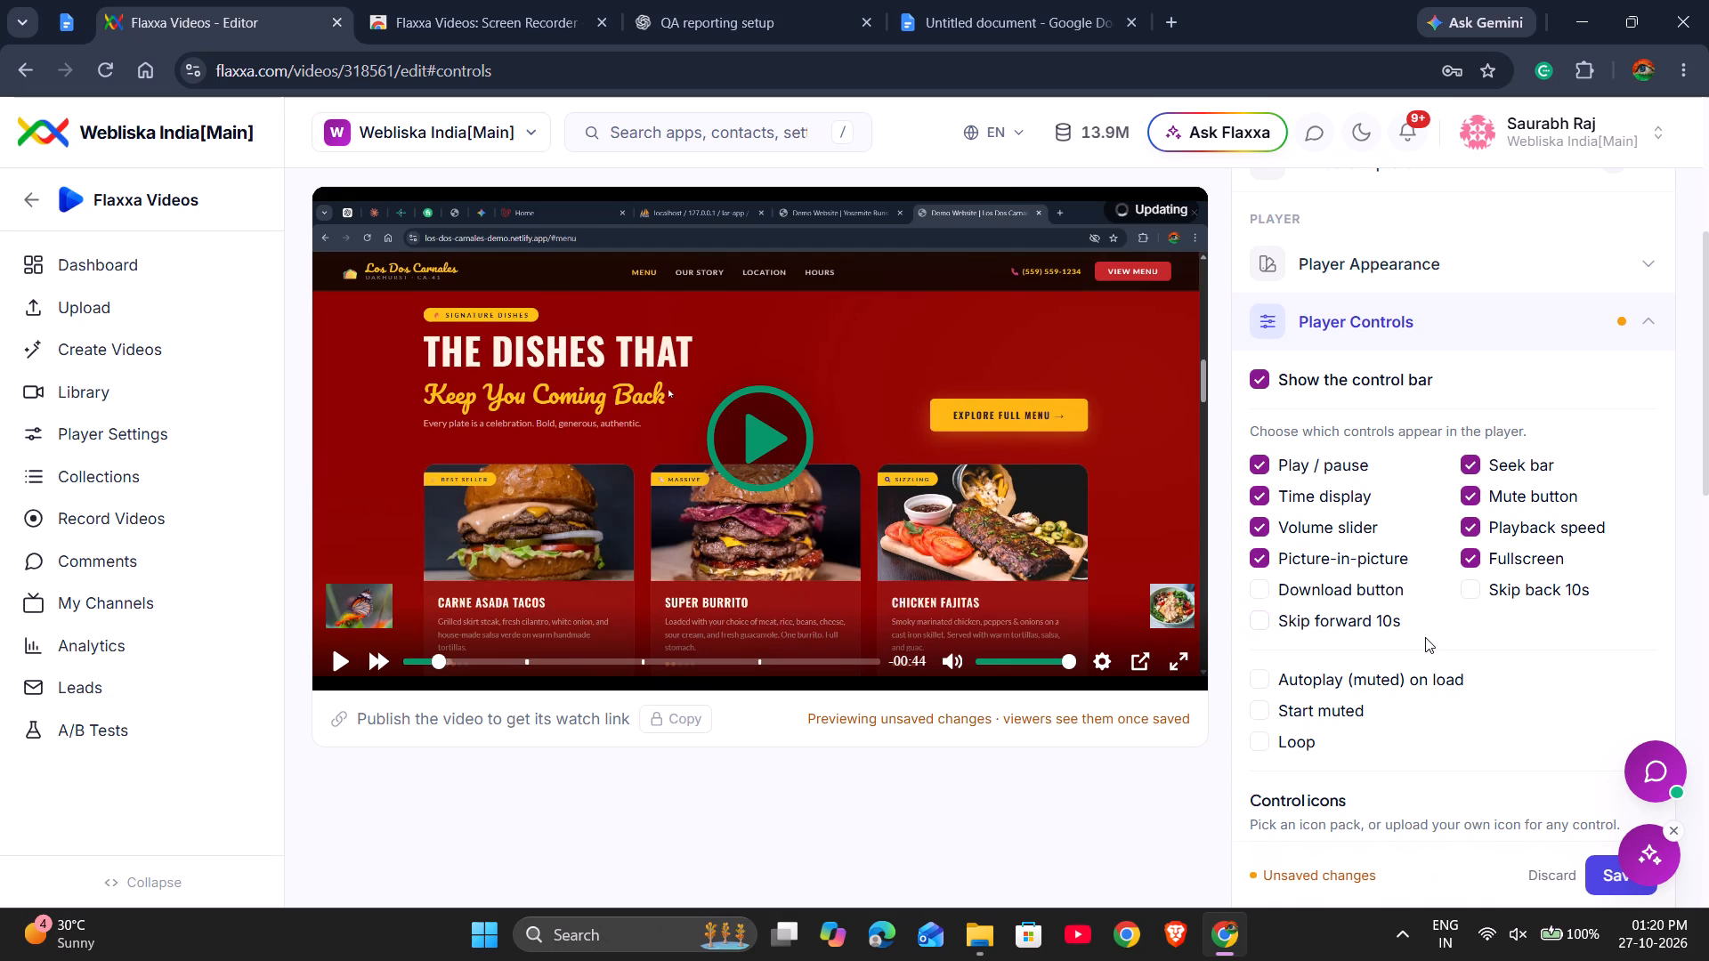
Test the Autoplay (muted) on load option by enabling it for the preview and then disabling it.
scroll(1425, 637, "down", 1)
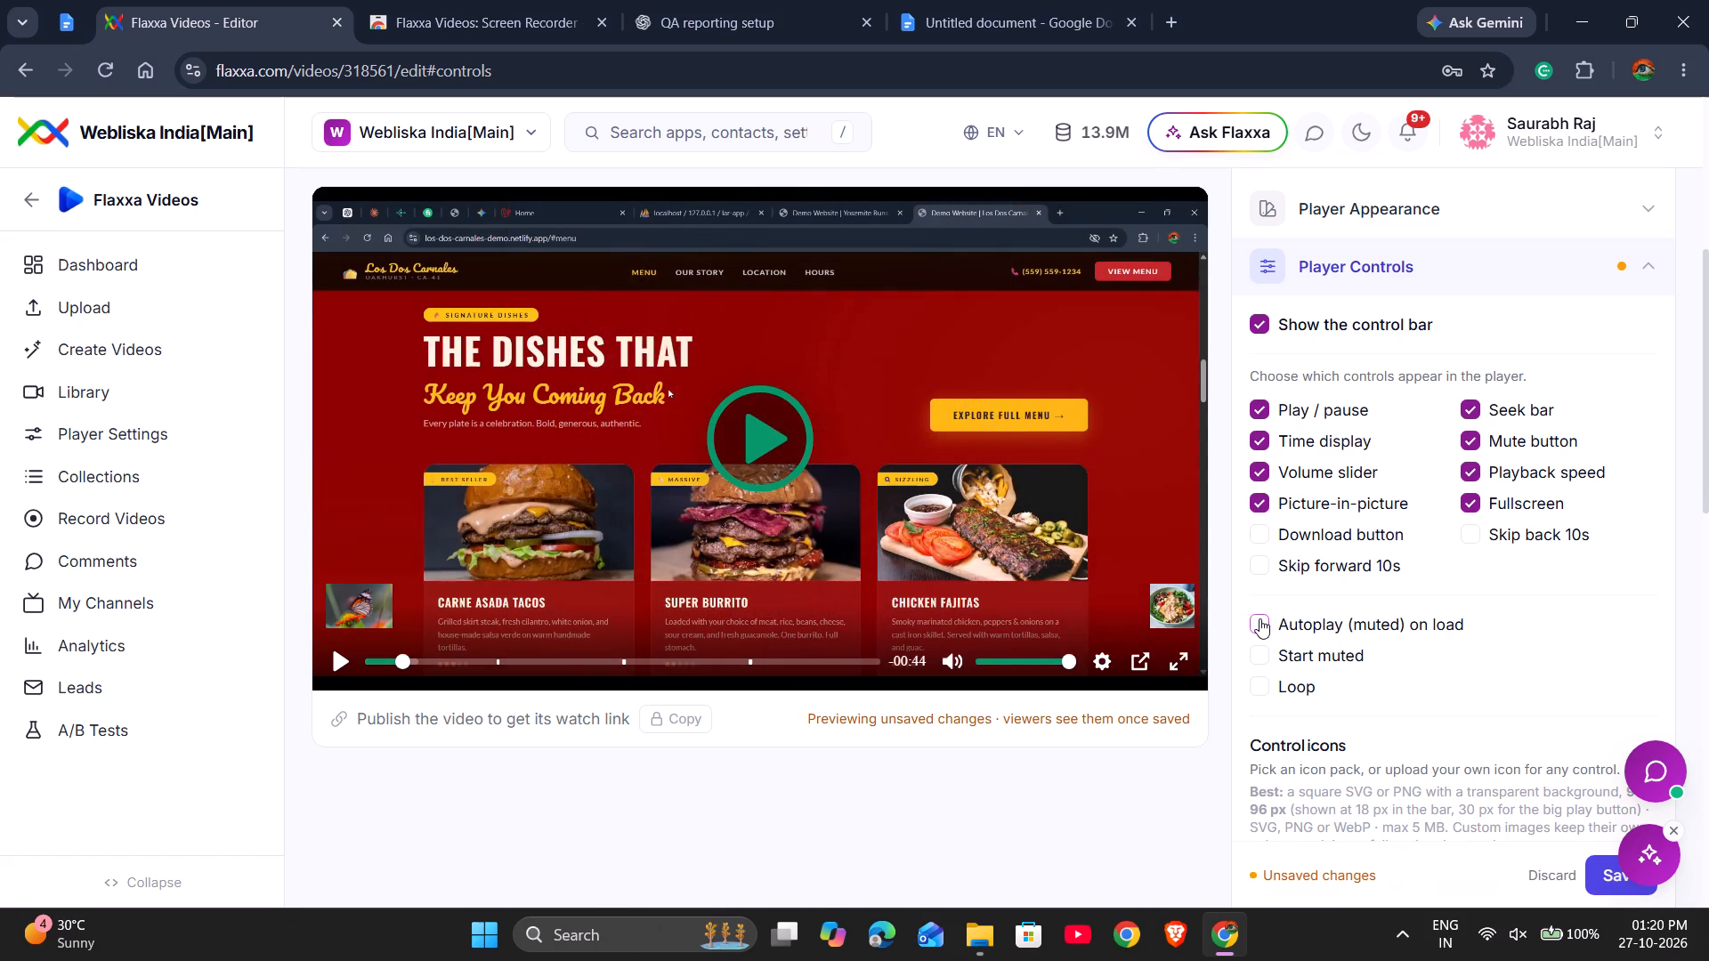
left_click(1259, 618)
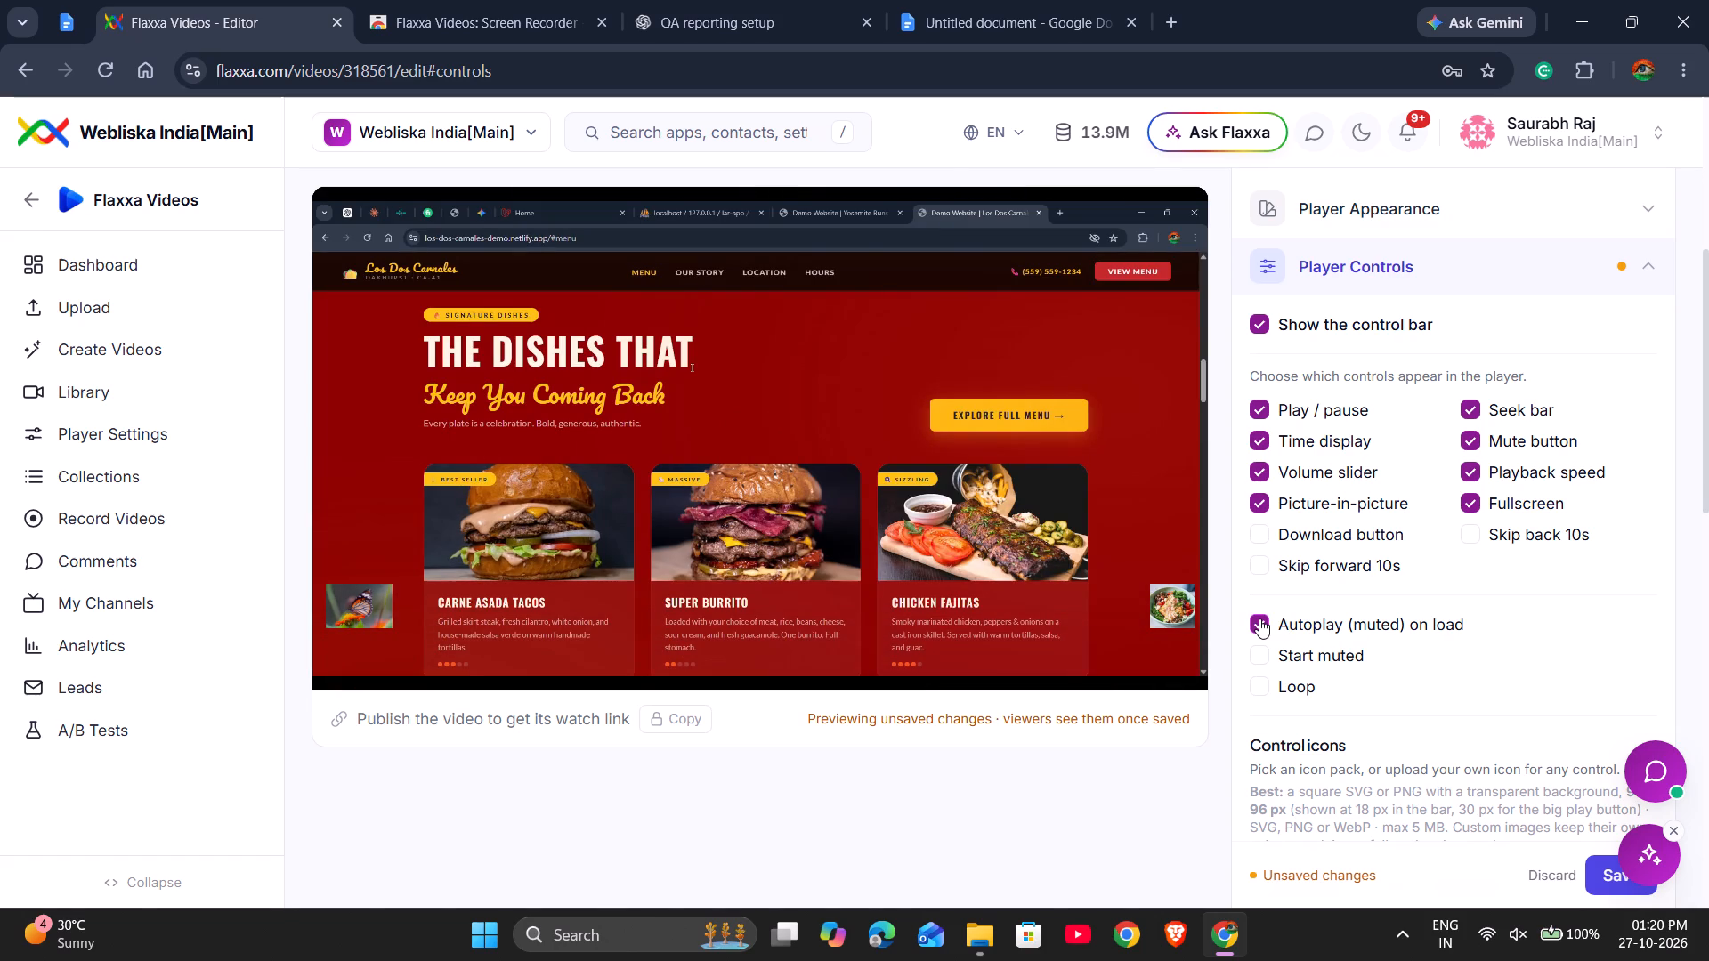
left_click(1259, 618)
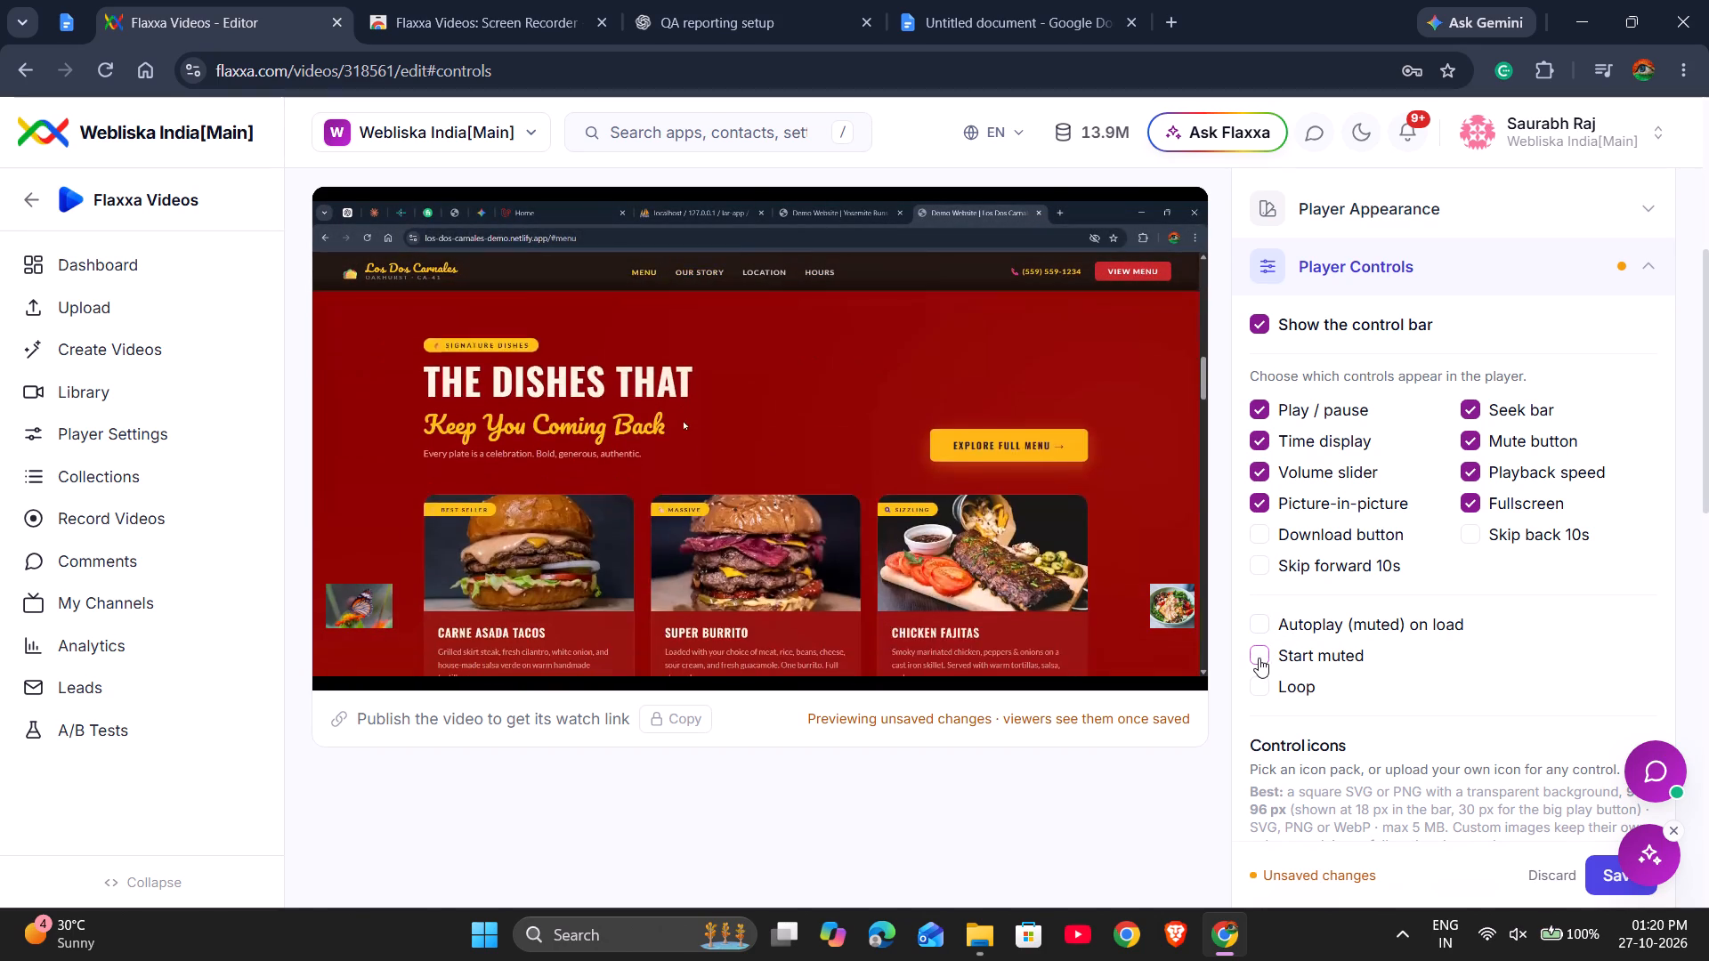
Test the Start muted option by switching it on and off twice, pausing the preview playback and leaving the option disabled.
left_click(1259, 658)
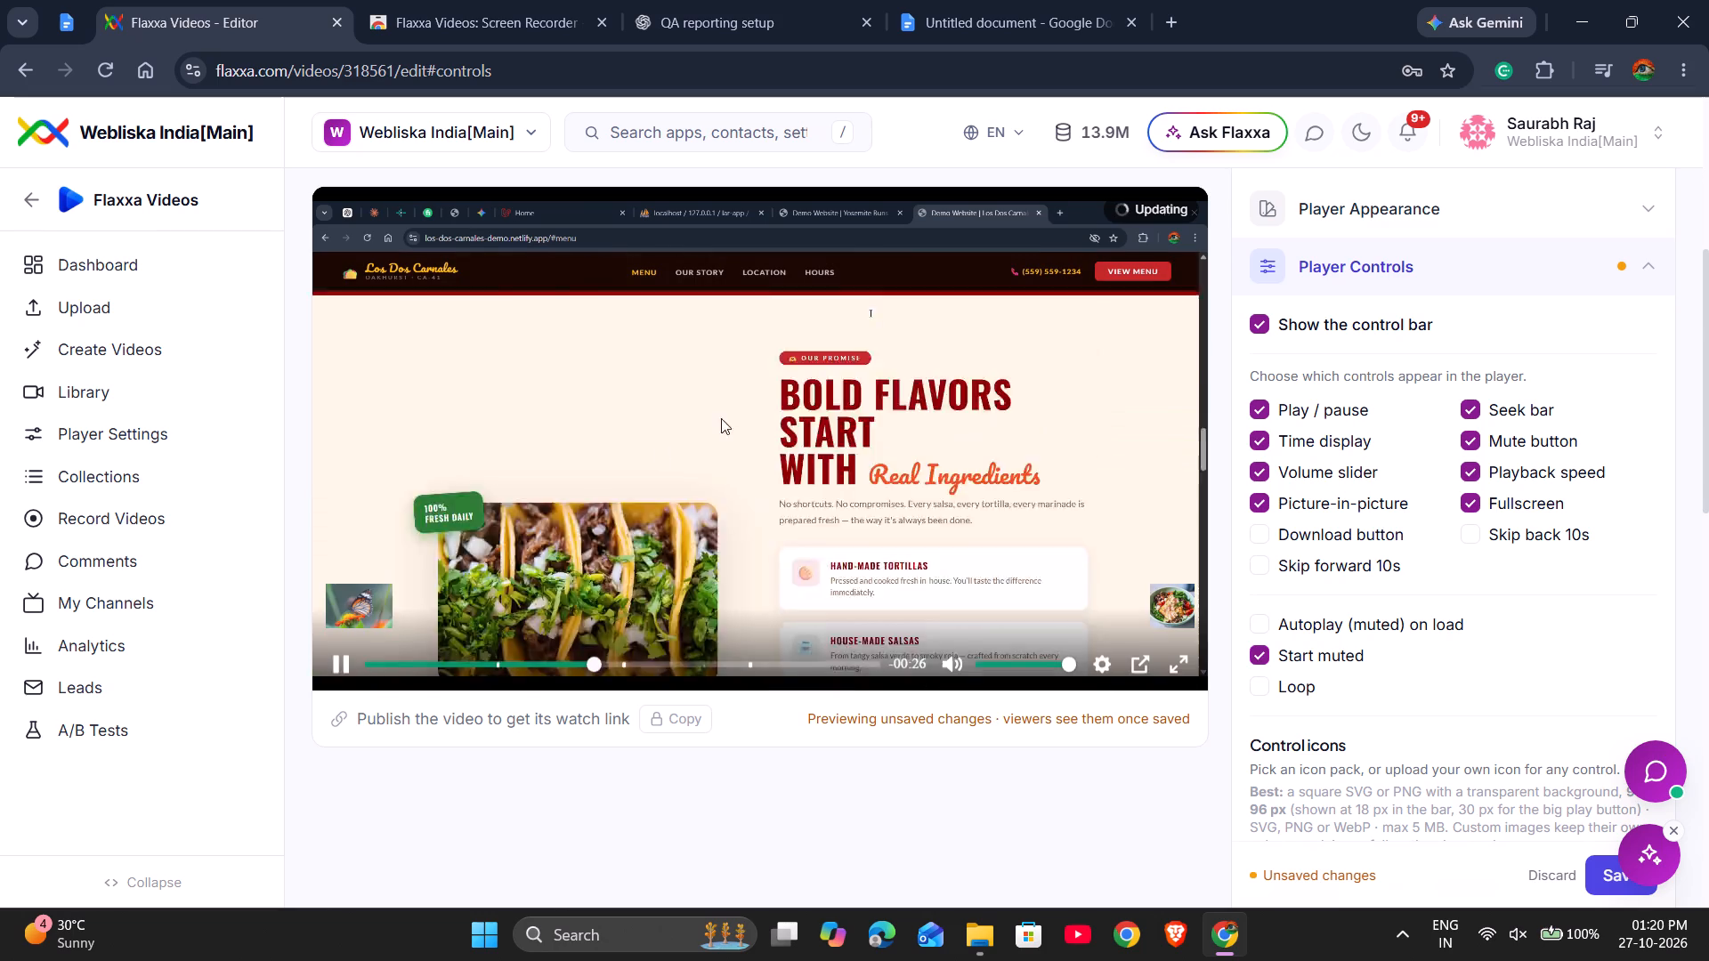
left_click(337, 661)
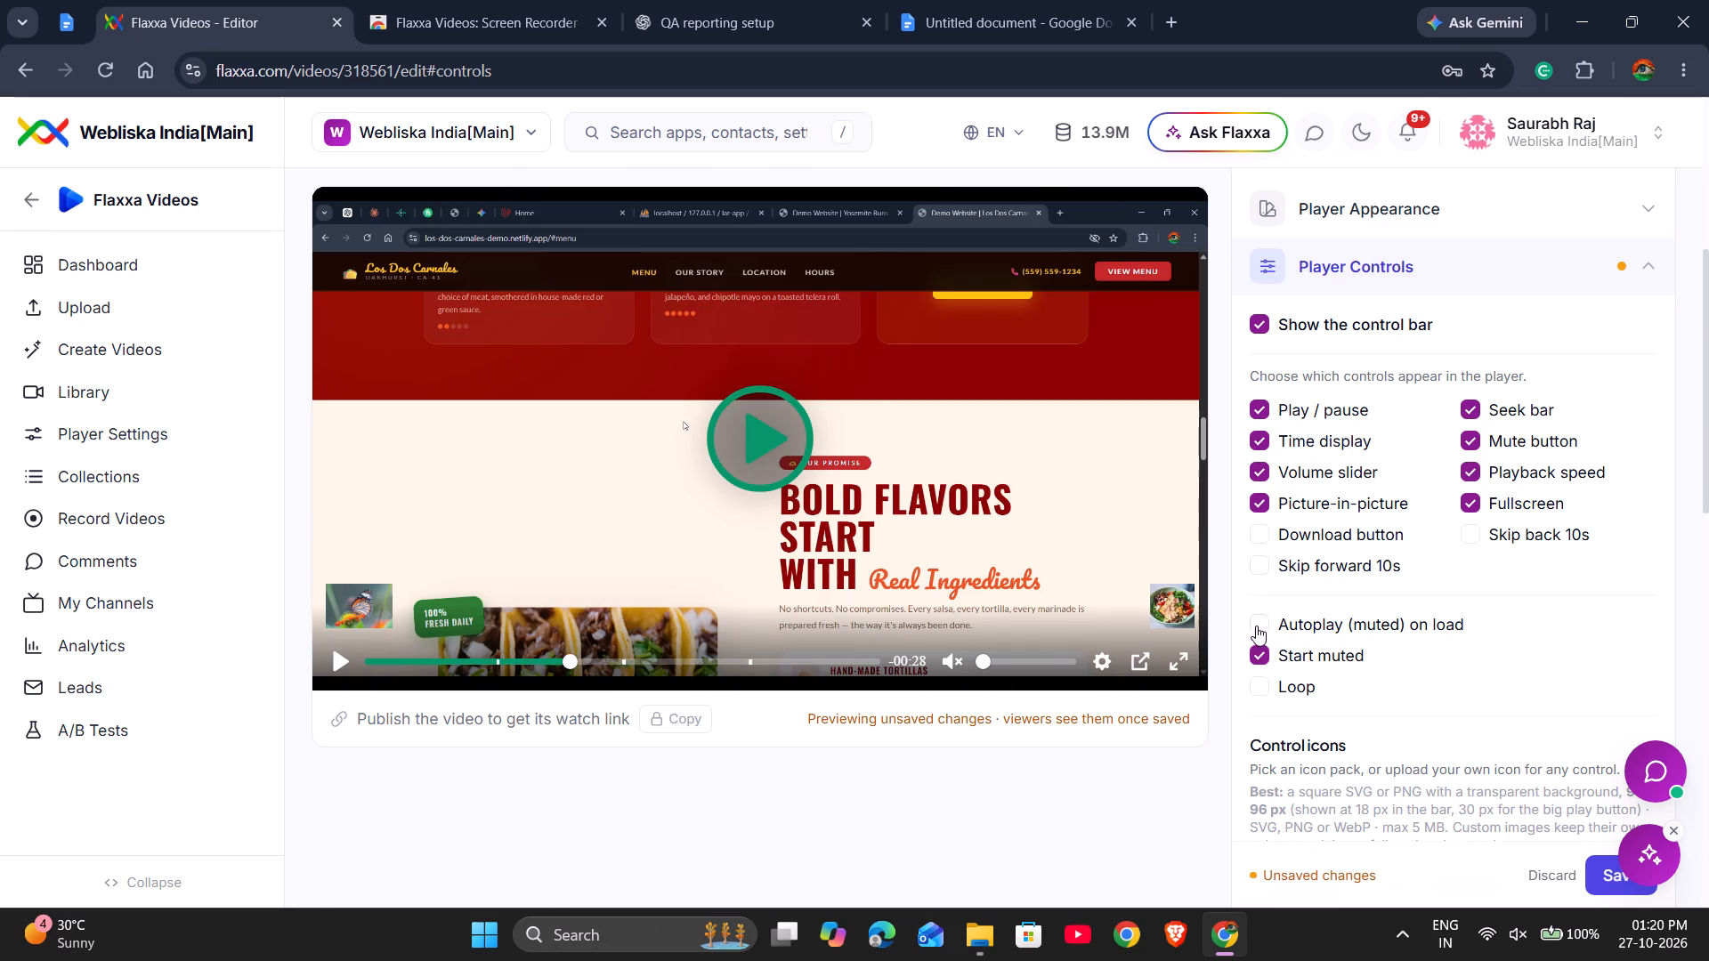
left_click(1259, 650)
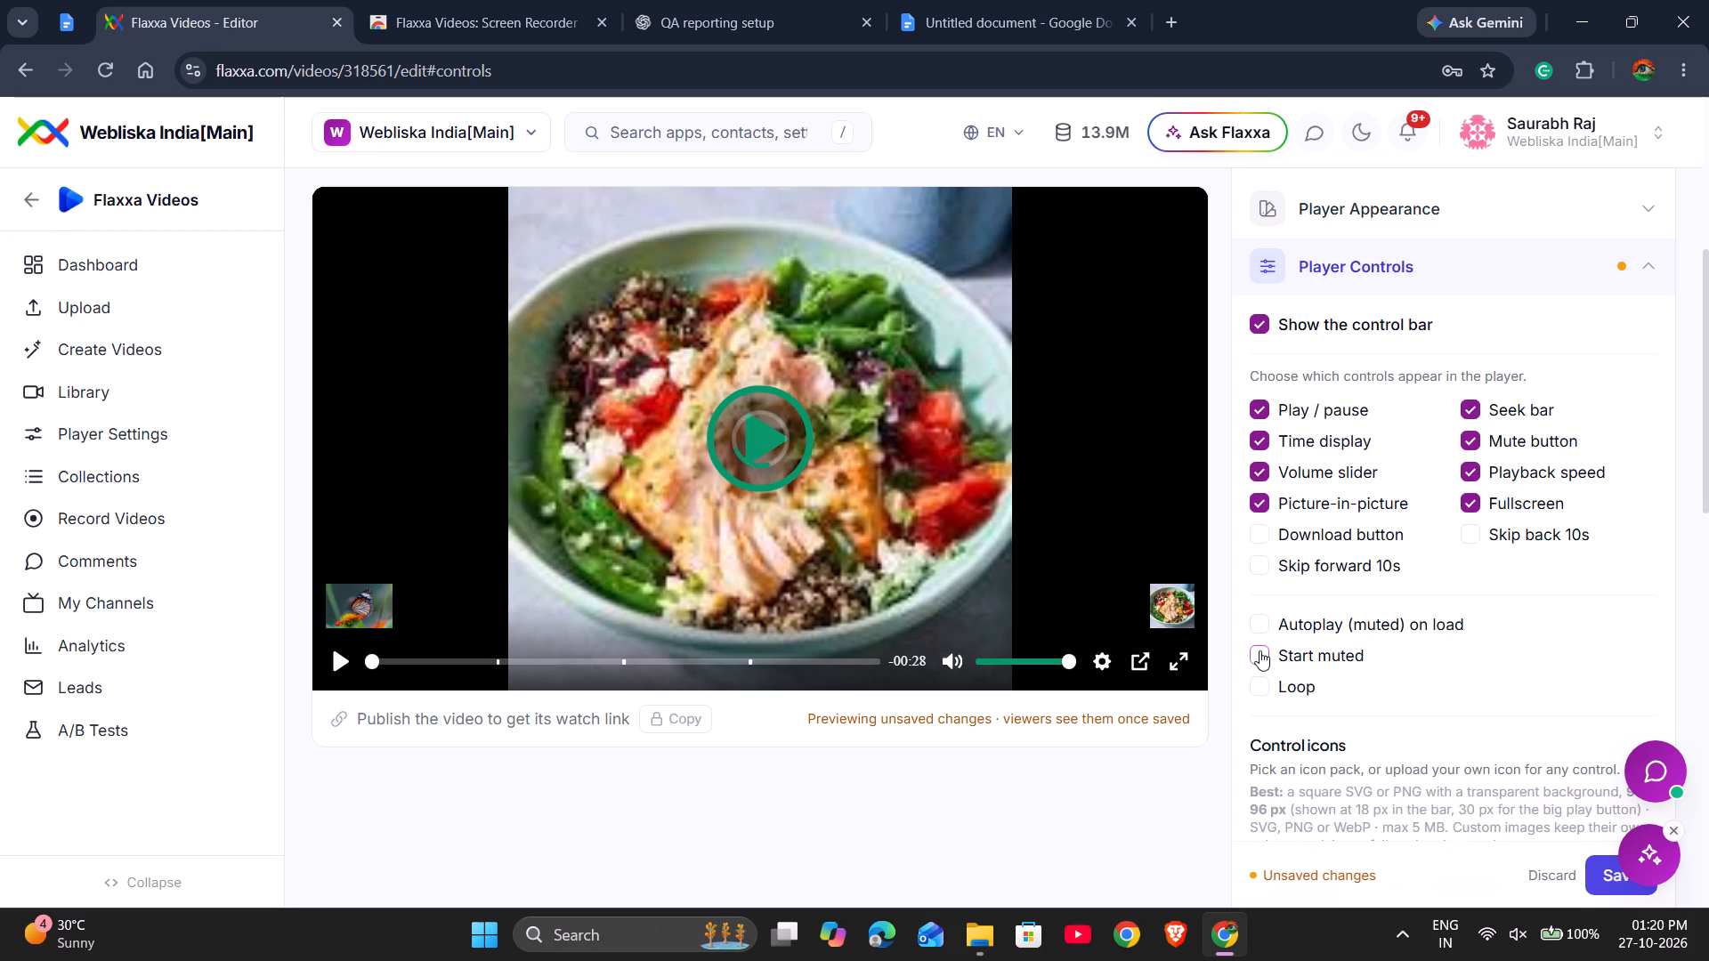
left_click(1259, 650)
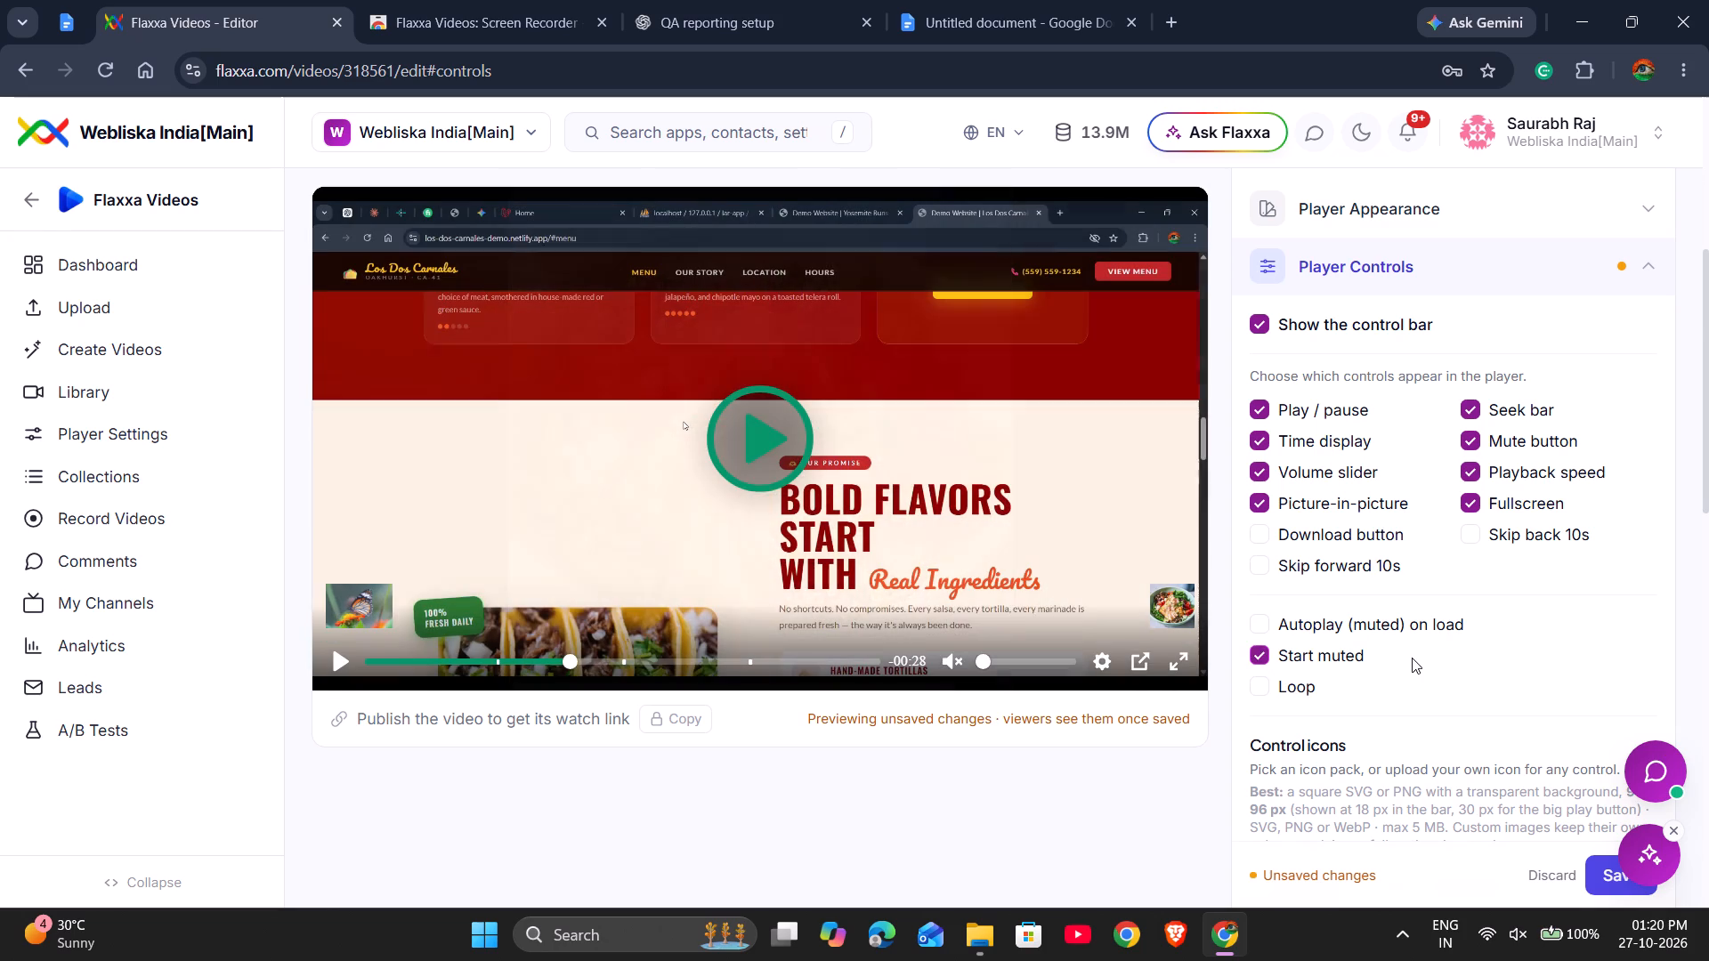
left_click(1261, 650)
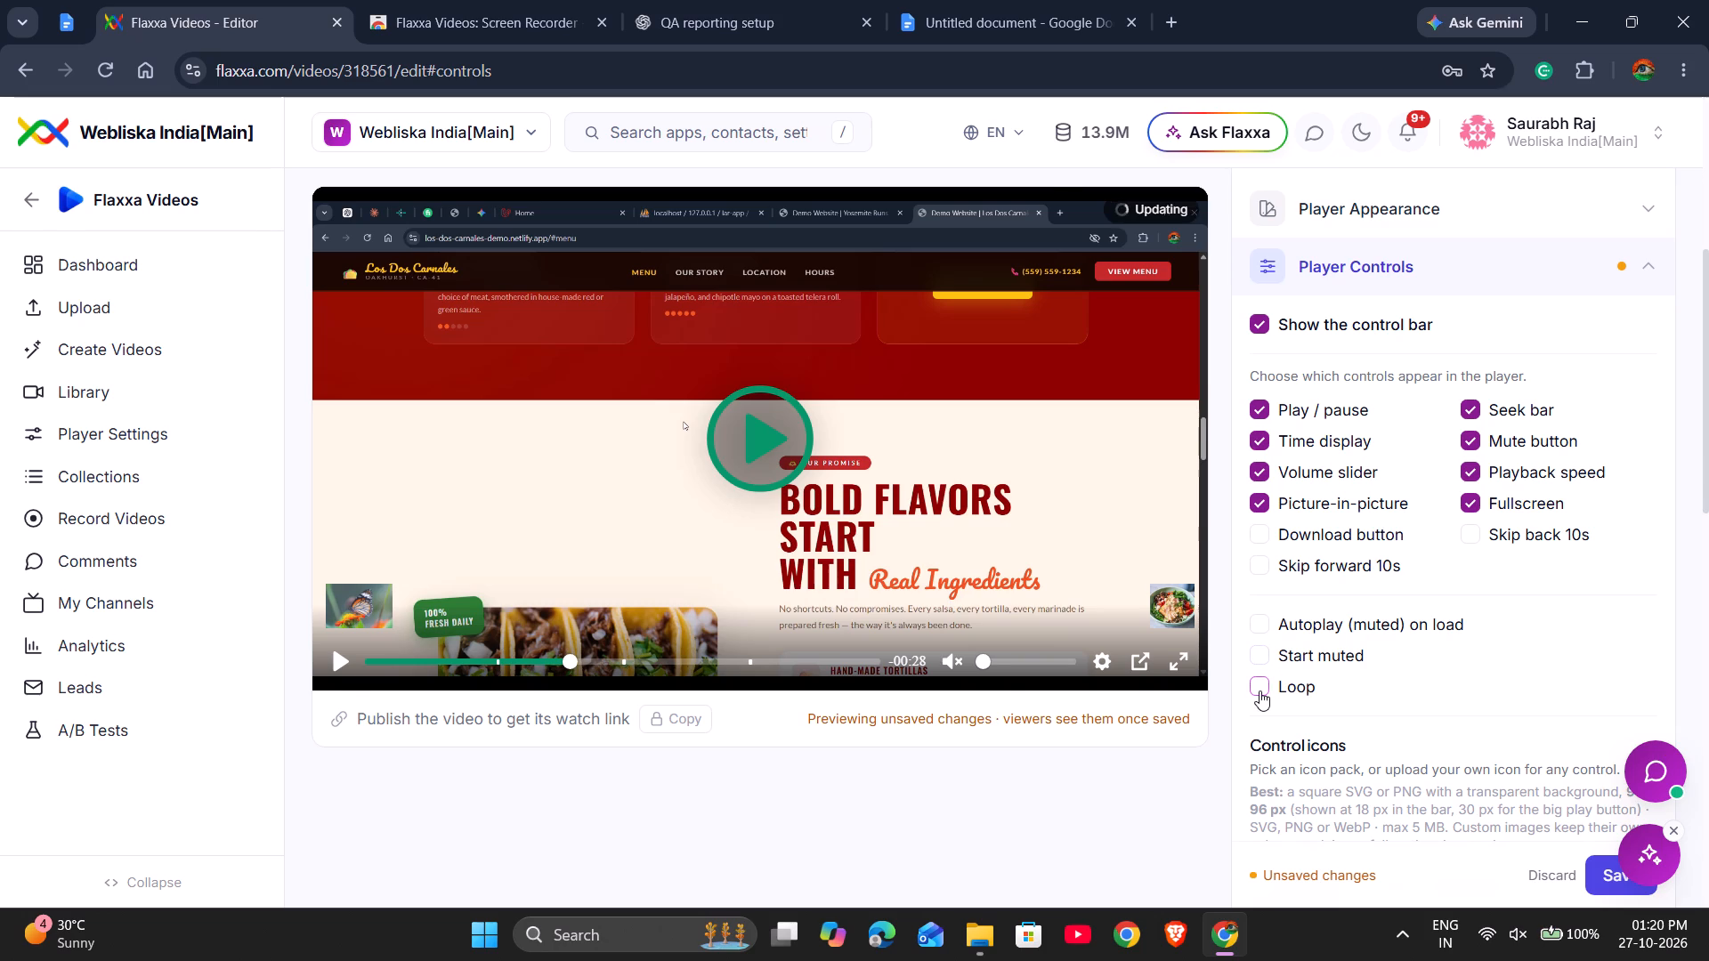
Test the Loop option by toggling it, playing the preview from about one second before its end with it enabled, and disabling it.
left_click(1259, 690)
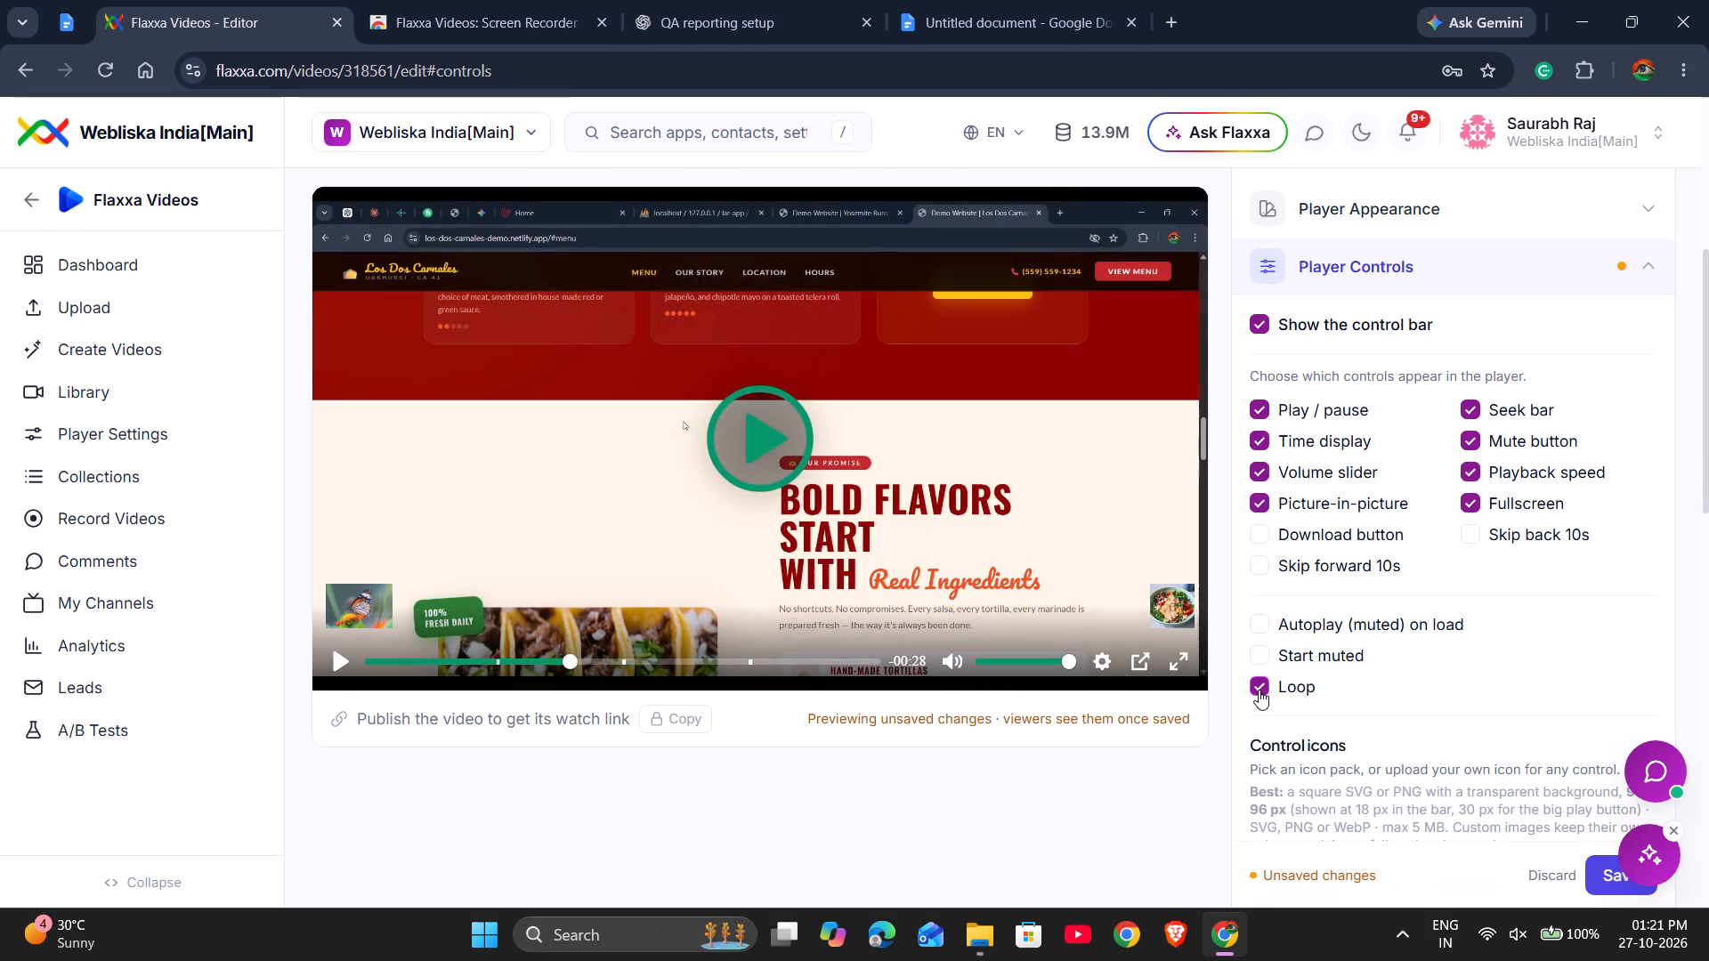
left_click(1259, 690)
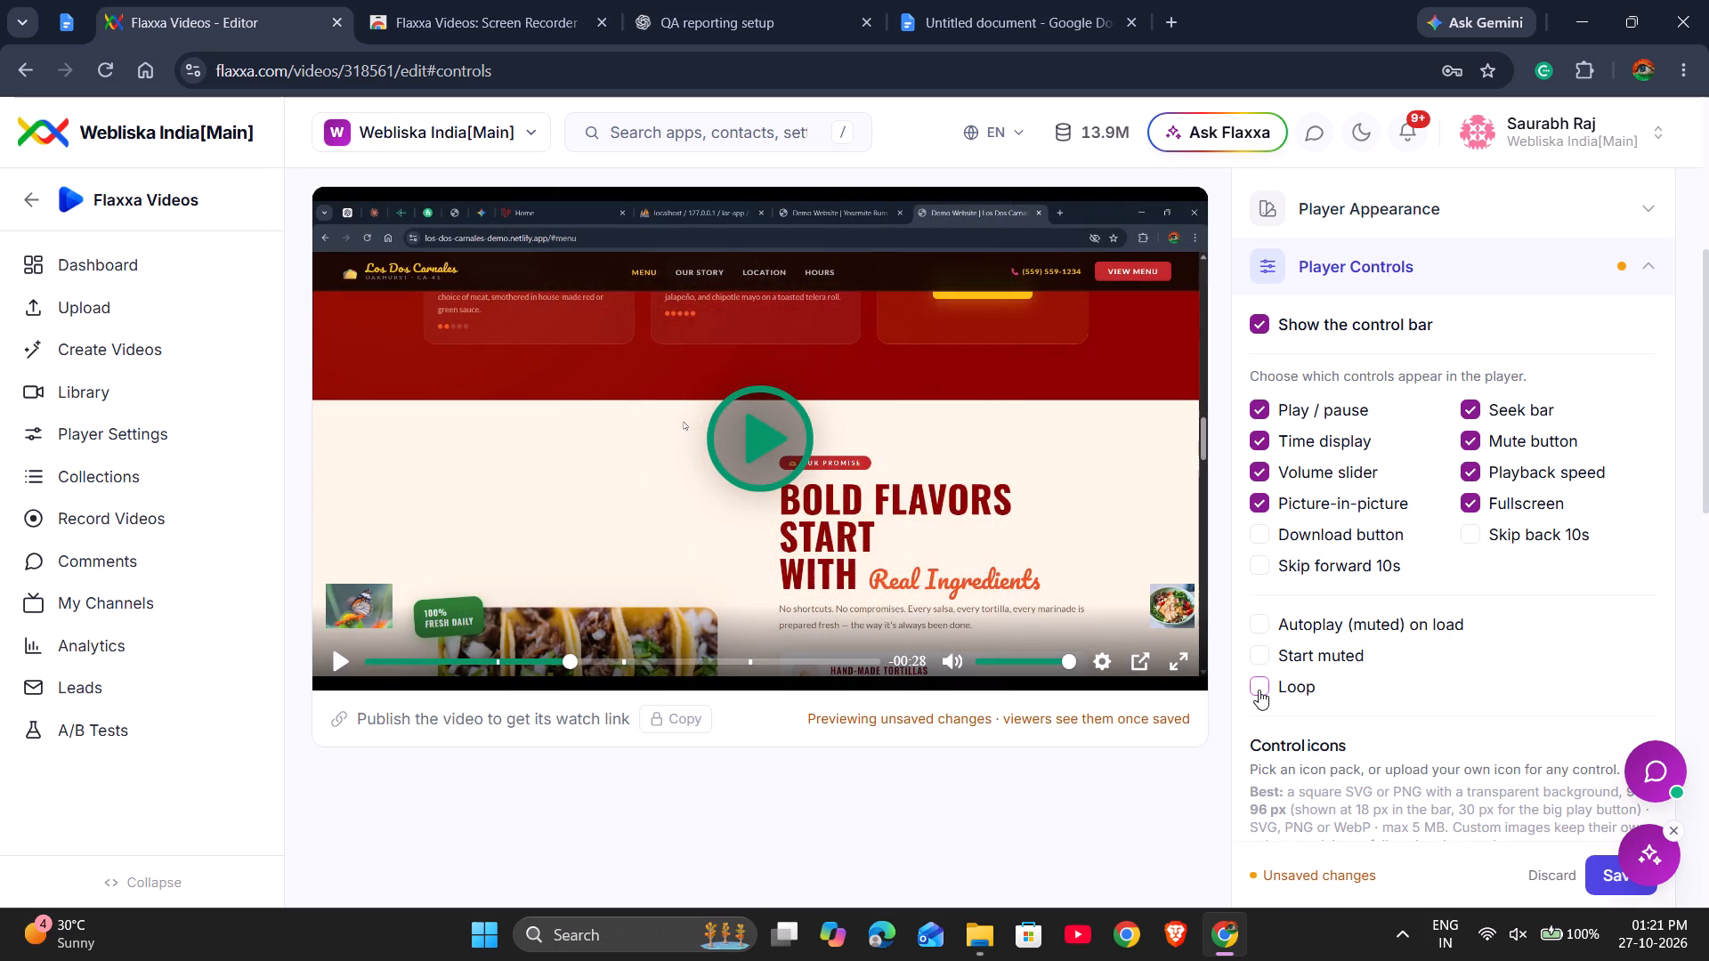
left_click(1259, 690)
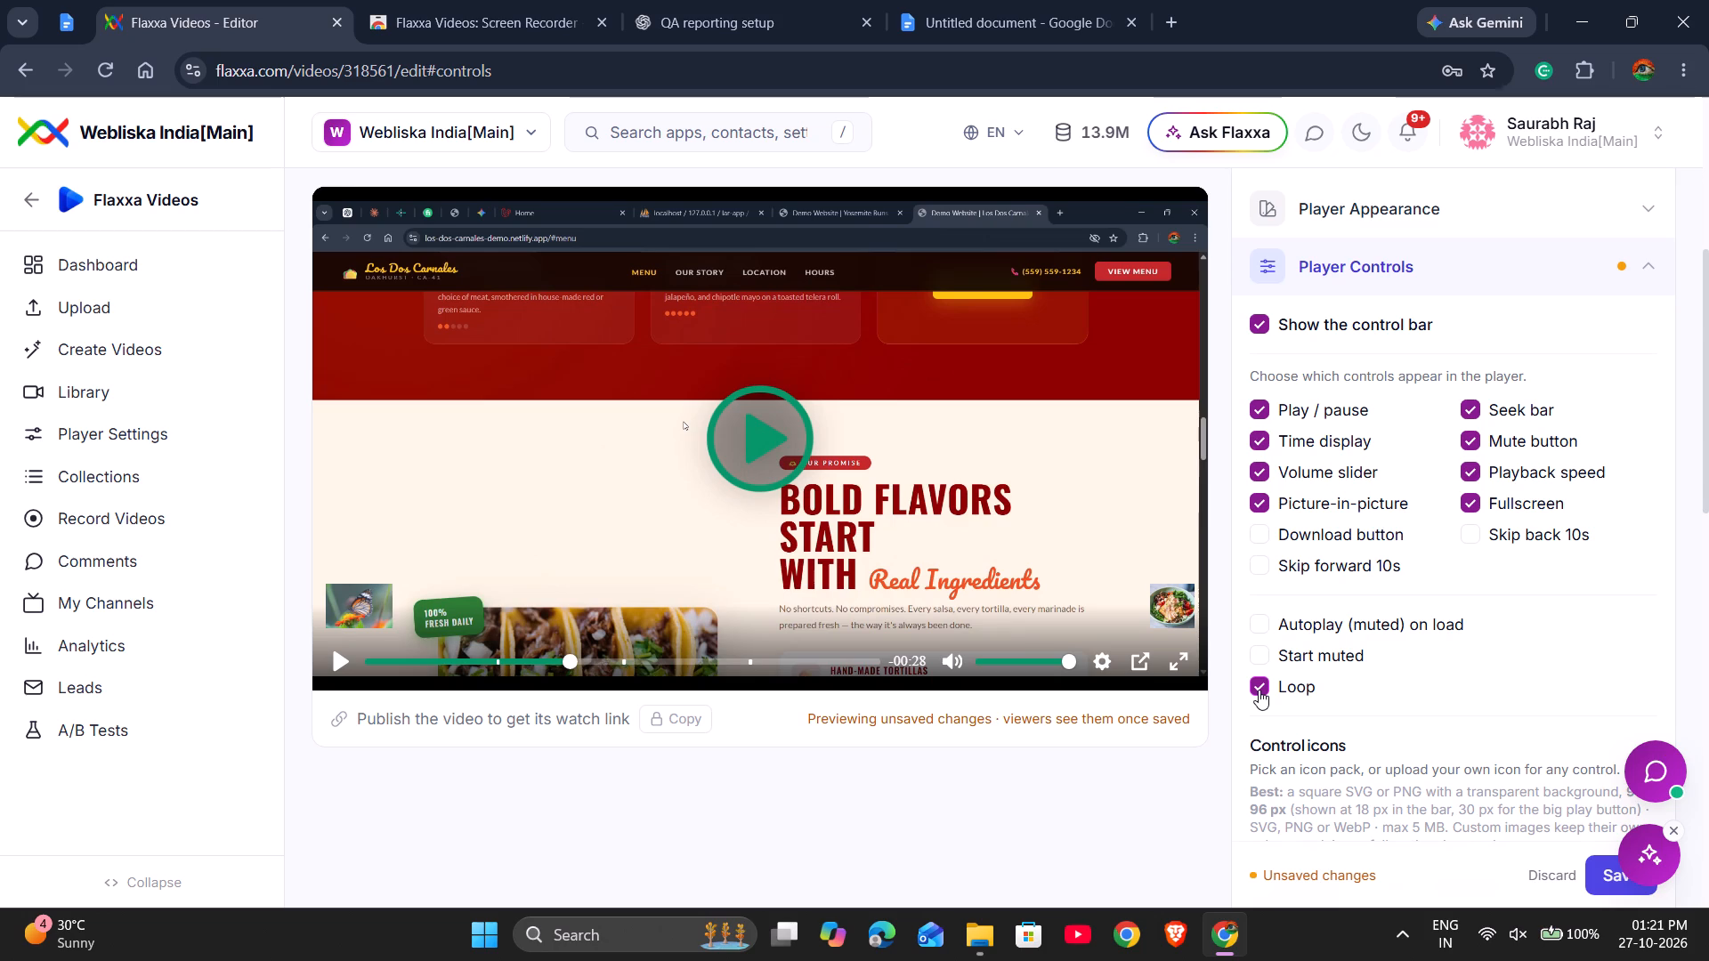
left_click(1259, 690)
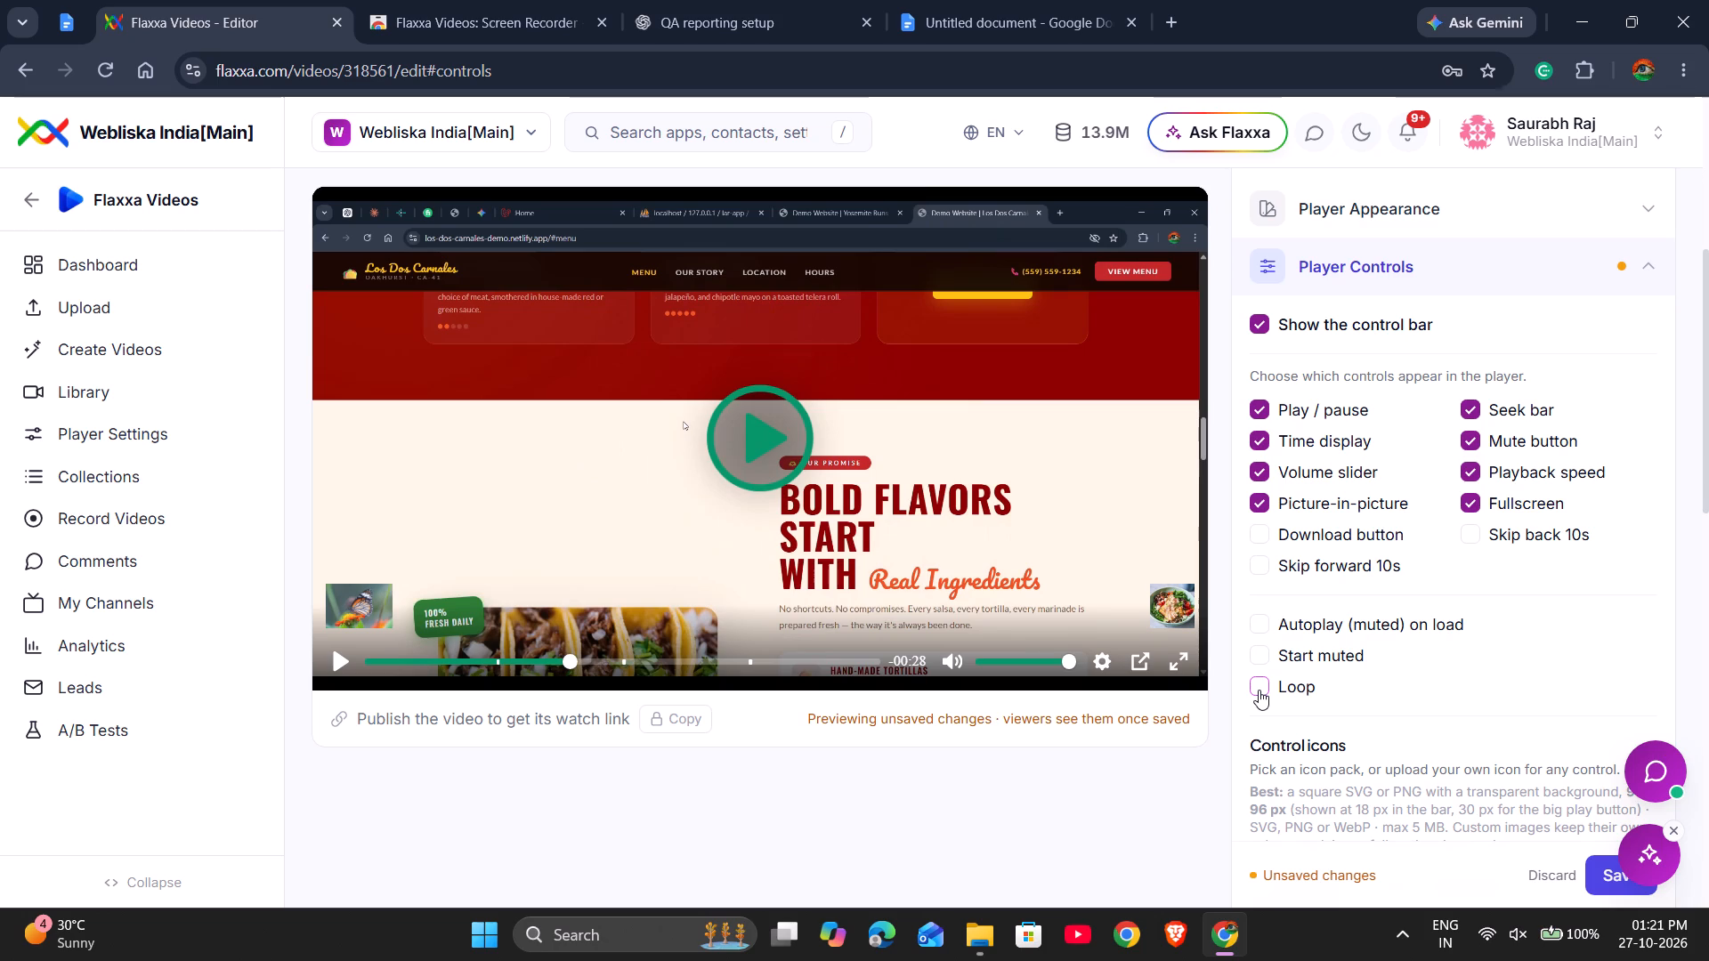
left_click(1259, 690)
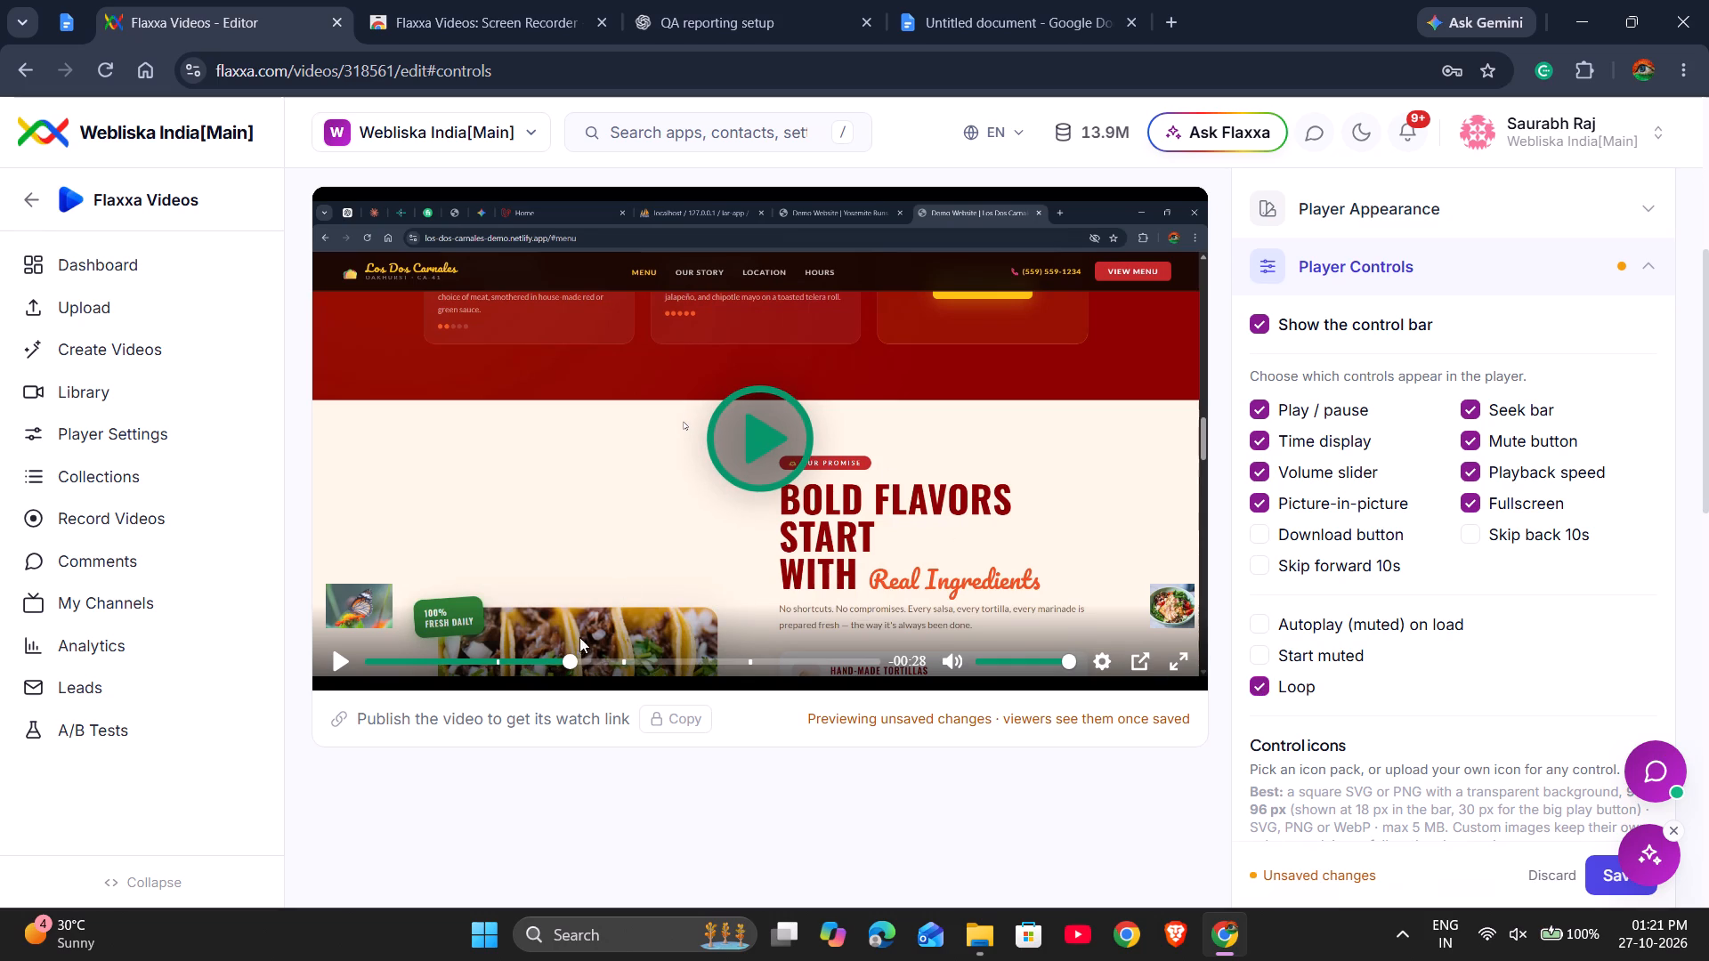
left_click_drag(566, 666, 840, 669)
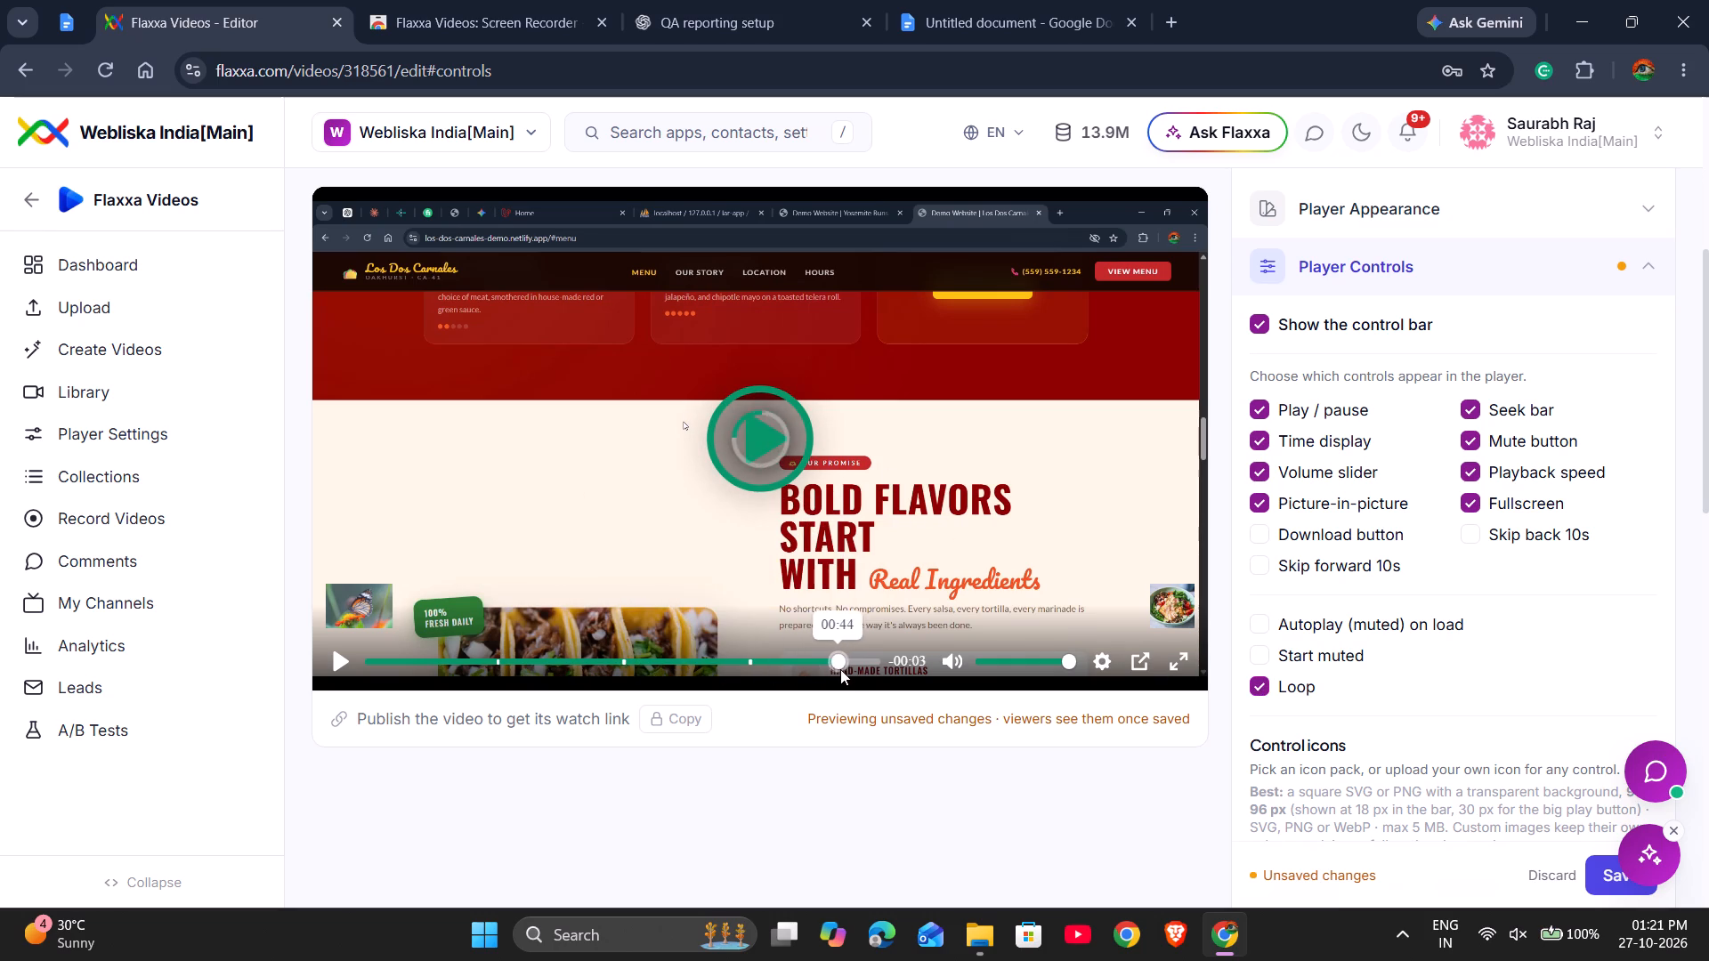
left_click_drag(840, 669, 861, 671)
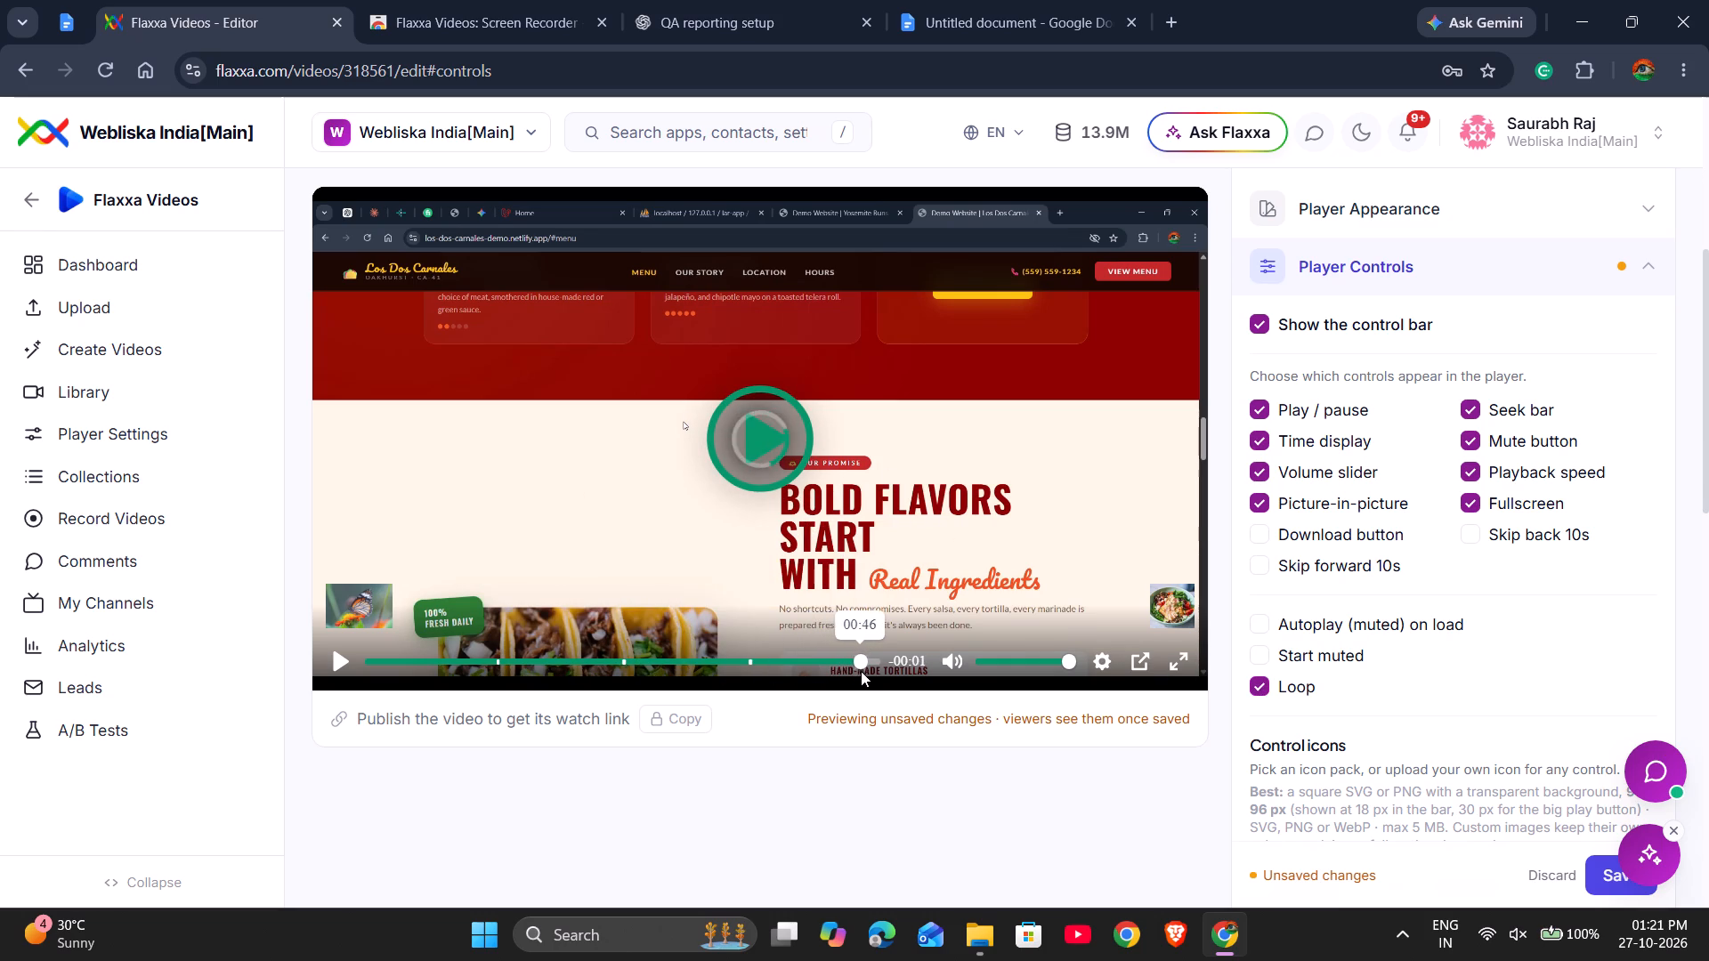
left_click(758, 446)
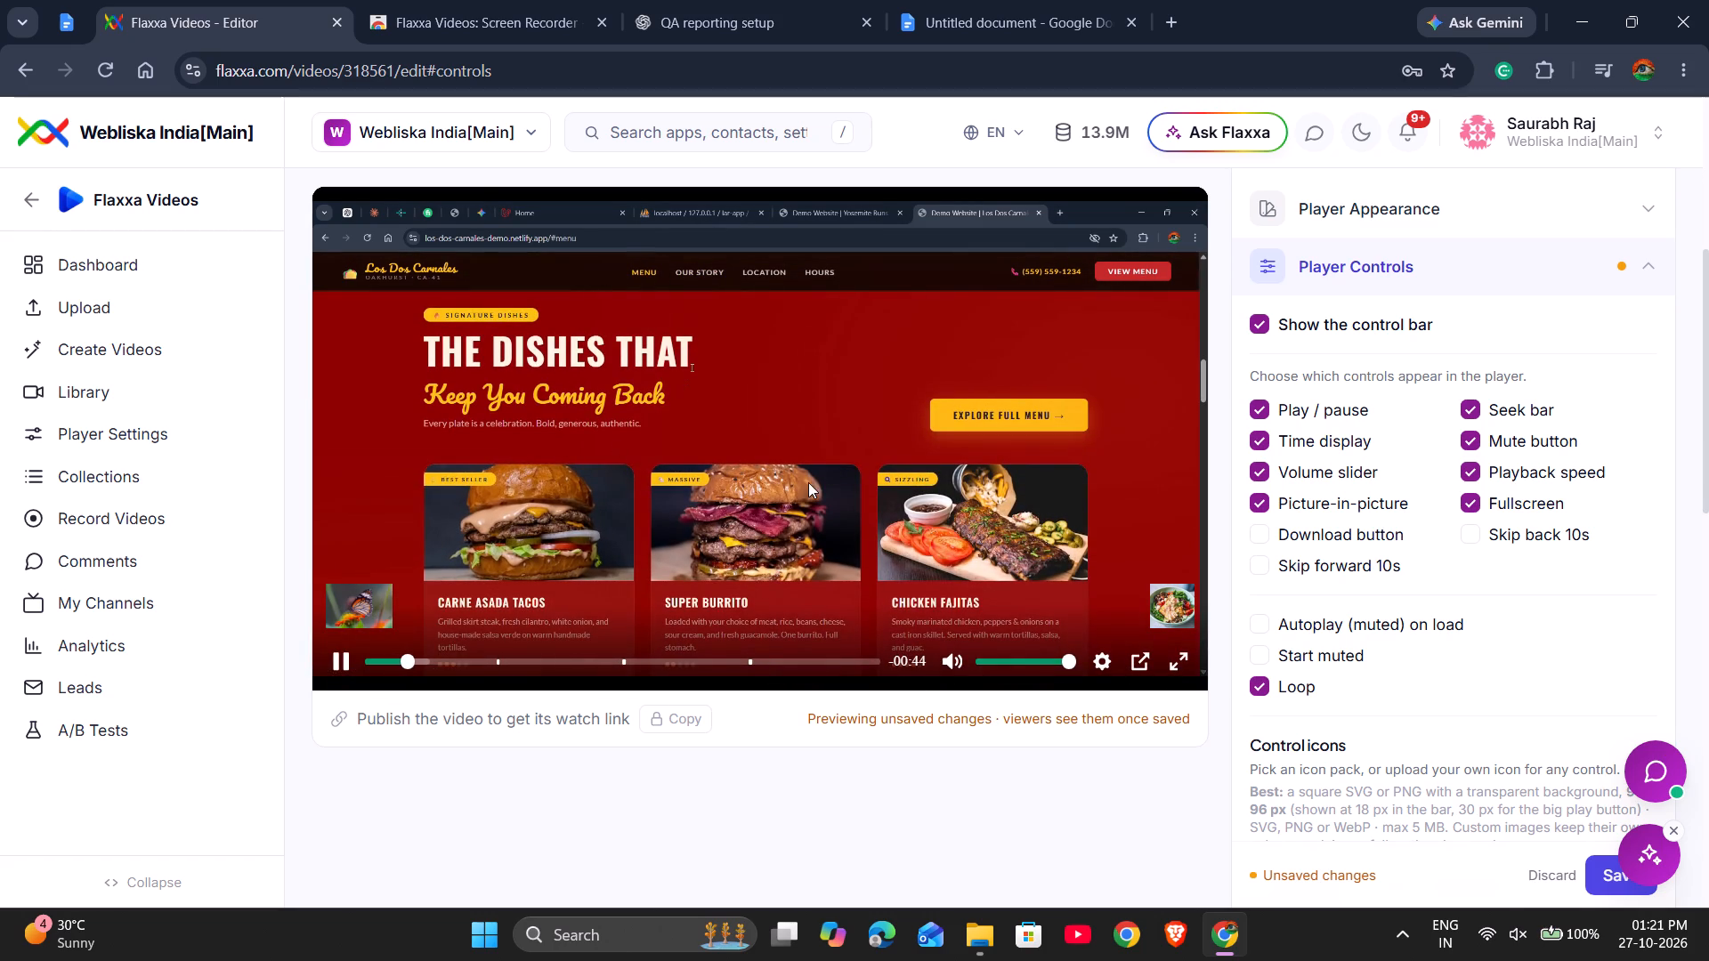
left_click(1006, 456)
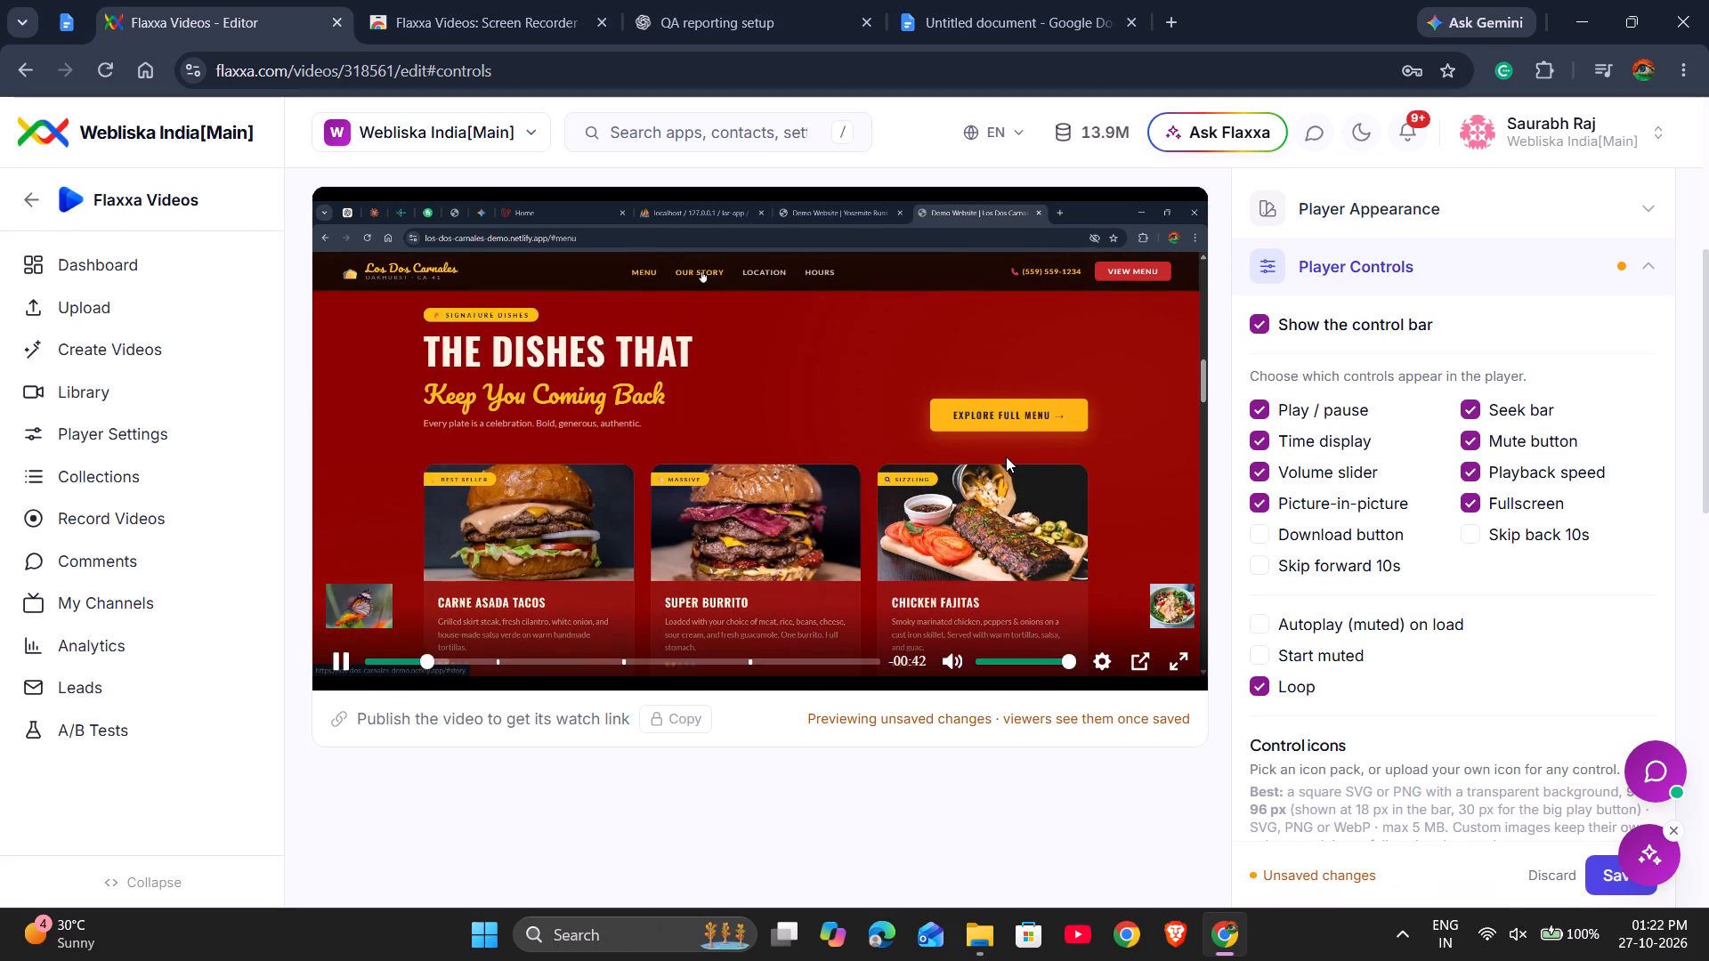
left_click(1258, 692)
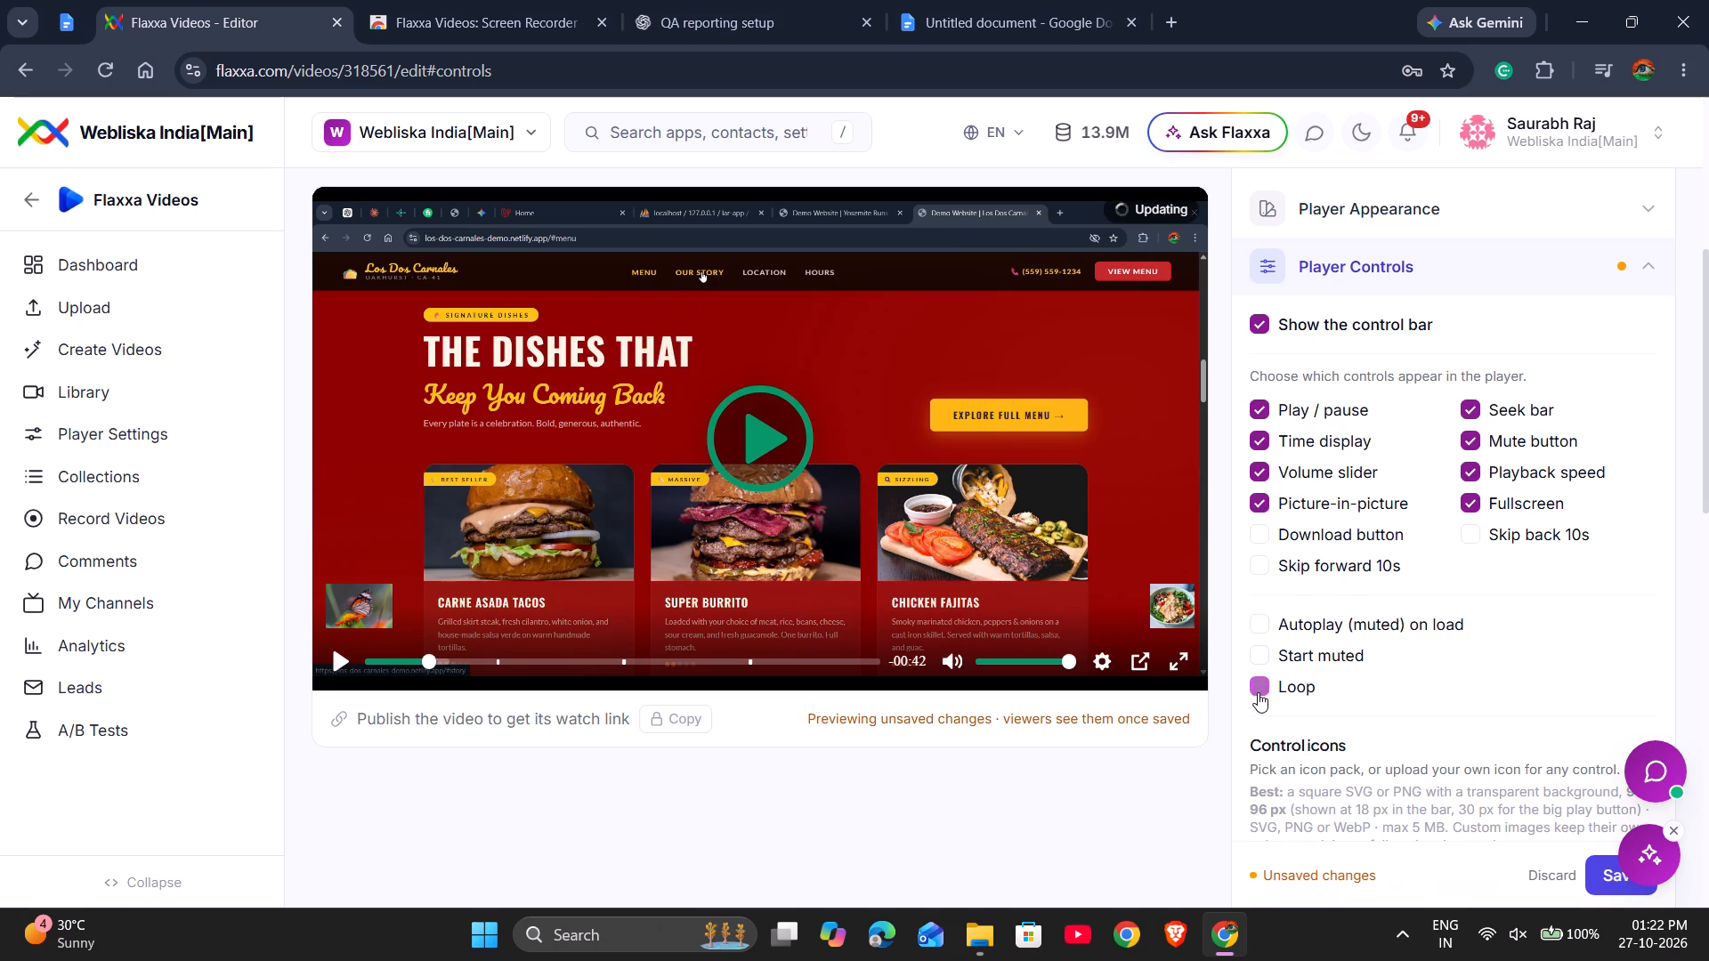
Examine the Control icons options in the Player Controls settings.
scroll(1330, 690, "down", 2)
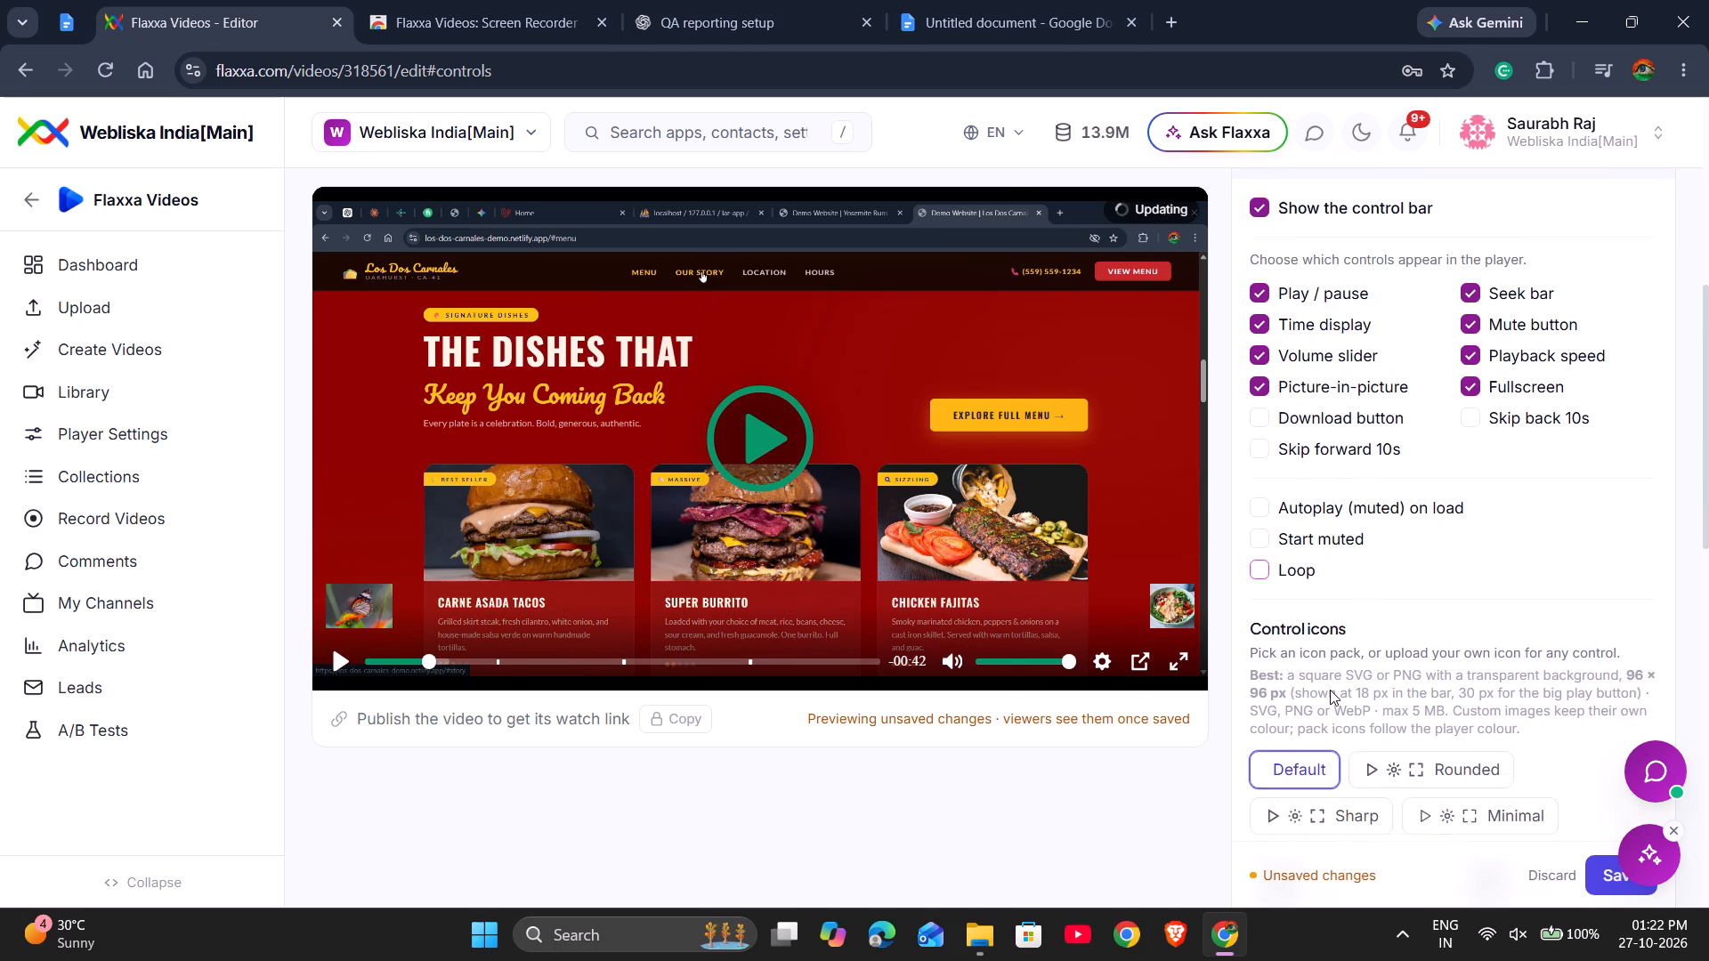
scroll(1330, 690, "down", 2)
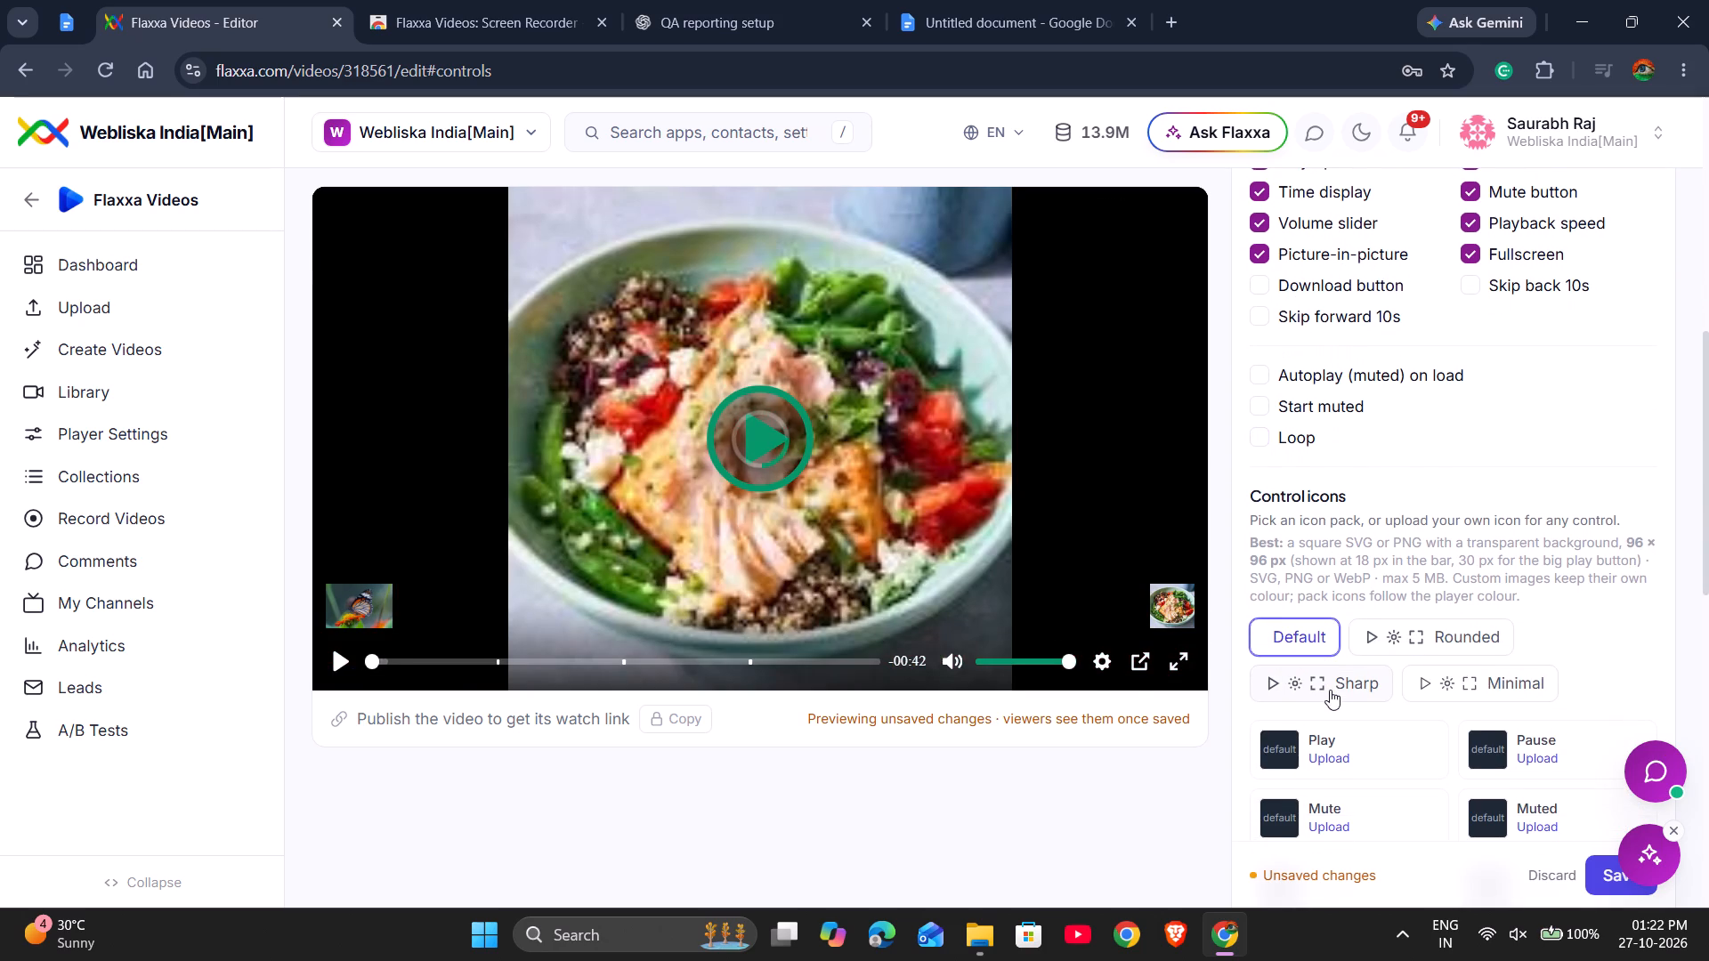
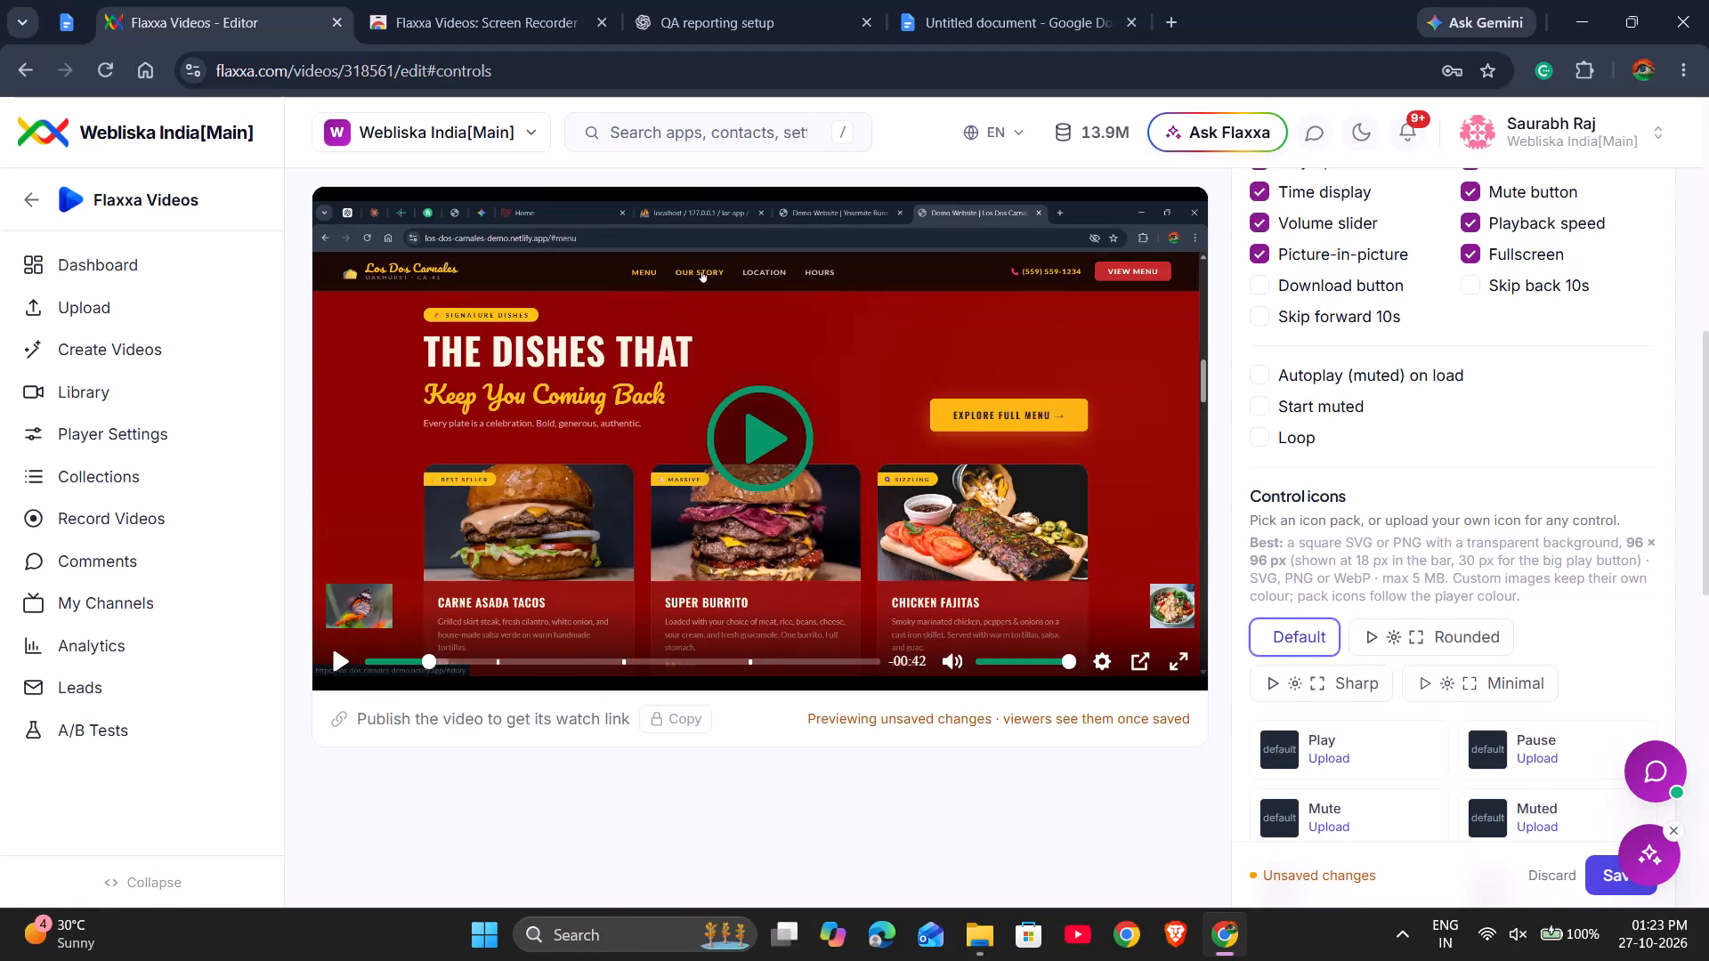
Test the control icon packs by switching between Rounded and Default, and comparing Rounded with Sharp, leaving Sharp selected.
scroll(1409, 538, "down", 1)
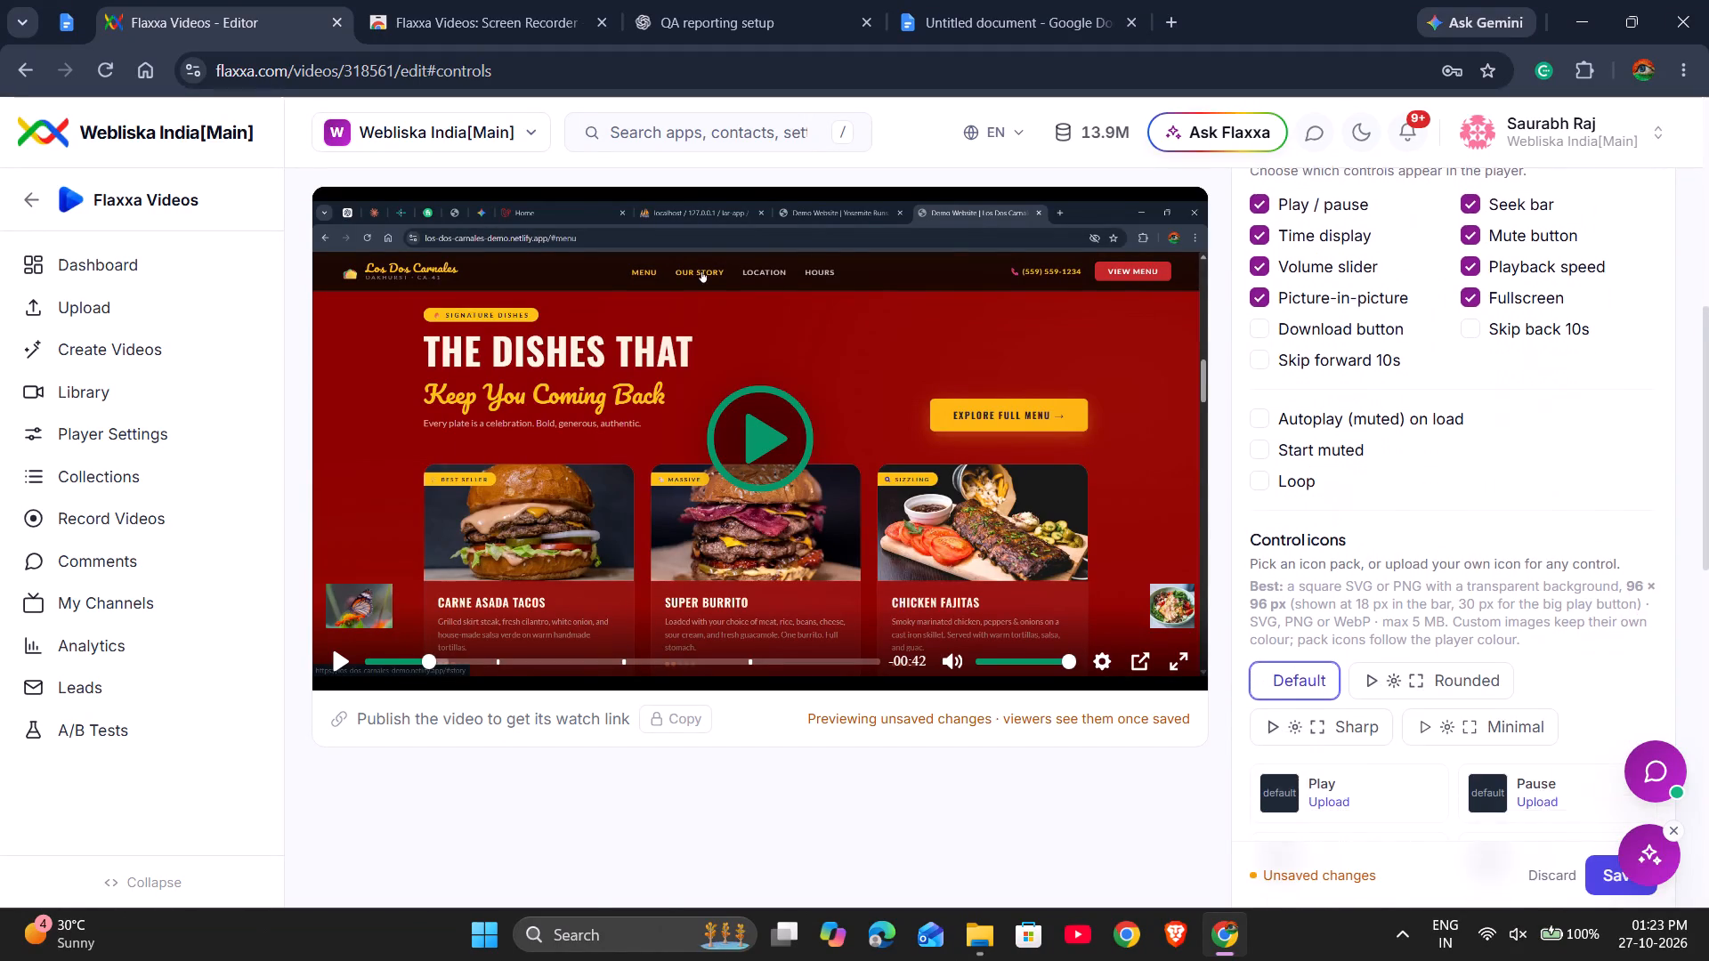
scroll(1409, 538, "down", 1)
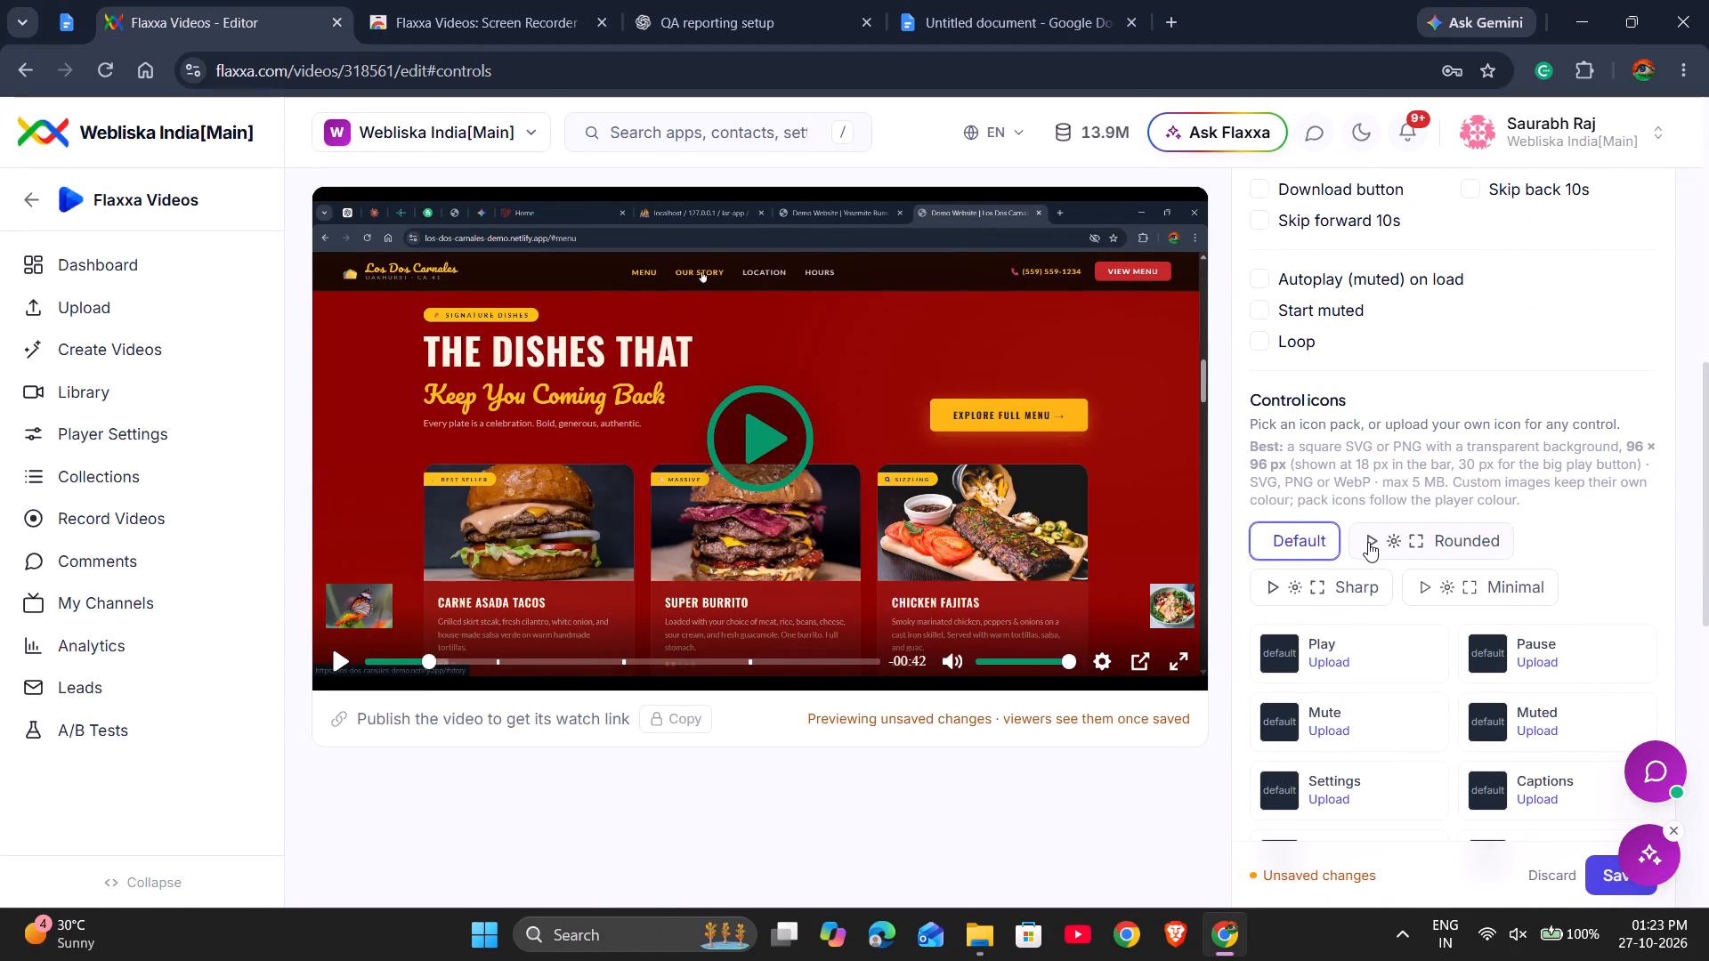
left_click(1377, 542)
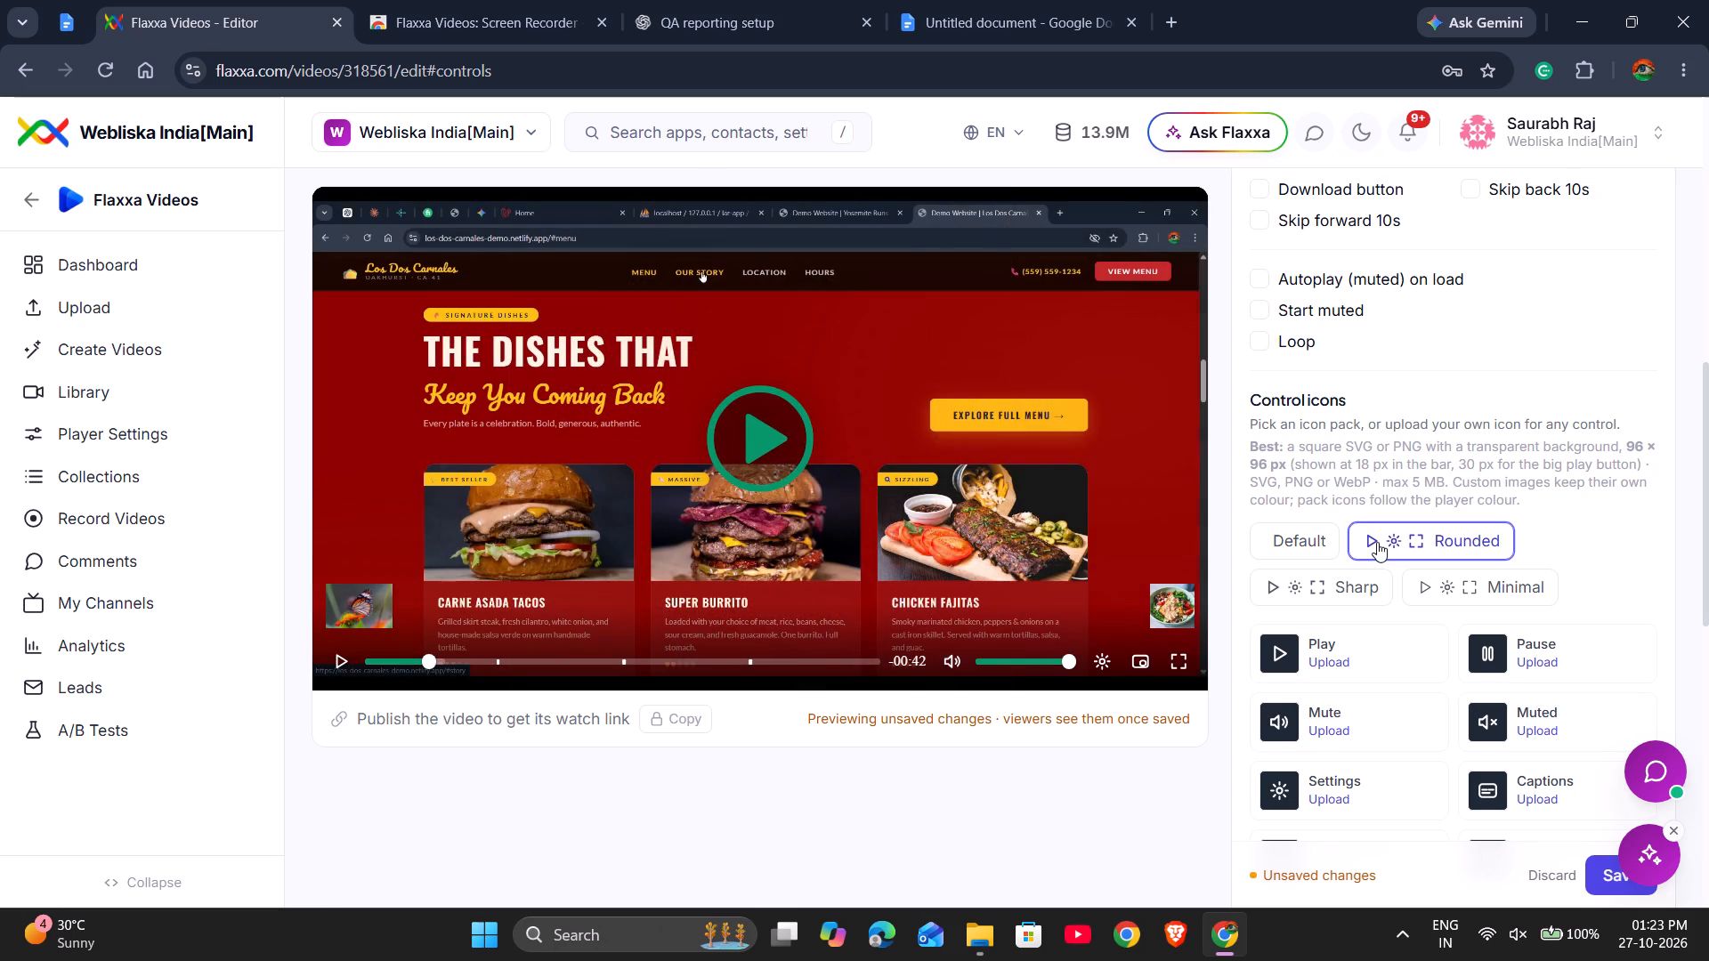
left_click(1316, 539)
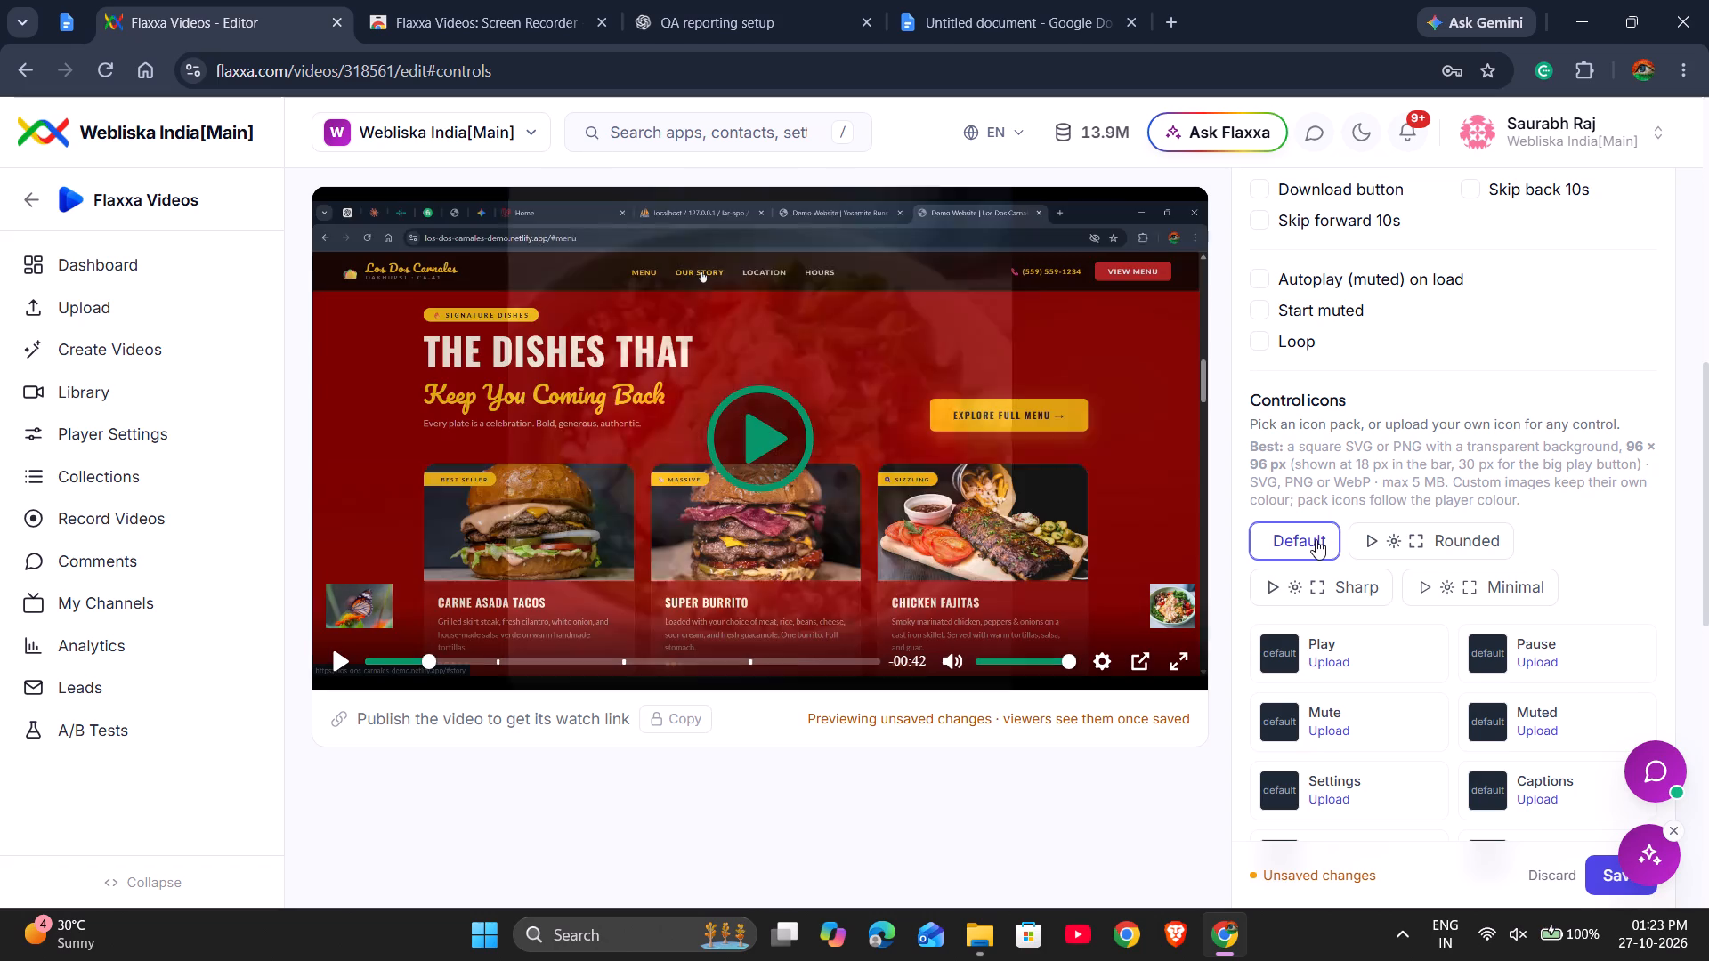
left_click(1390, 537)
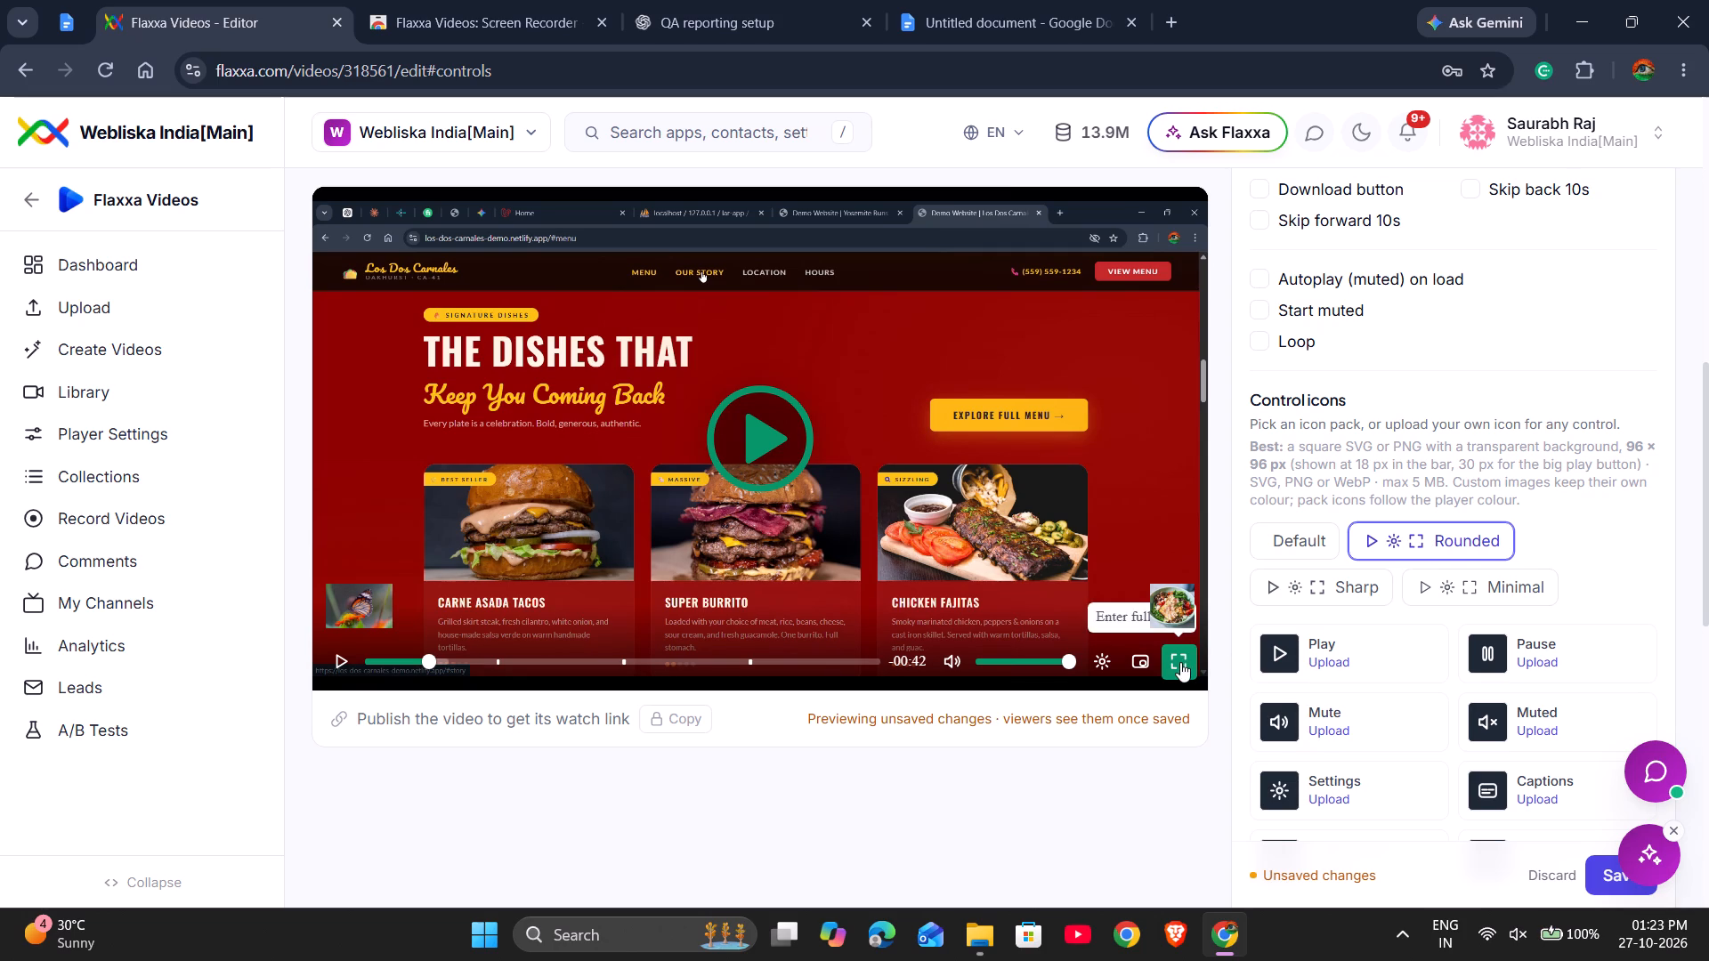
left_click(1307, 585)
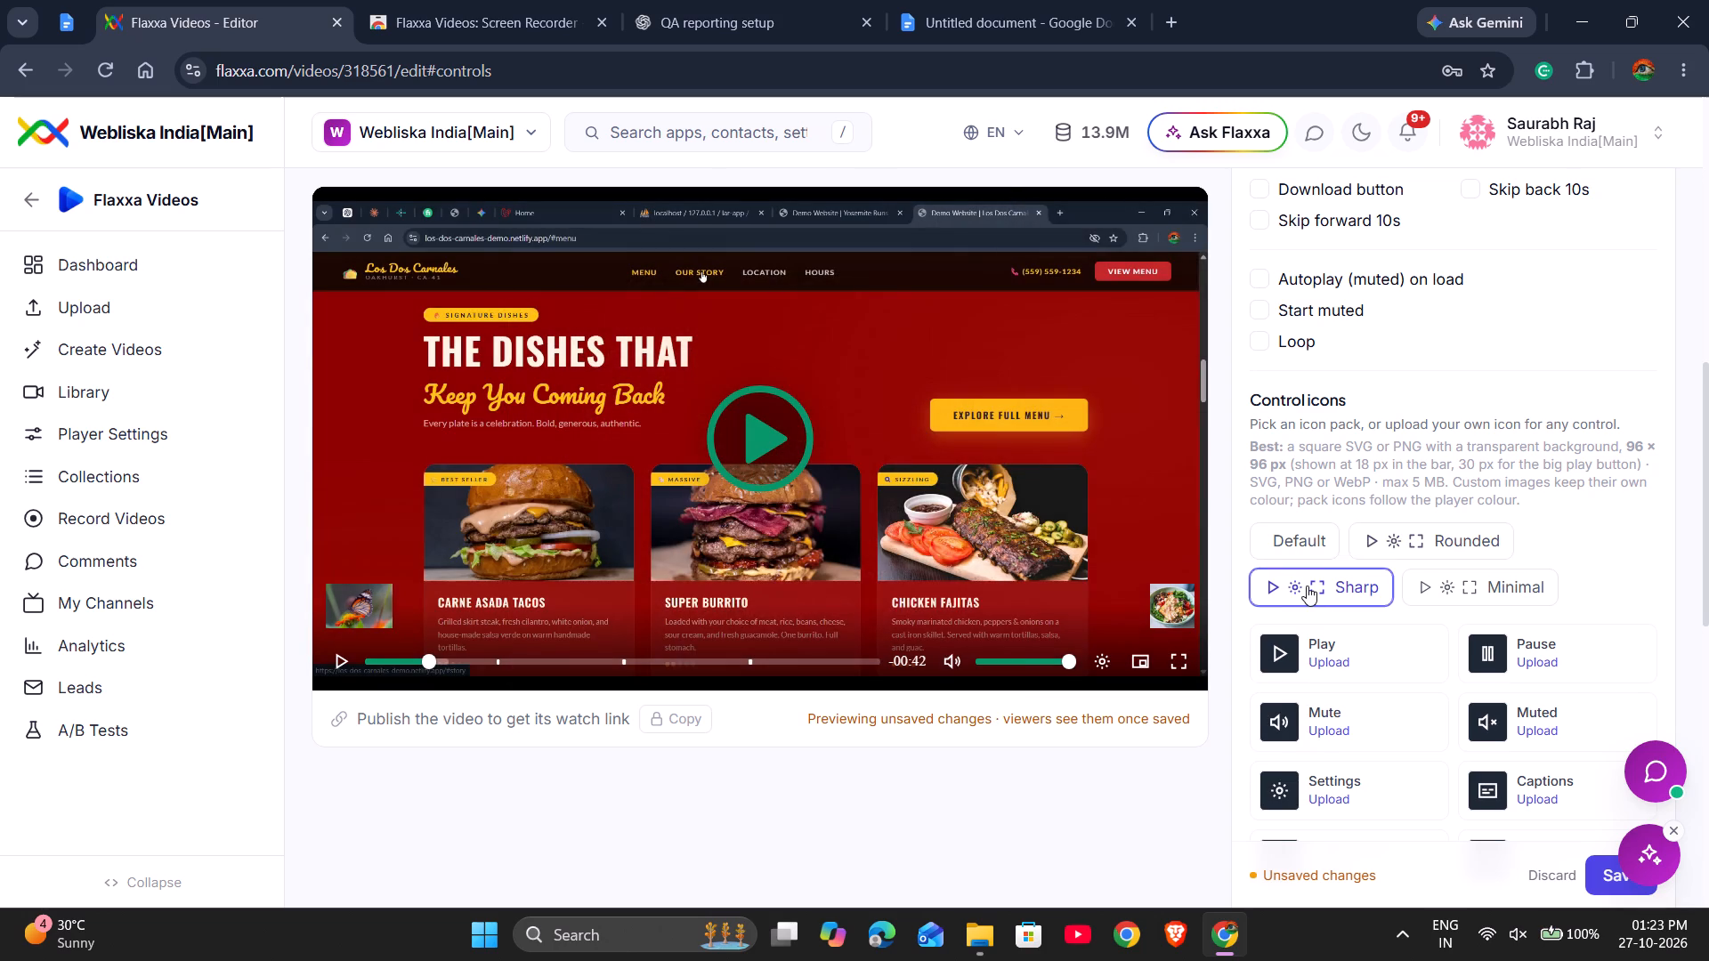
left_click(1397, 542)
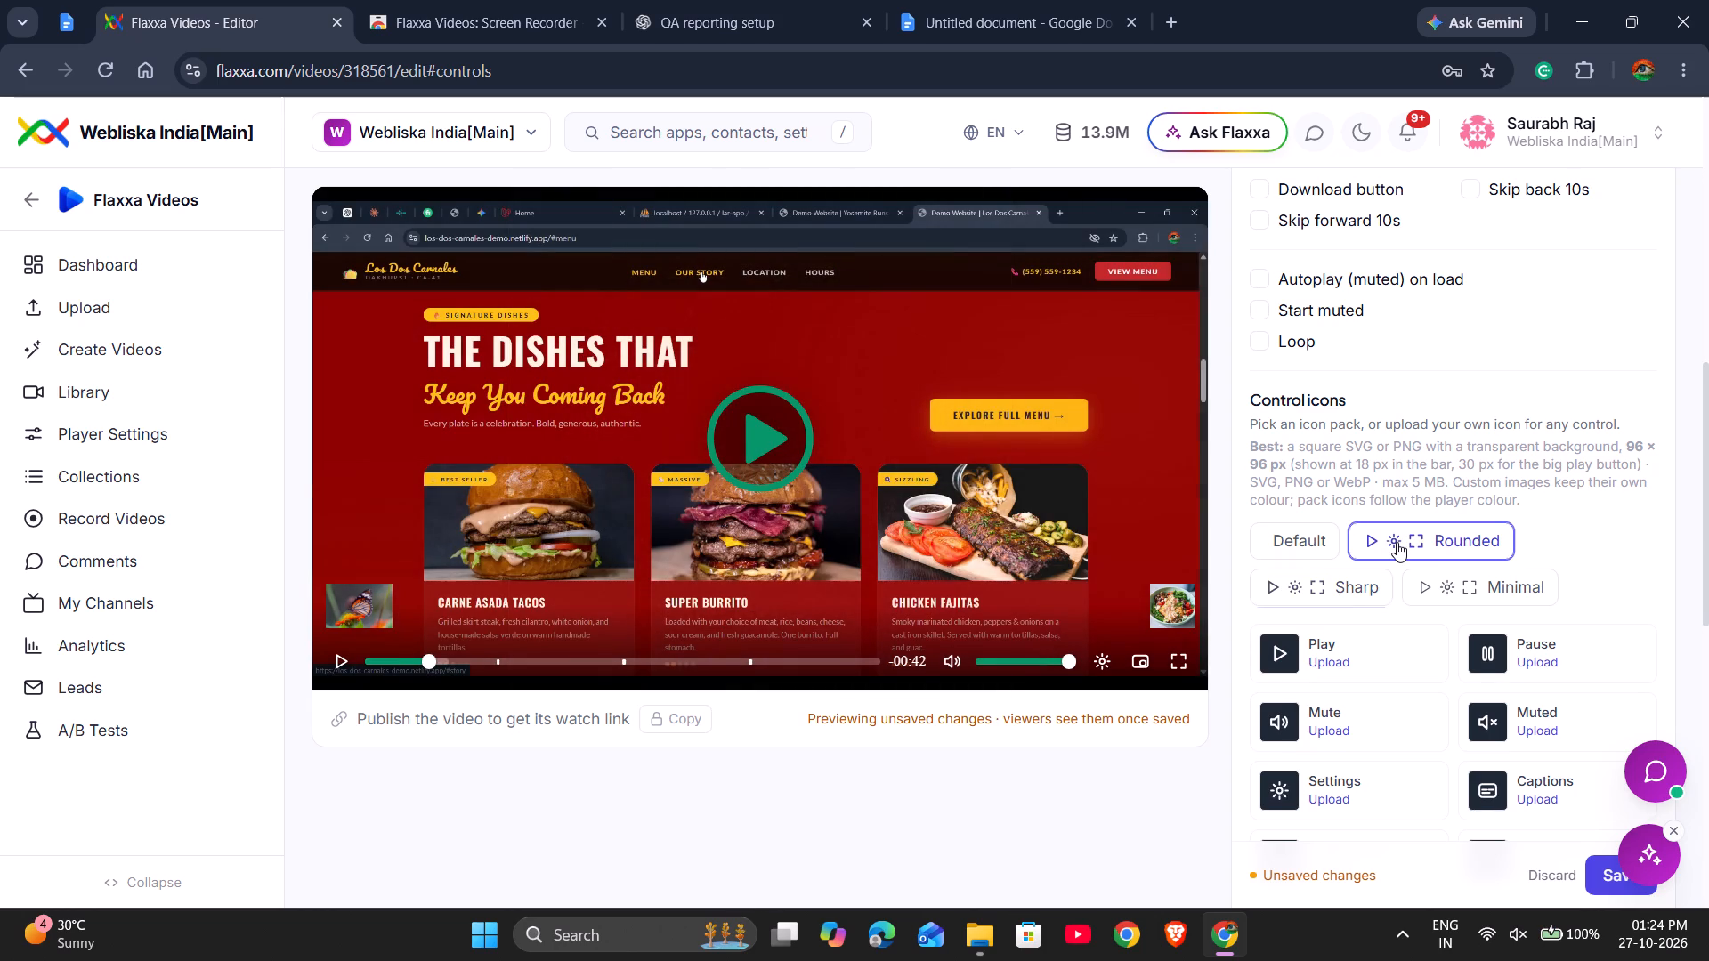
left_click(1326, 589)
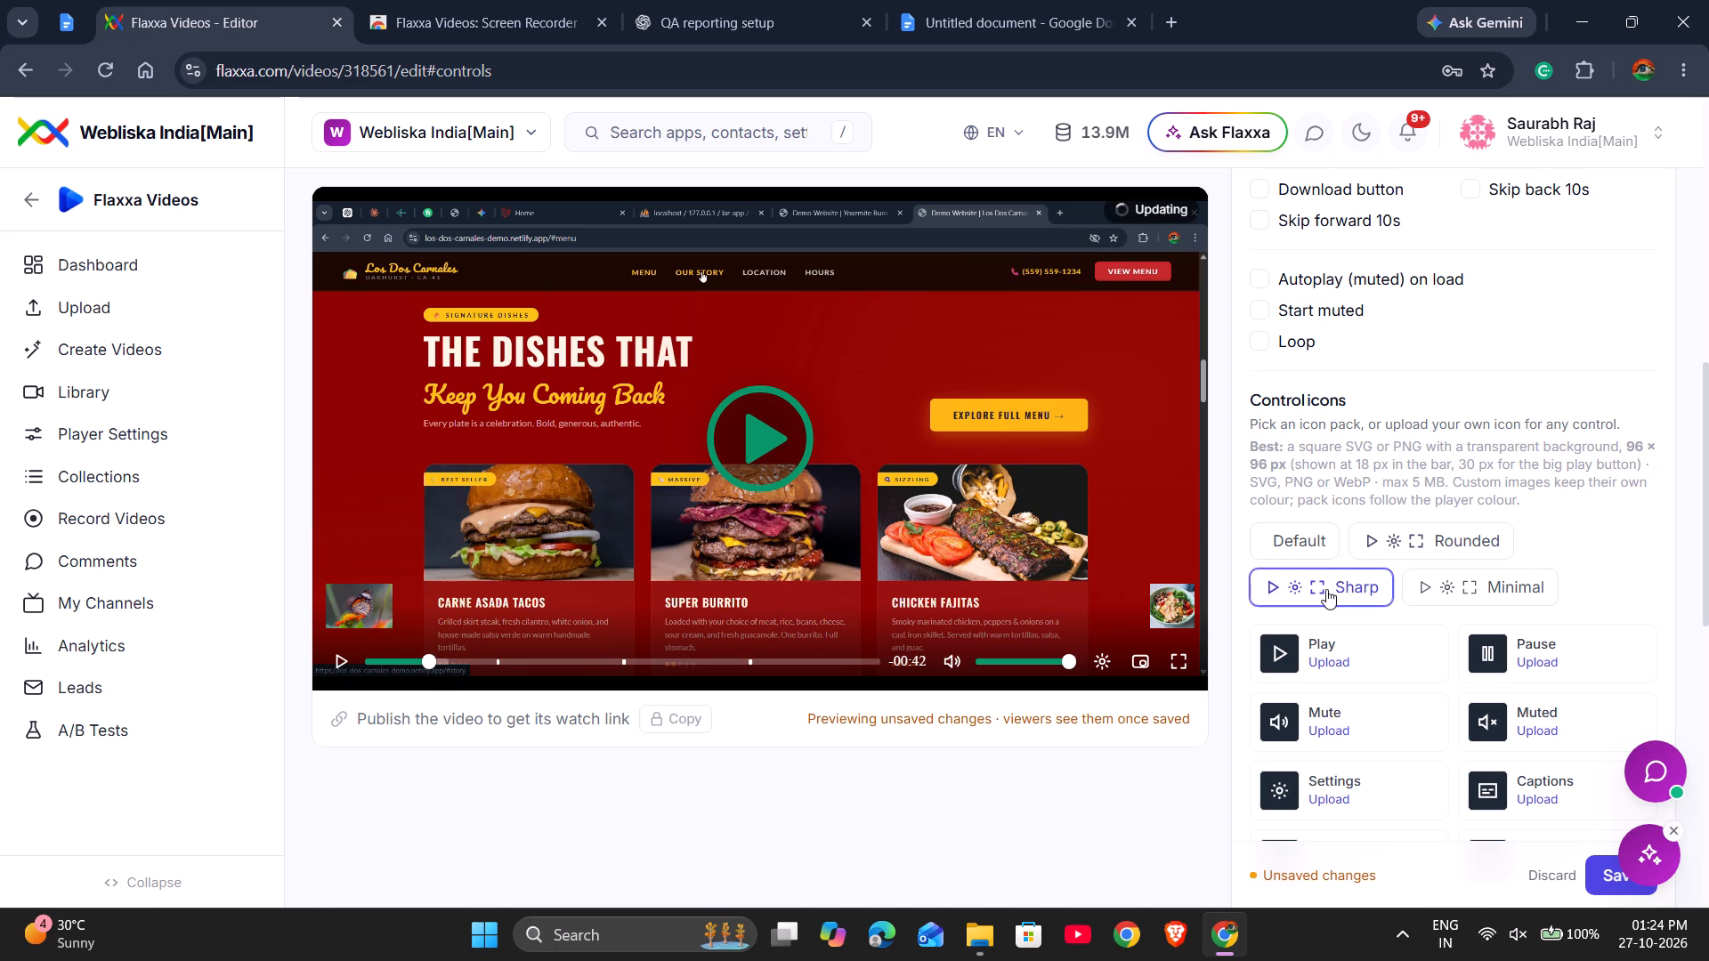
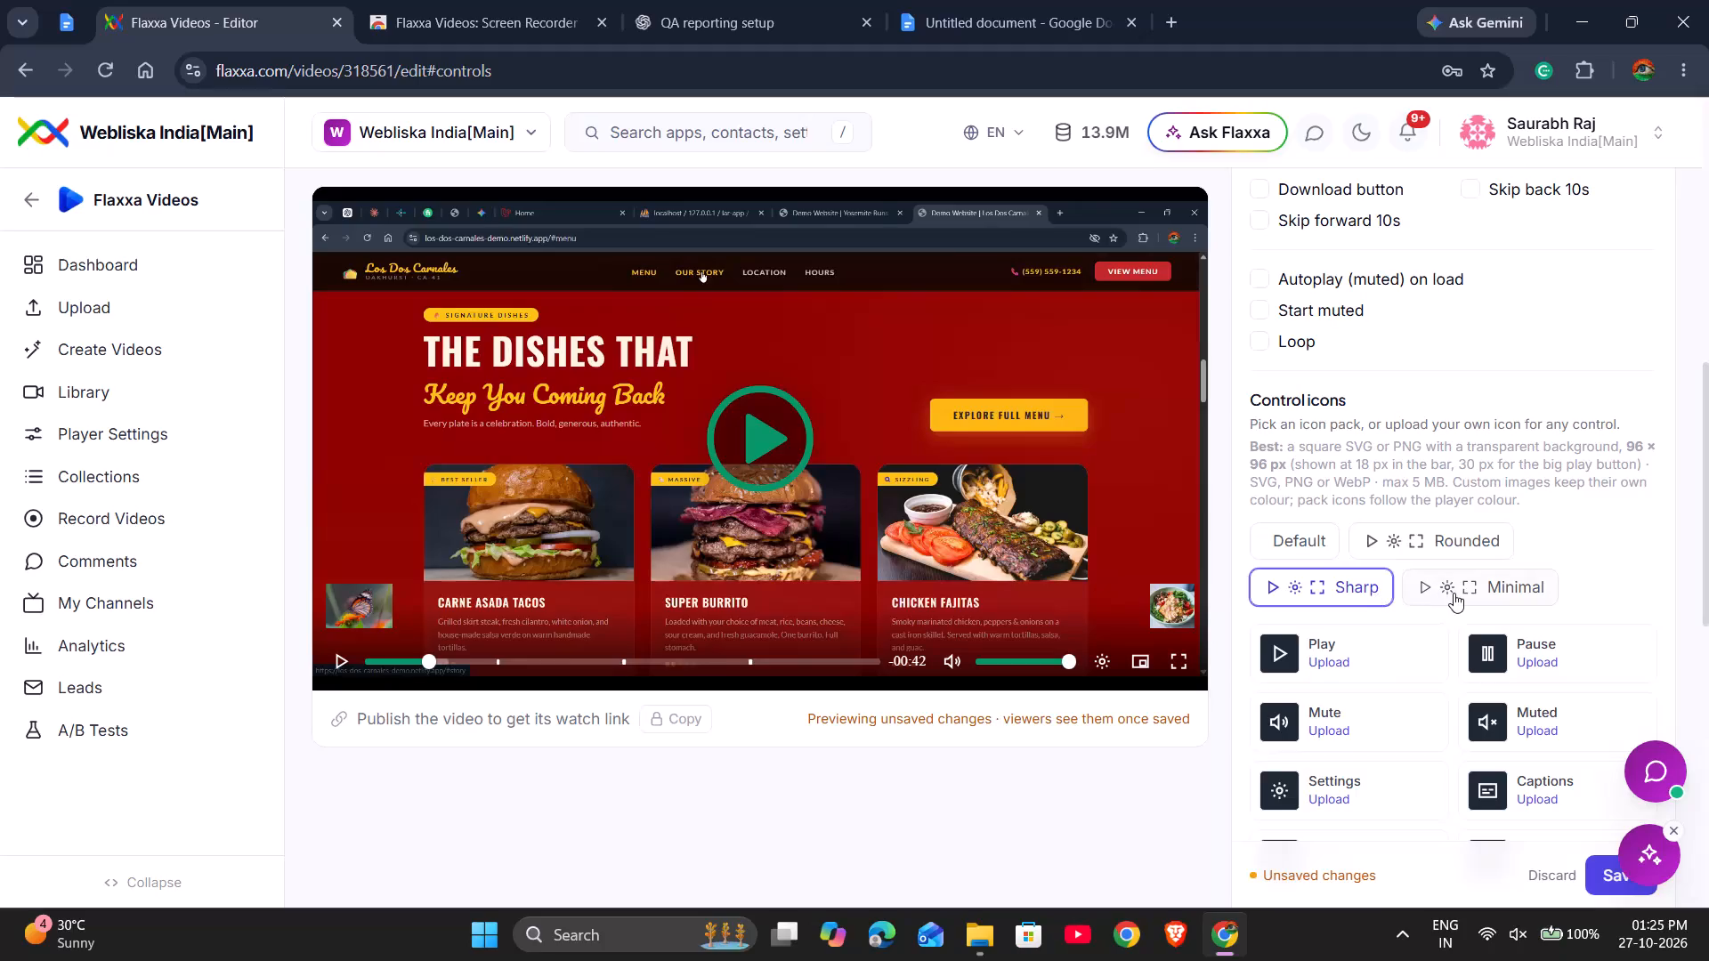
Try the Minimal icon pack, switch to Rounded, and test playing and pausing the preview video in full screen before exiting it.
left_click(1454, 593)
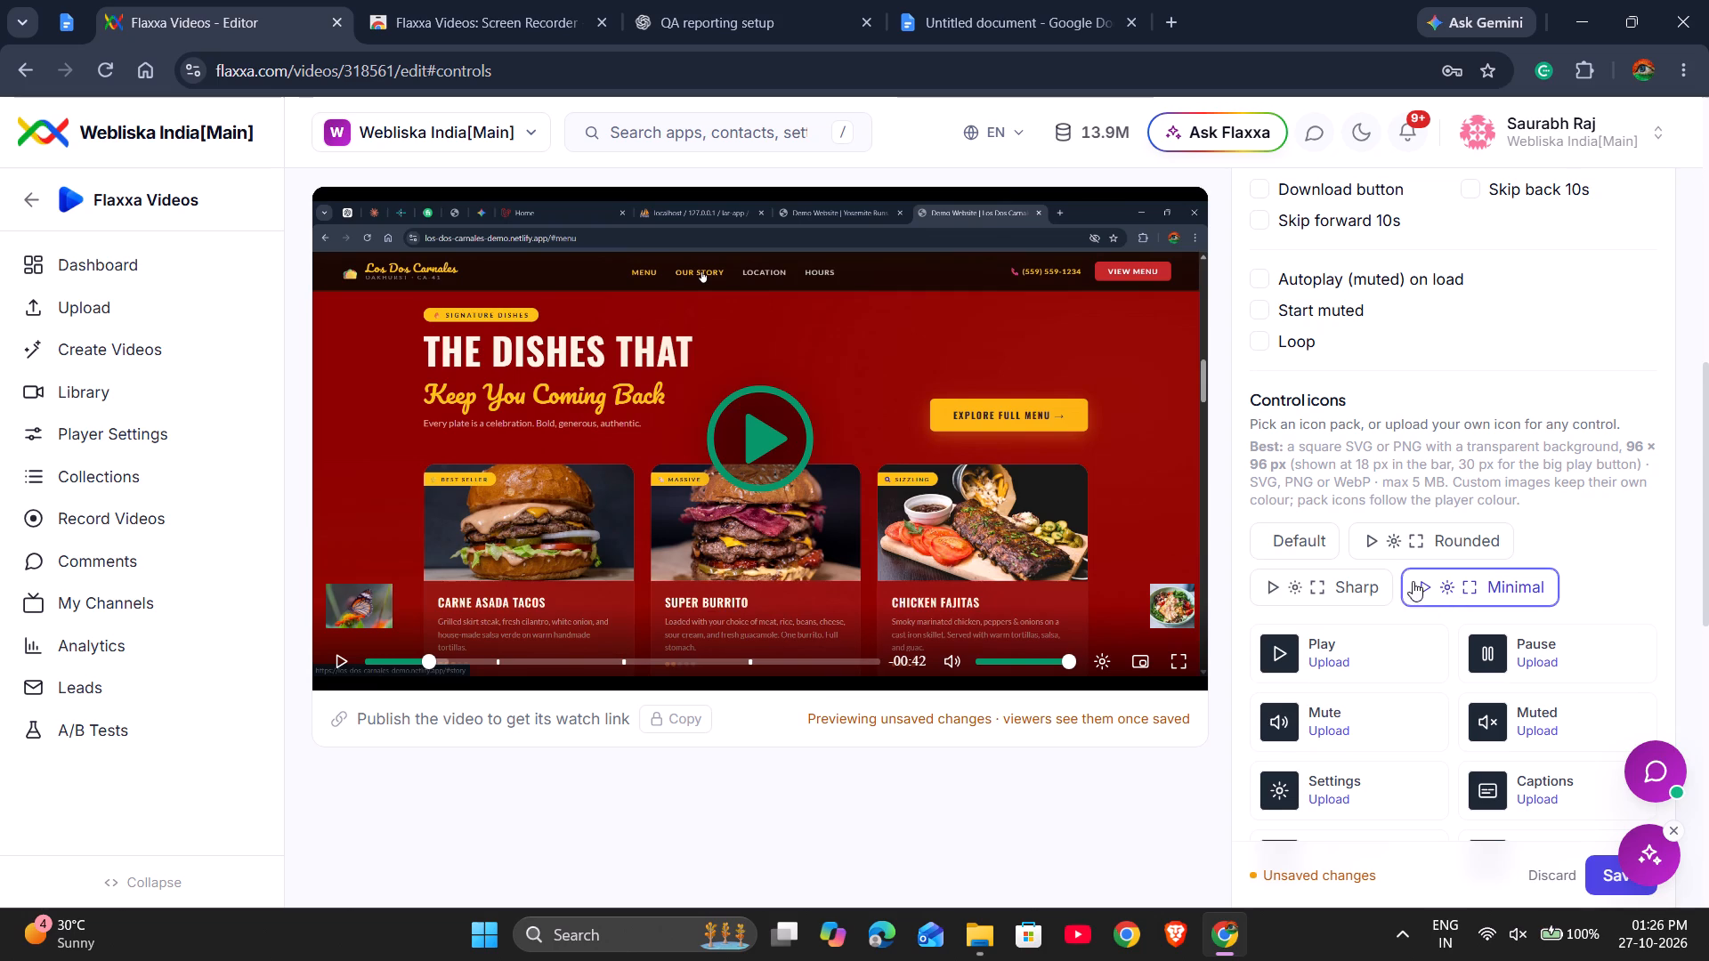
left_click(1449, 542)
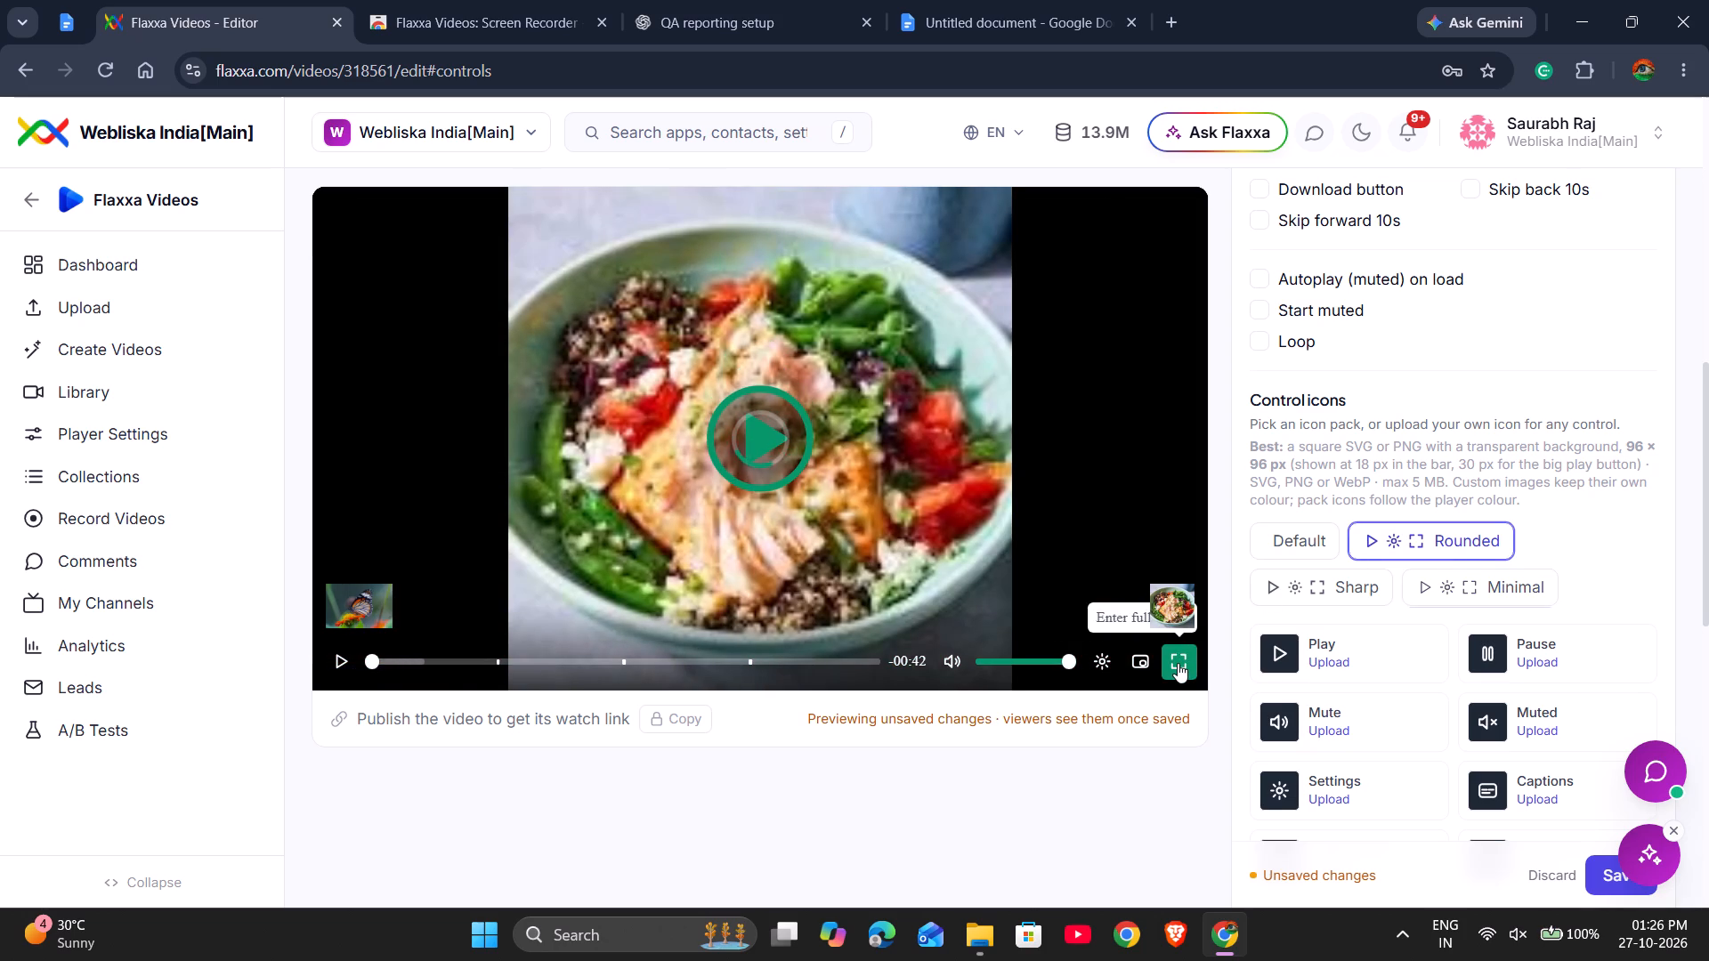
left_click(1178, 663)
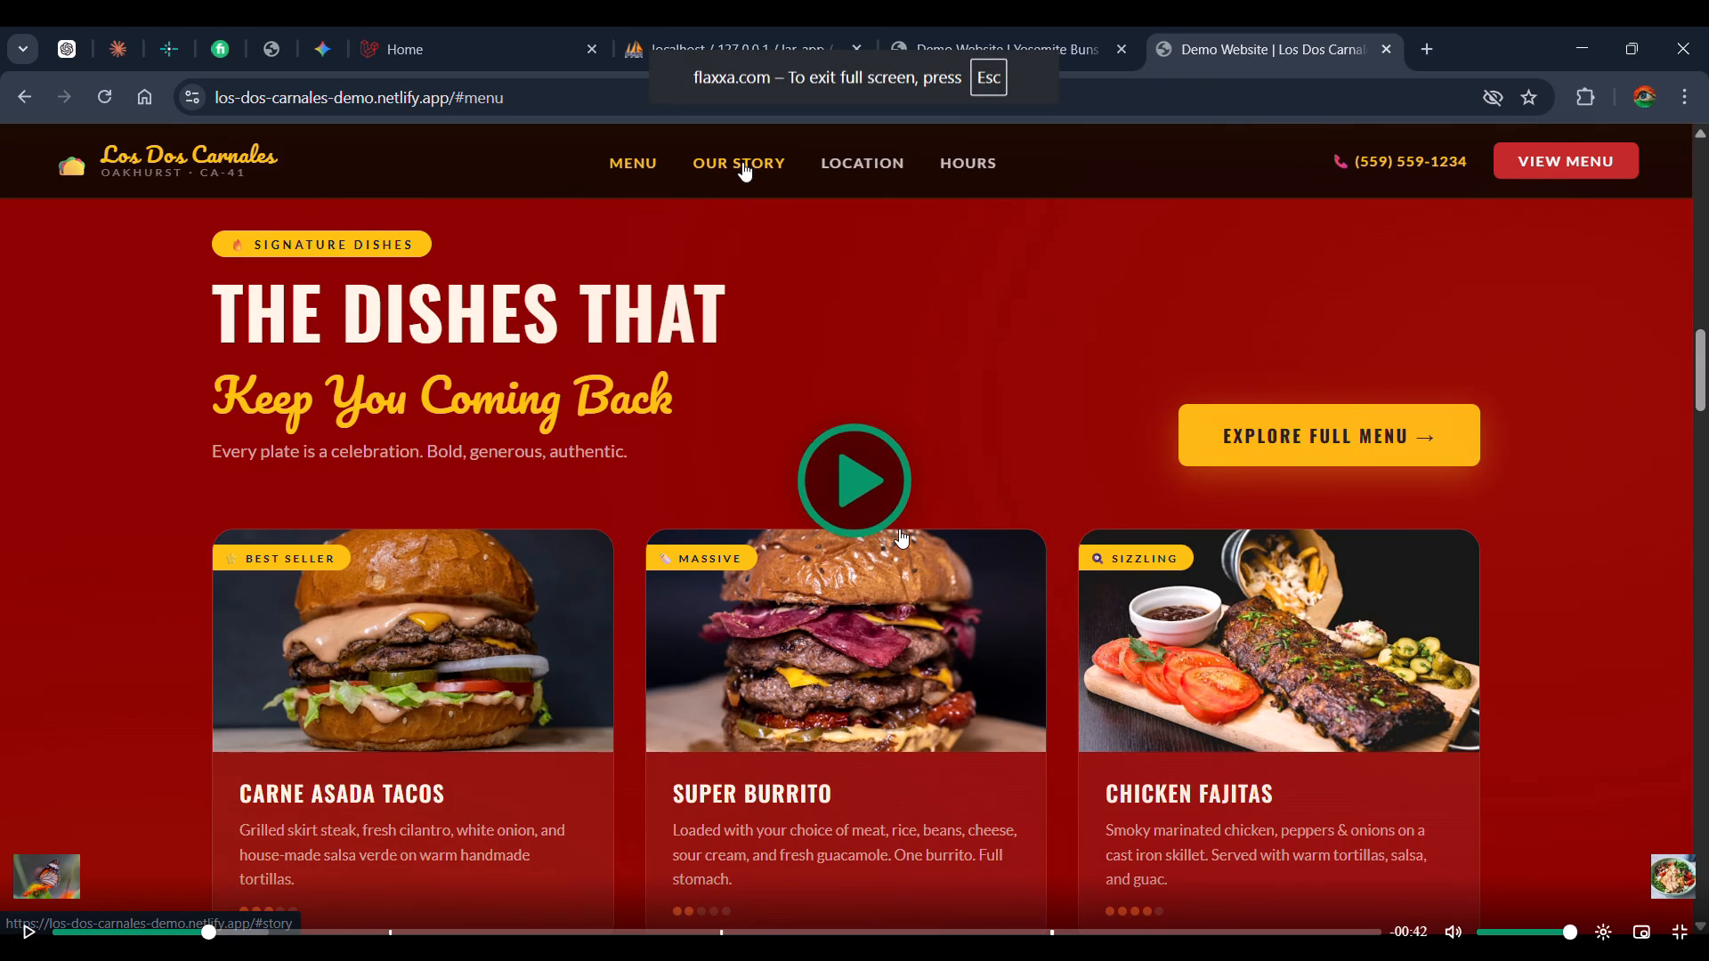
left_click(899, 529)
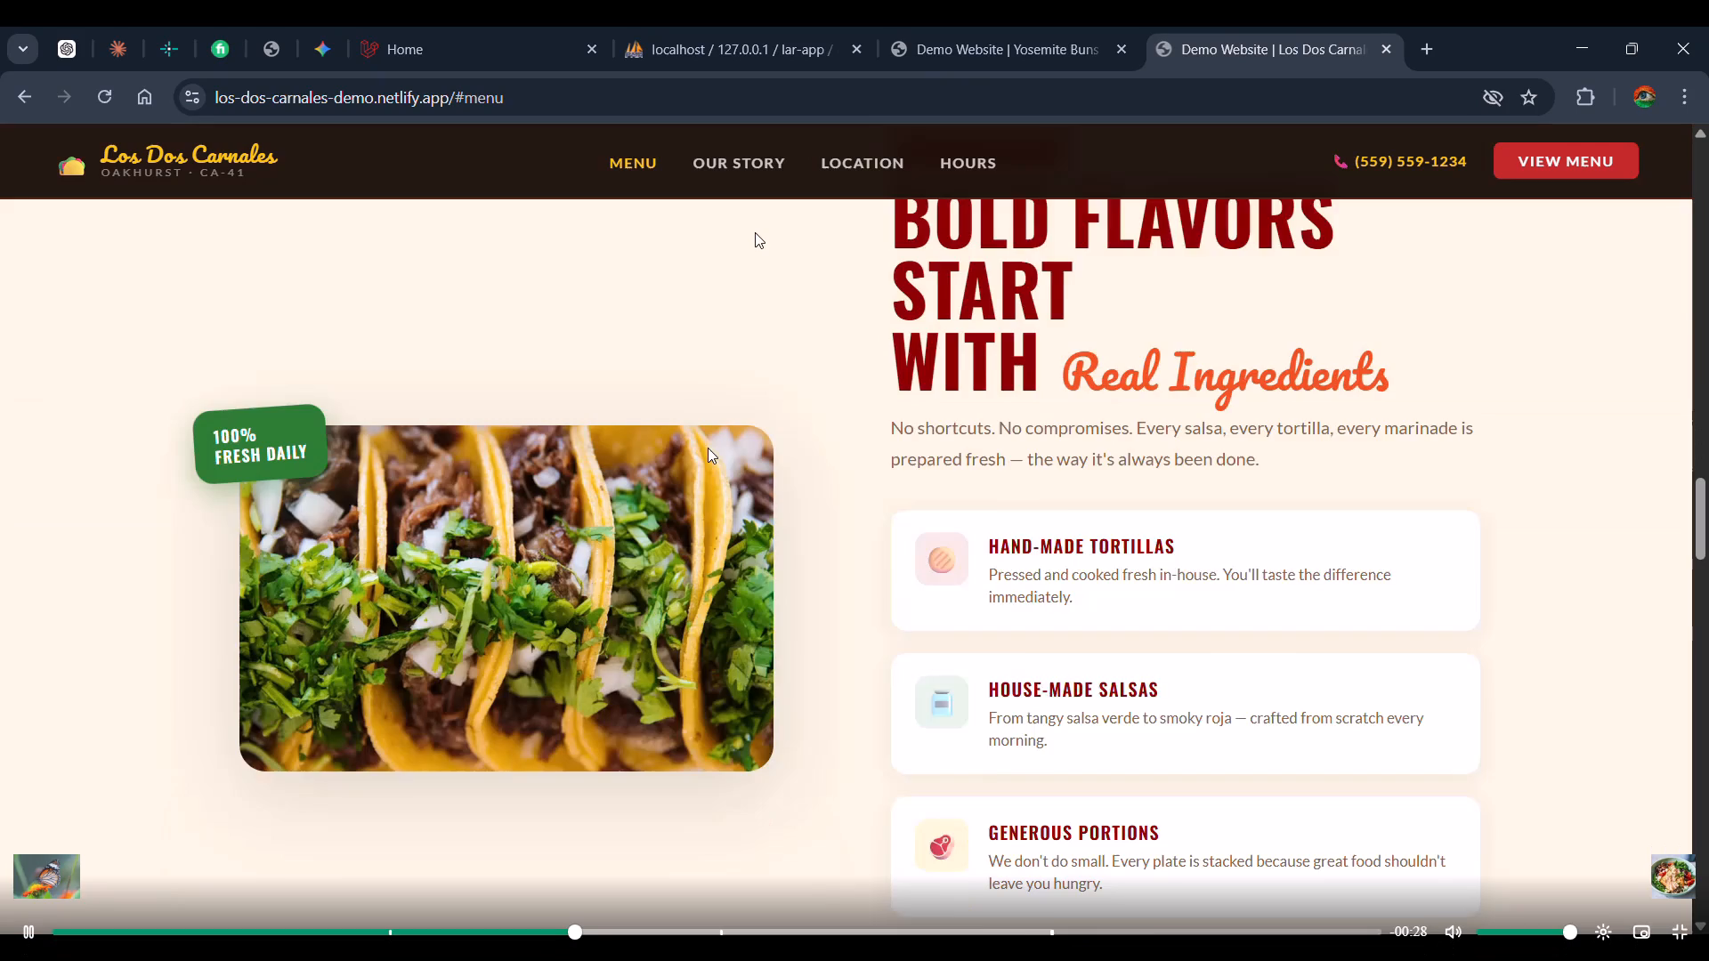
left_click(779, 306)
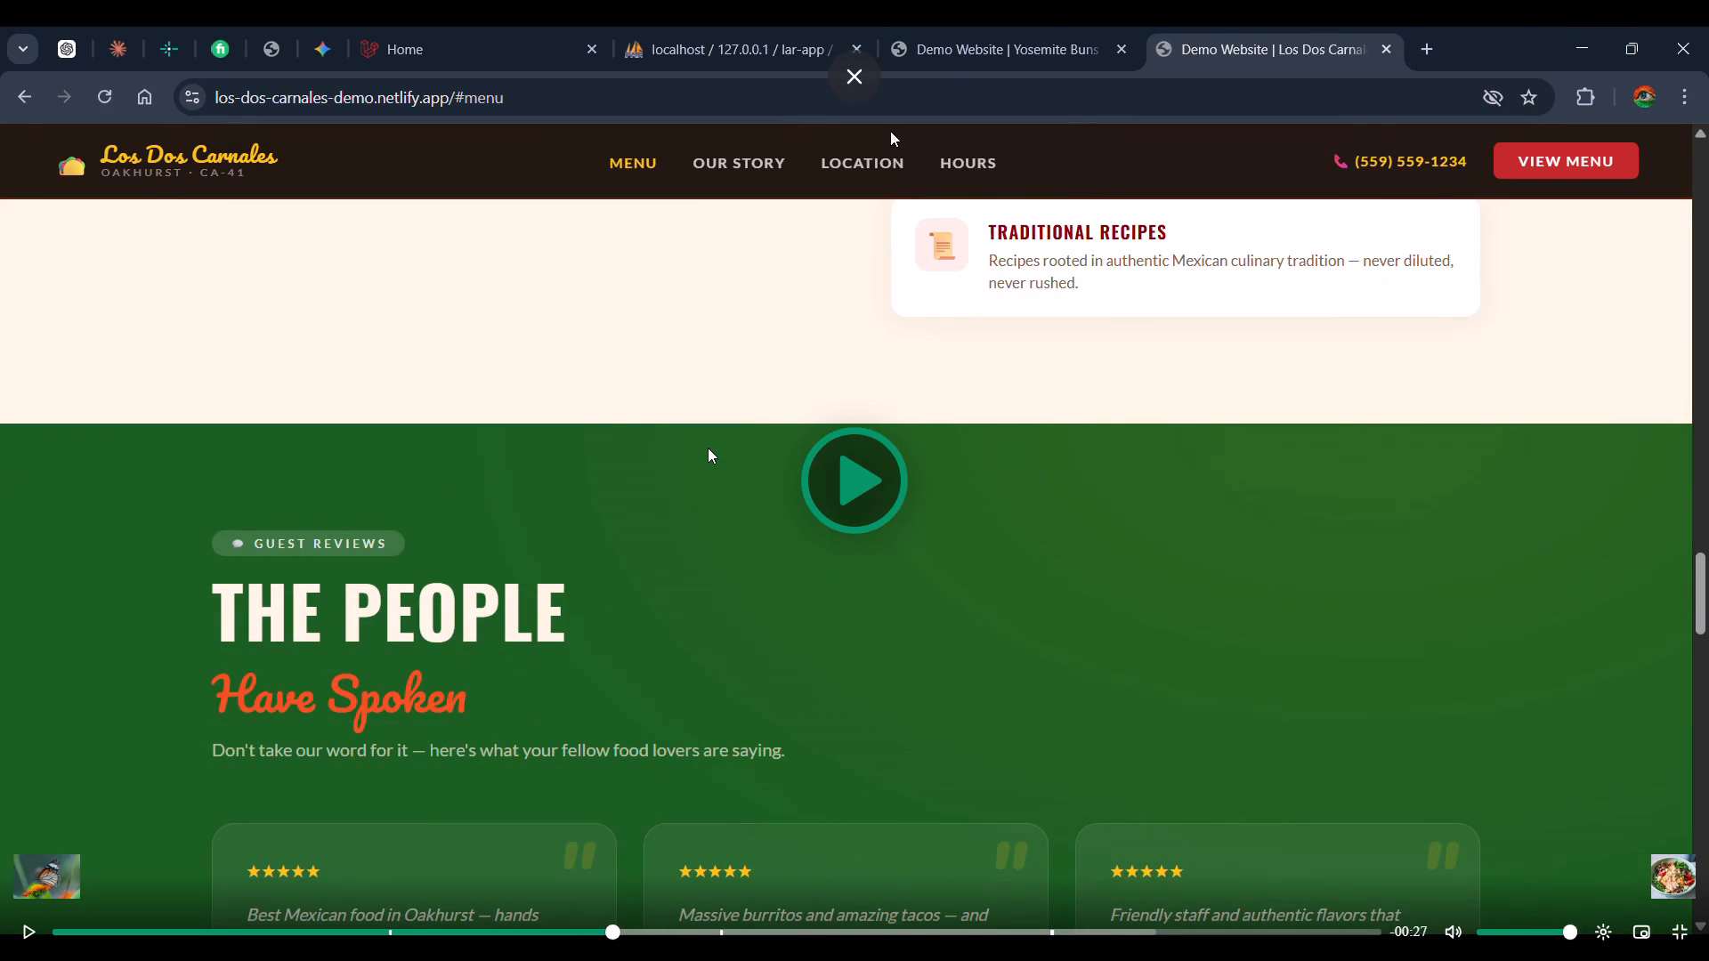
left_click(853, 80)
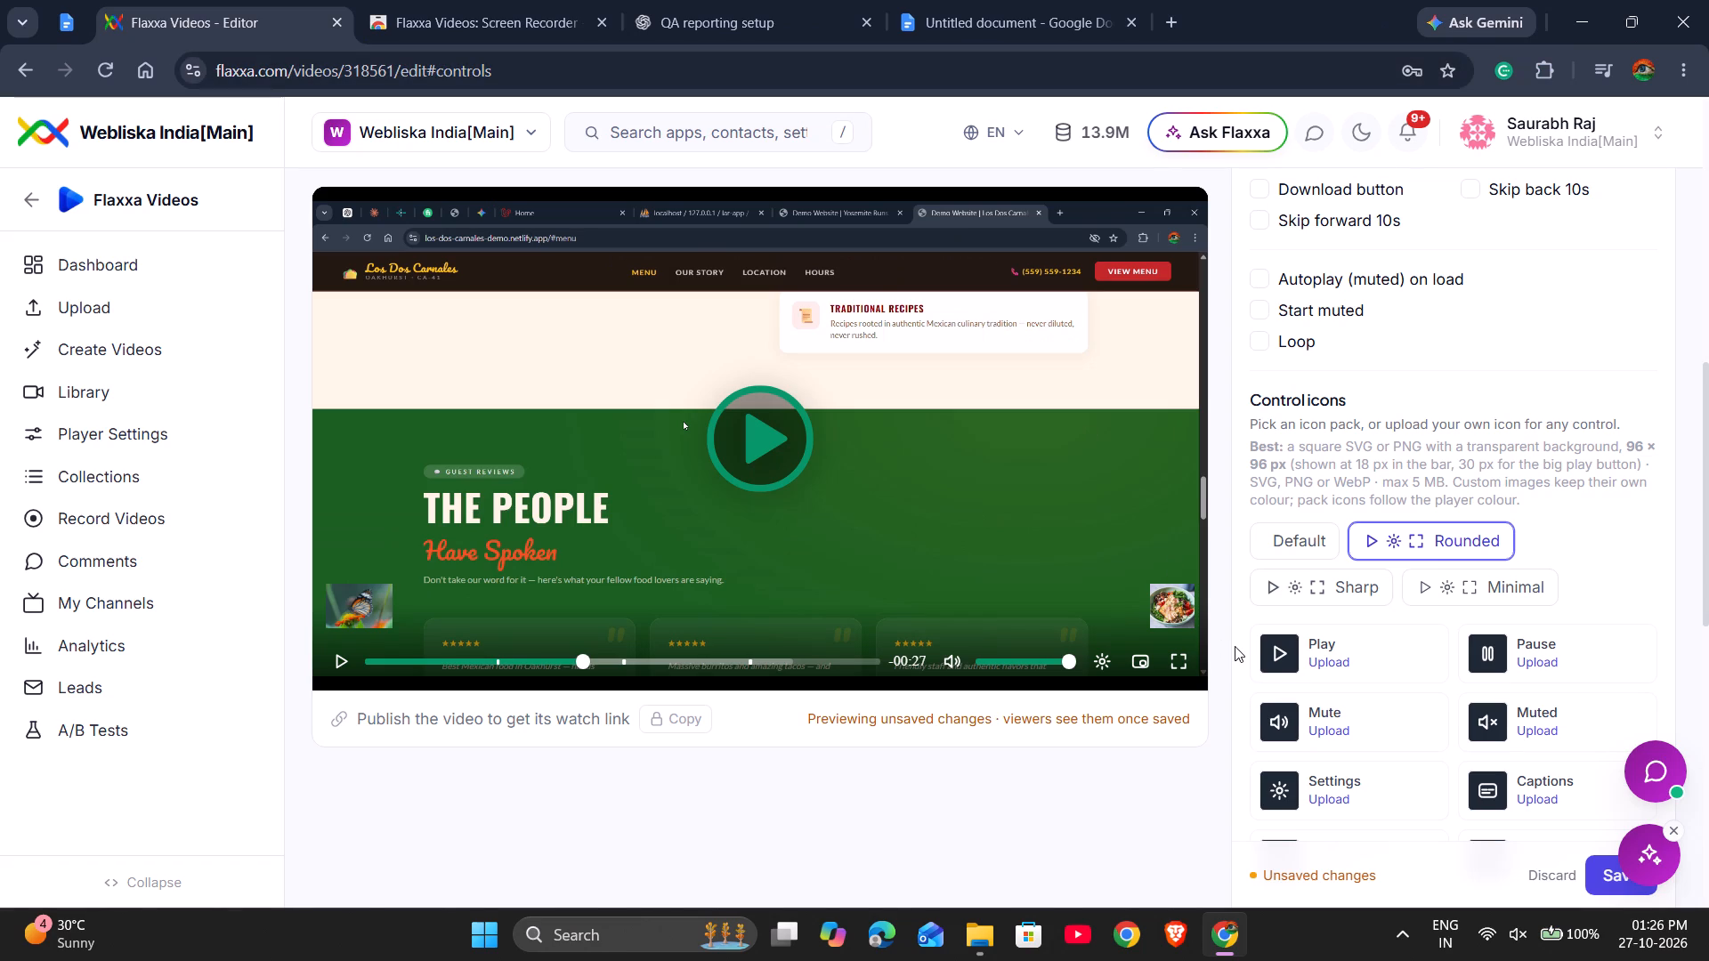
Select the Sharp icon pack and test its controls by playing and pausing the preview video.
left_click(1330, 585)
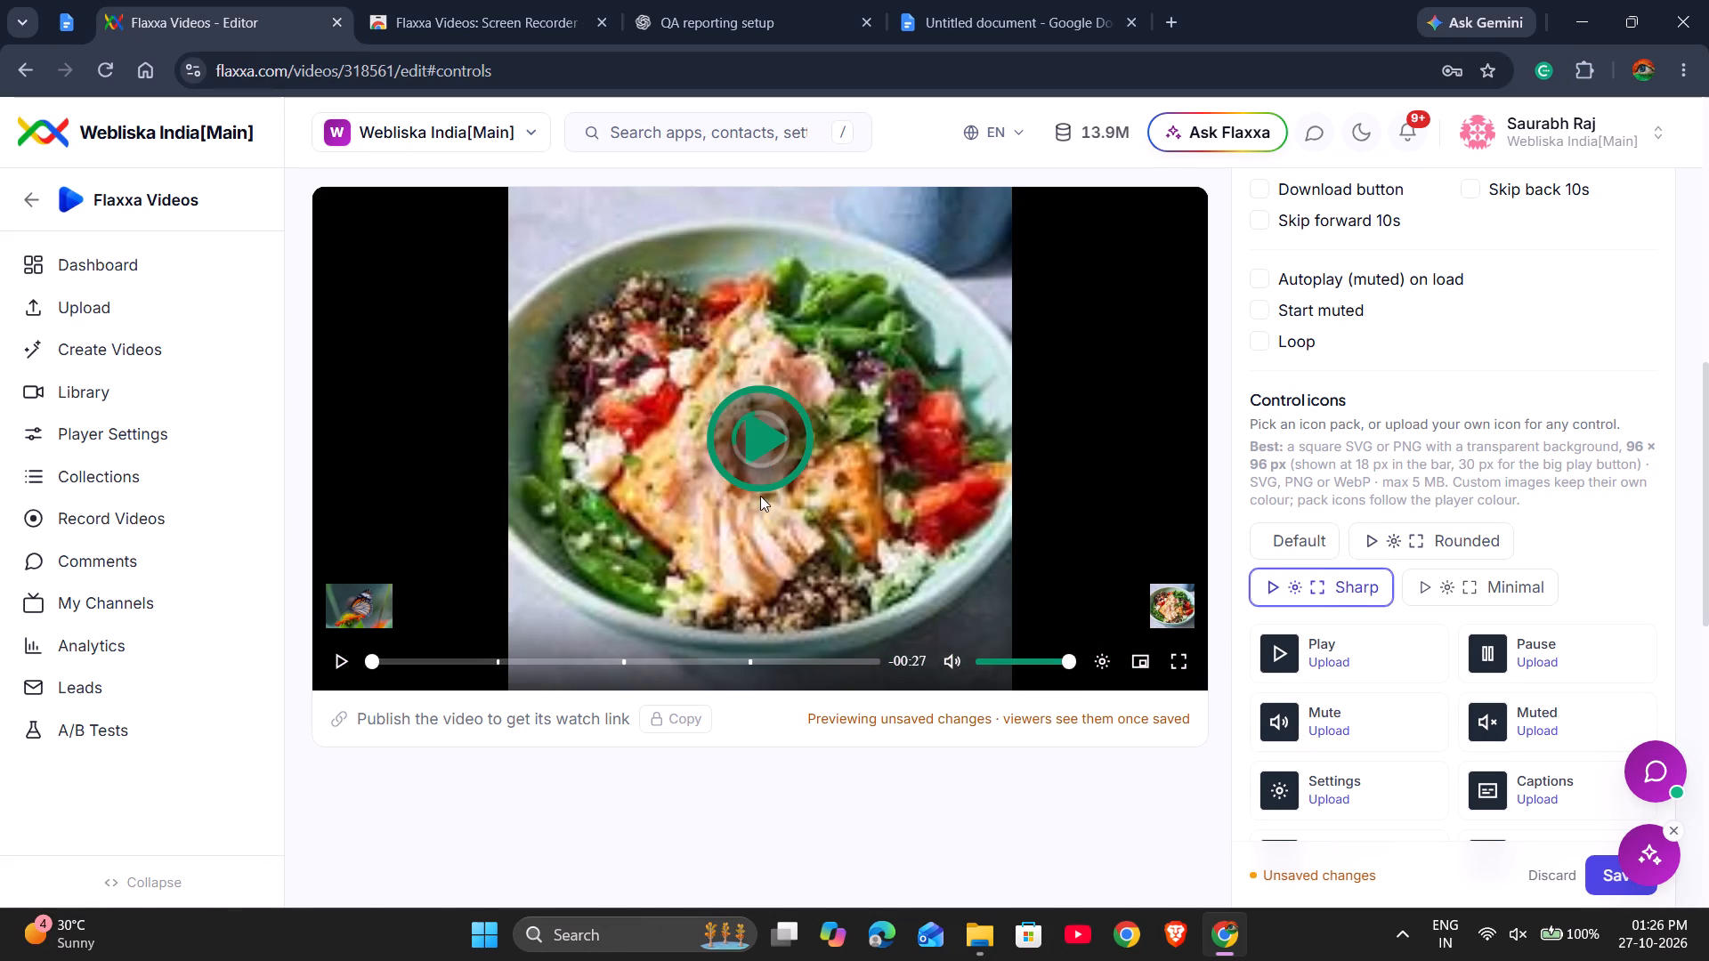
left_click(746, 434)
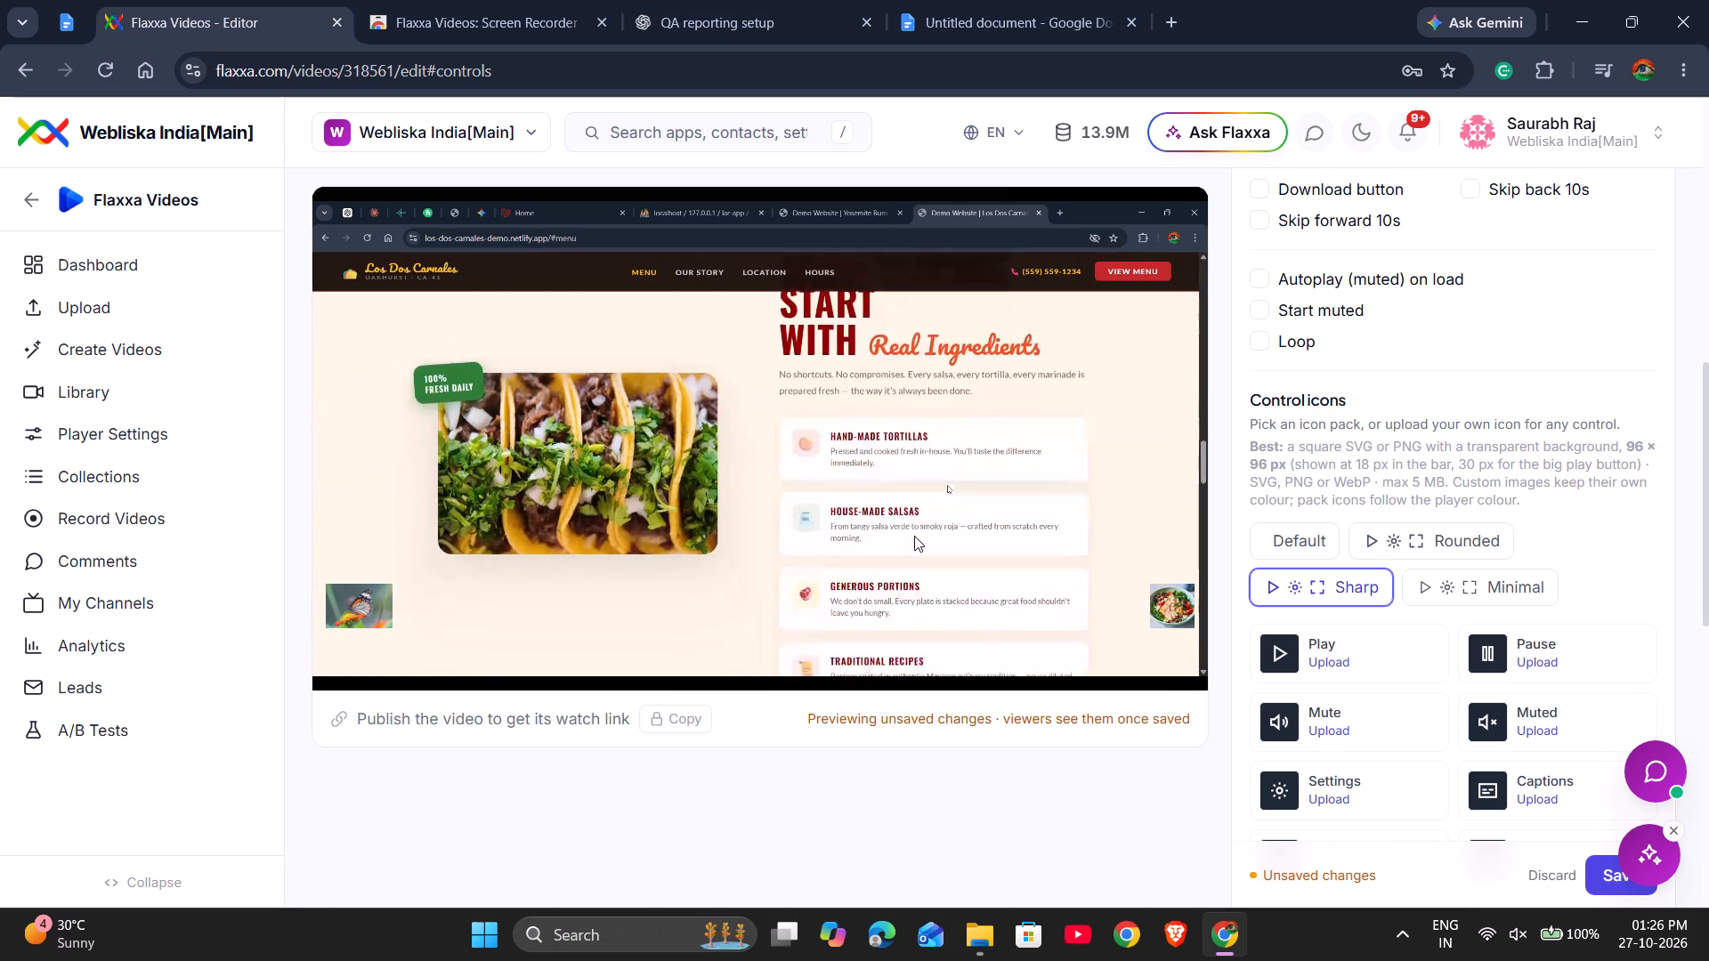
left_click(757, 482)
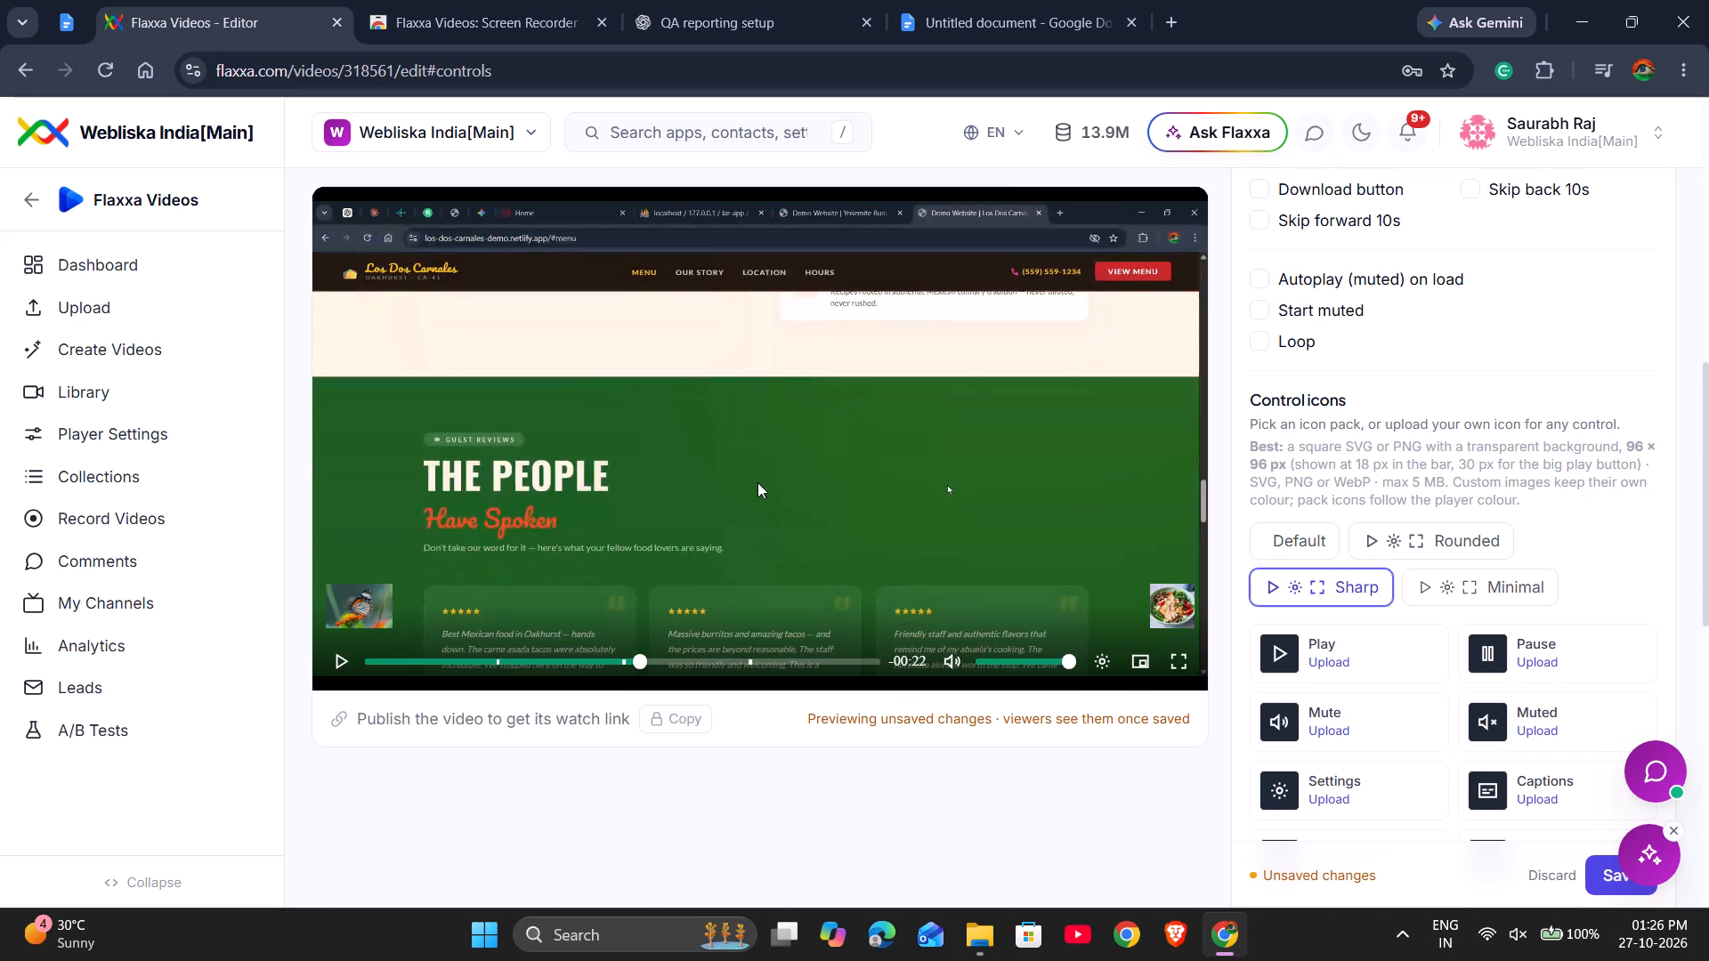
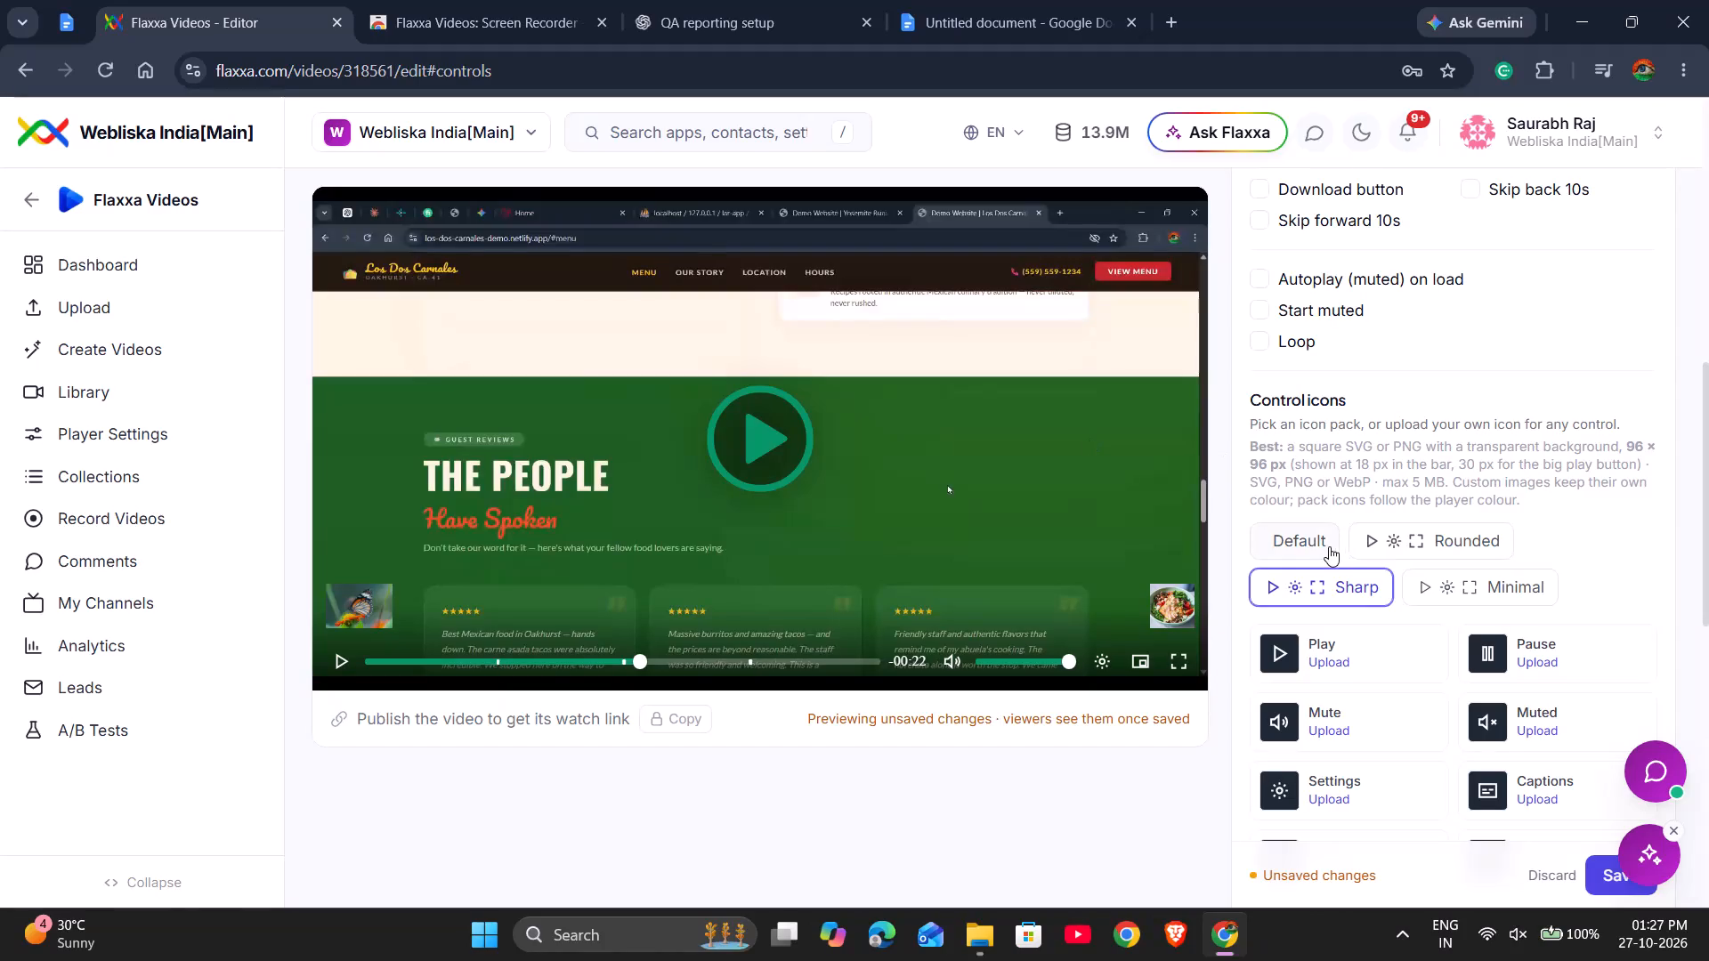
Play the preview video in full screen with the Sharp icons, switch it to picture-in-picture, and pause playback.
left_click(1176, 663)
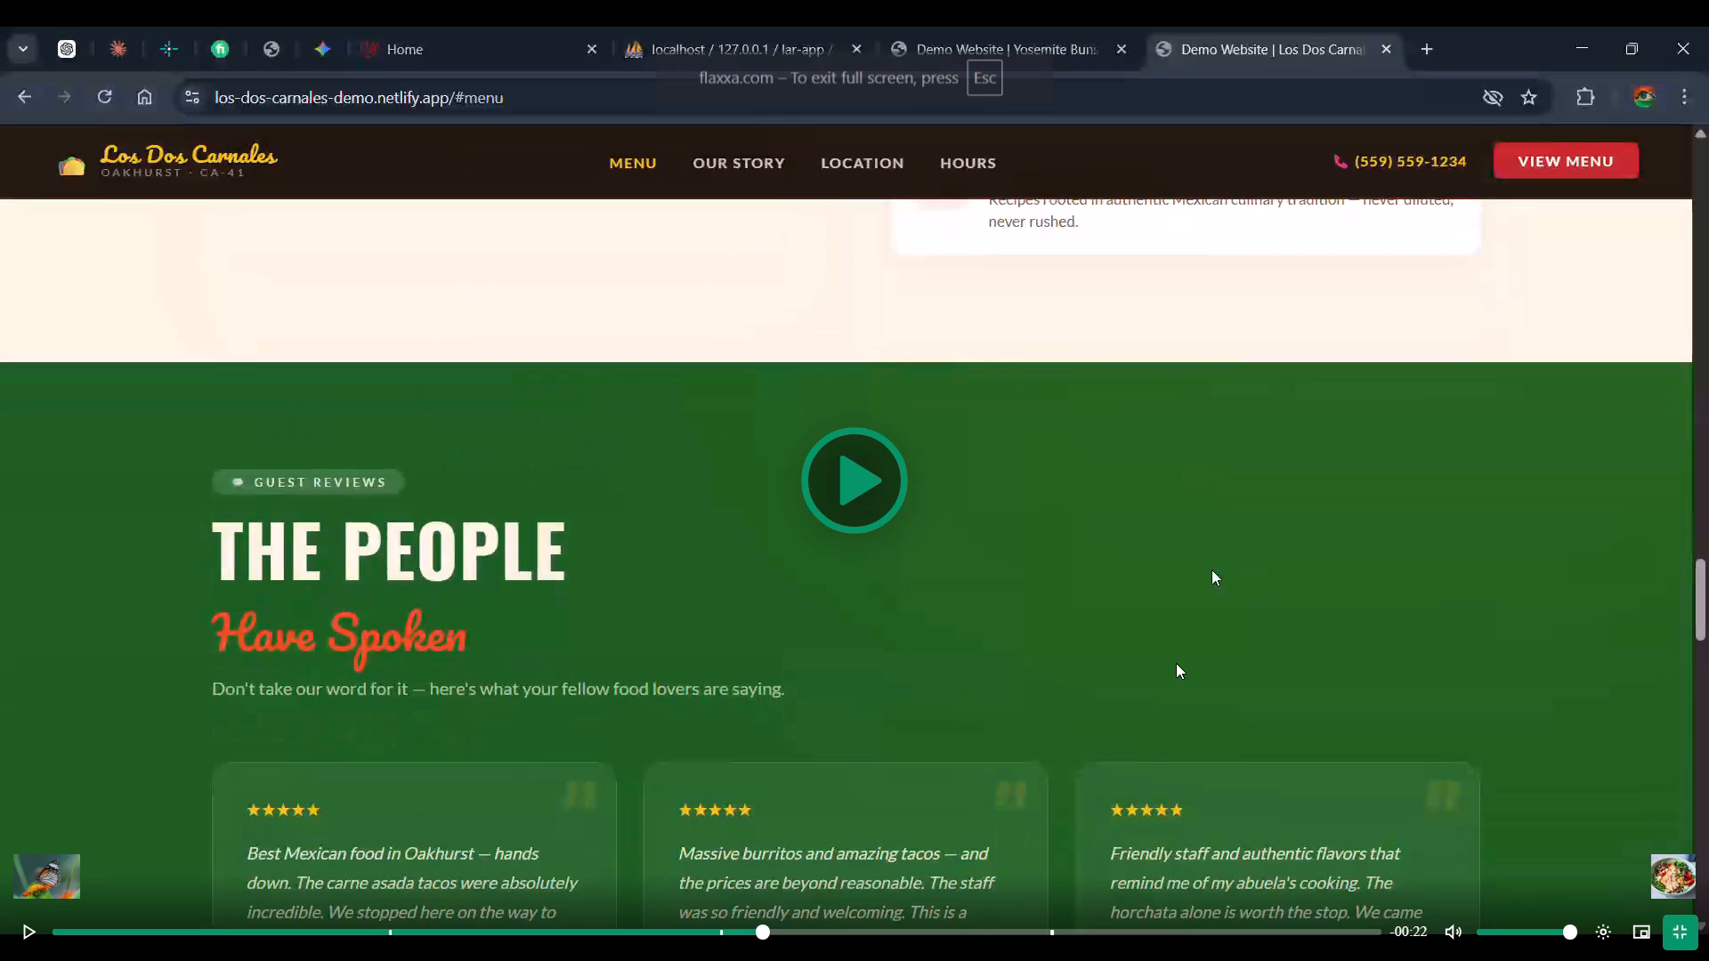
left_click(899, 530)
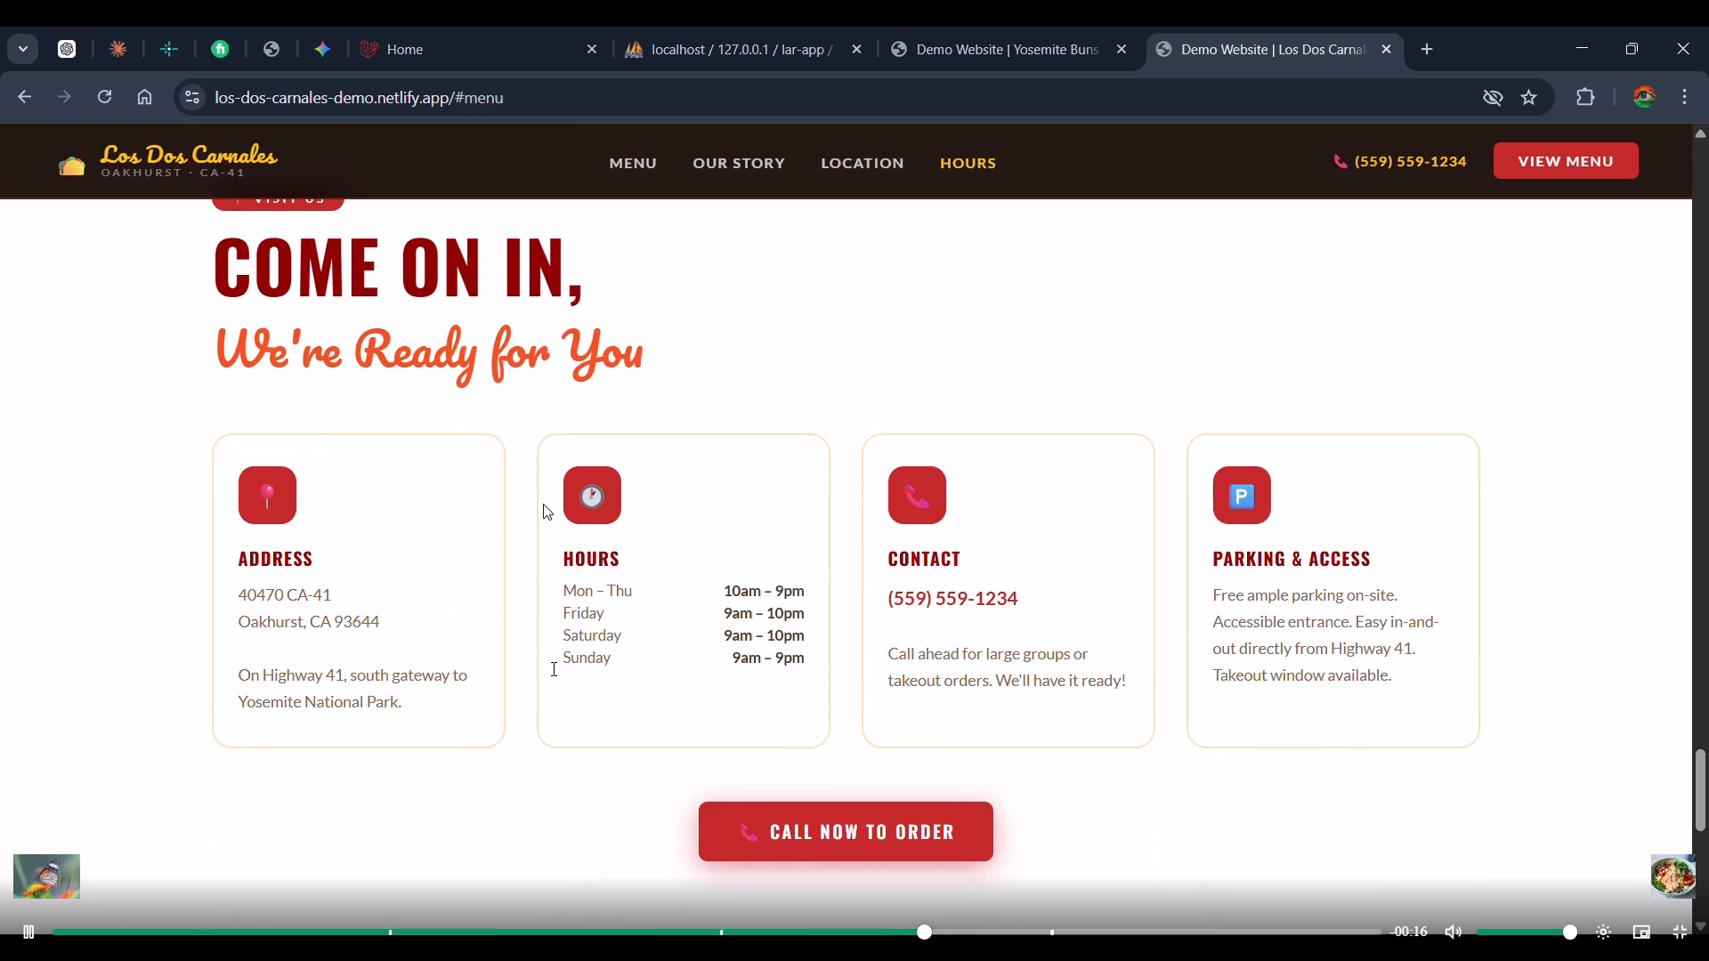
left_click(1640, 926)
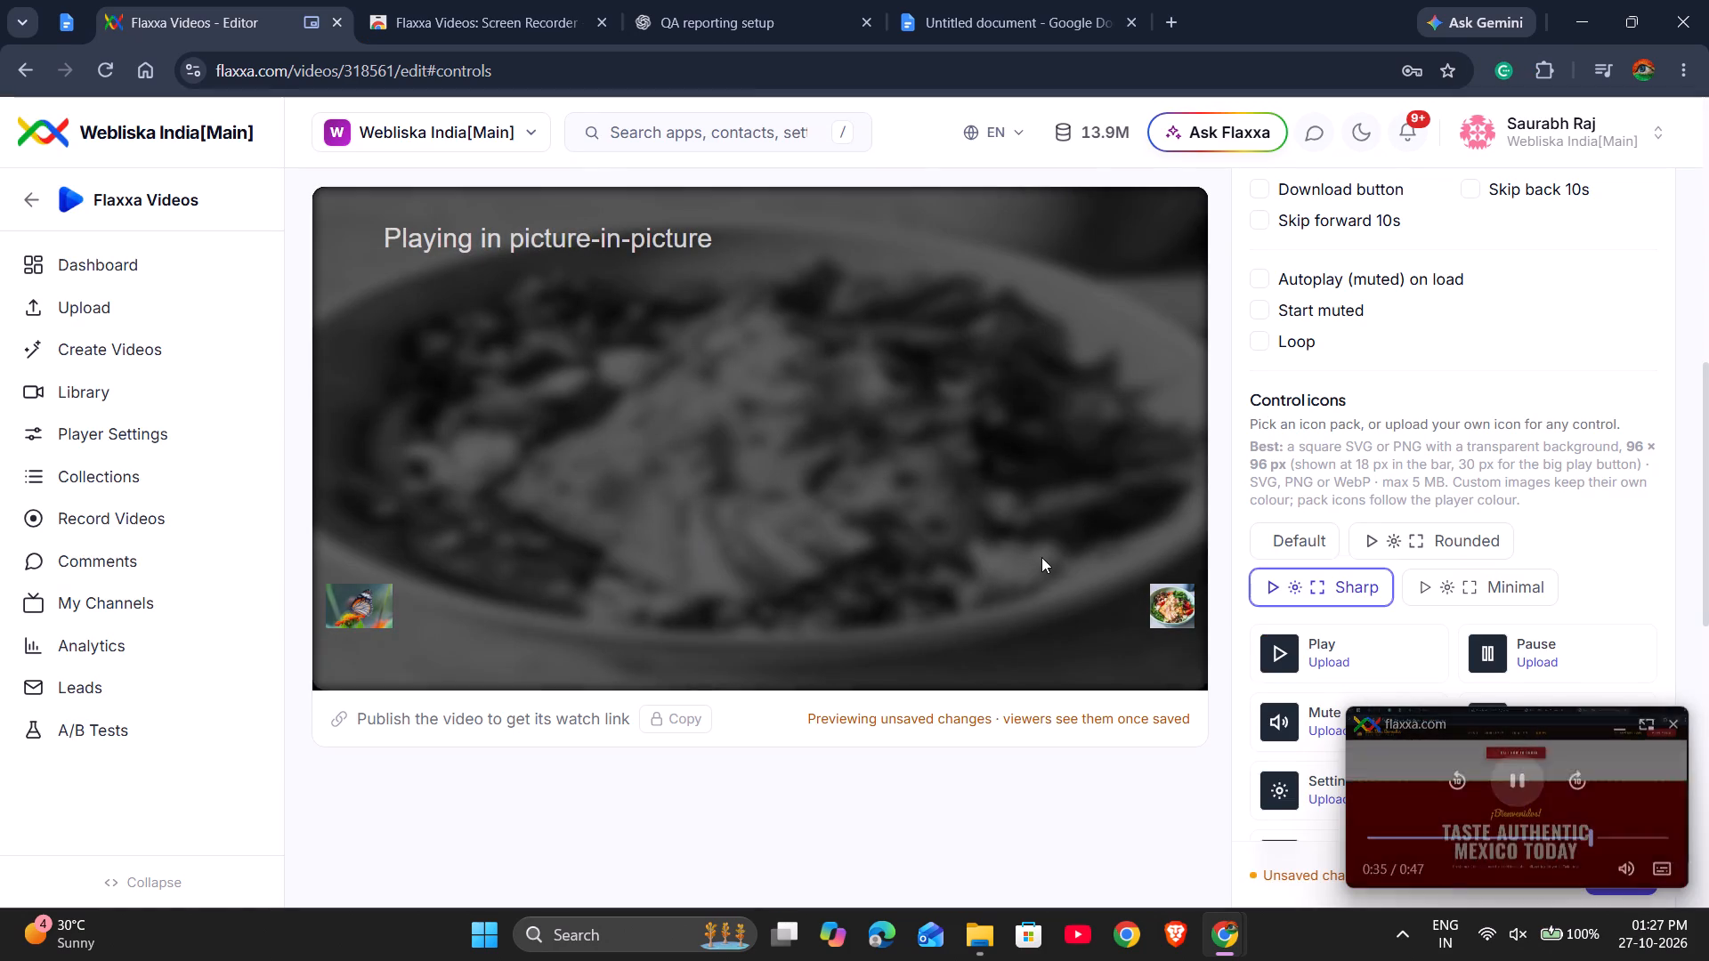
left_click(689, 420)
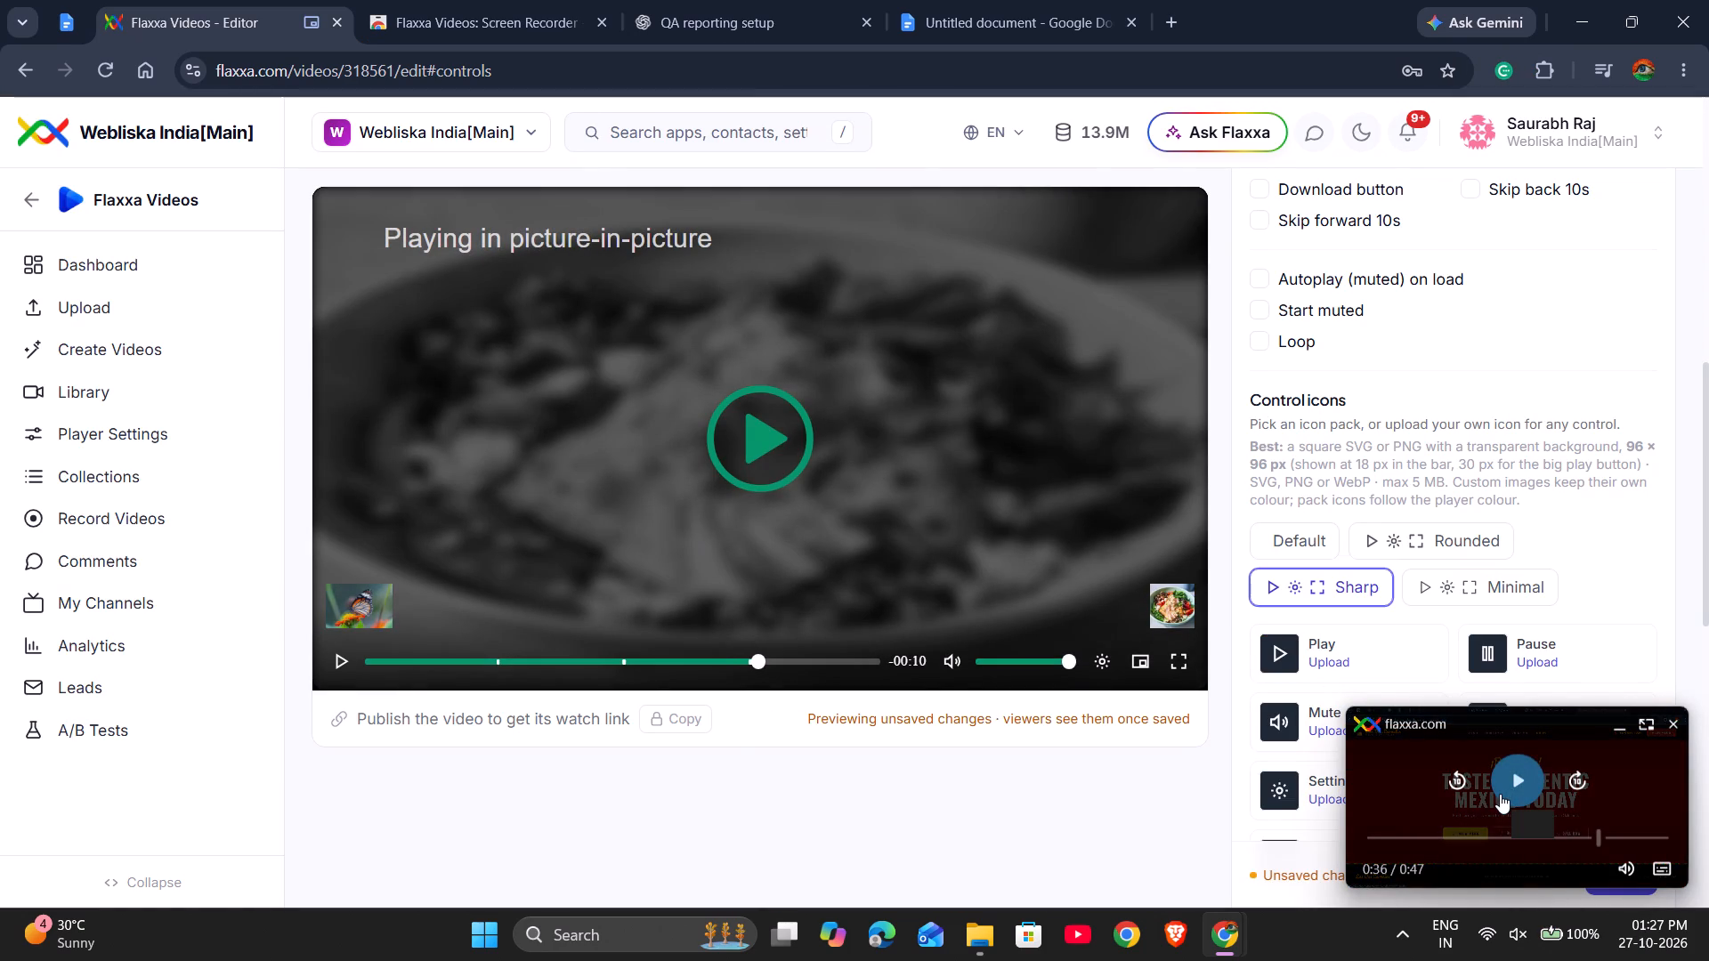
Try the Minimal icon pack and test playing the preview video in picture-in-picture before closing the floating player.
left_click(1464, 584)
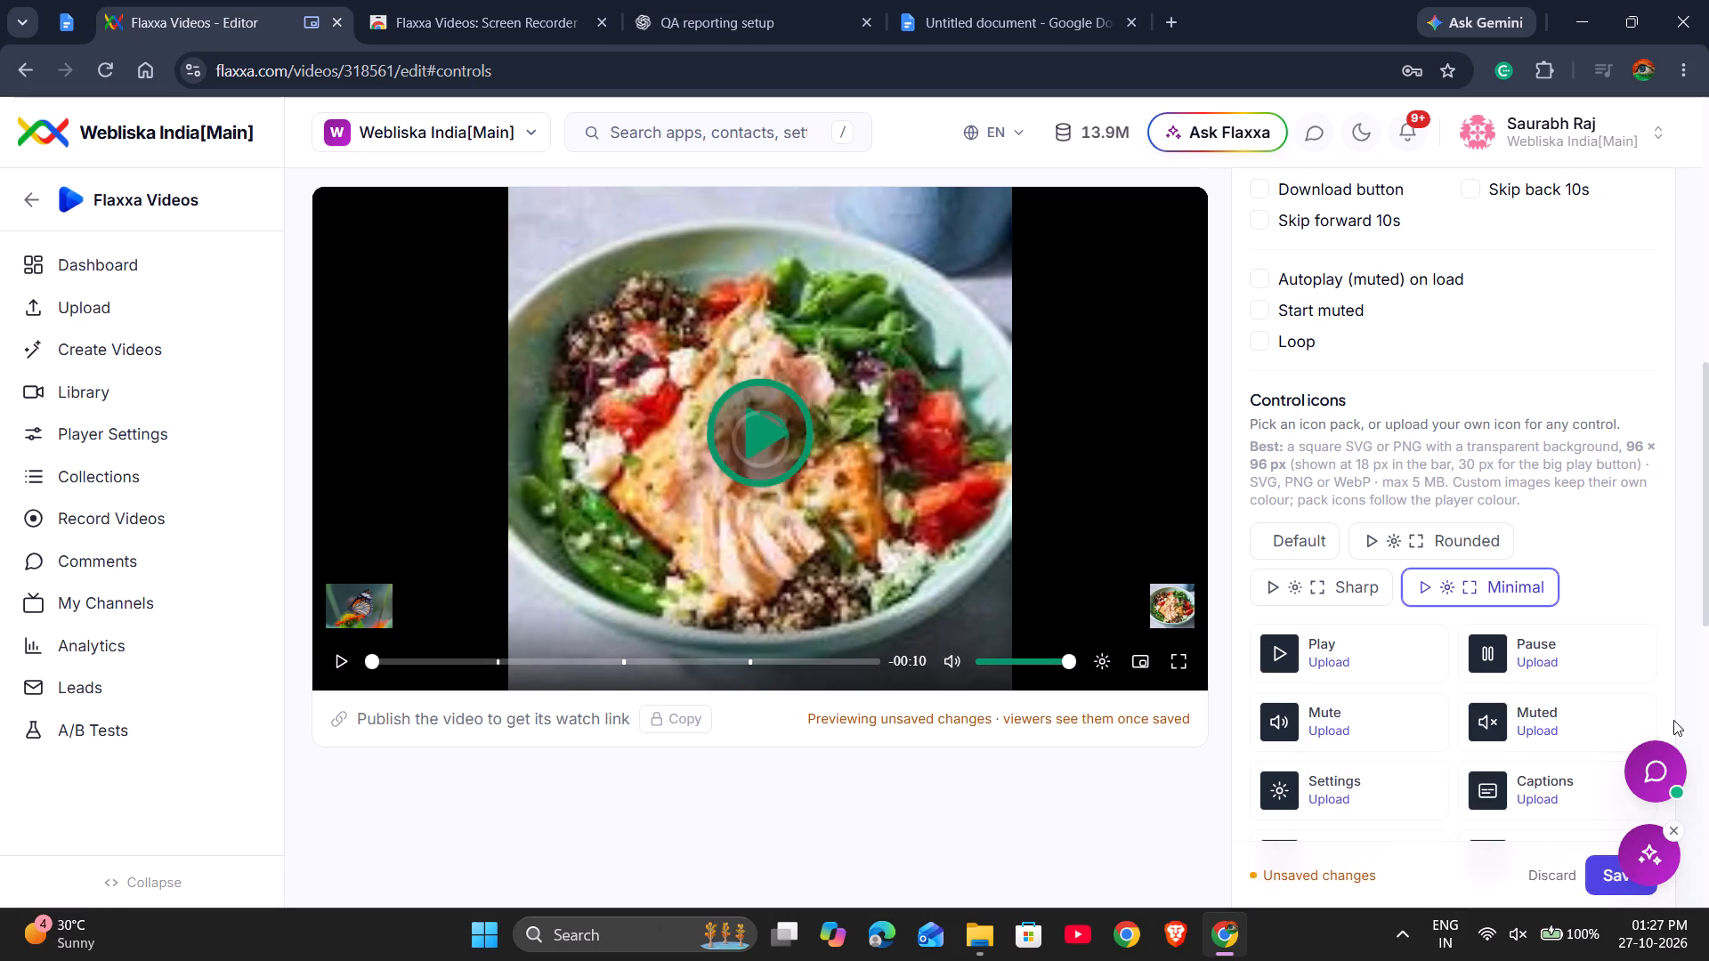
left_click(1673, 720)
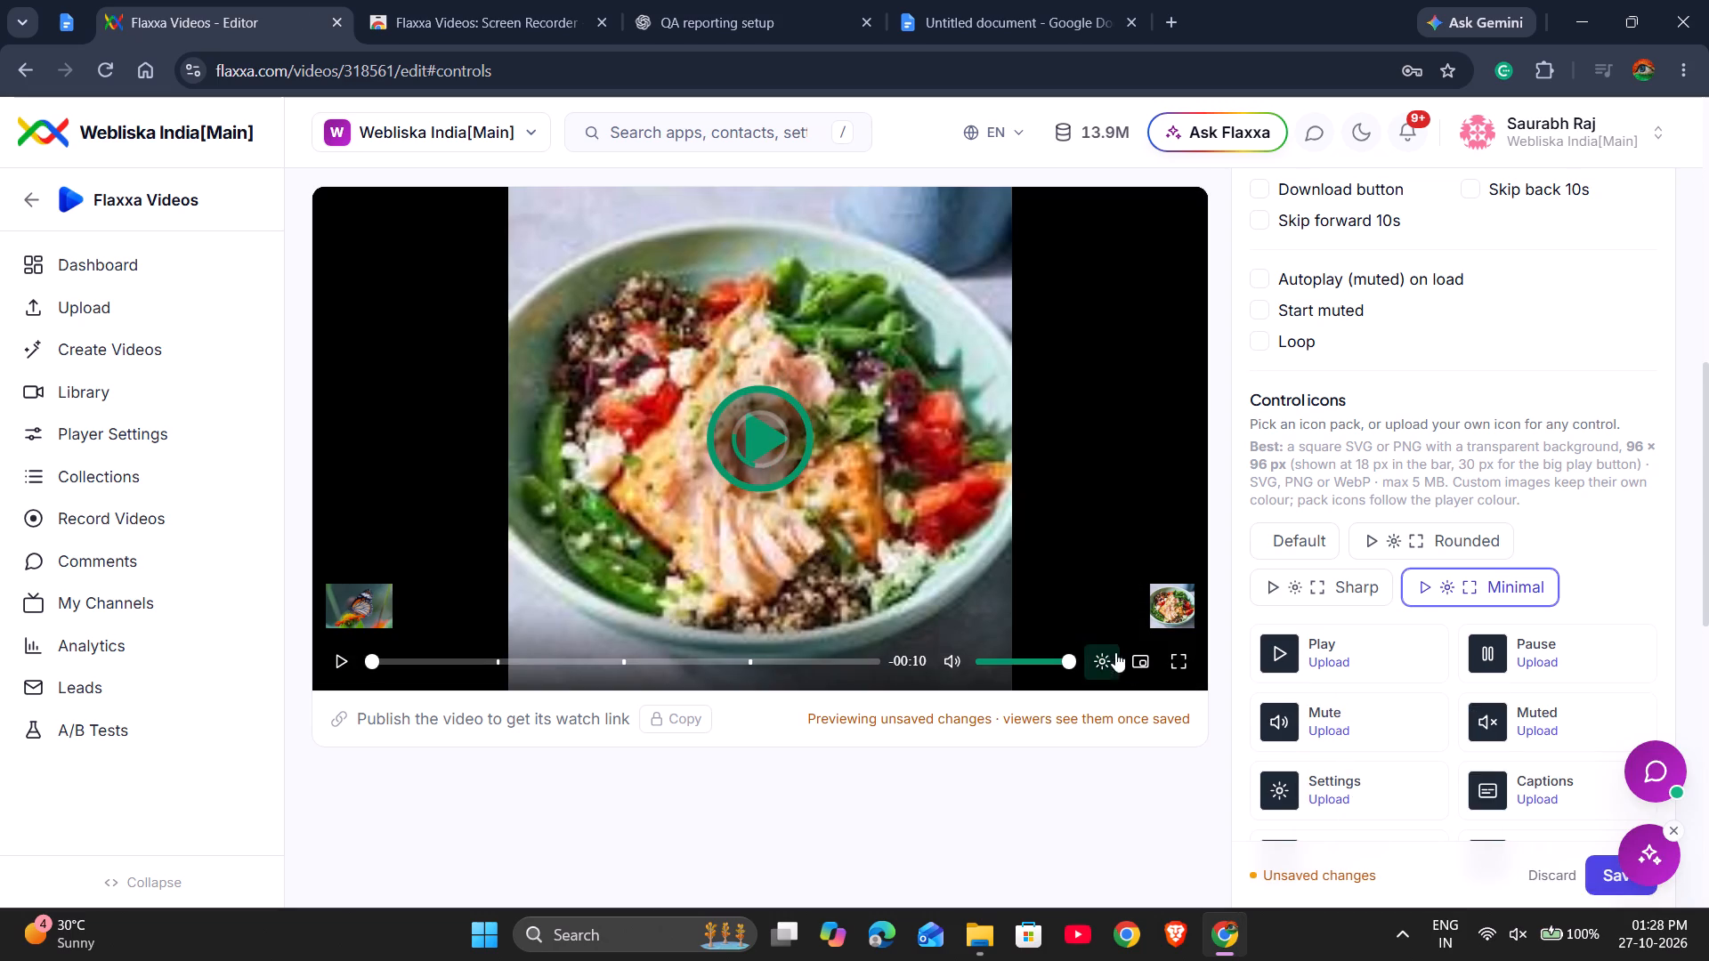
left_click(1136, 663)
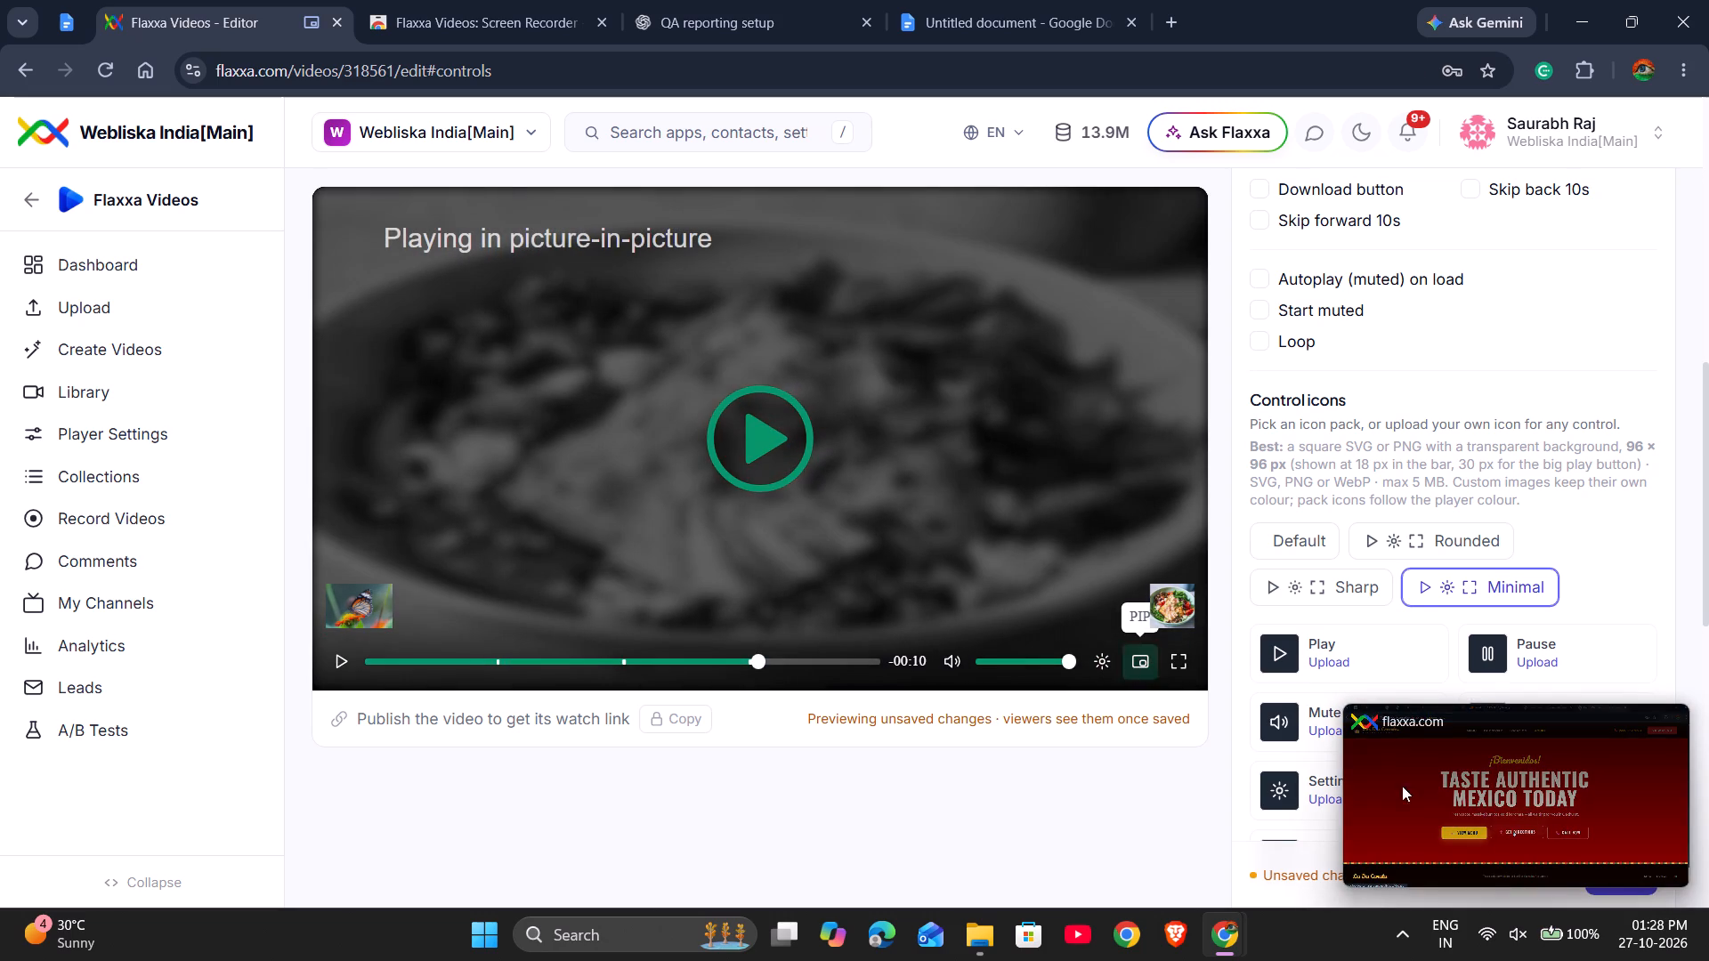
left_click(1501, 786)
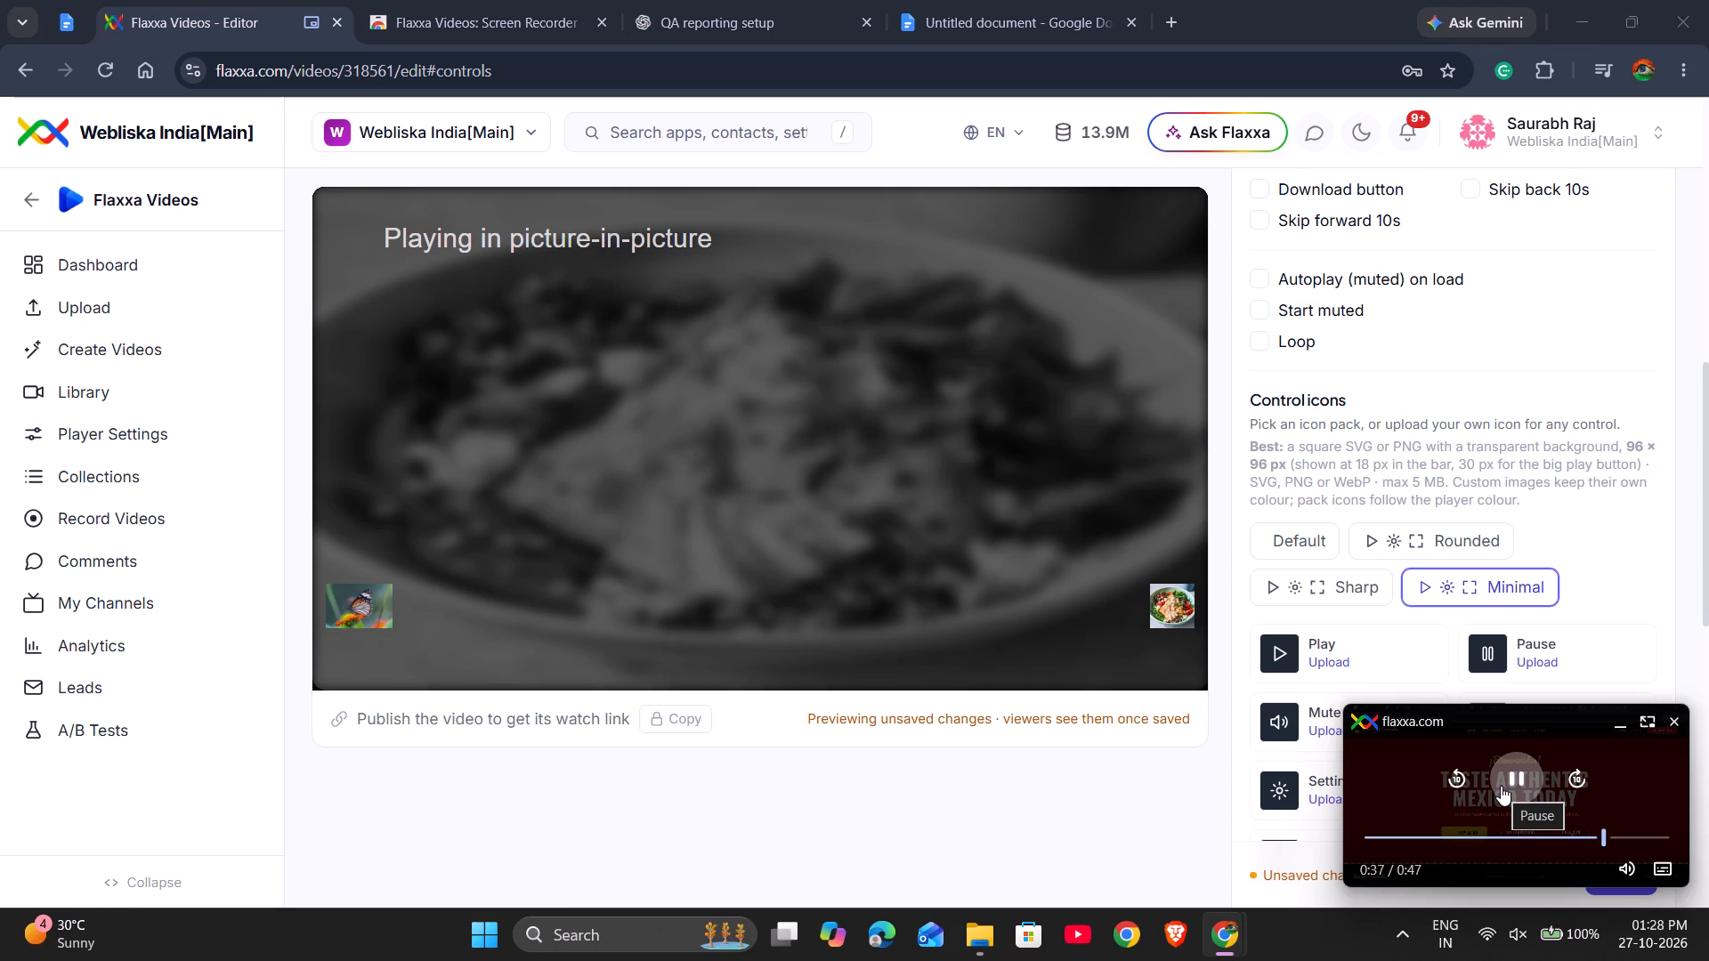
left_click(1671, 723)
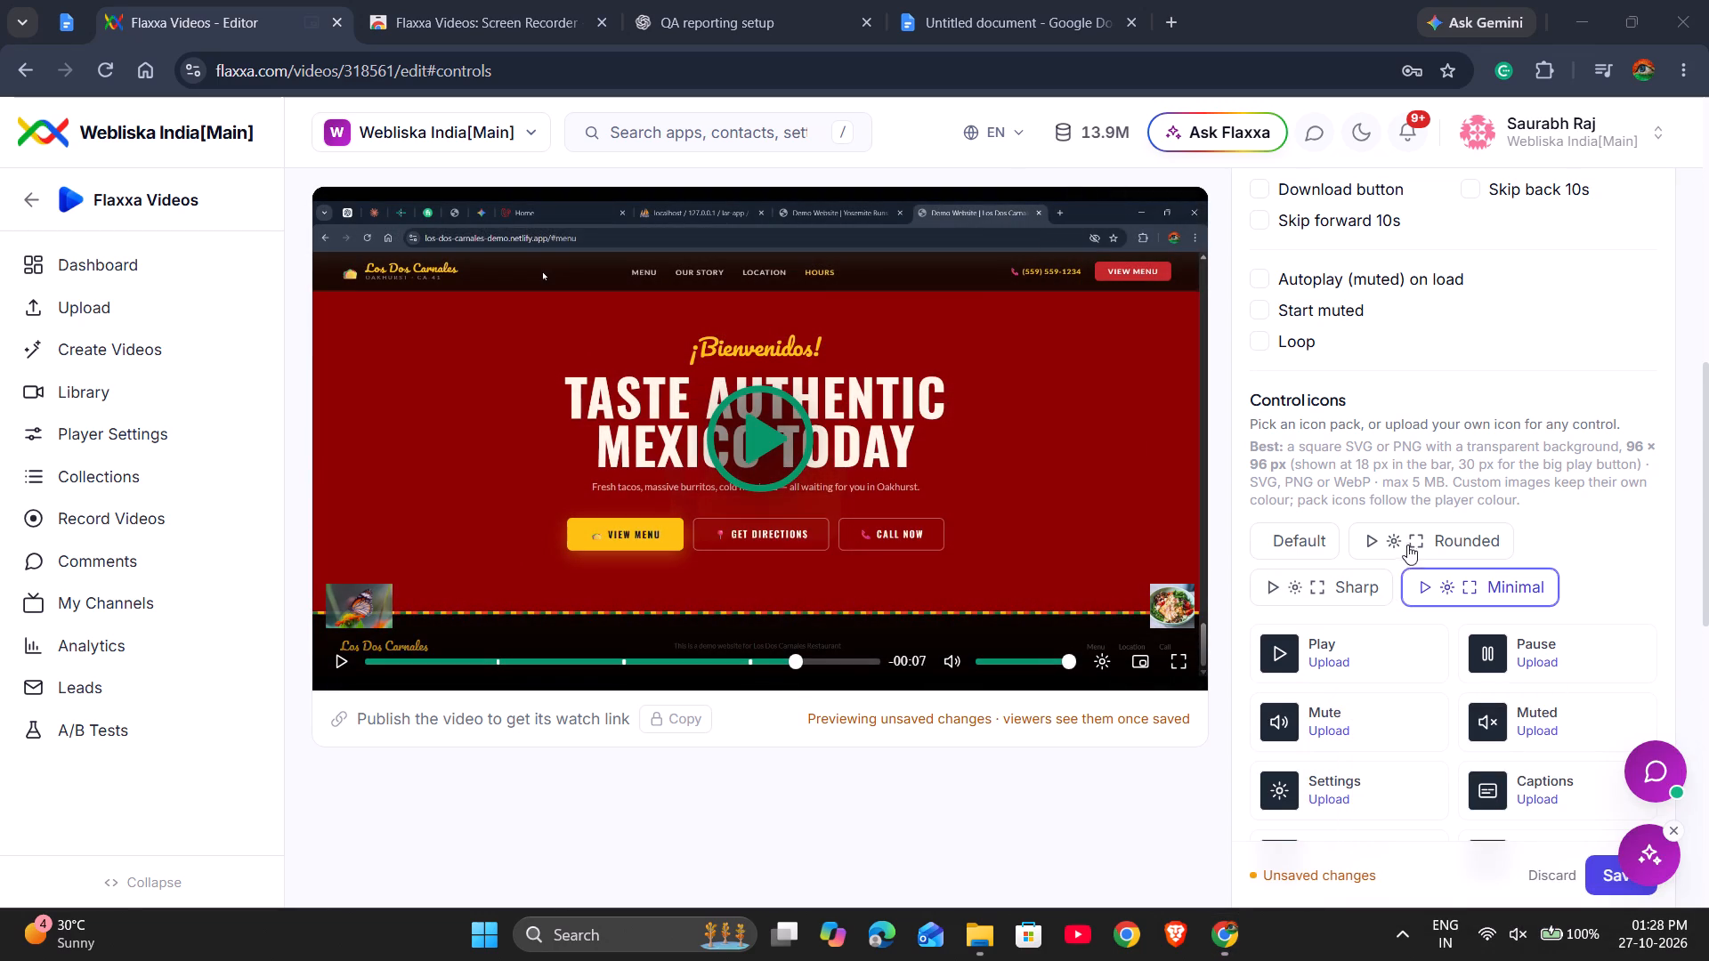
Select the Rounded icon pack for the player controls.
left_click(1421, 540)
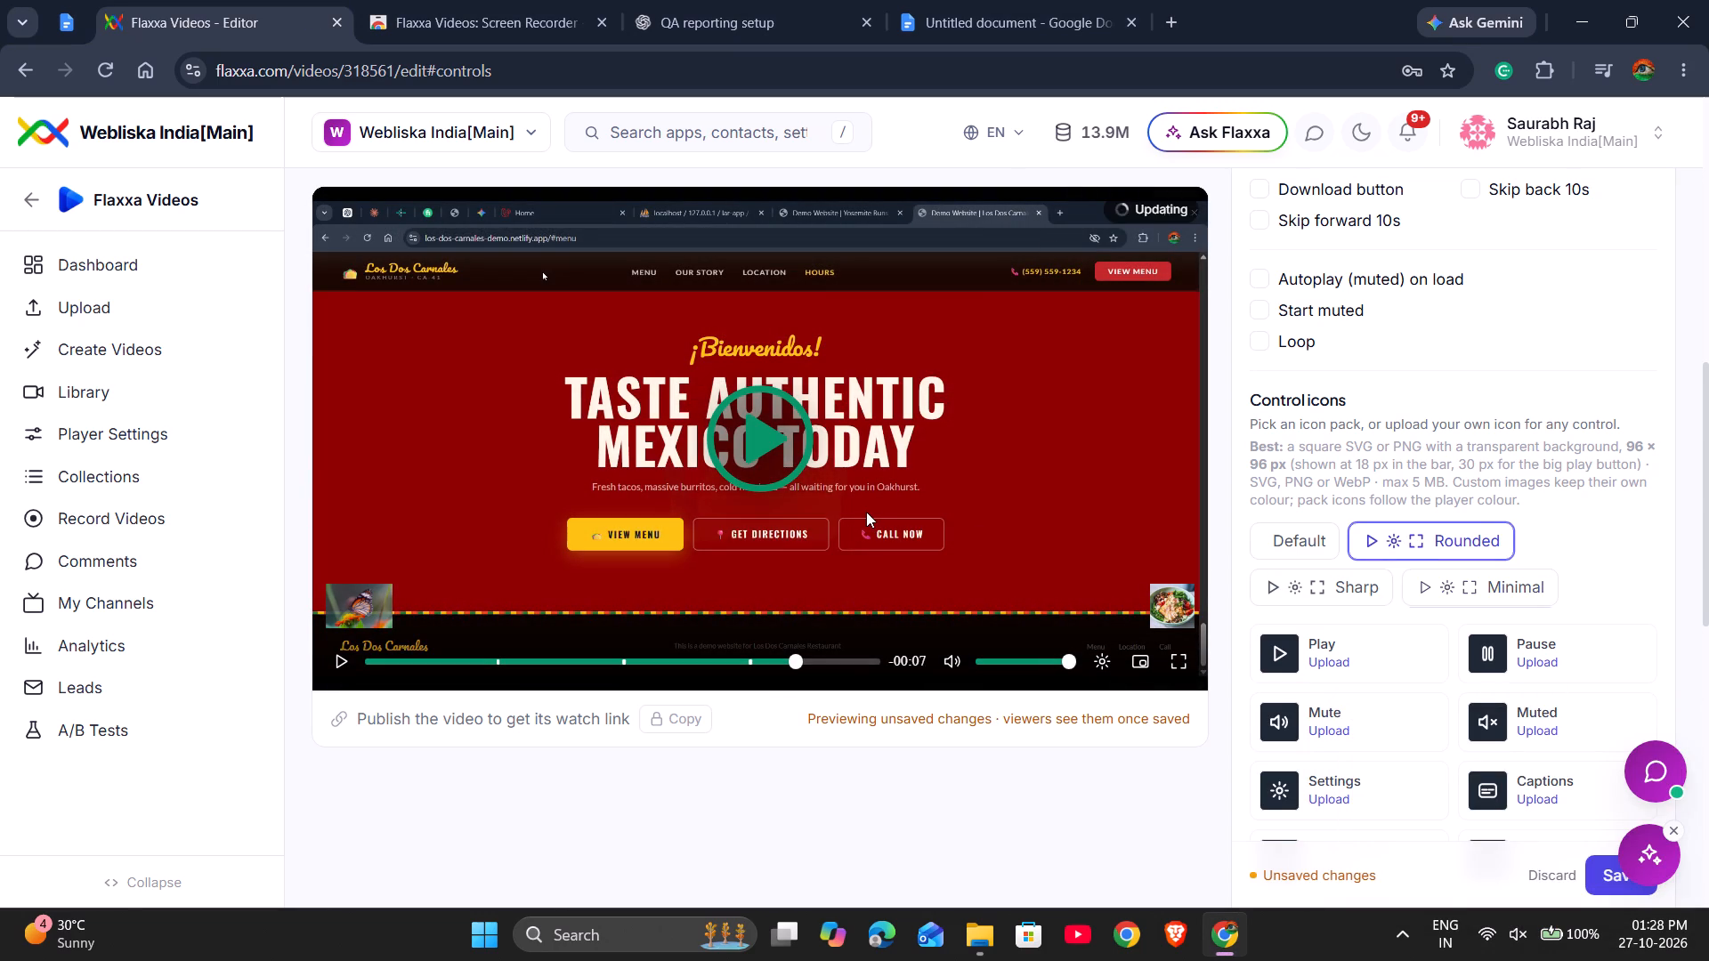
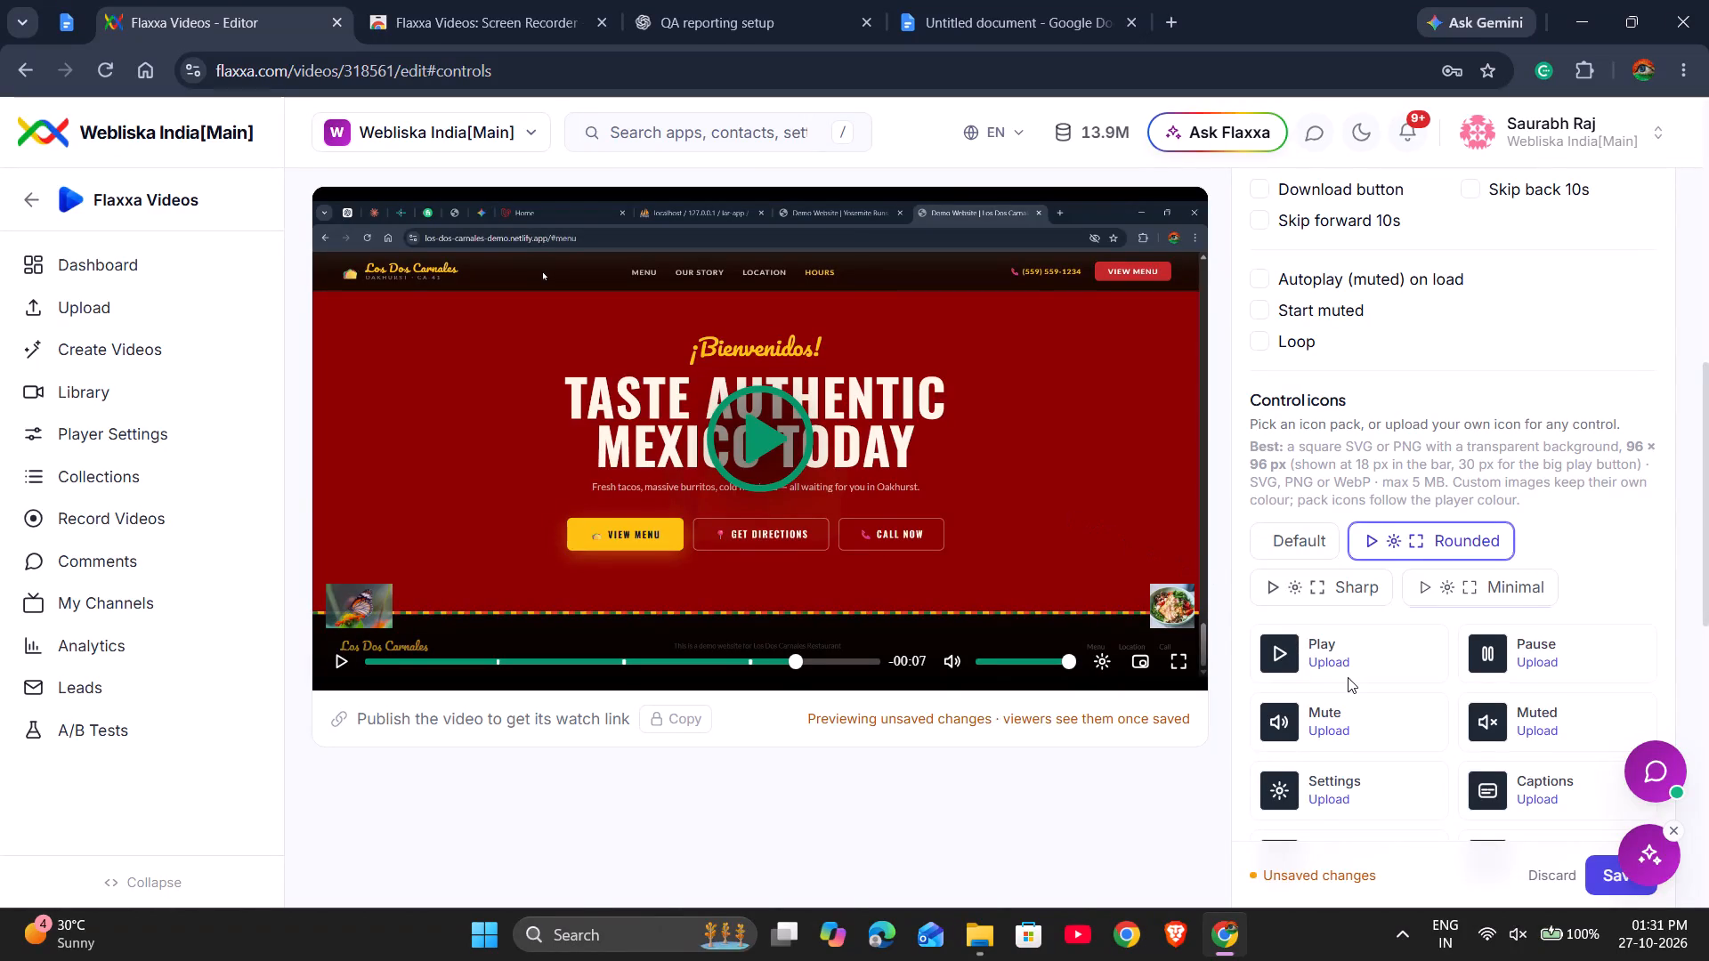
Compare the Sharp, Minimal and Default icon packs on the preview player, finishing with Minimal.
scroll(1348, 677, "down", 2)
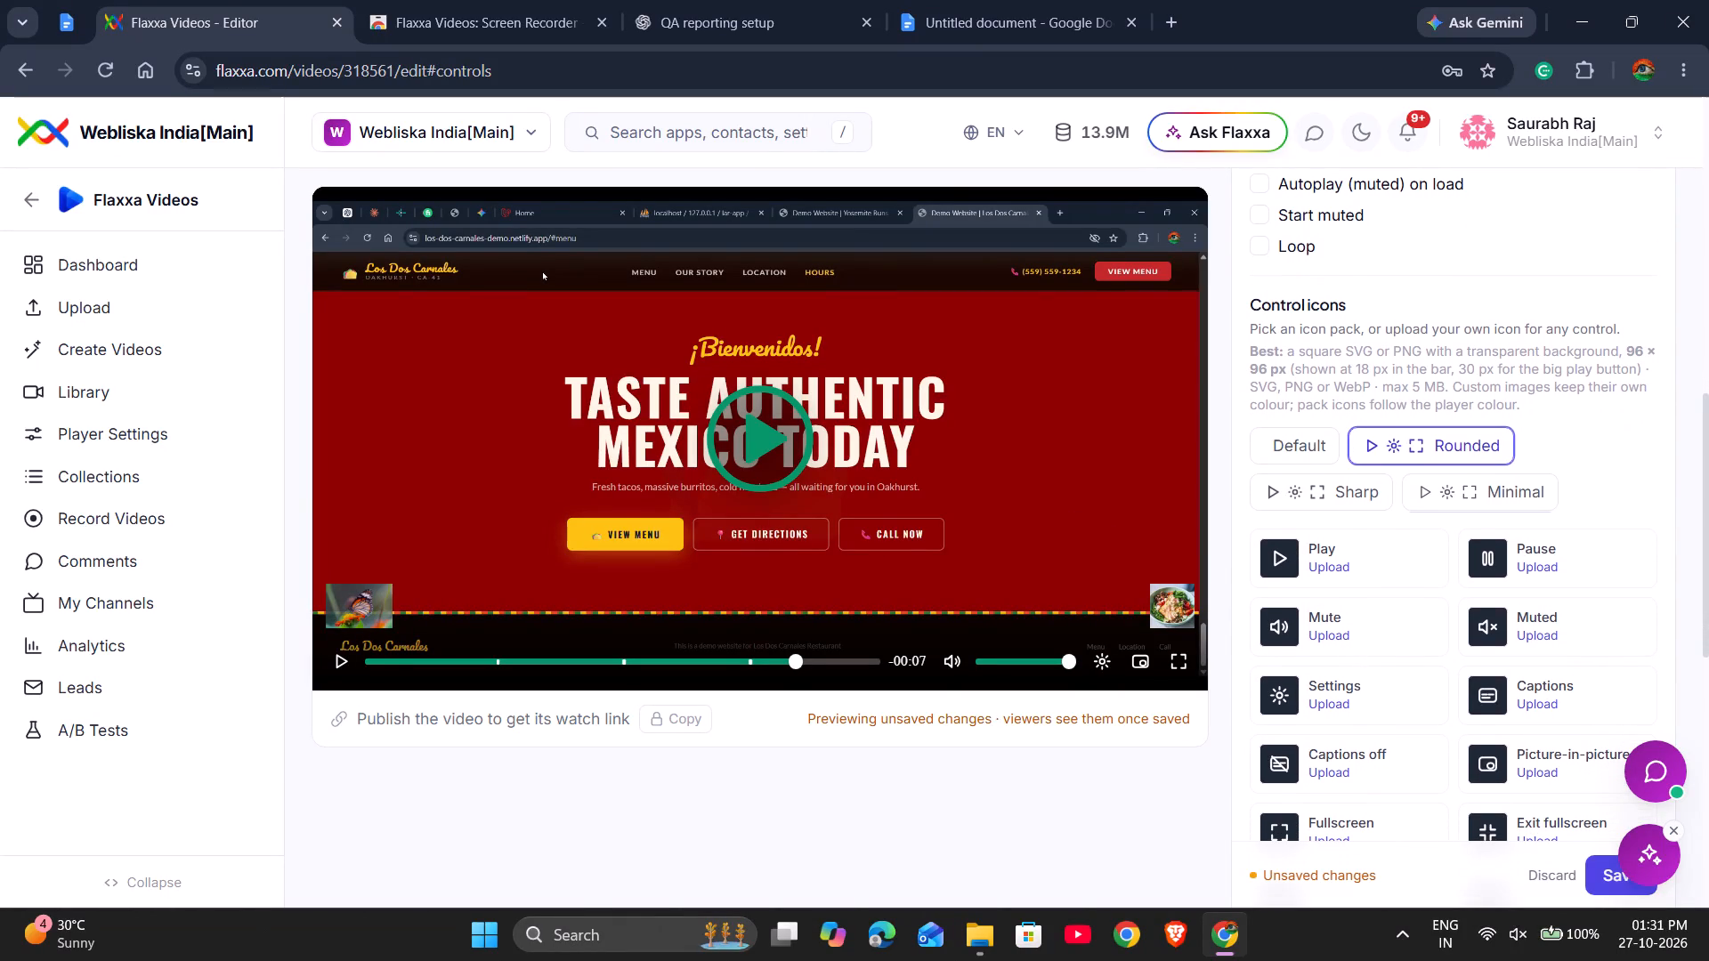
left_click(1330, 490)
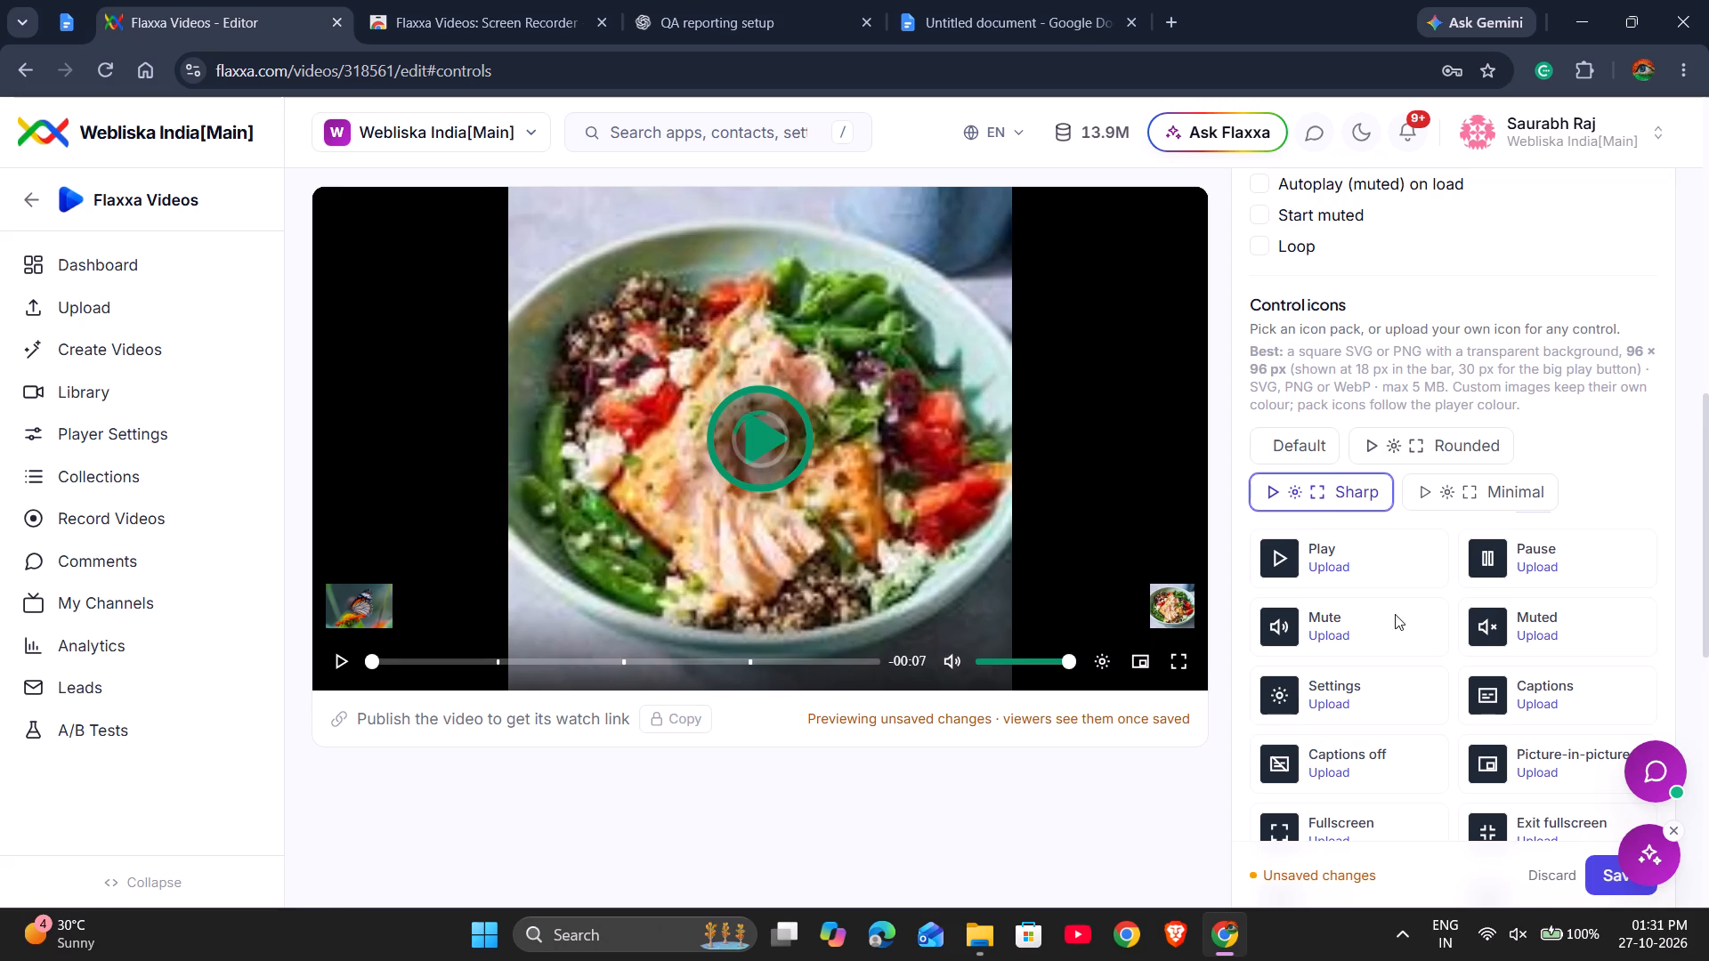
scroll(1395, 614, "down", 2)
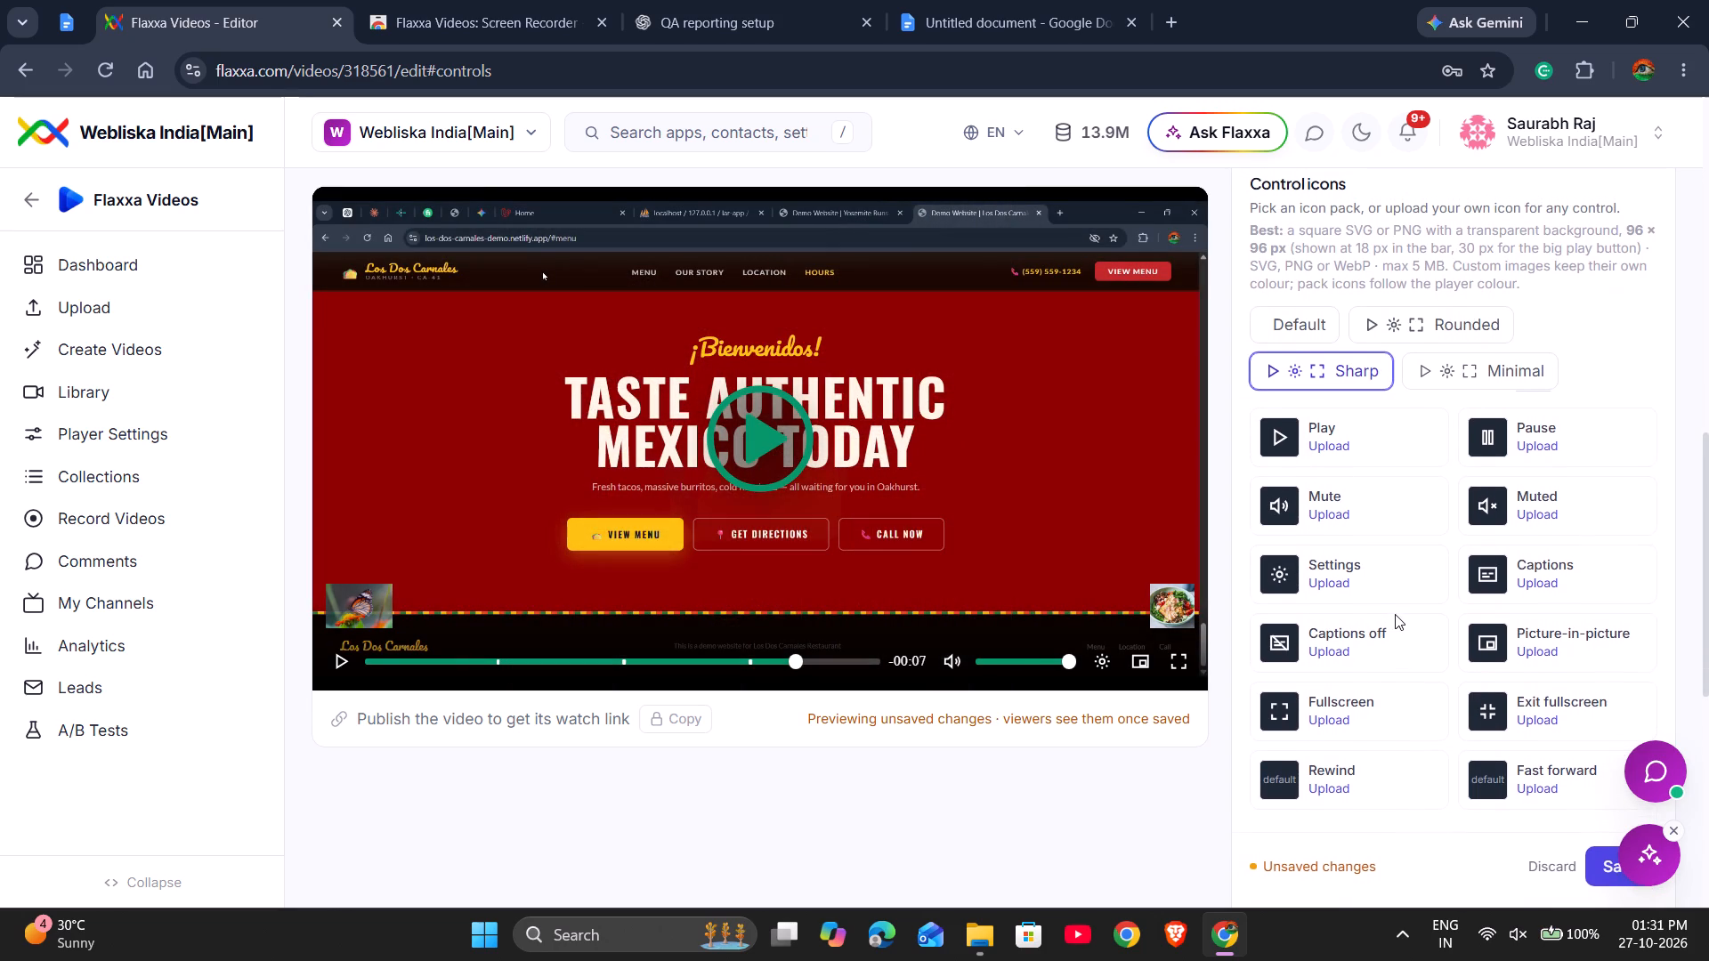
scroll(1395, 614, "down", 1)
left_click(1502, 376)
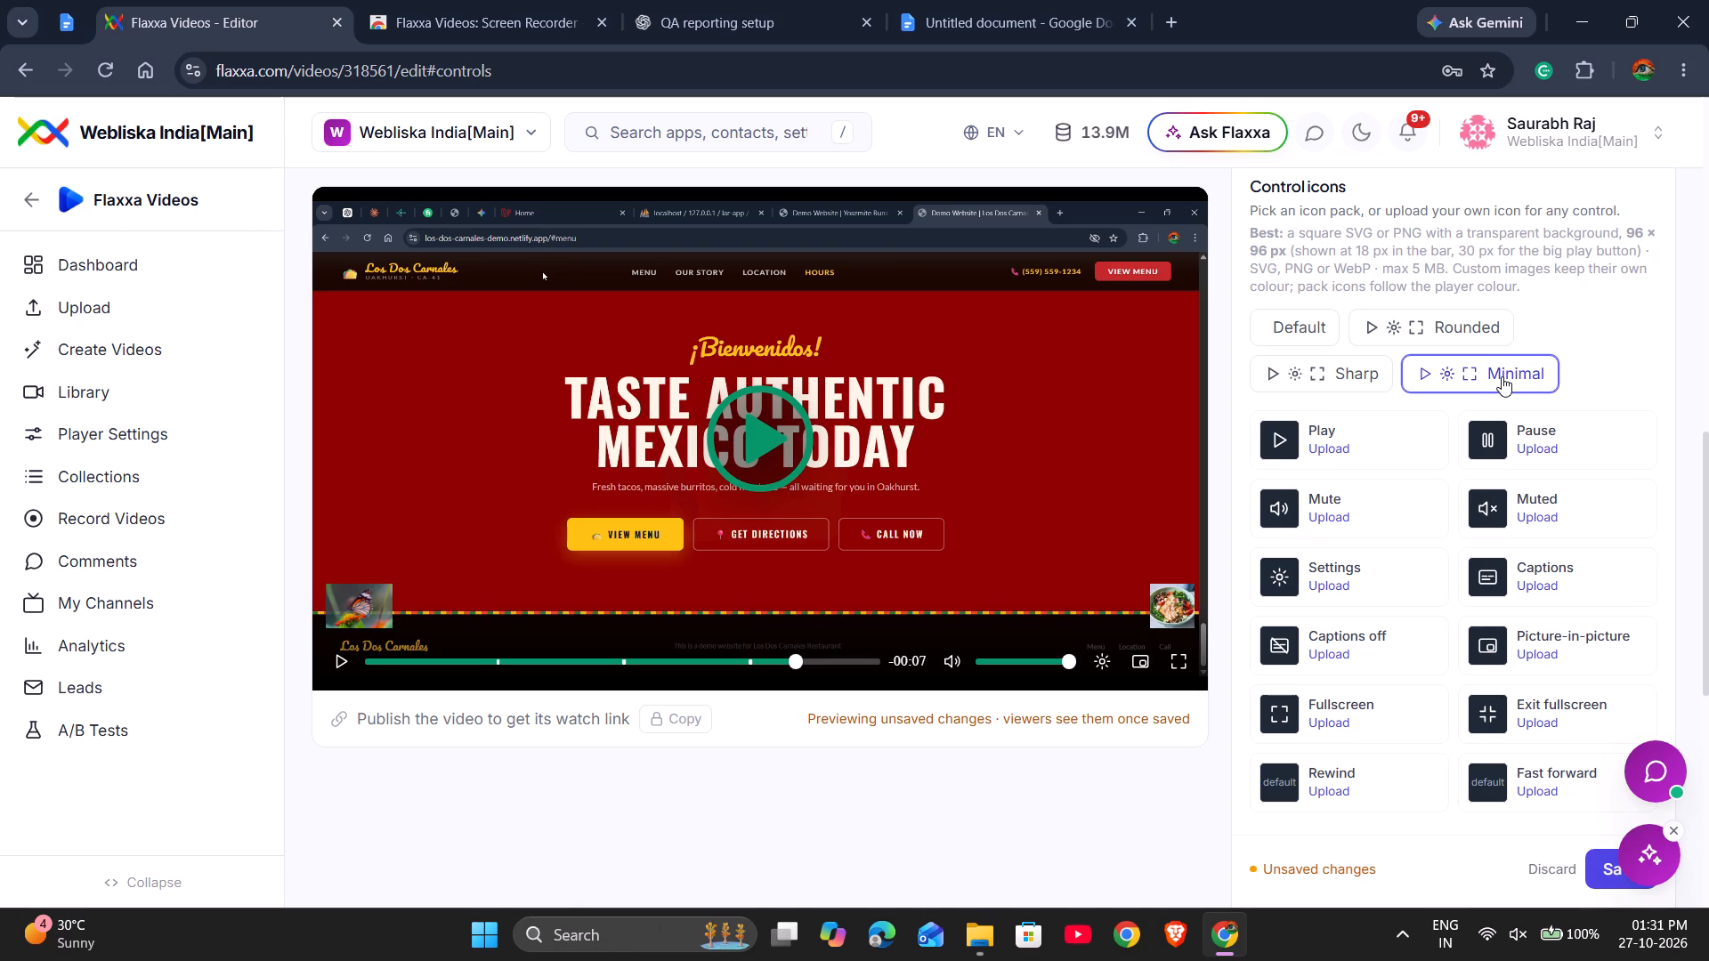
left_click(1291, 330)
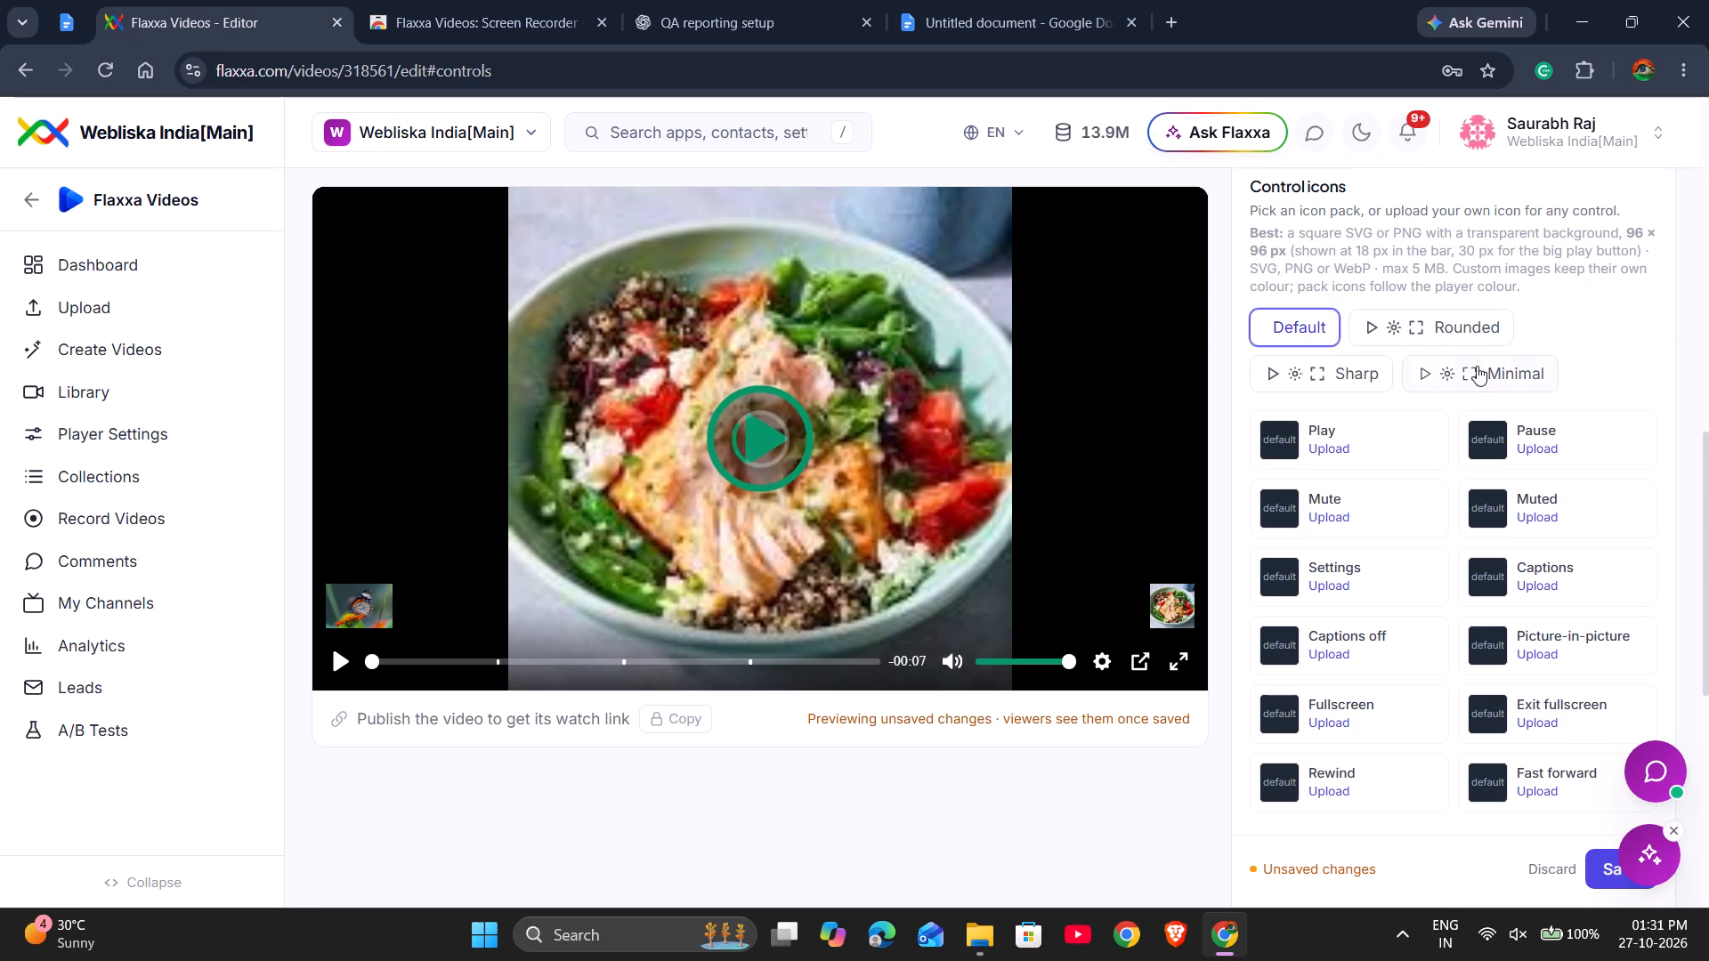
left_click(1477, 368)
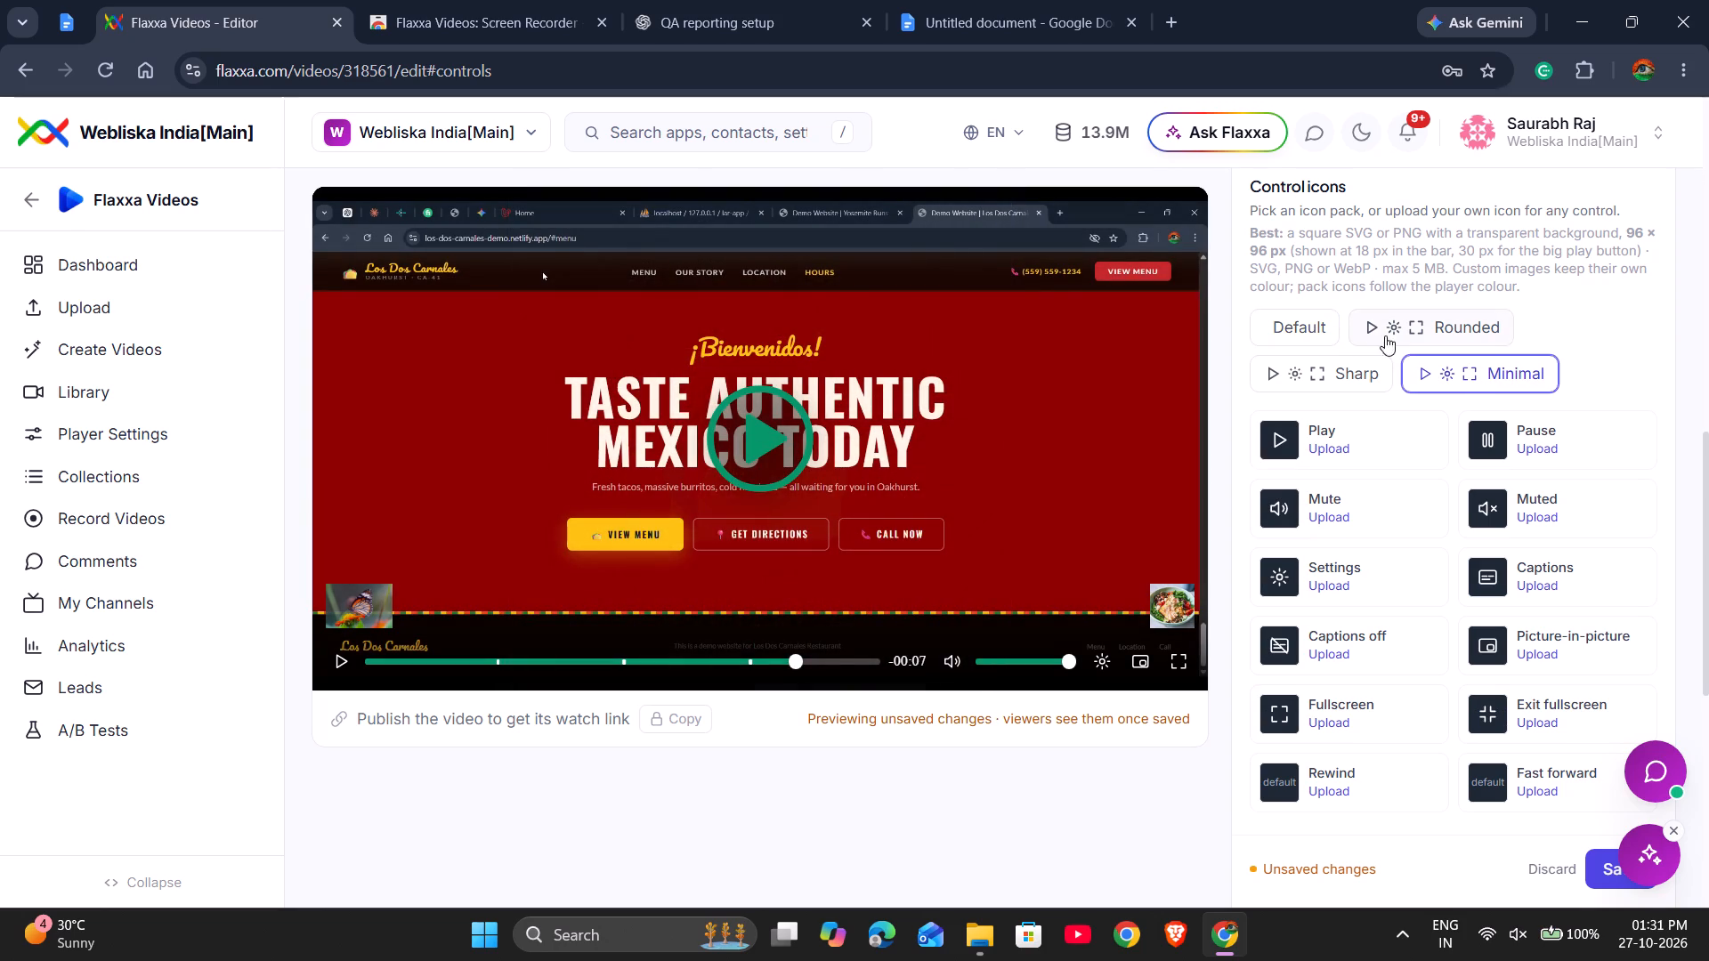
Test picture-in-picture on the preview video with the Rounded icon pack and again with the Sharp pack.
left_click(1408, 316)
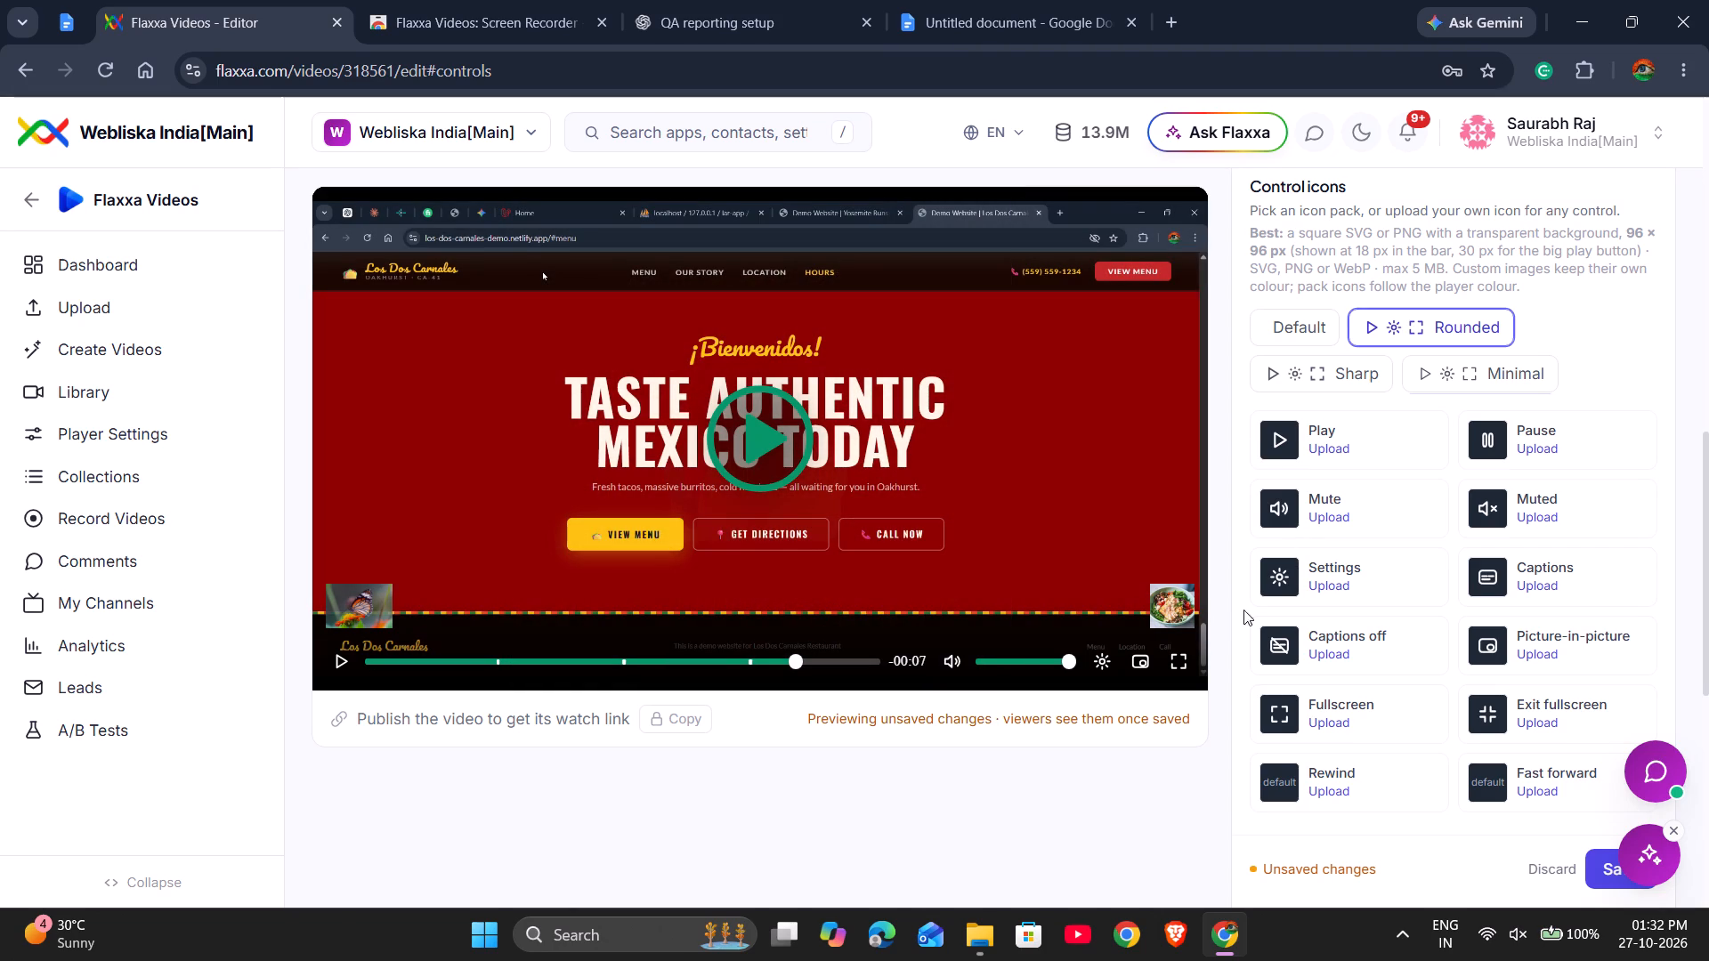
left_click(1138, 666)
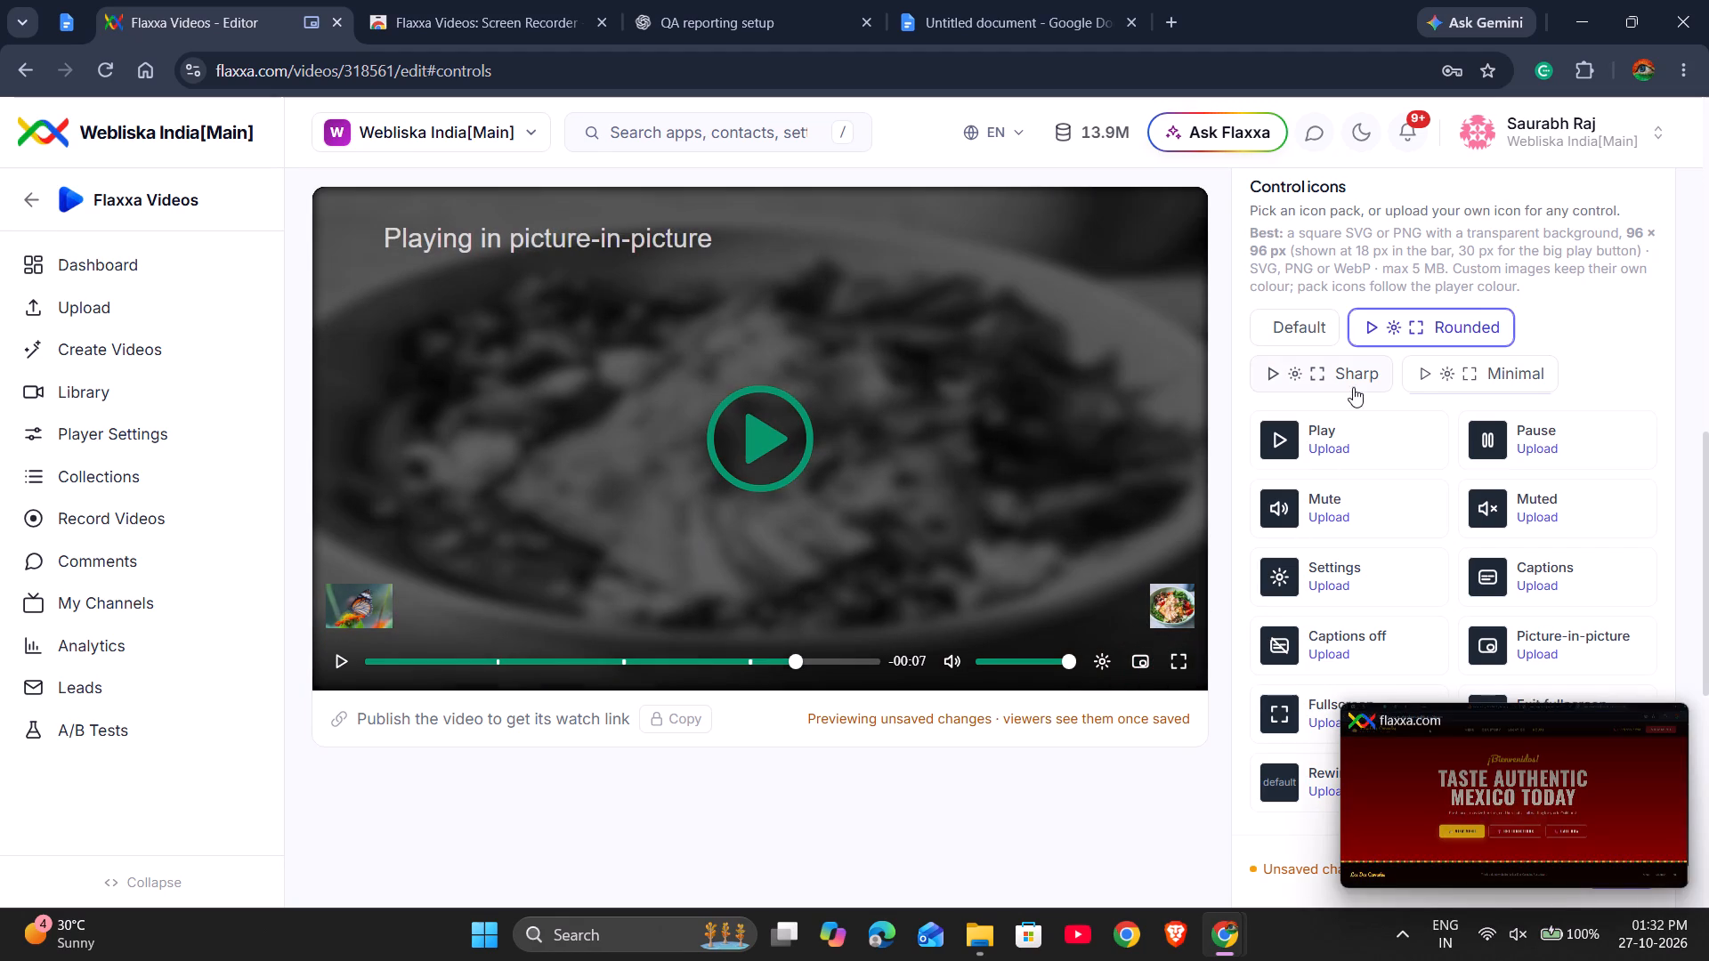
left_click(1357, 366)
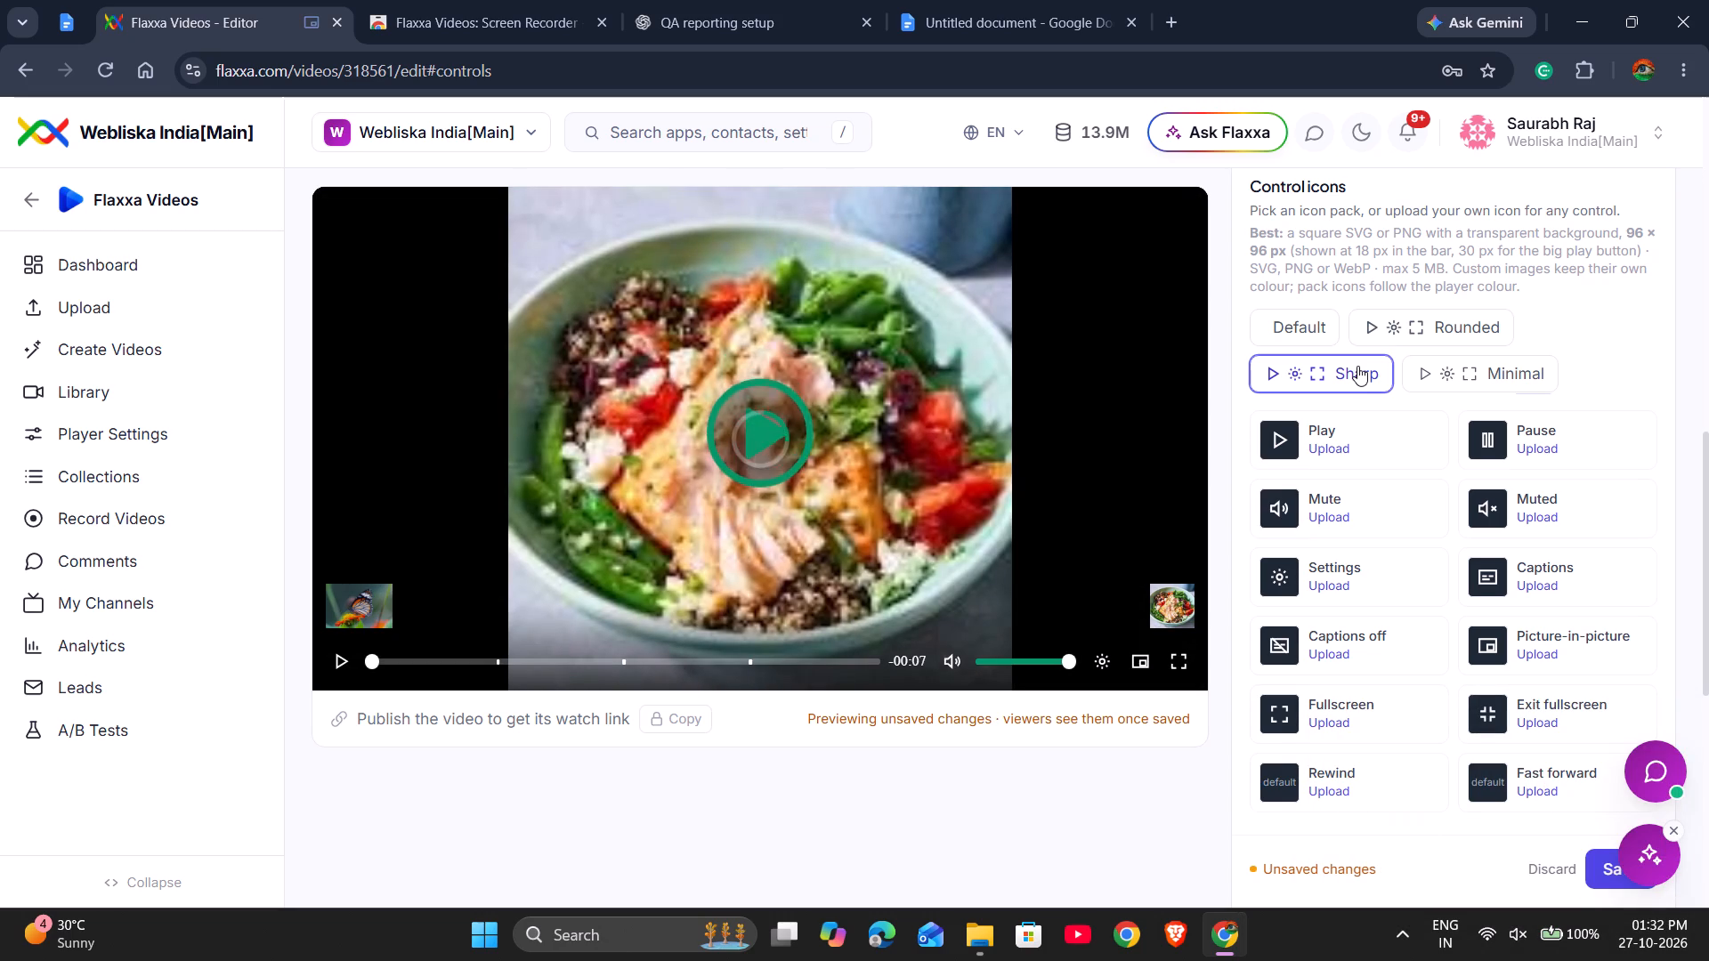
left_click(1130, 659)
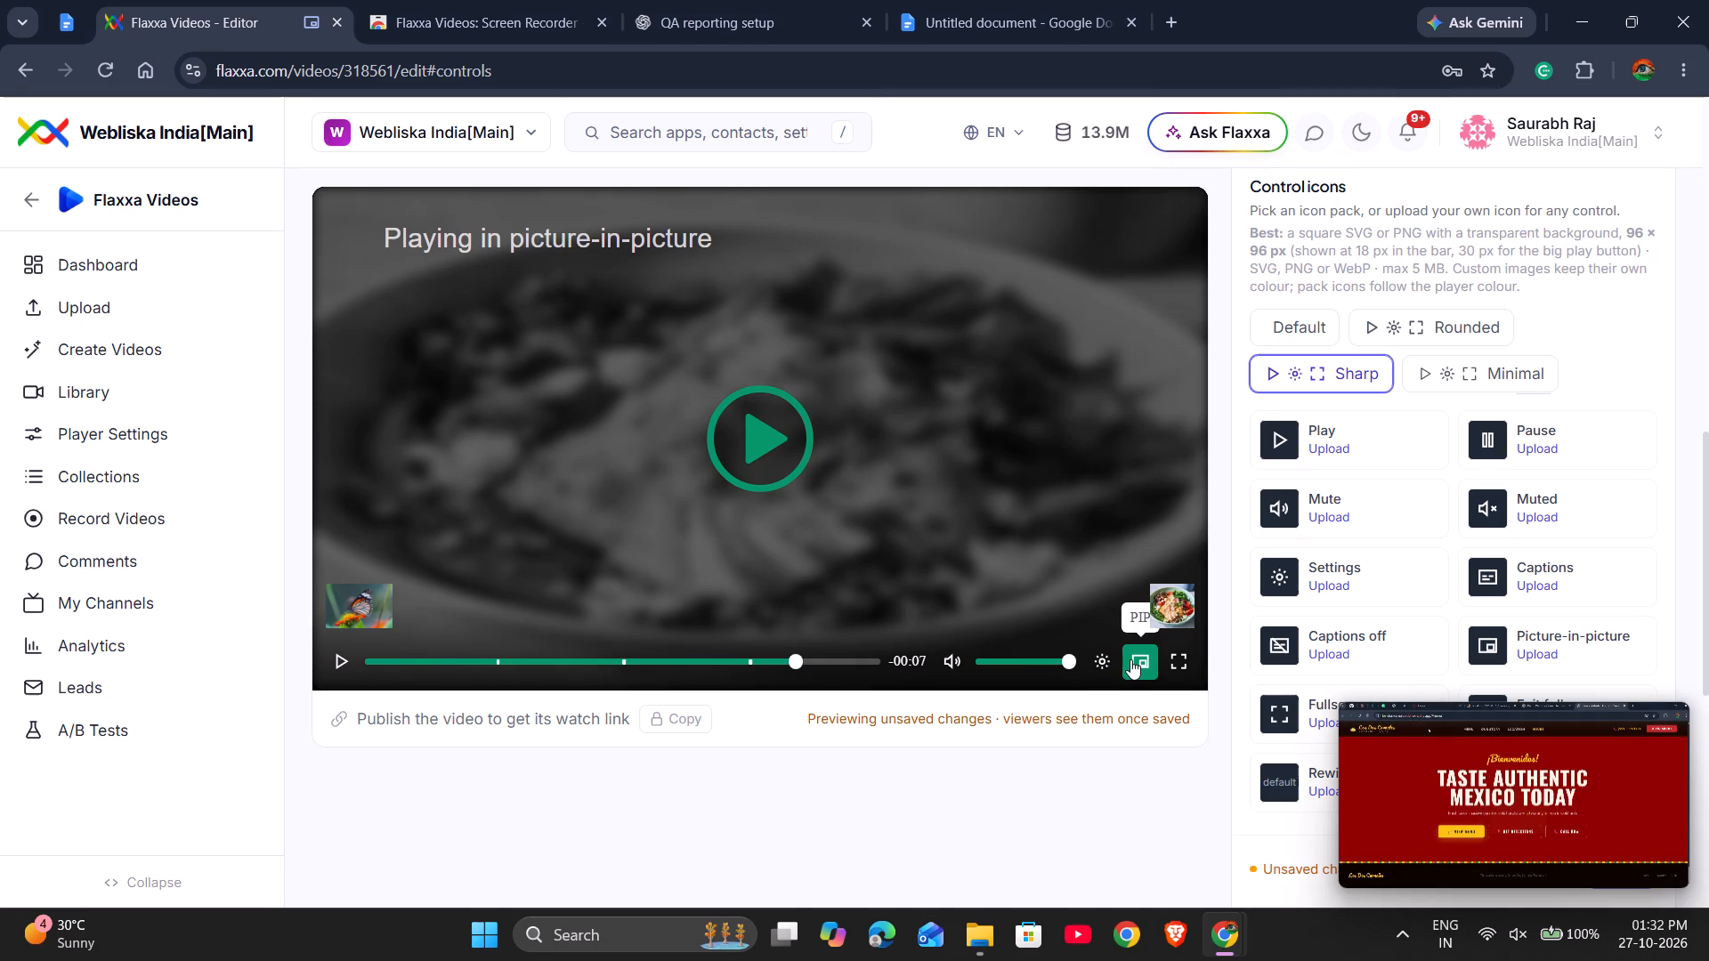
Test picture-in-picture on the preview video with the Minimal icon pack and again with the Default pack.
left_click(1459, 365)
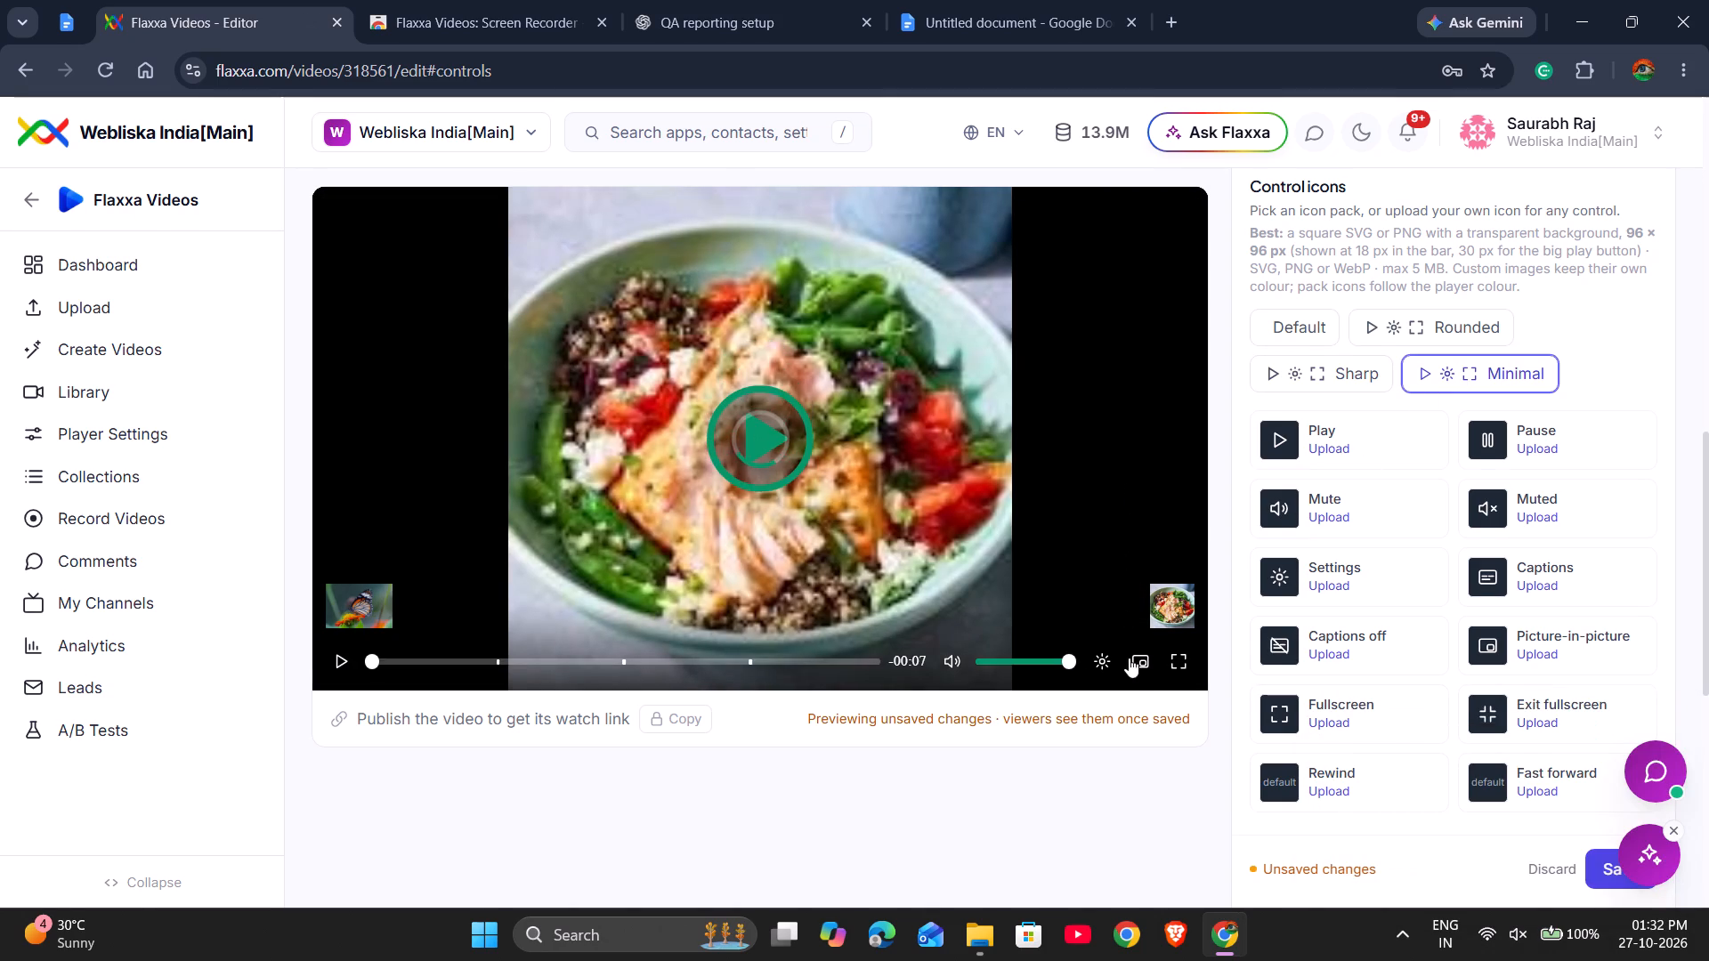
left_click(1133, 666)
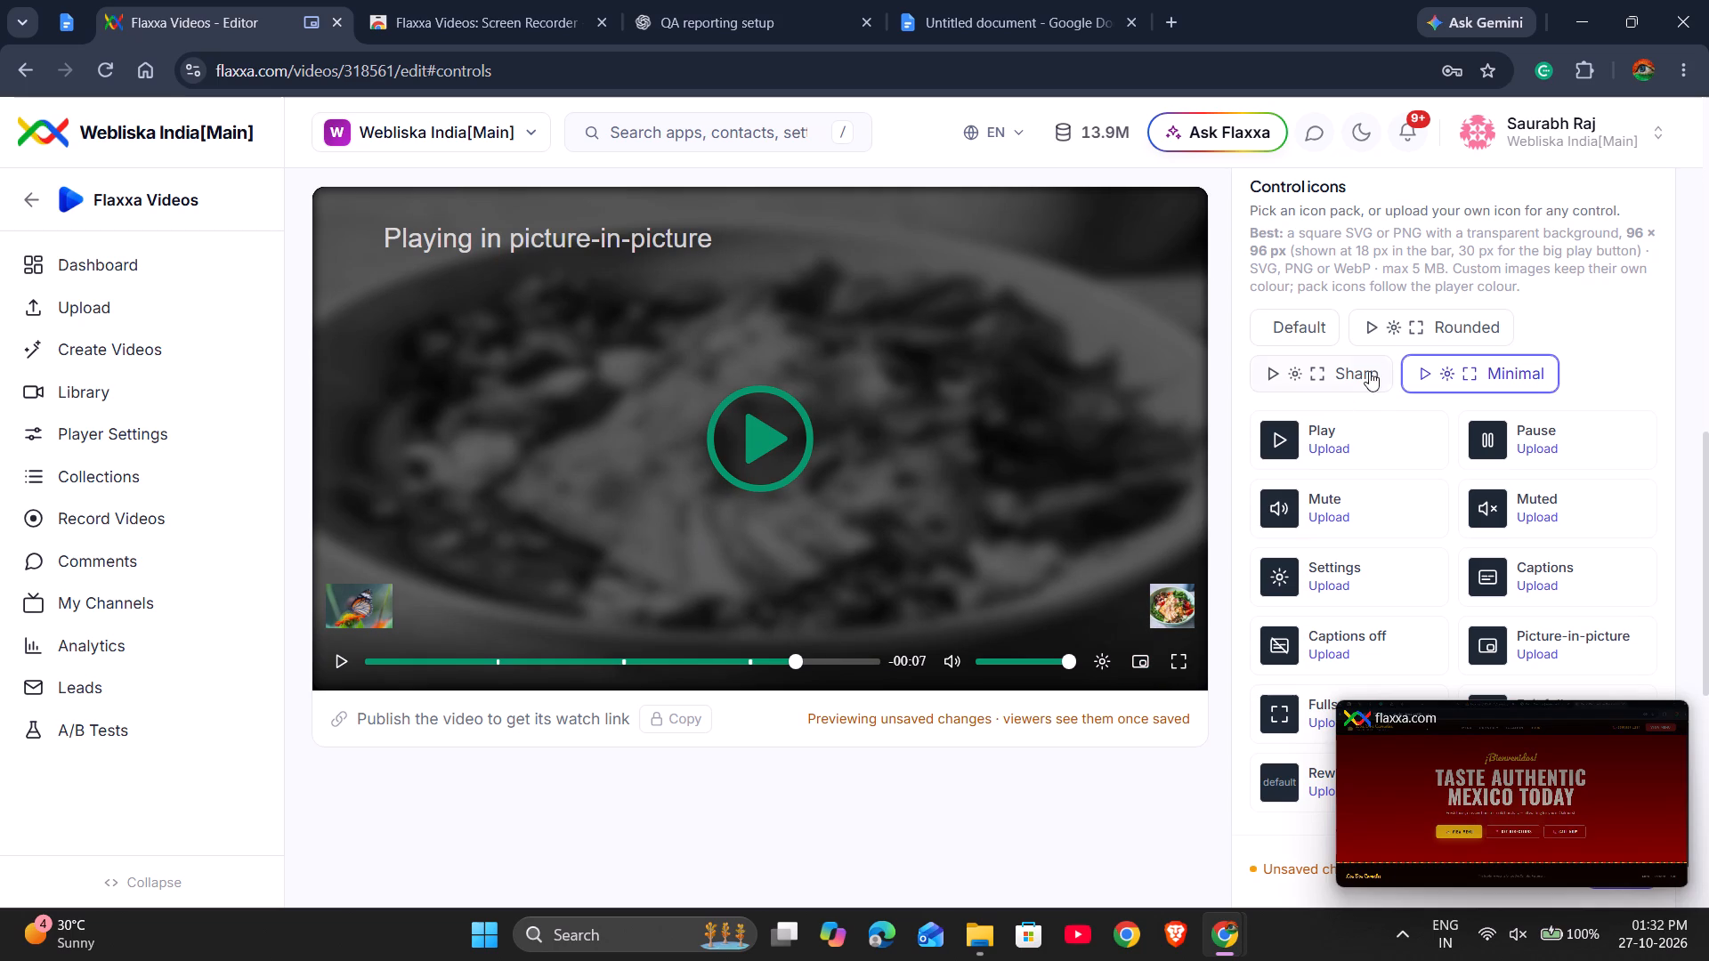
left_click(1326, 325)
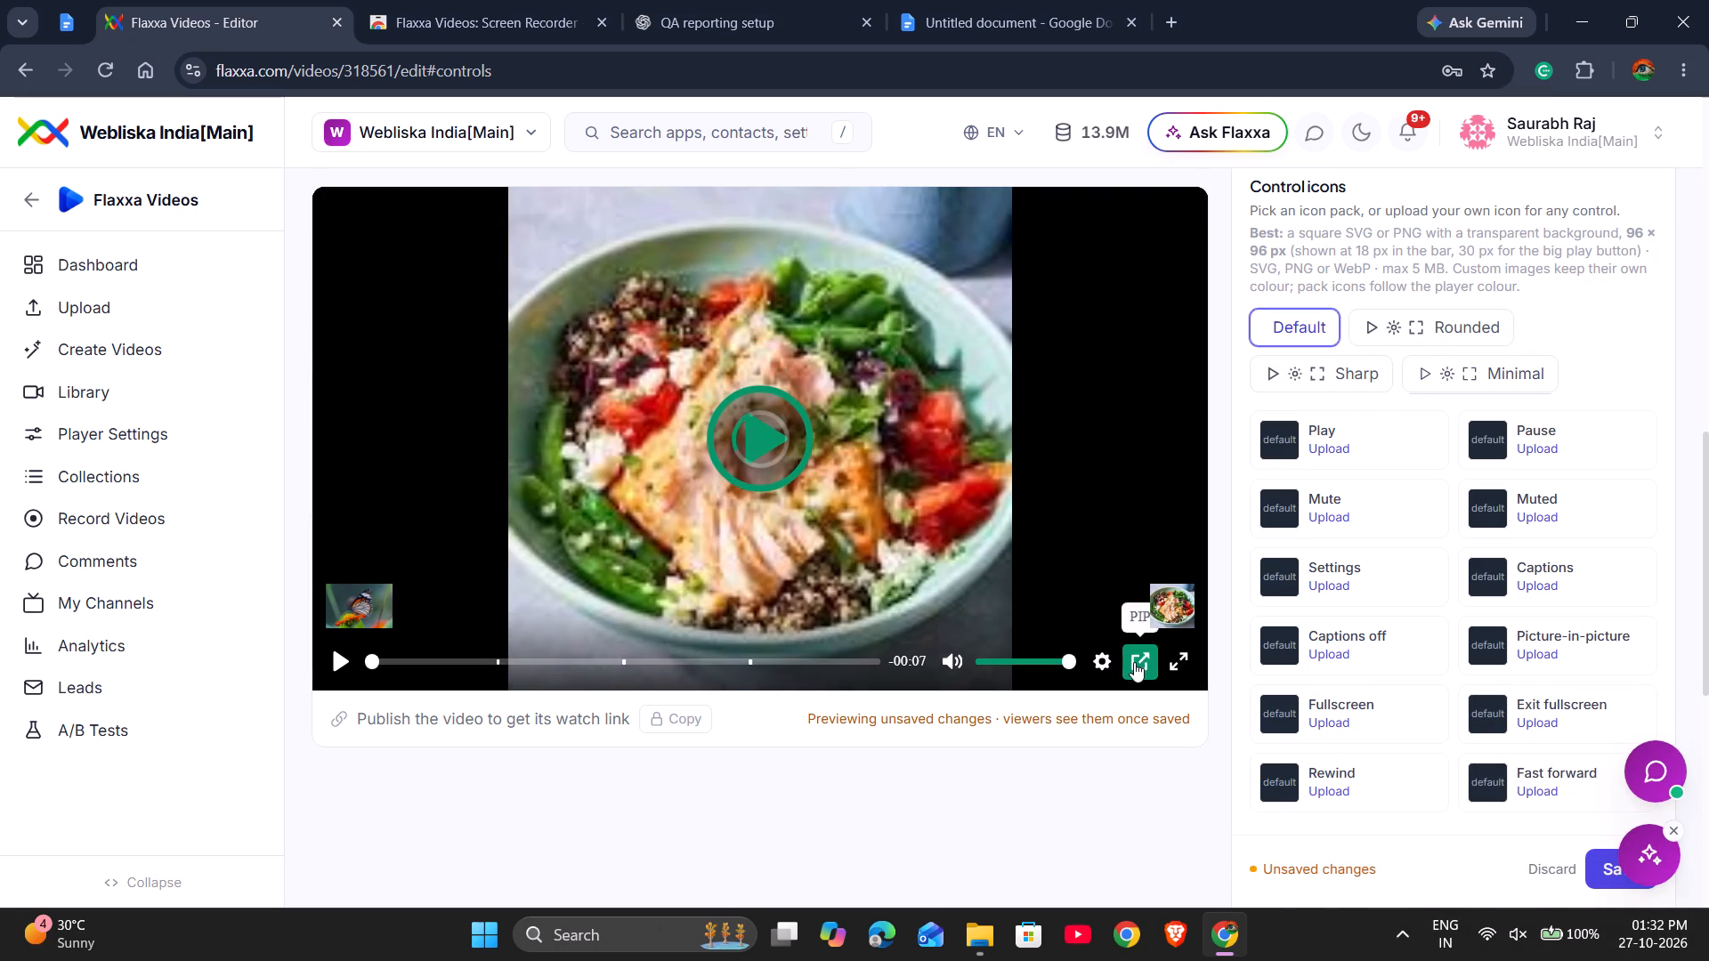
left_click(1148, 658)
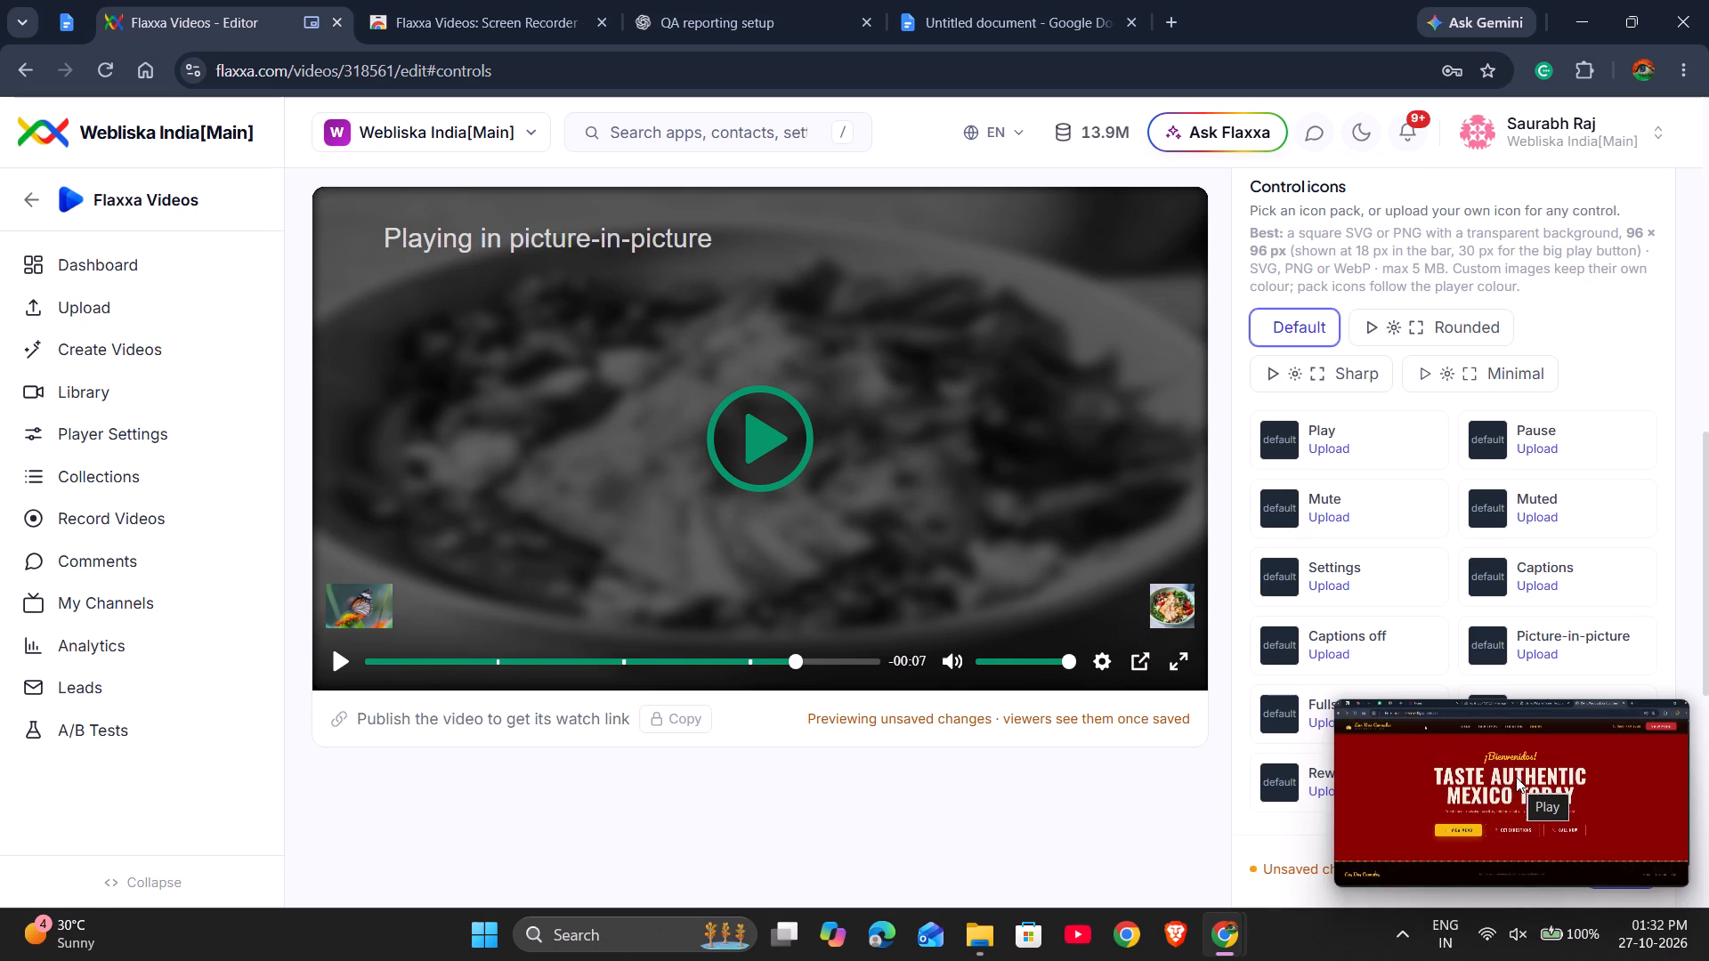
Select the Rounded icon pack again and open the preview video in picture-in-picture.
scroll(1516, 777, "down", 14)
left_click(1480, 342)
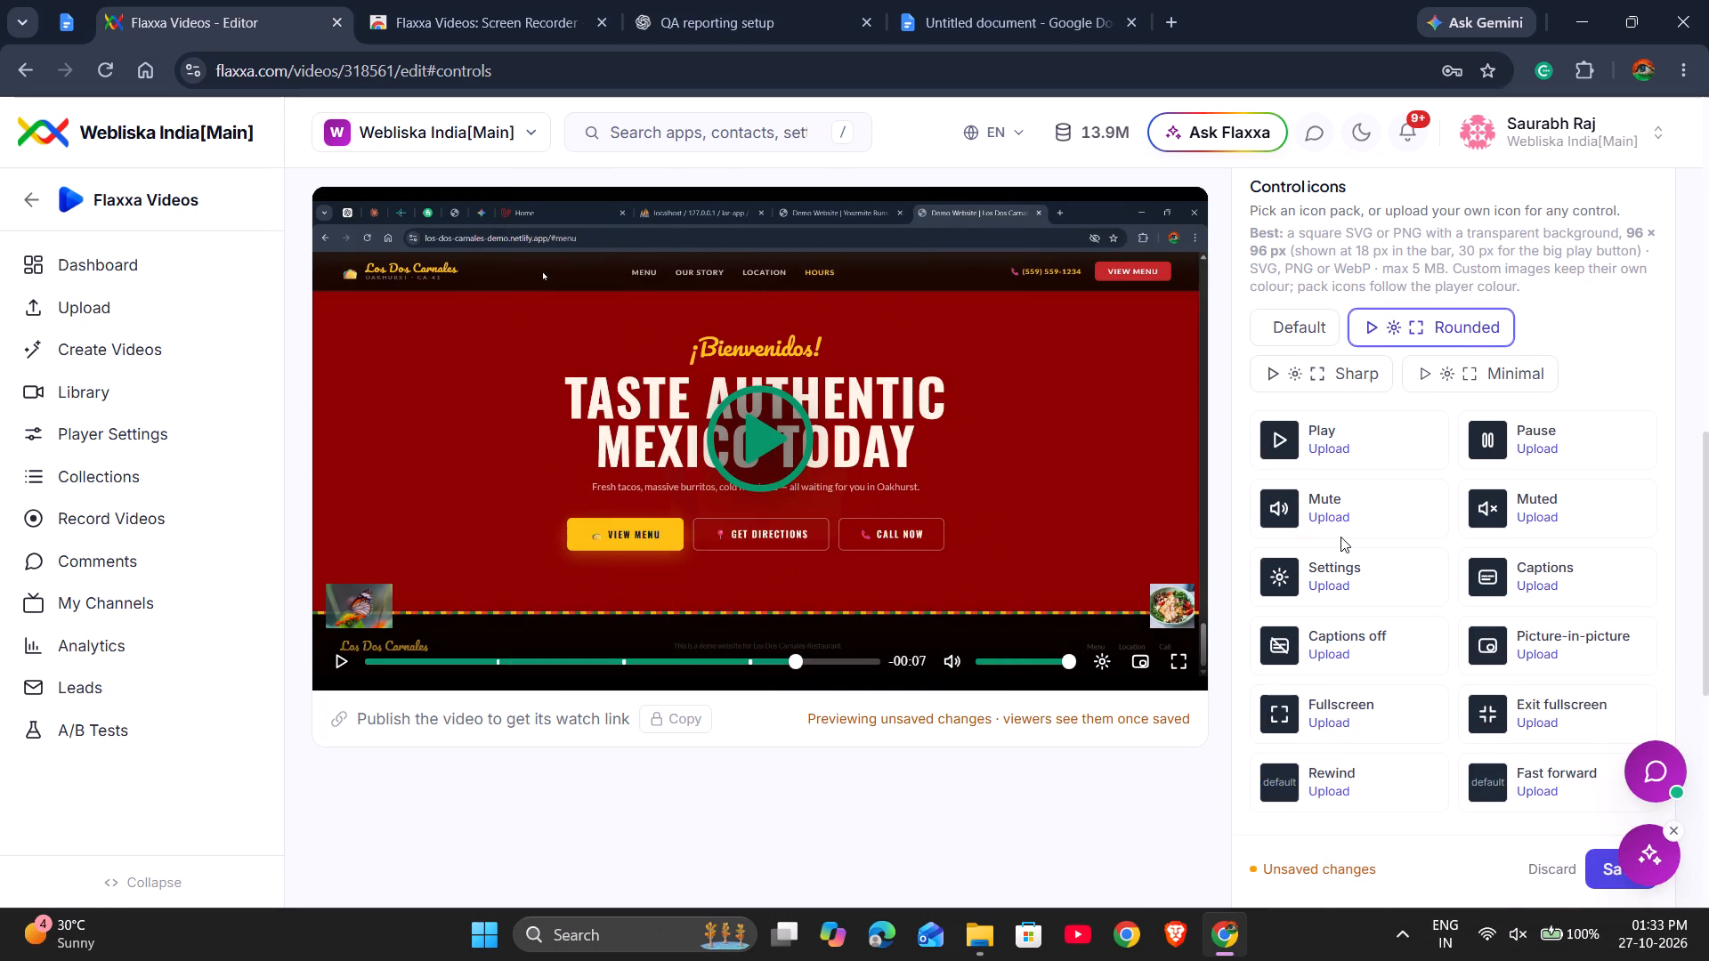
left_click(1145, 661)
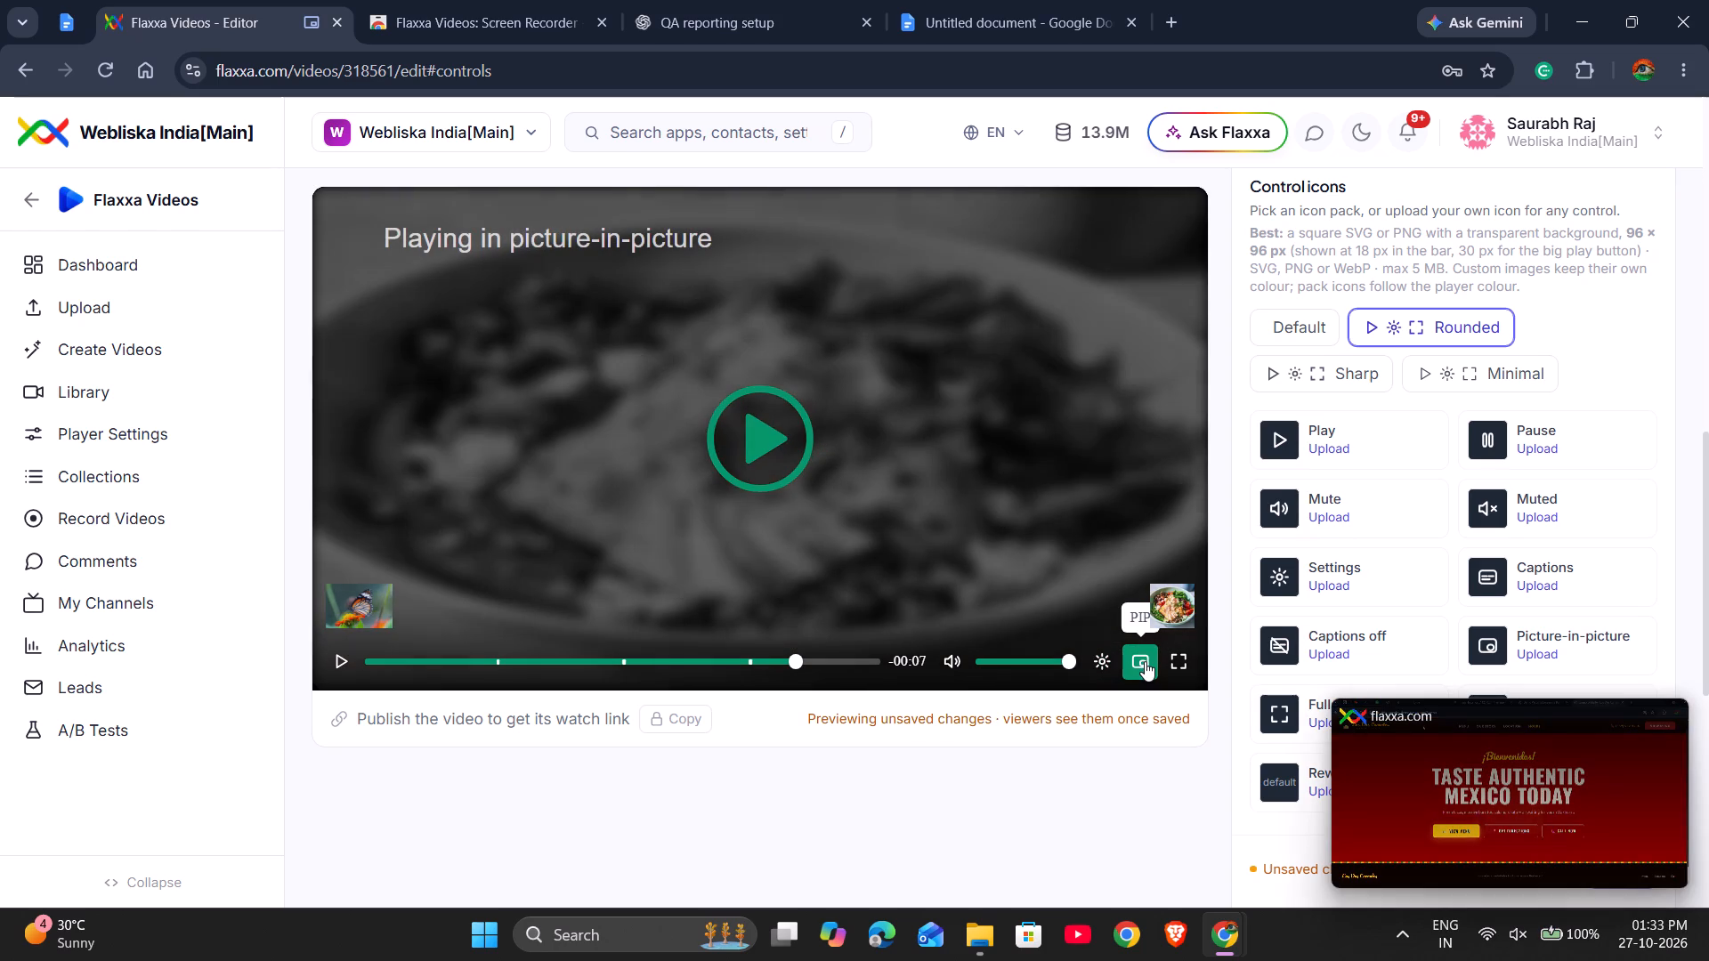
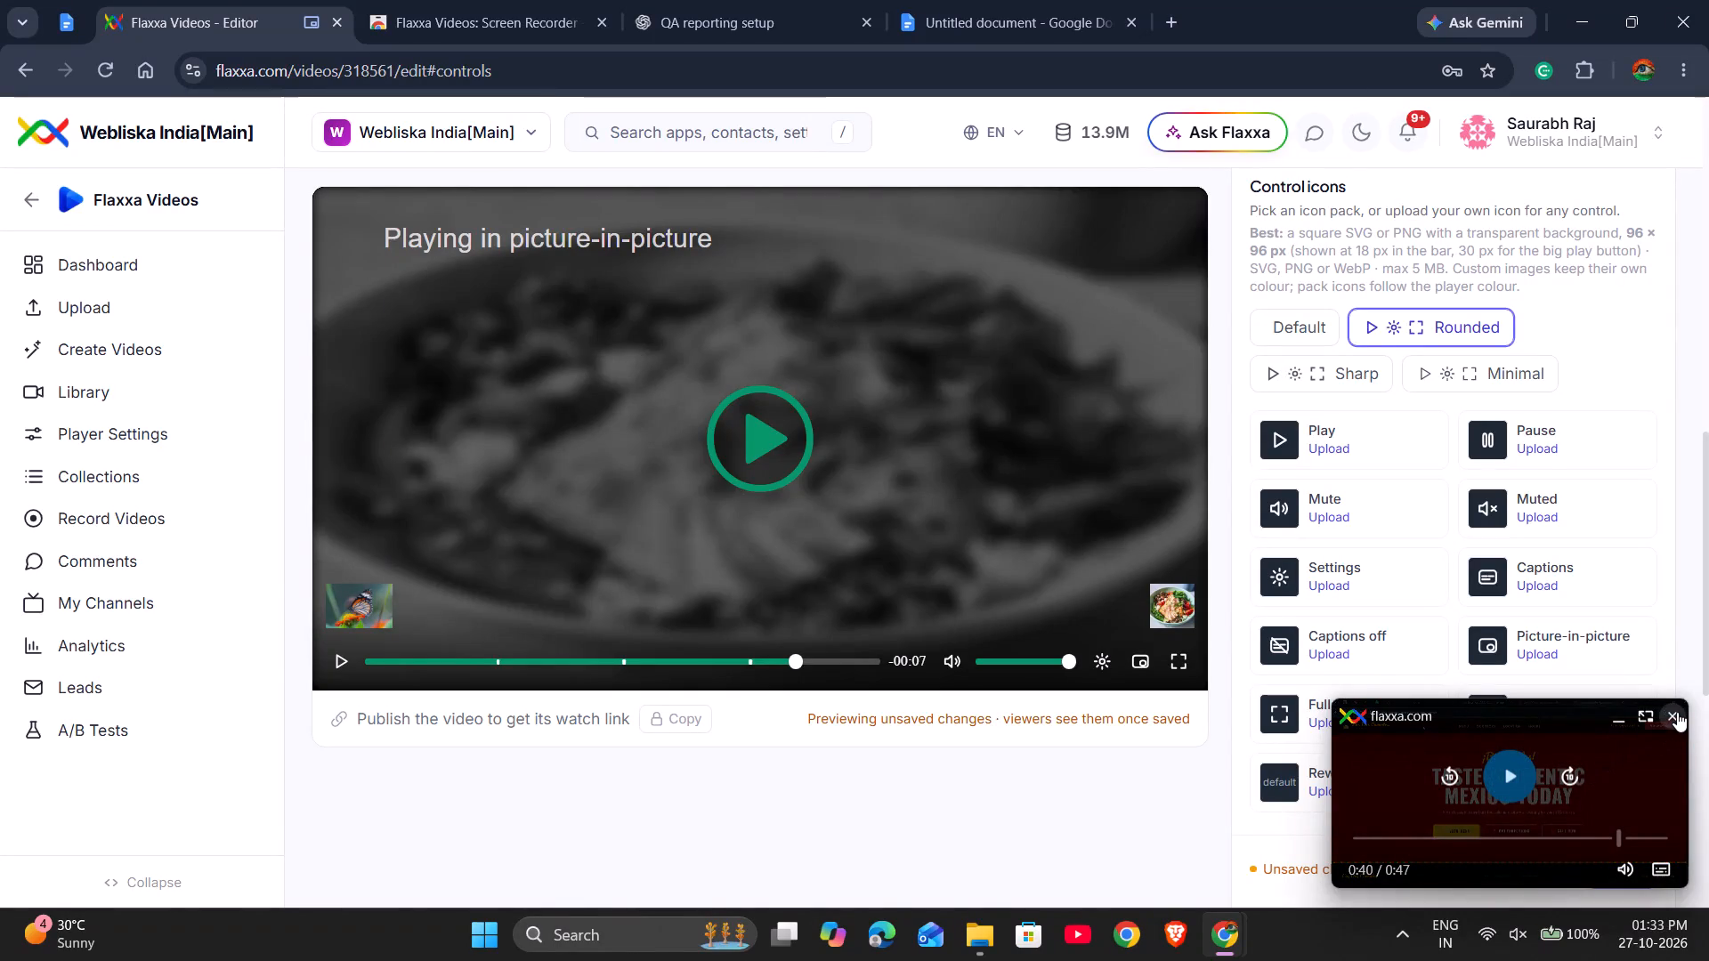
Close the floating picture-in-picture window of the preview video.
left_click(1677, 712)
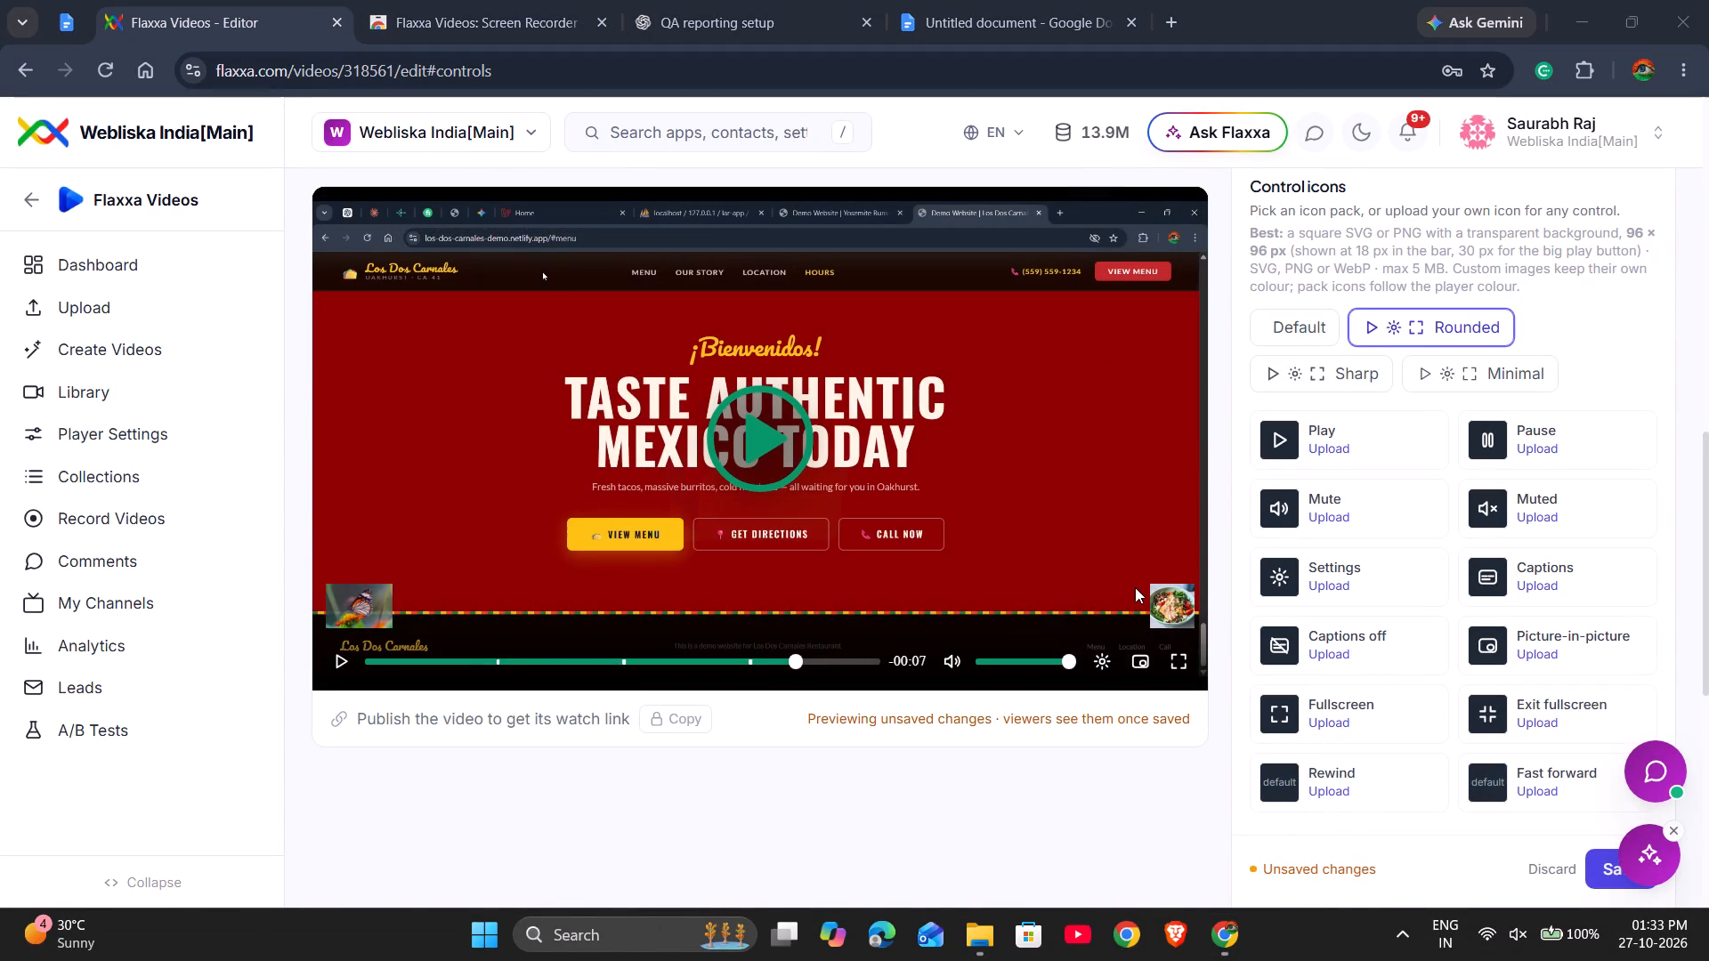
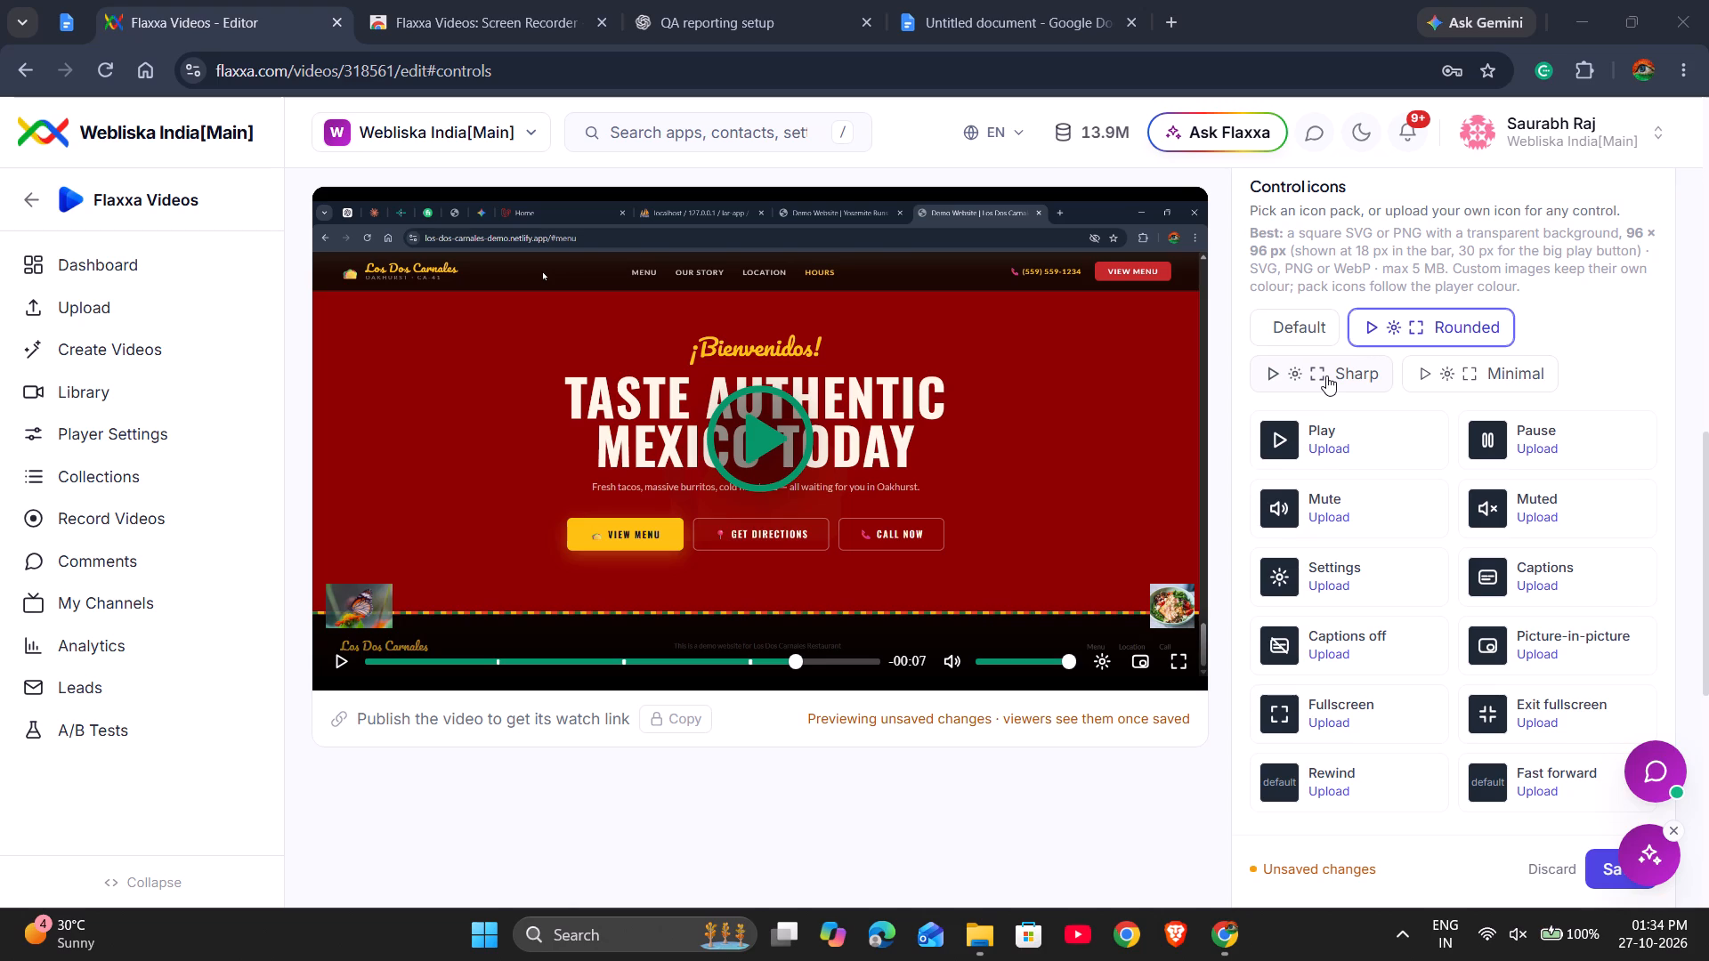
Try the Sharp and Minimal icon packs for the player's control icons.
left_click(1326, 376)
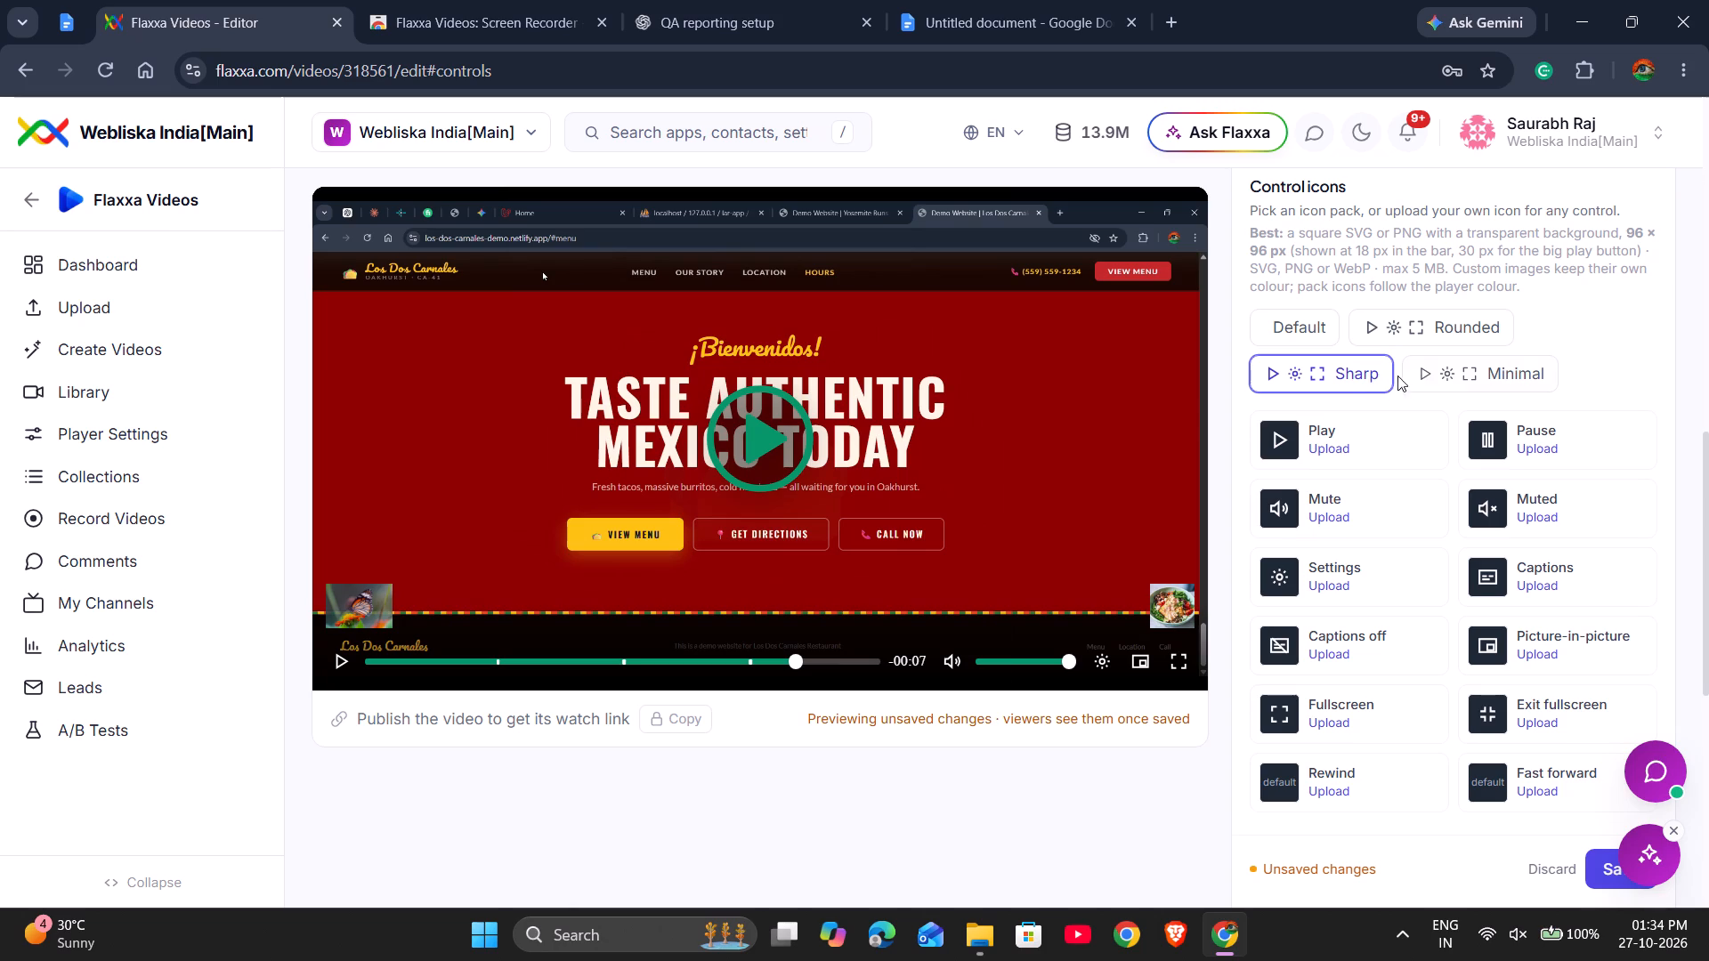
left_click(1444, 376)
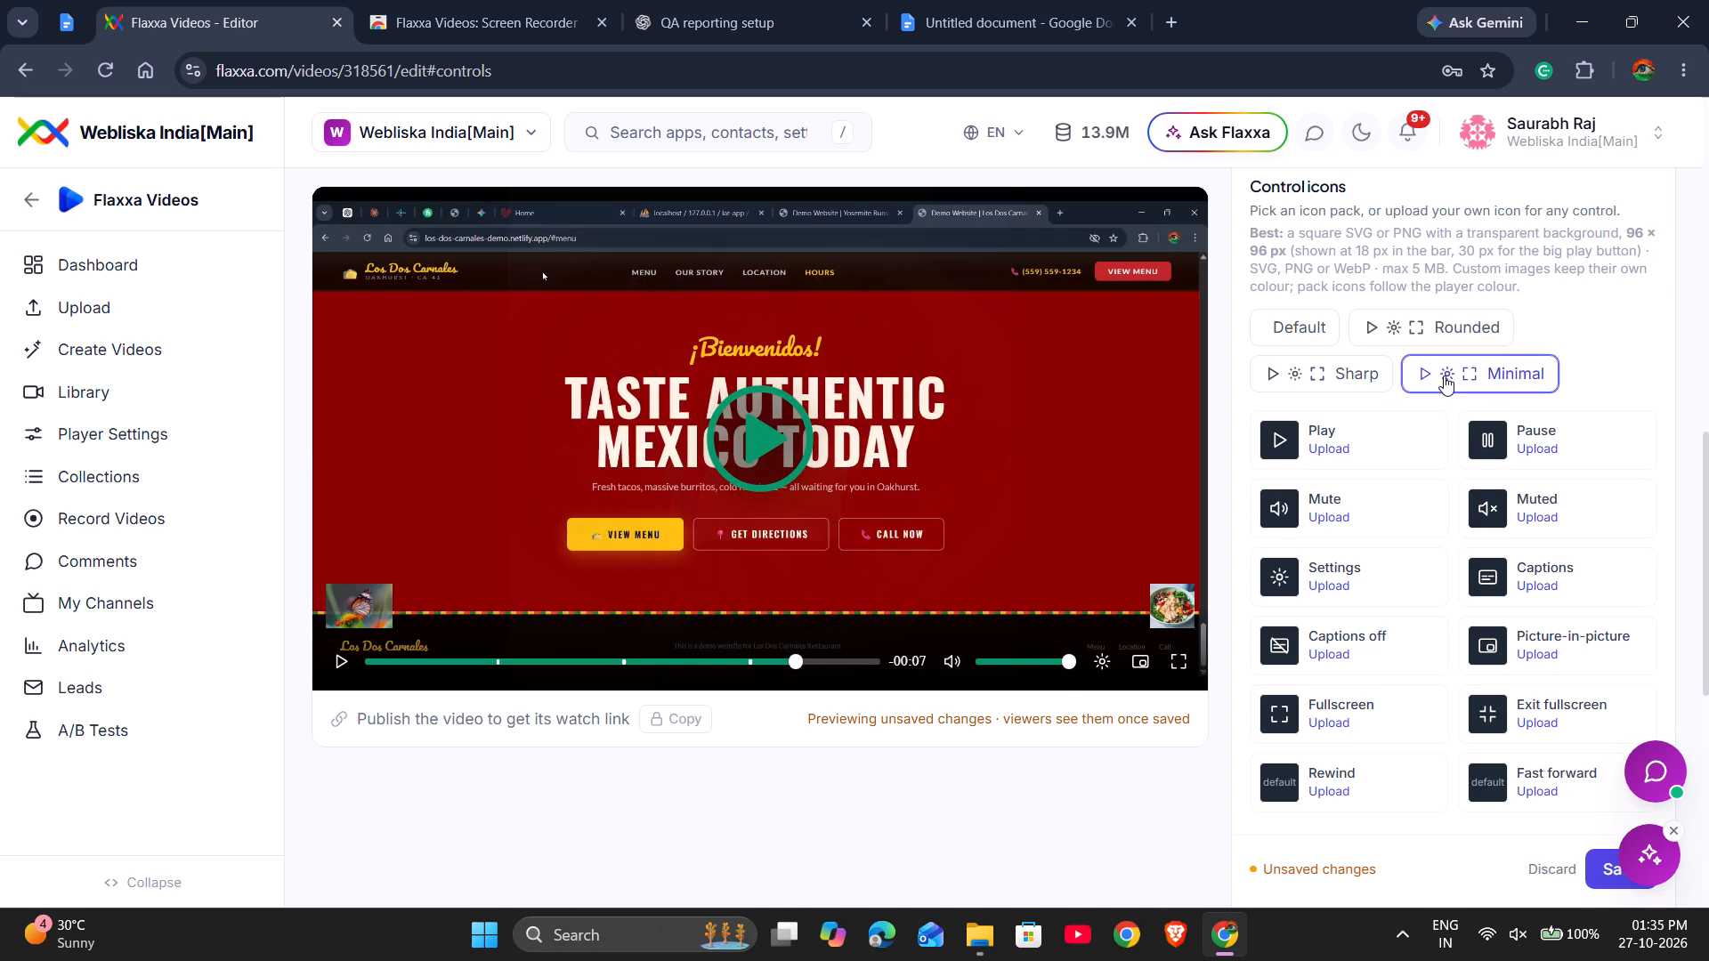
Set the control icon pack to Rounded and save the player control settings.
scroll(1376, 408, "down", 1)
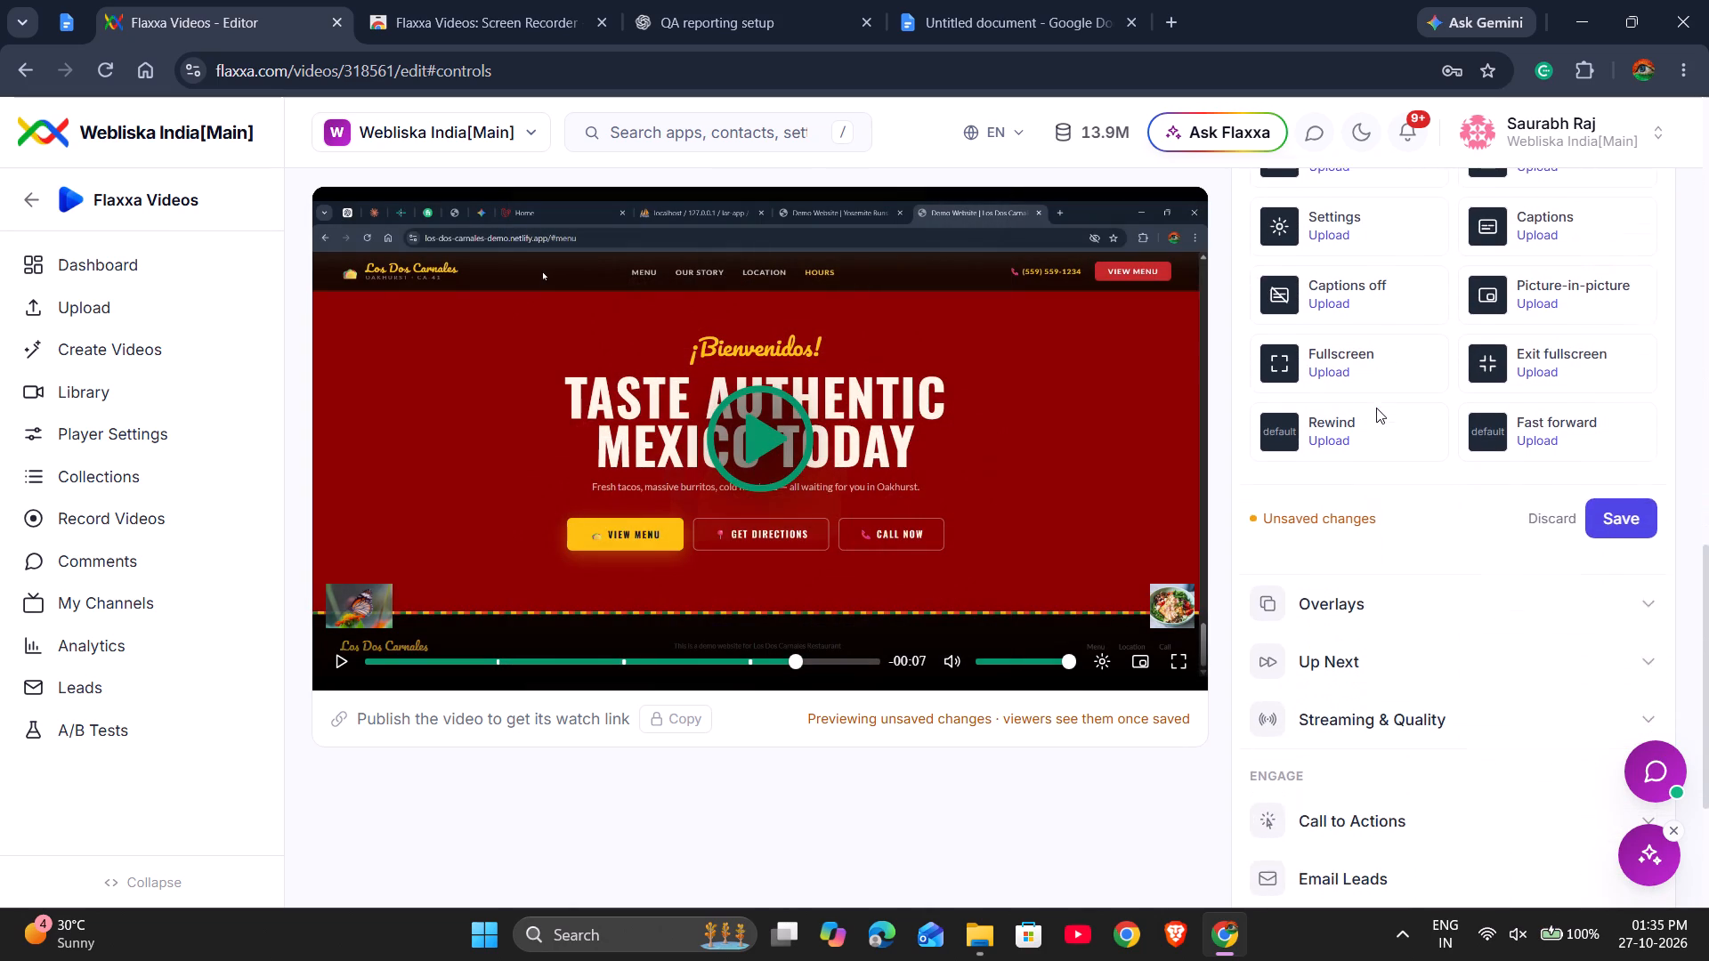
scroll(1376, 408, "down", 1)
scroll(1430, 363, "up", 2)
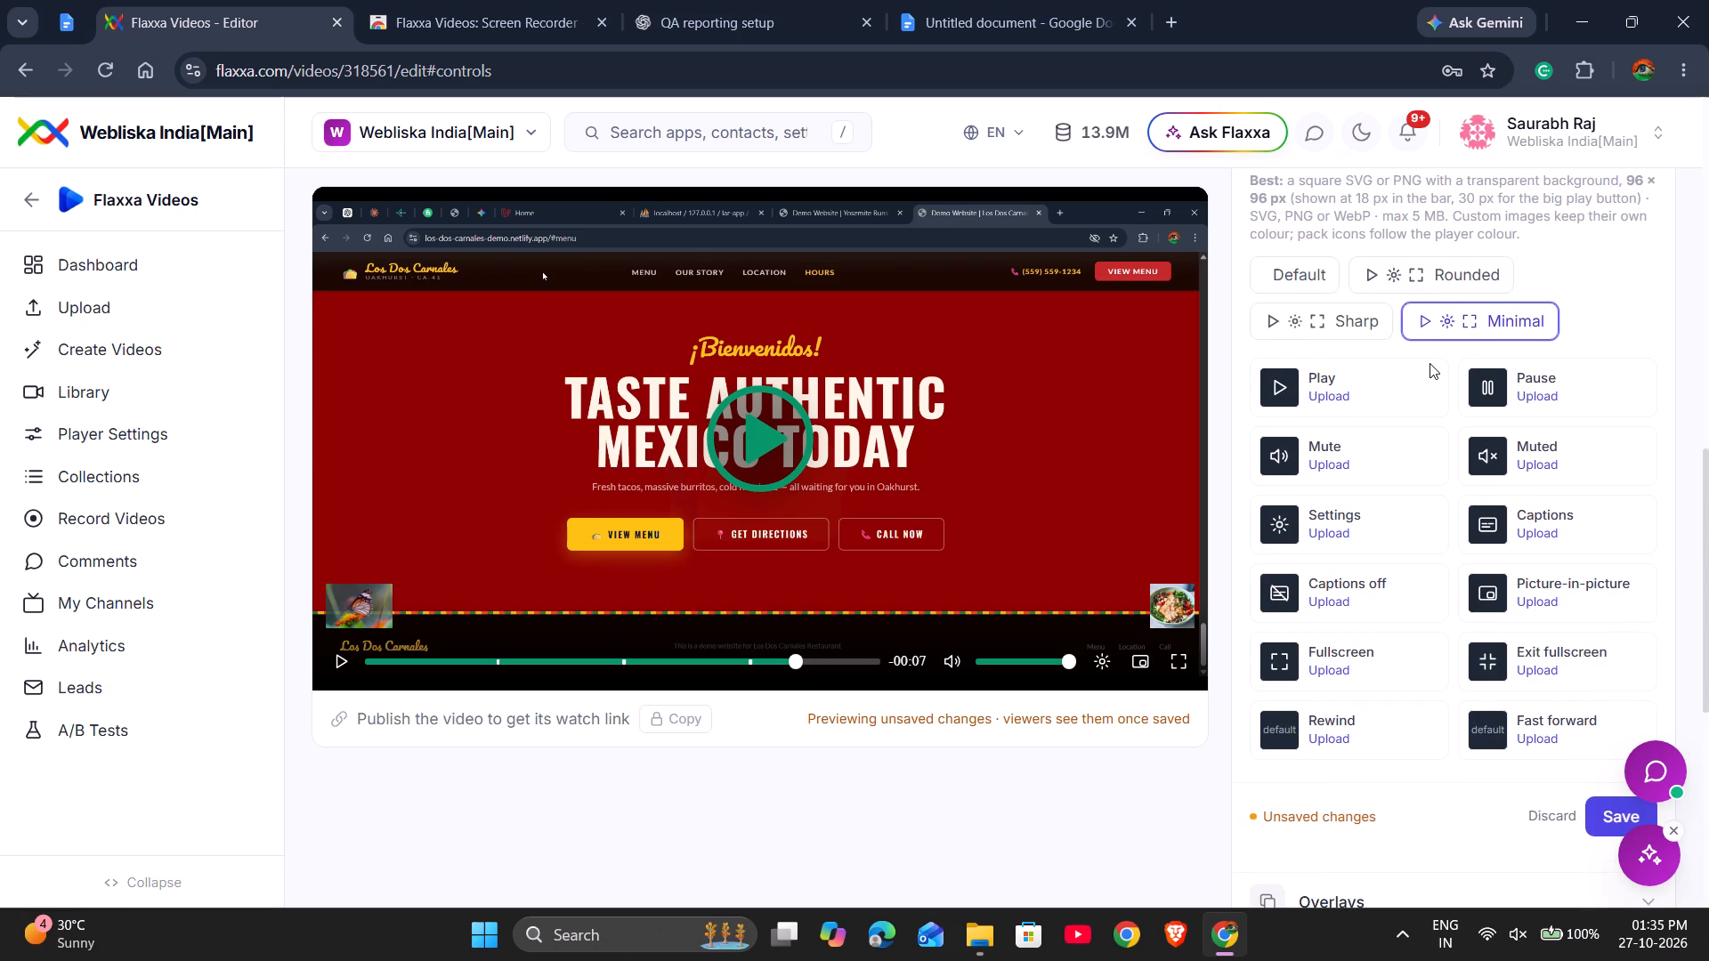
left_click(1436, 275)
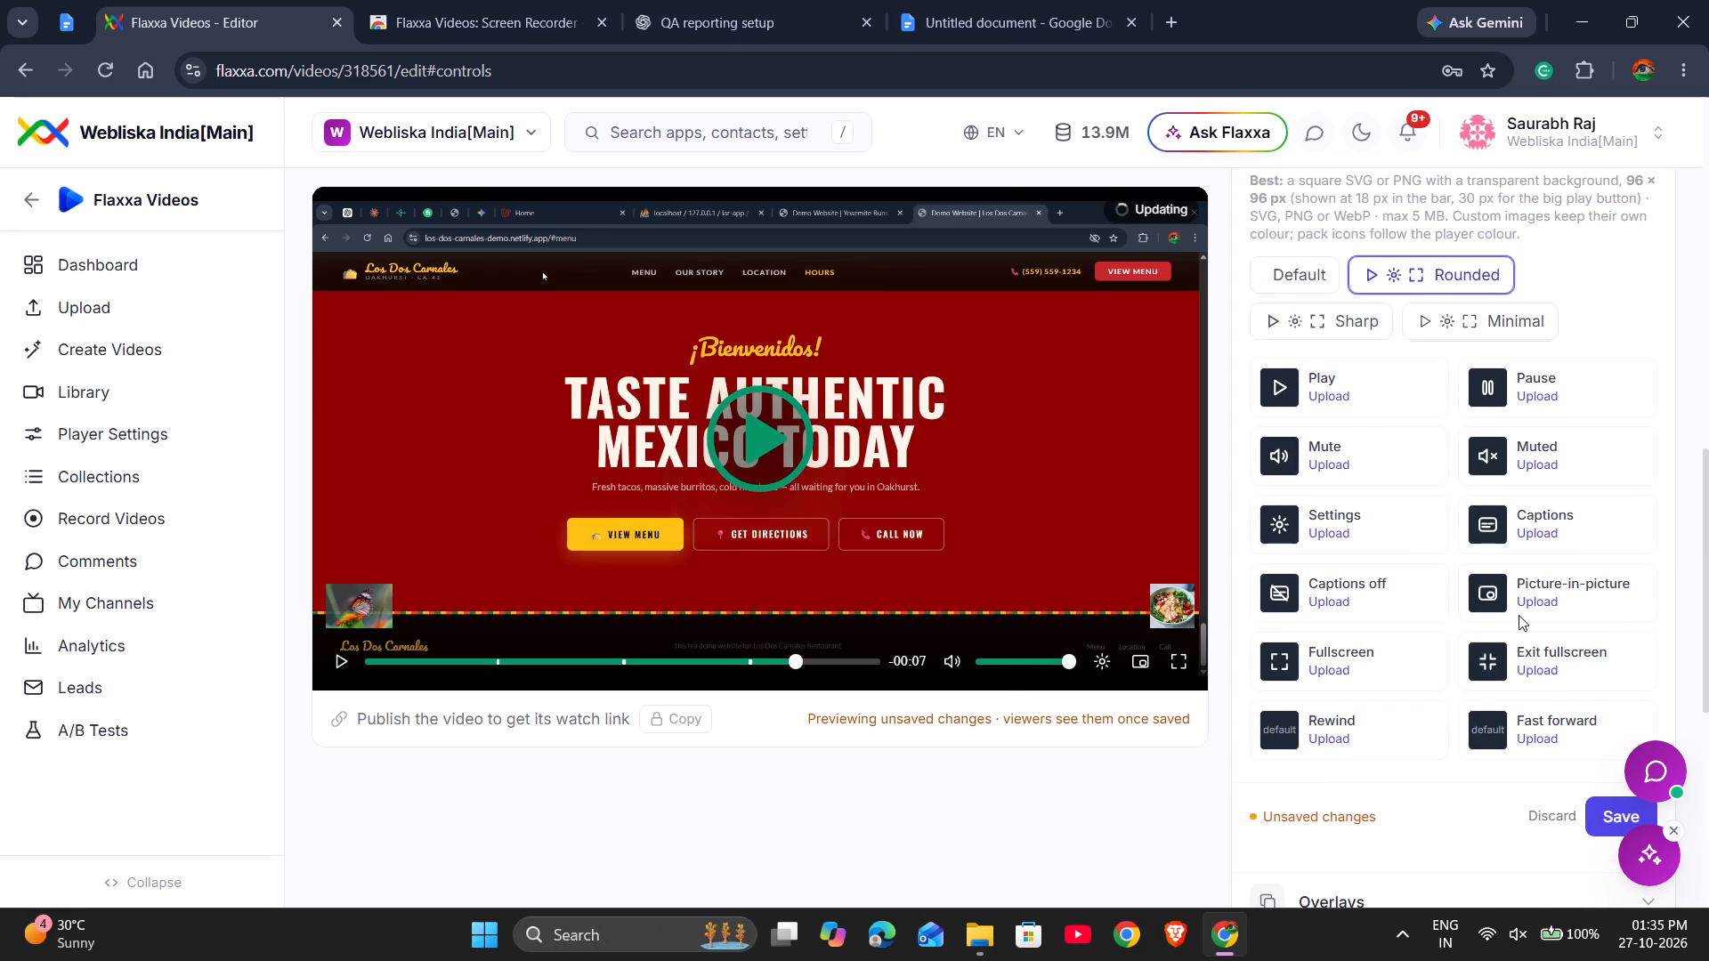
scroll(1519, 615, "down", 1)
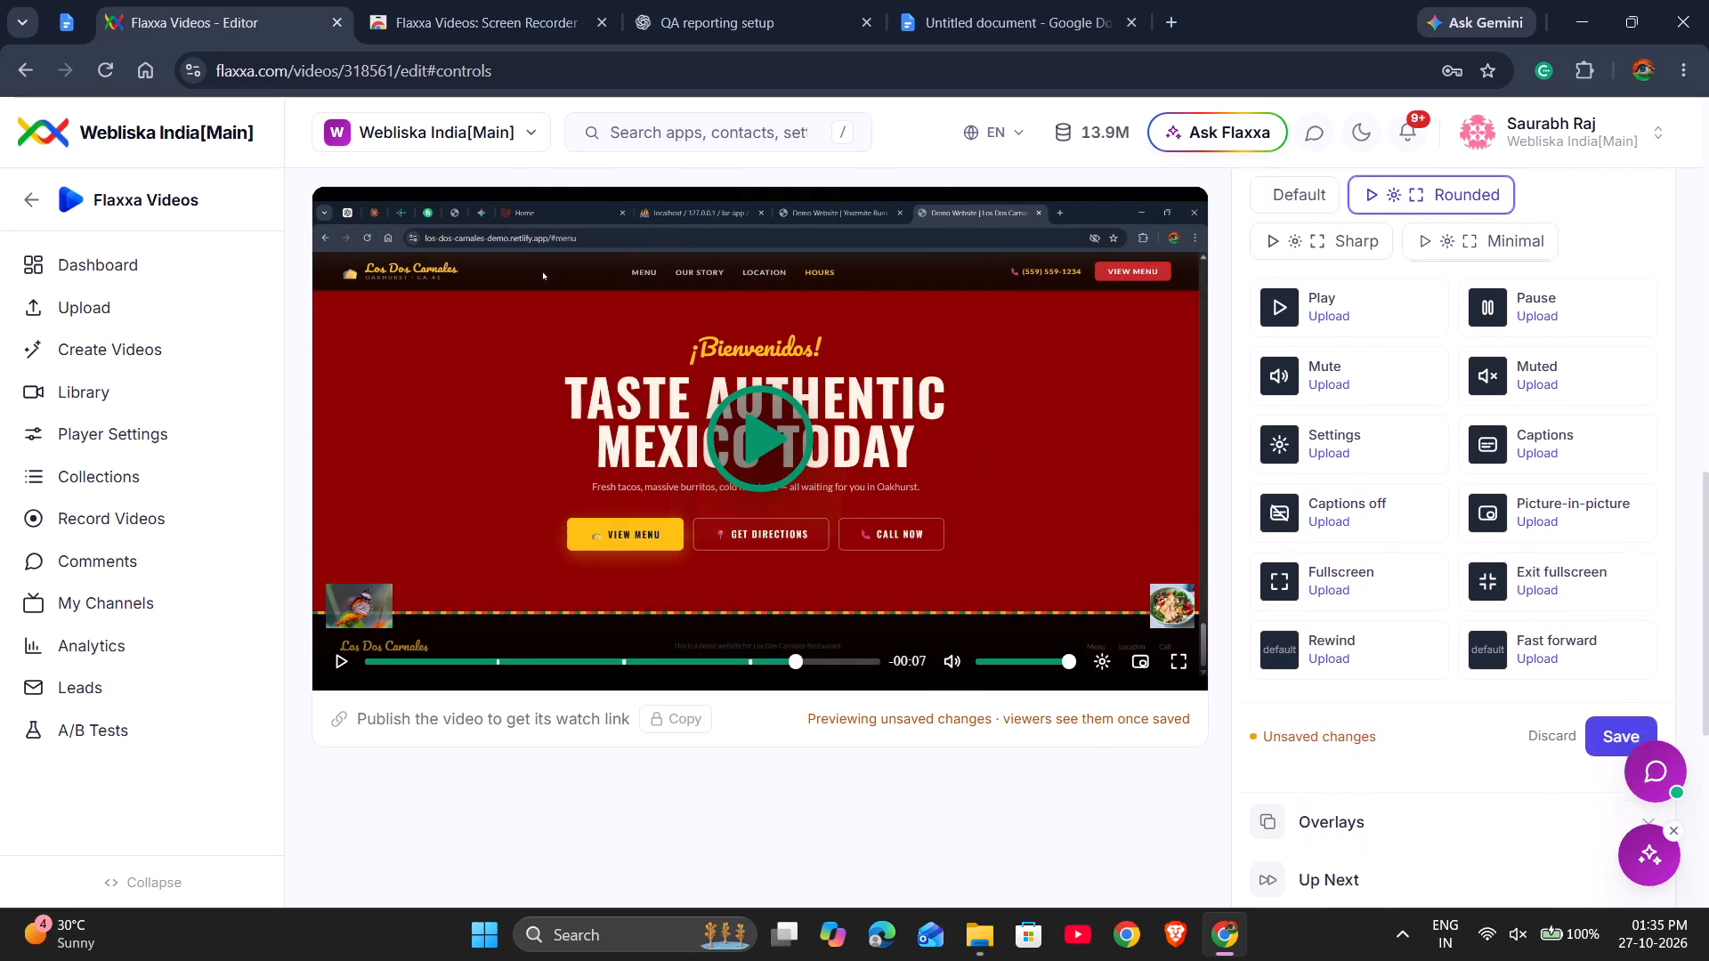
scroll(1519, 615, "down", 1)
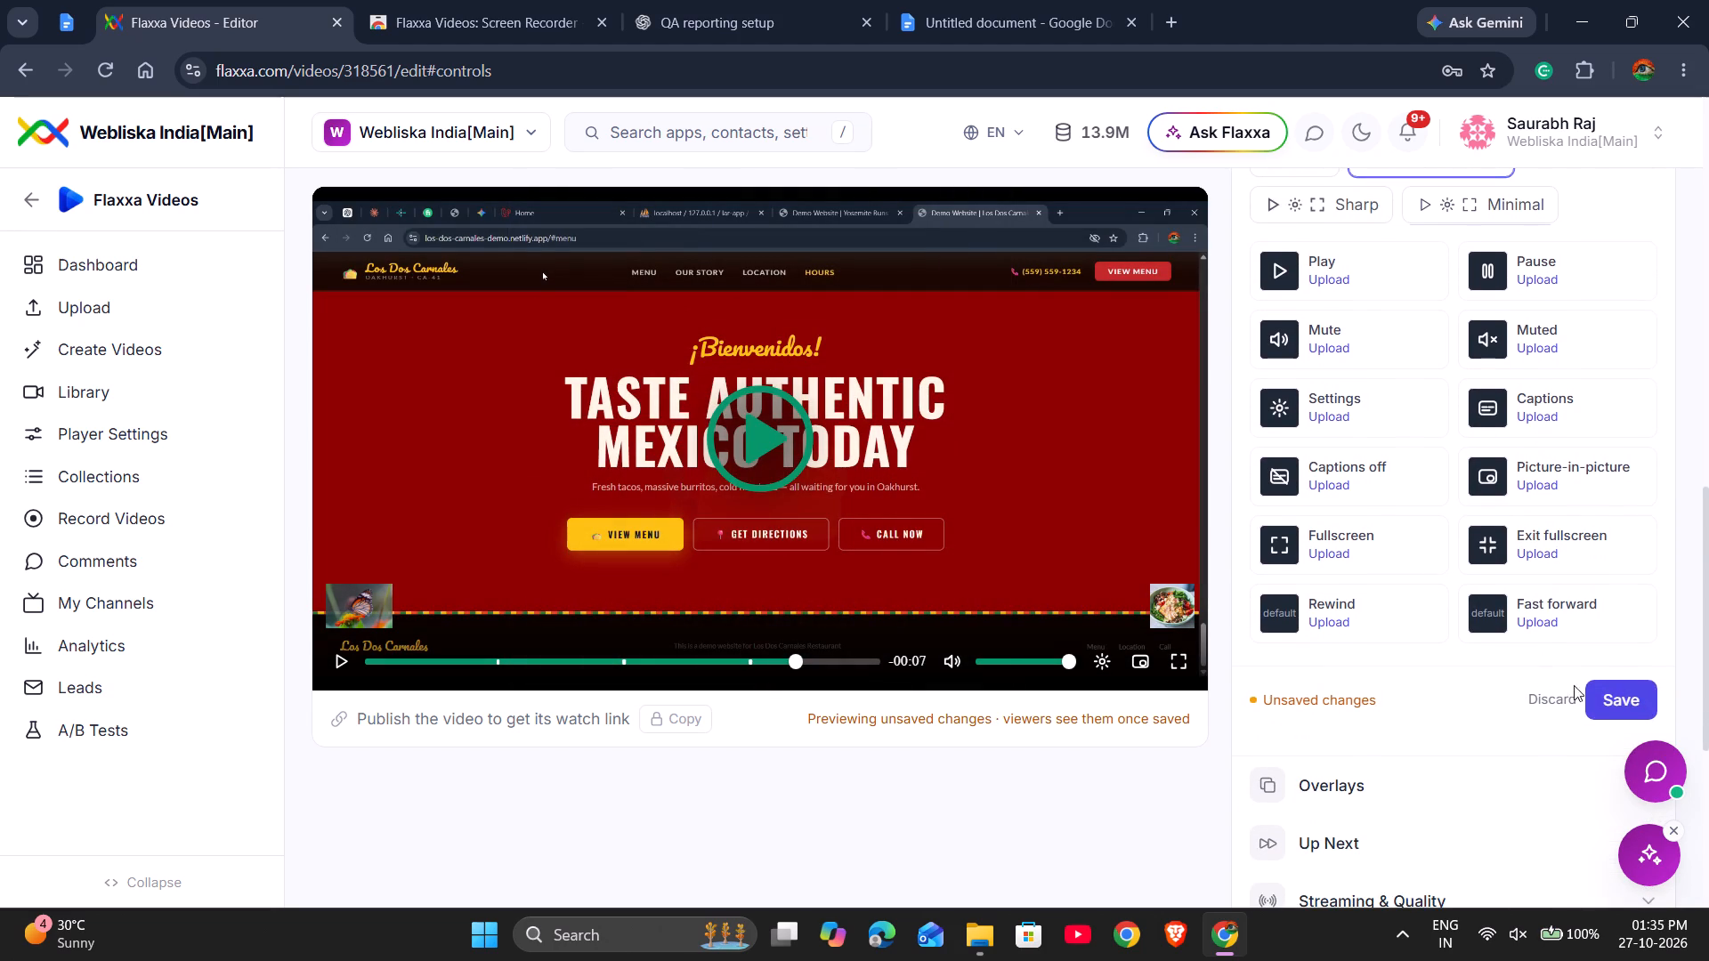
left_click(1607, 693)
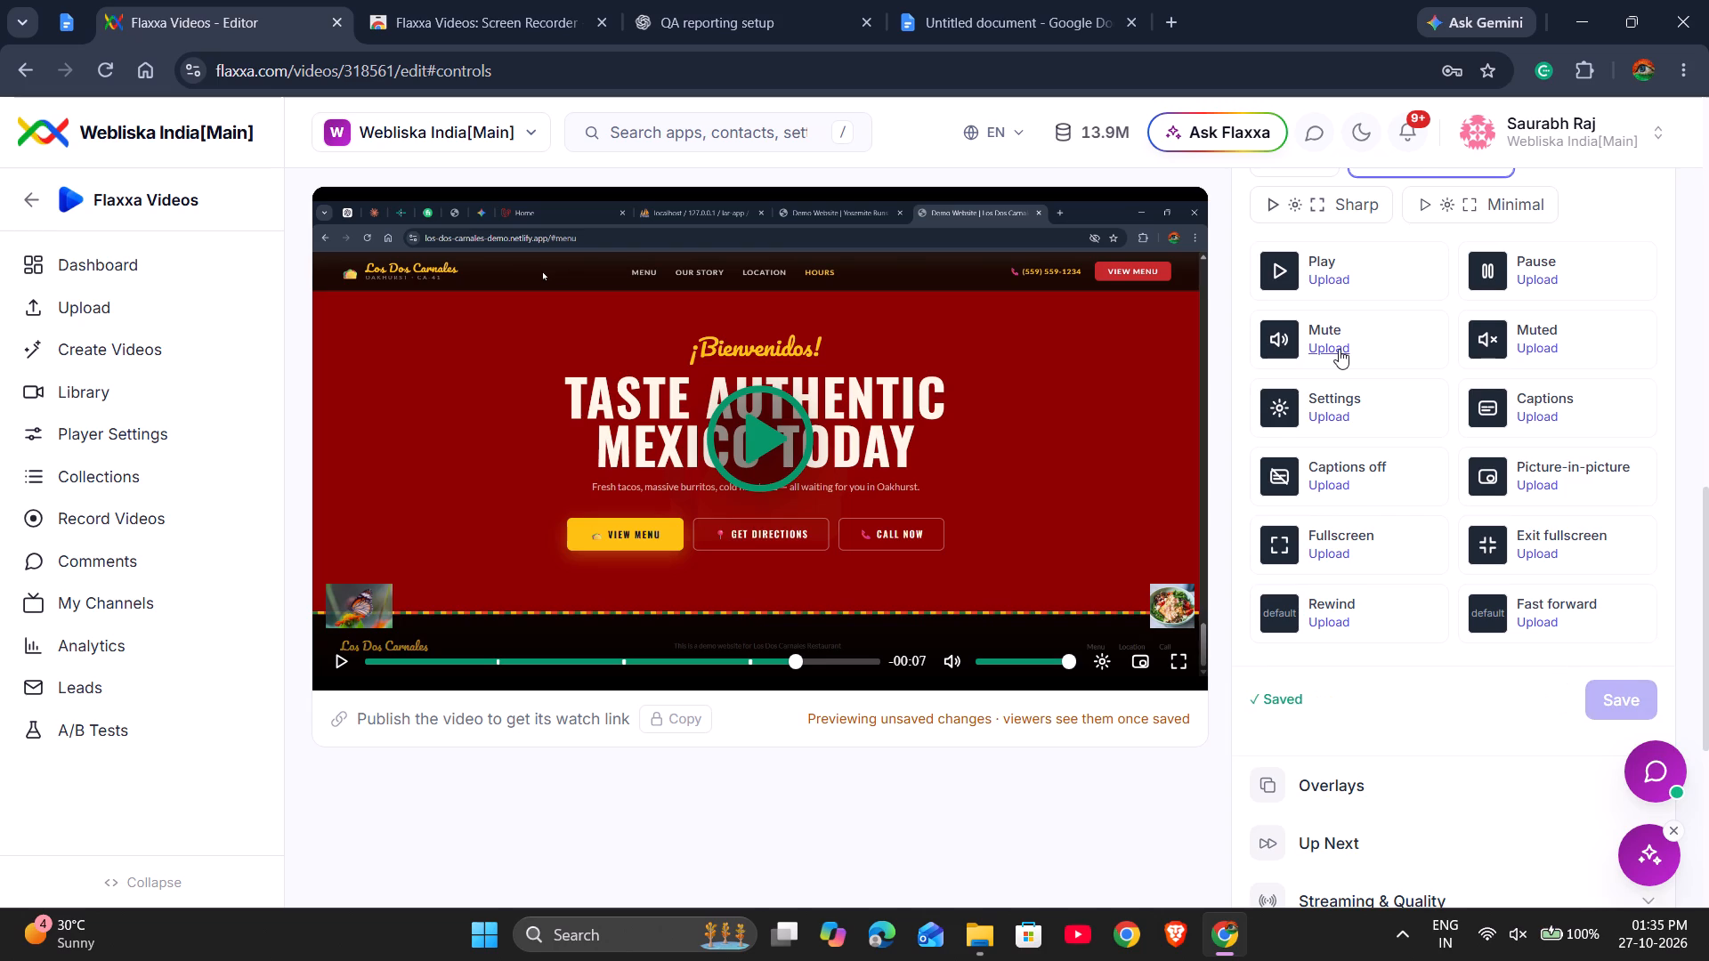
Review the Player Controls options, including the visible controls, autoplay, mute and loop settings, and the control icons.
scroll(1339, 349, "up", 6)
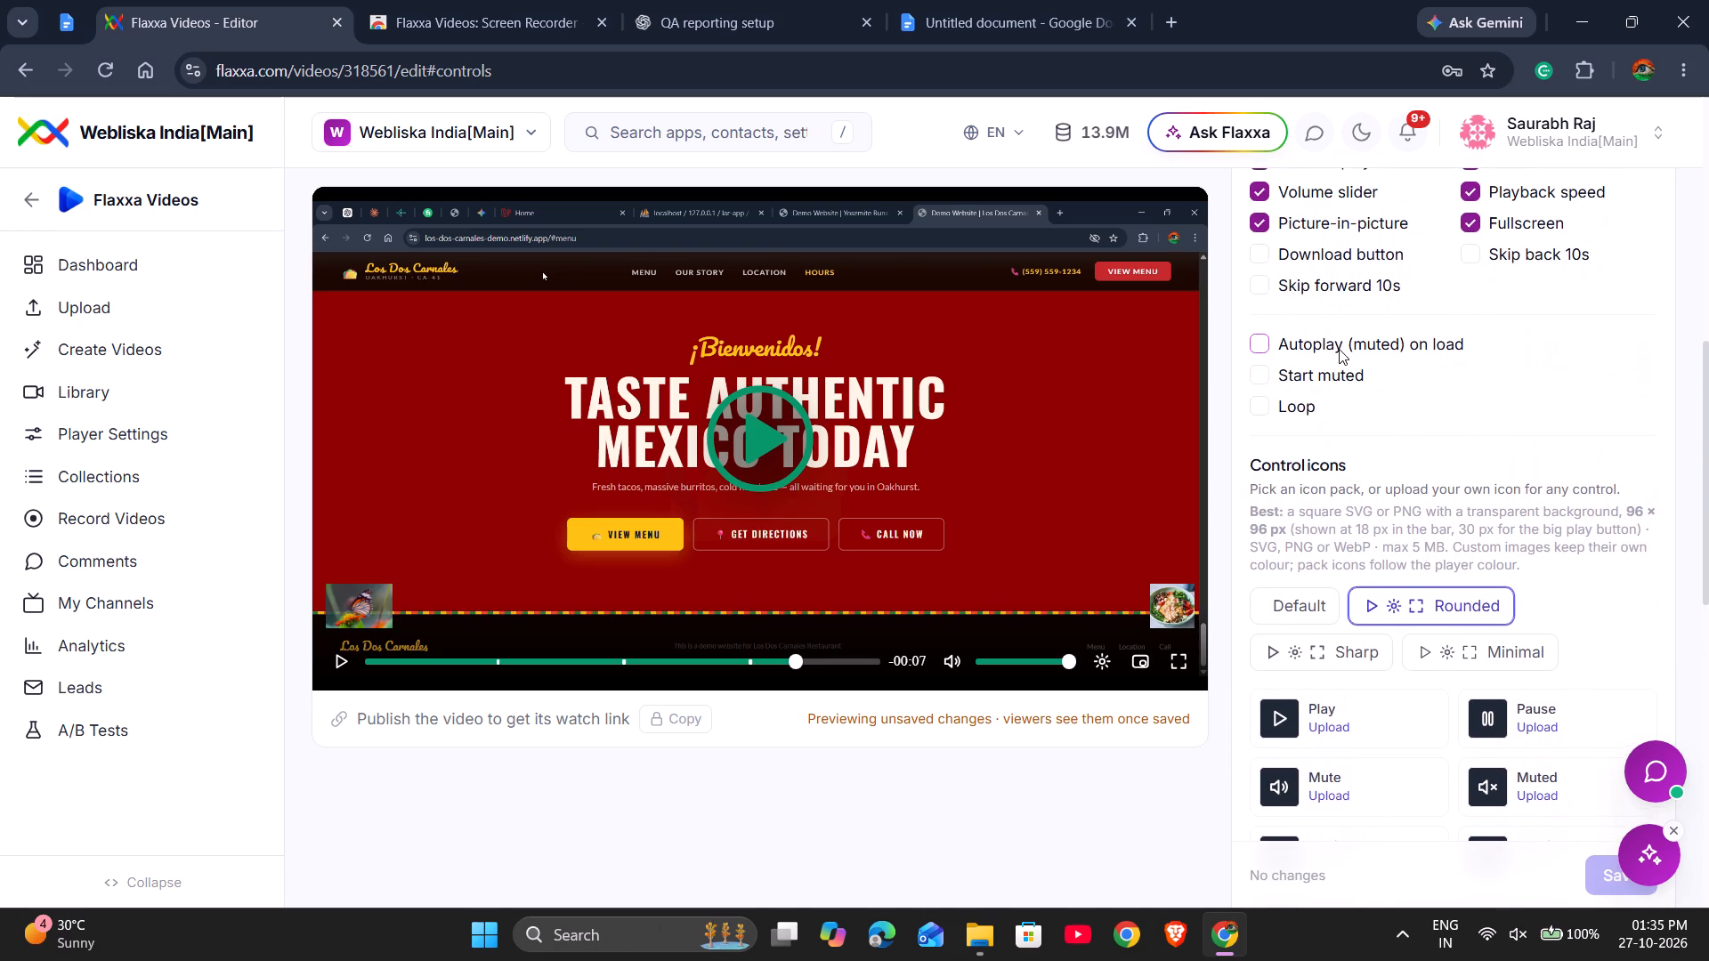
scroll(1339, 349, "up", 1)
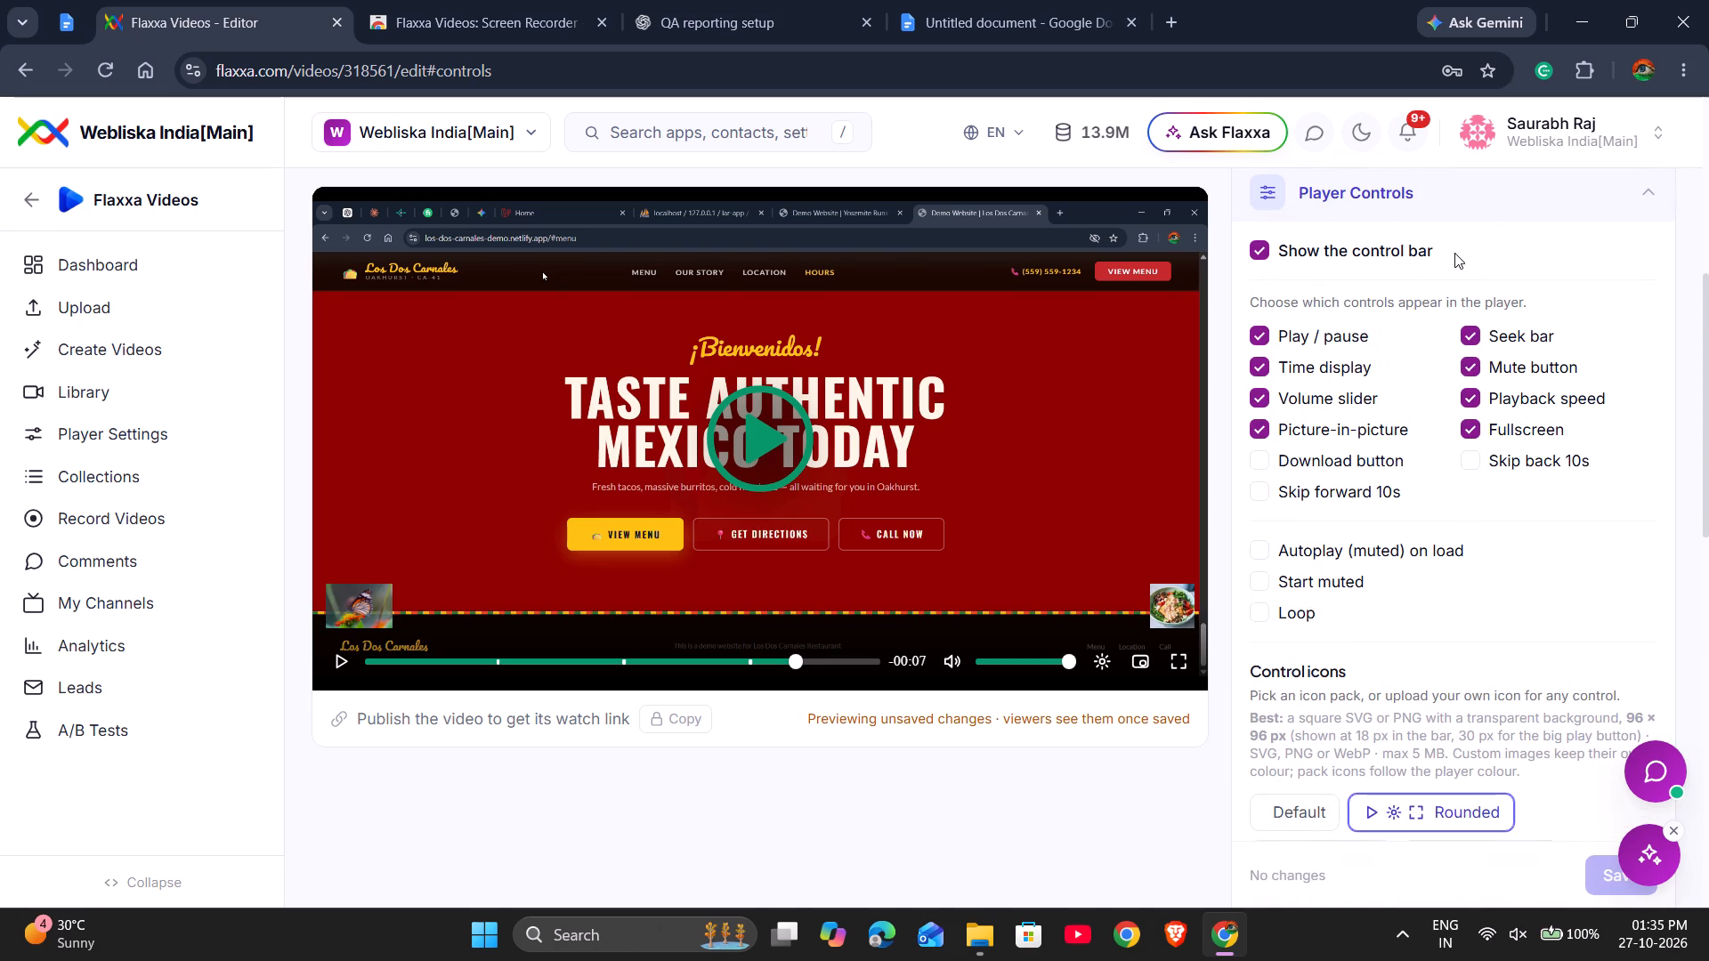
scroll(1454, 253, "up", 1)
scroll(1439, 541, "down", 2)
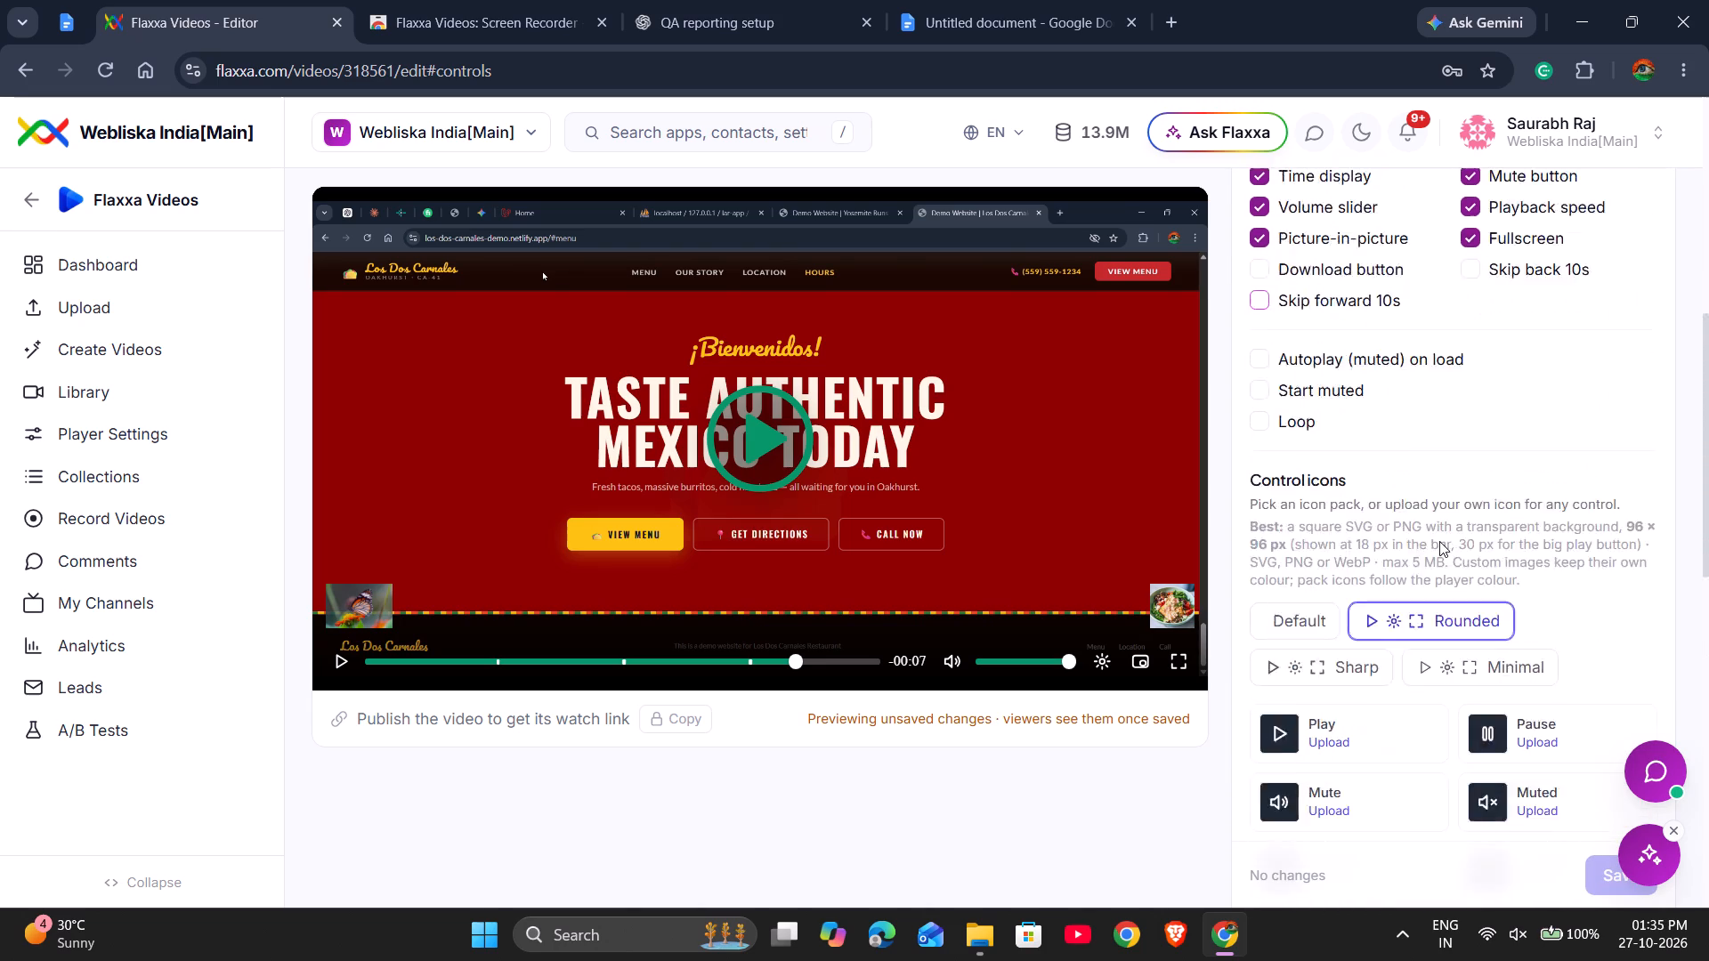
scroll(1439, 541, "down", 4)
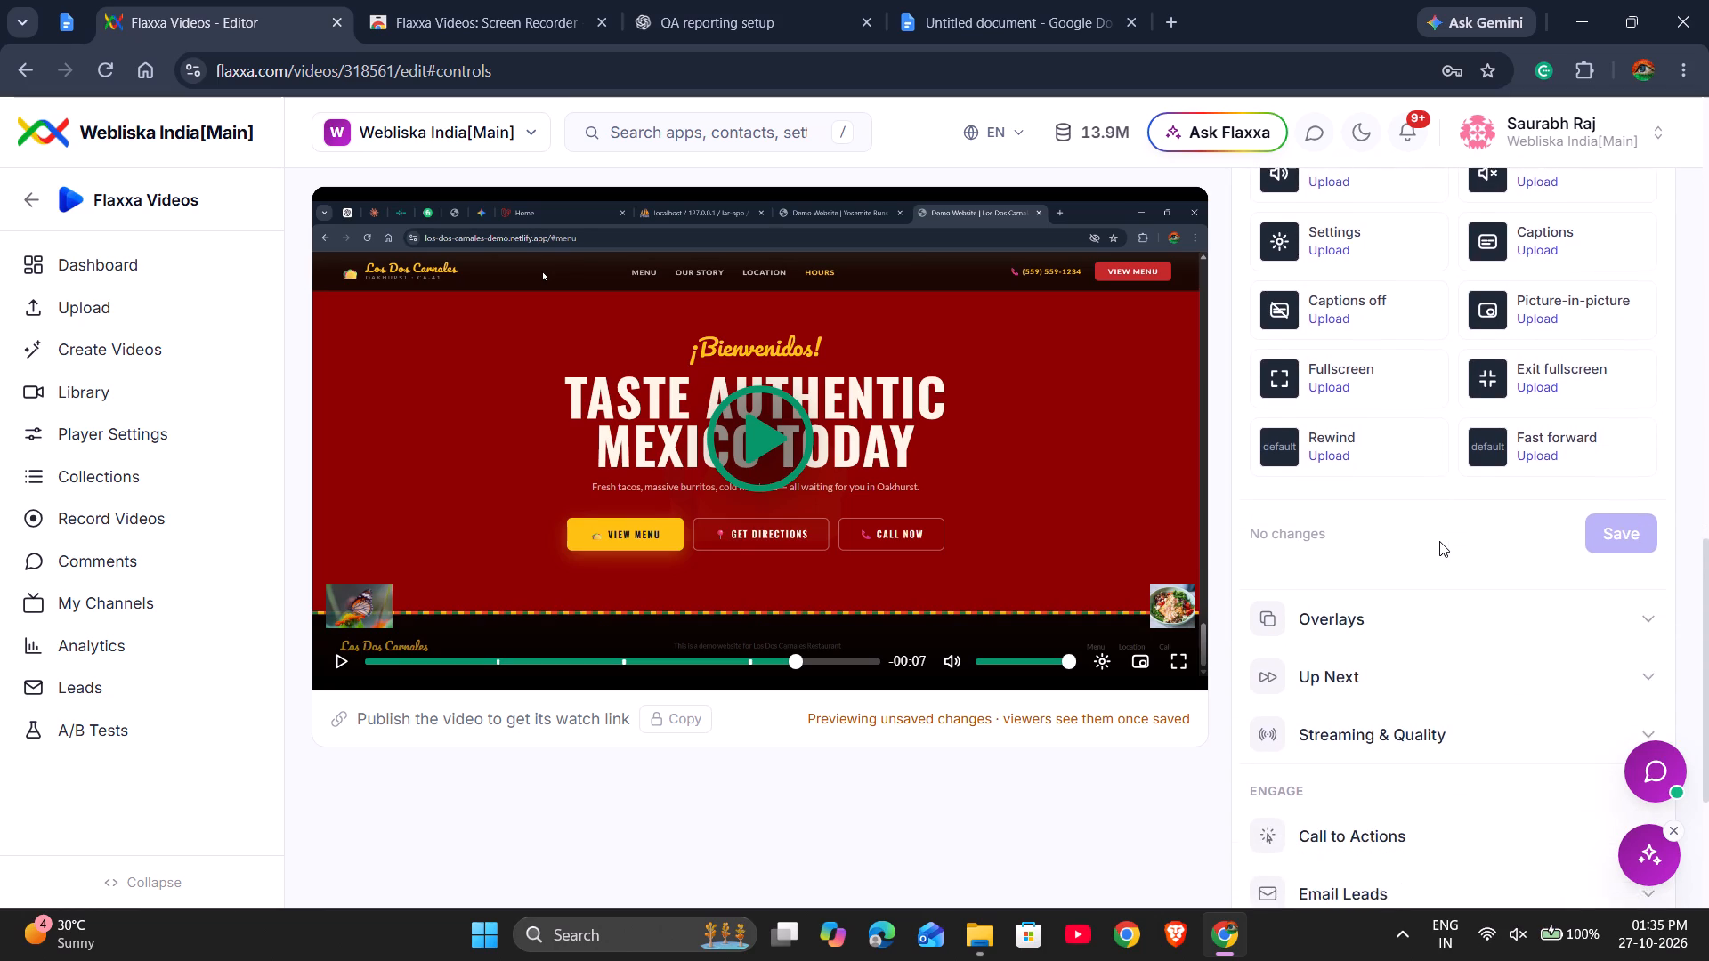
scroll(1439, 541, "down", 1)
scroll(1439, 541, "up", 5)
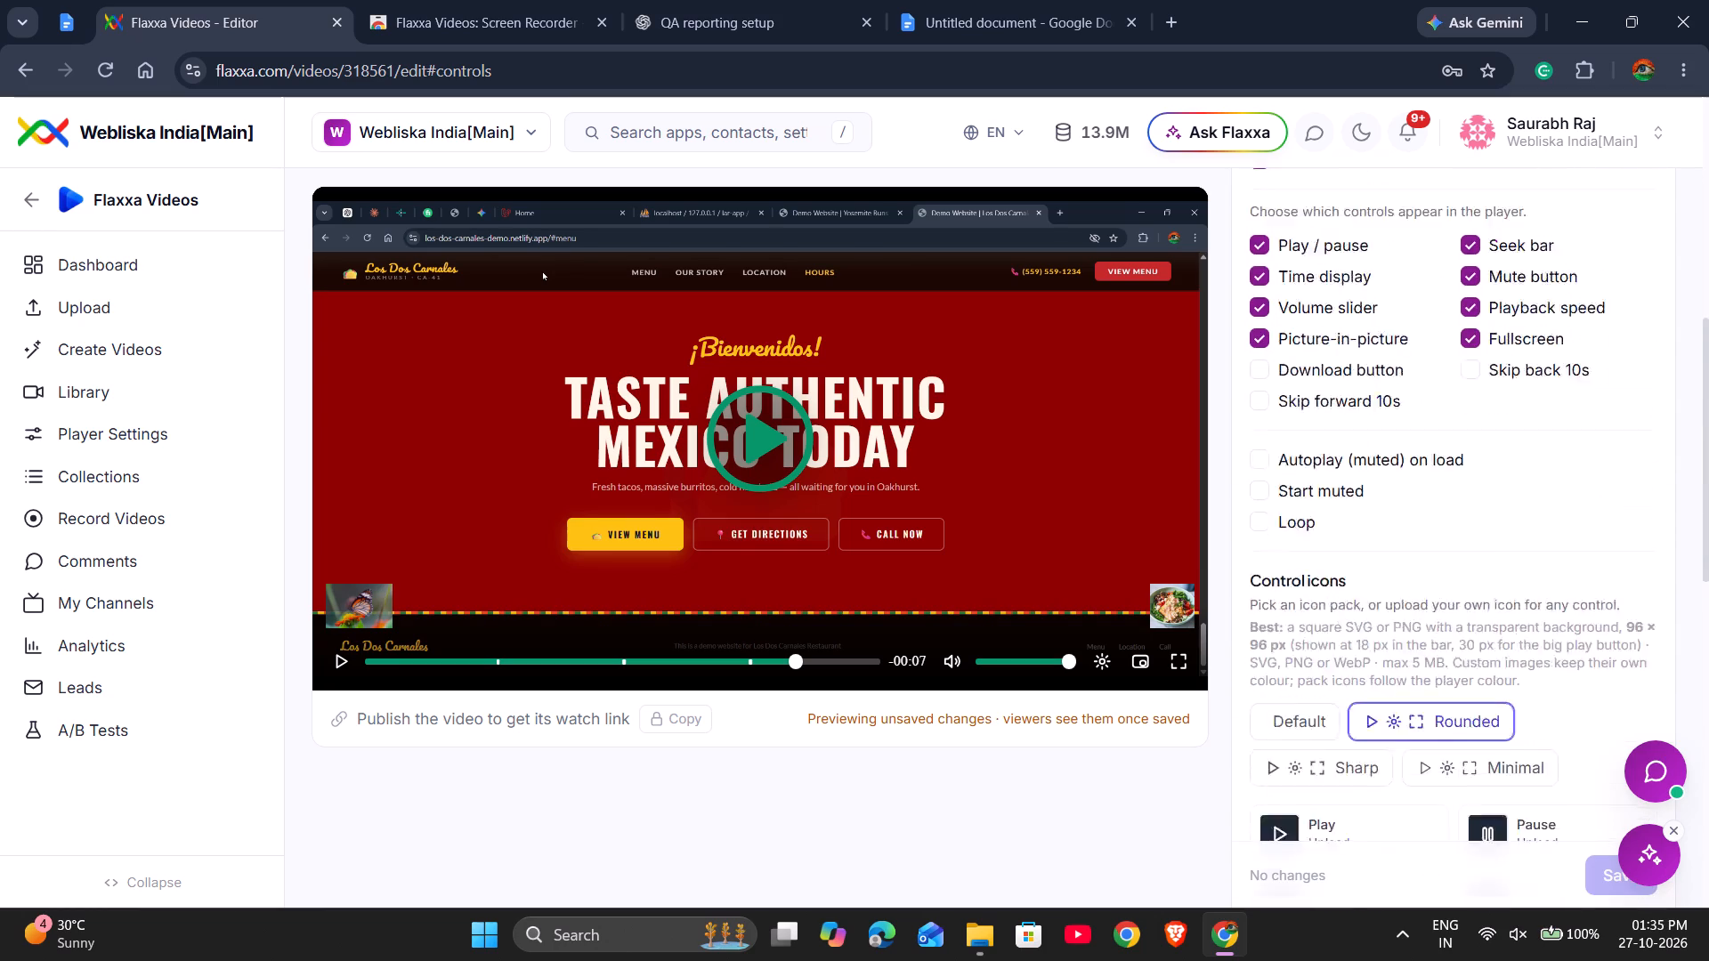
Collapse the Player Controls section and expand the Overlays section of the video's settings.
scroll(1439, 541, "up", 4)
left_click(1494, 371)
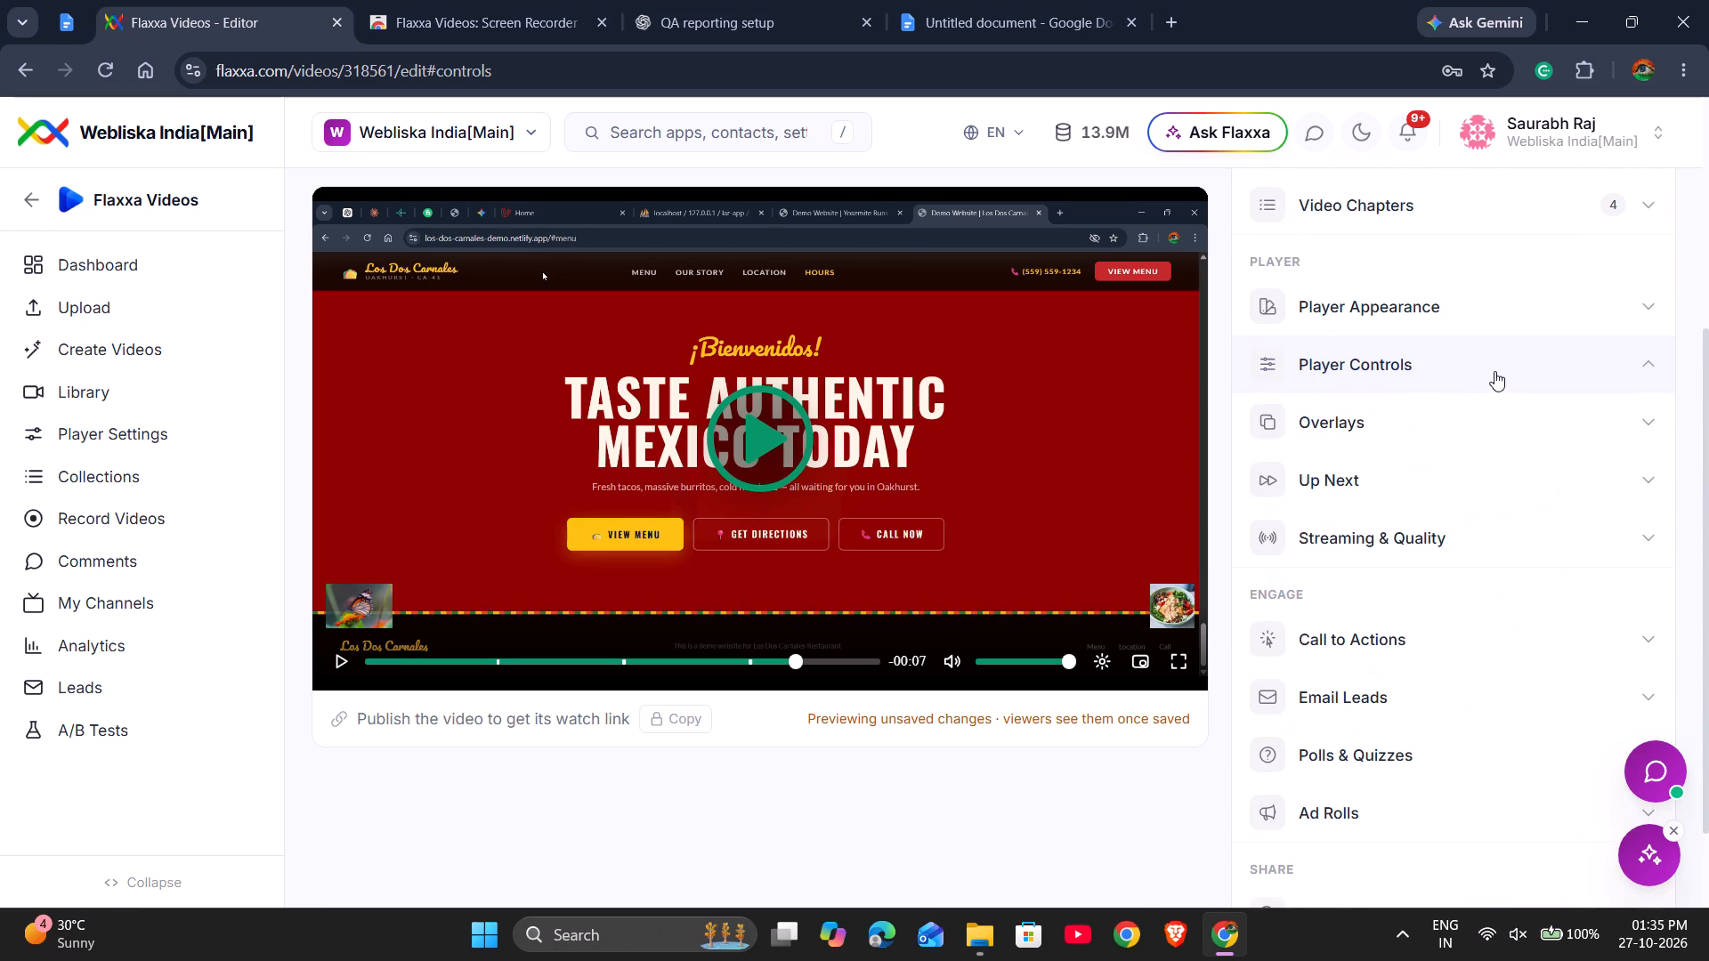
left_click(1473, 418)
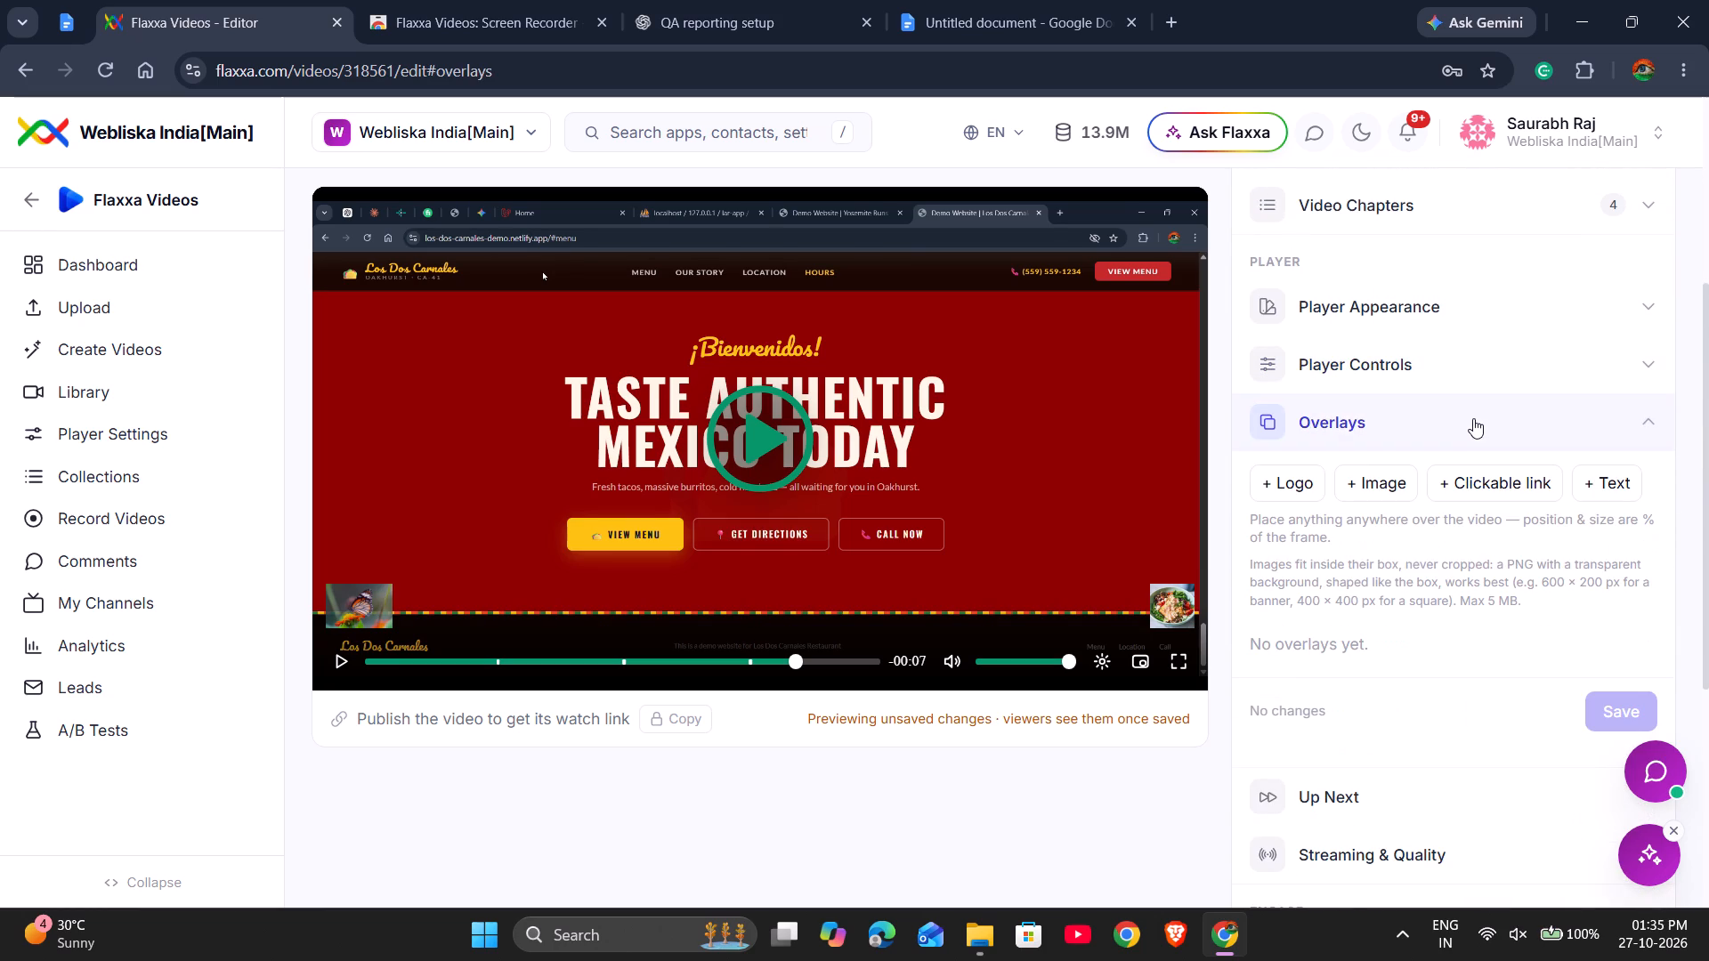
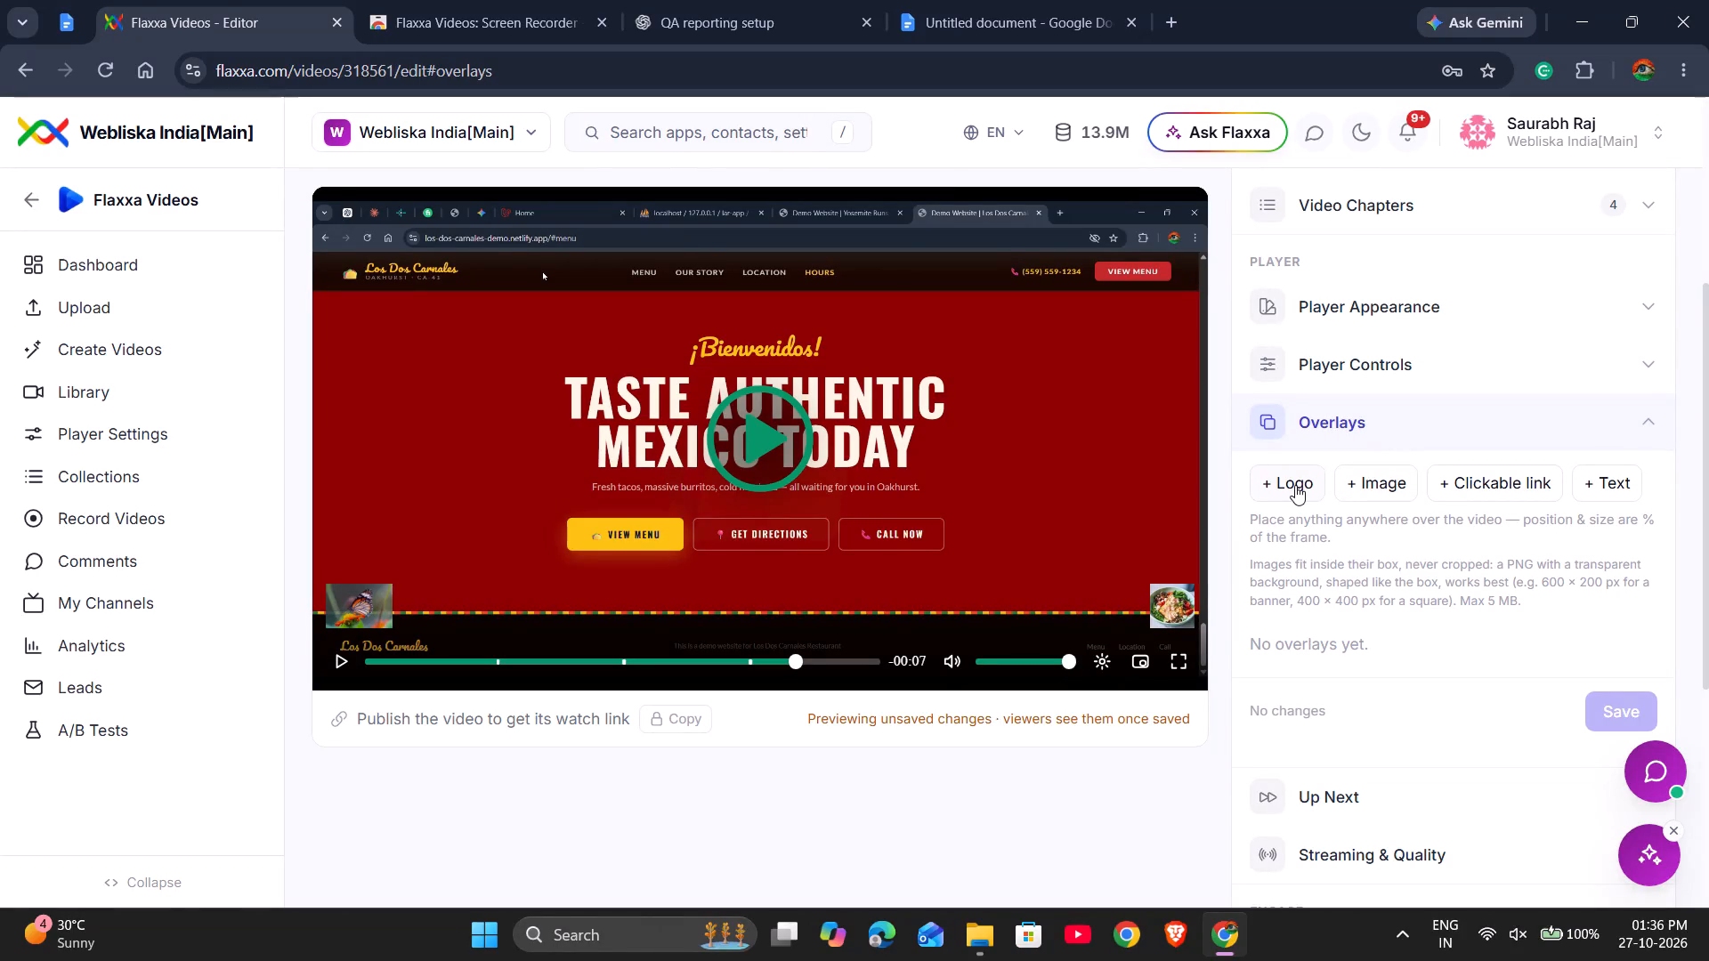
Add a logo overlay to the video and upload the image download (4).jfif for it.
left_click(1295, 485)
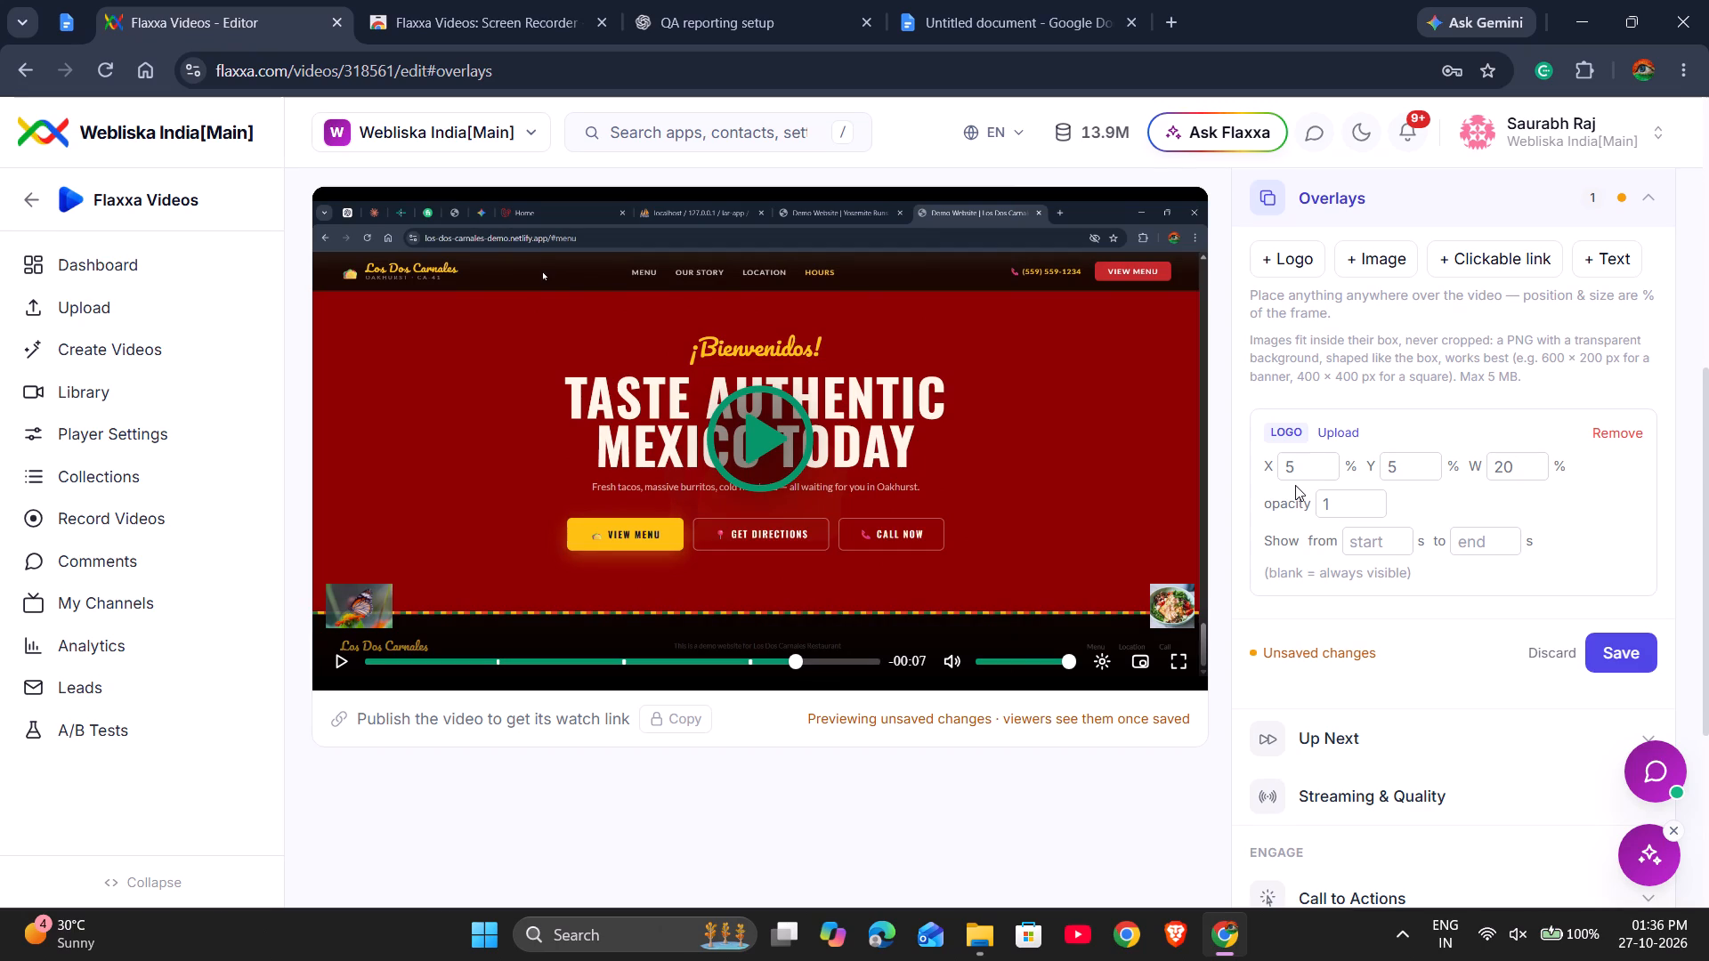
left_click(1339, 429)
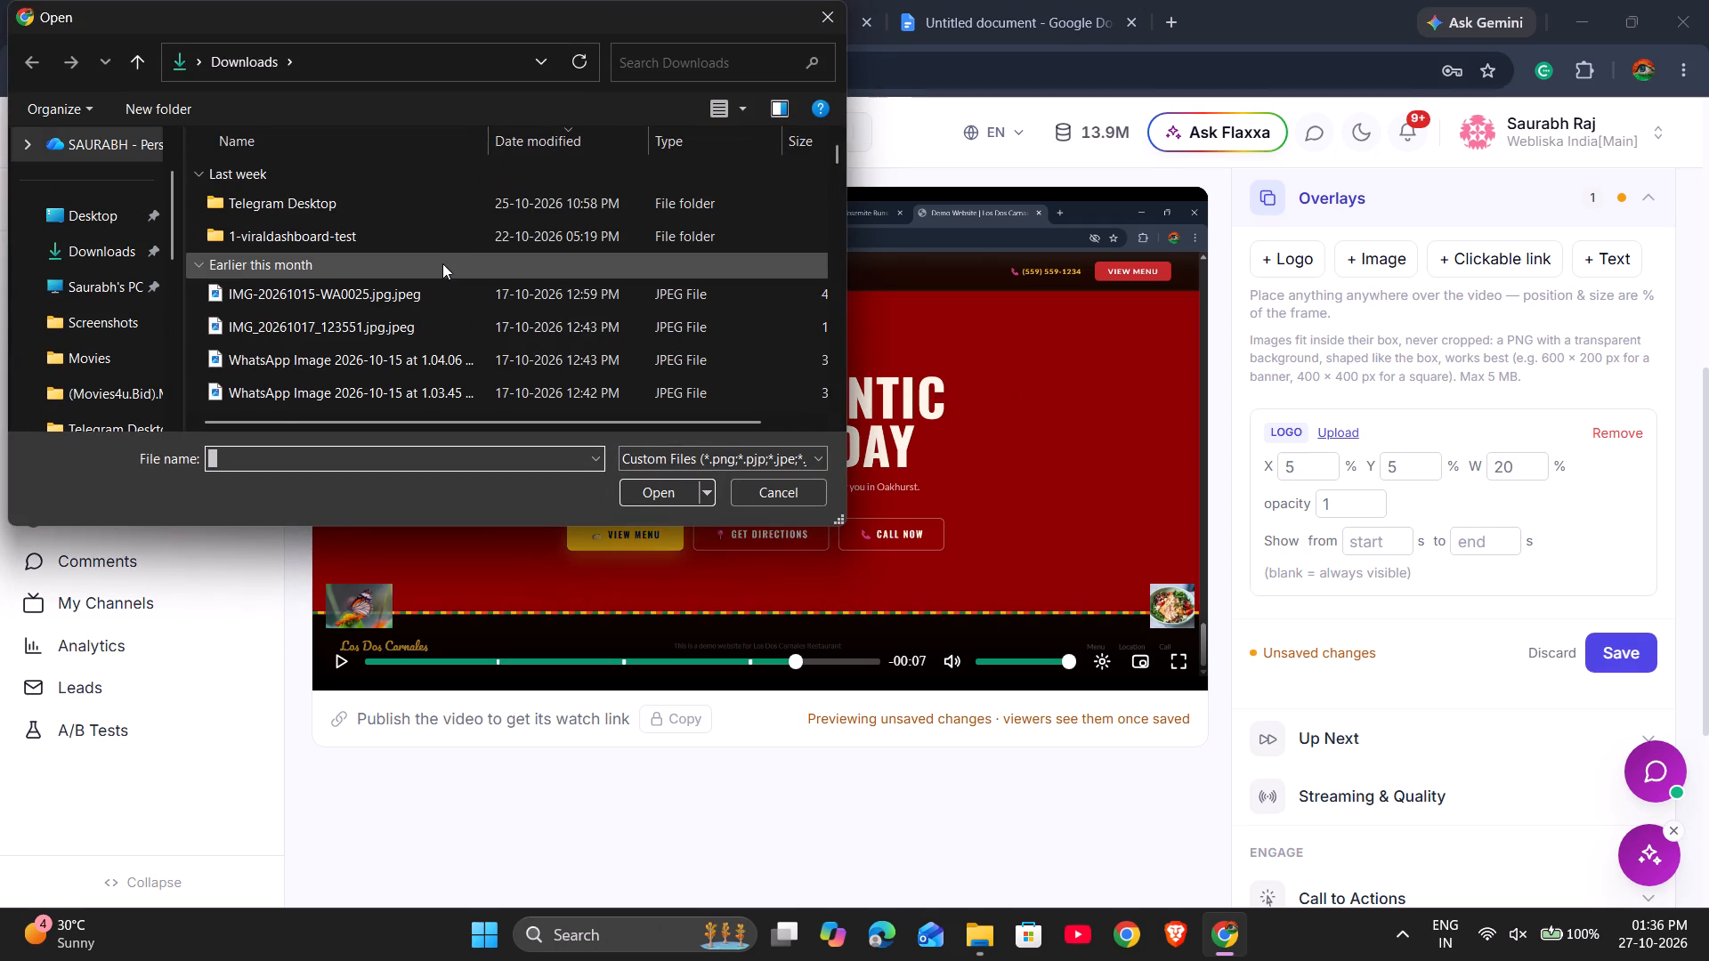
scroll(405, 303, "down", 2)
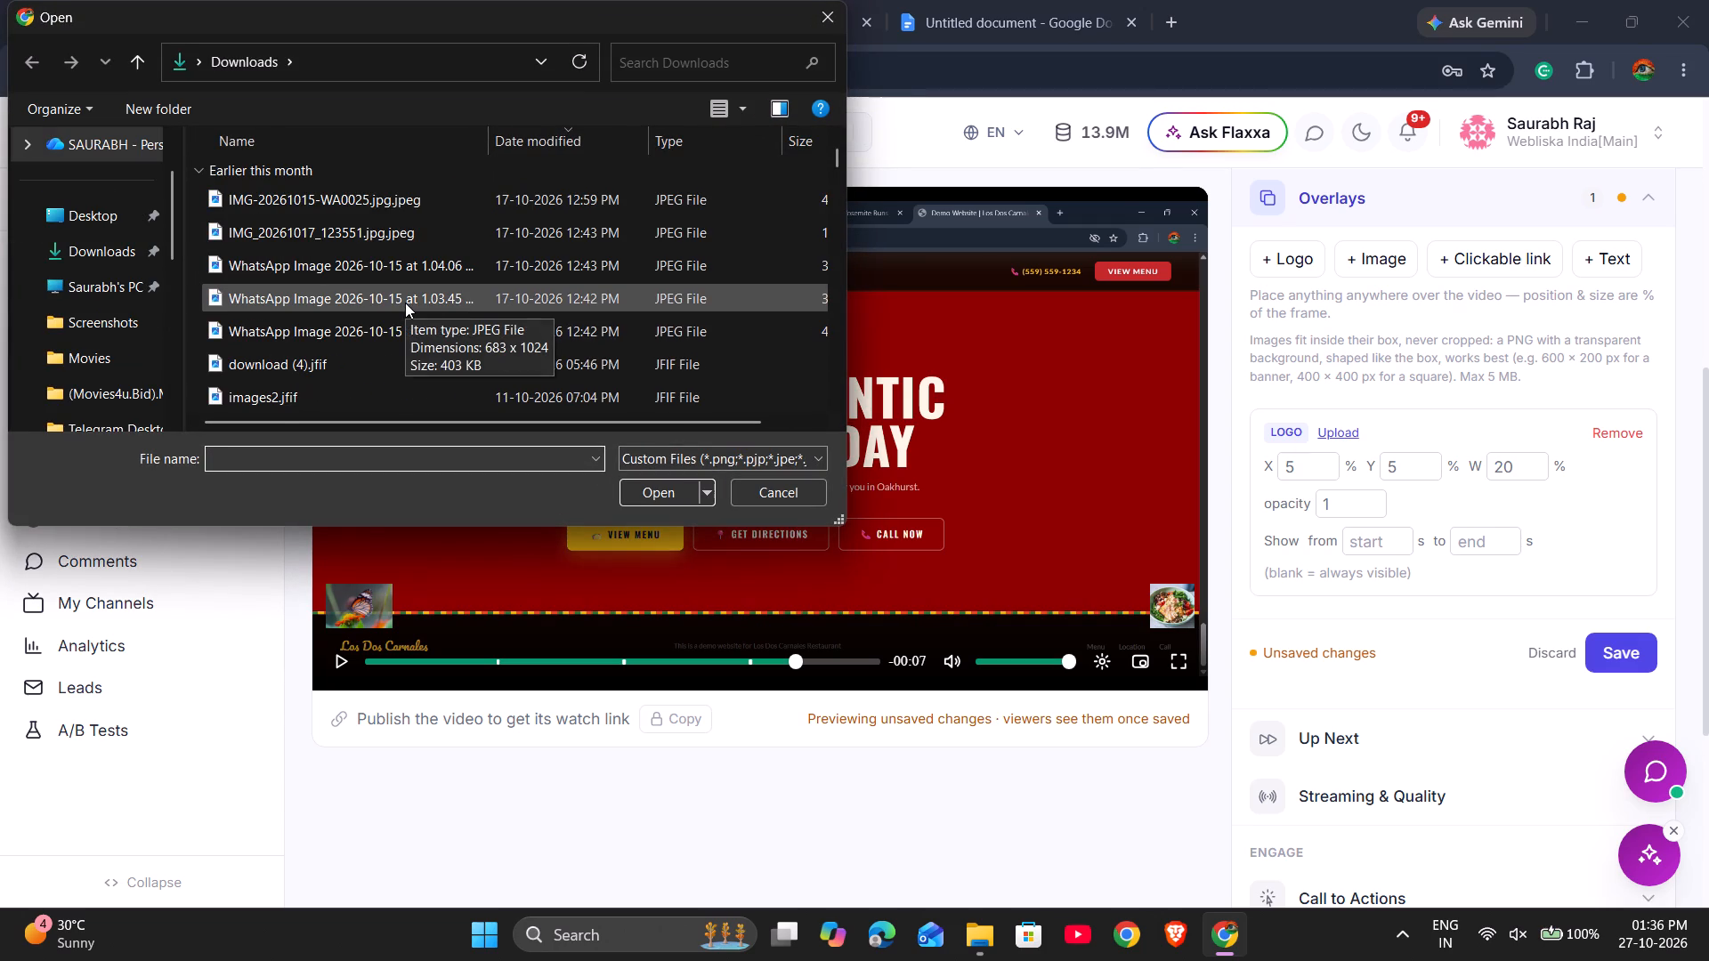
left_click(373, 363)
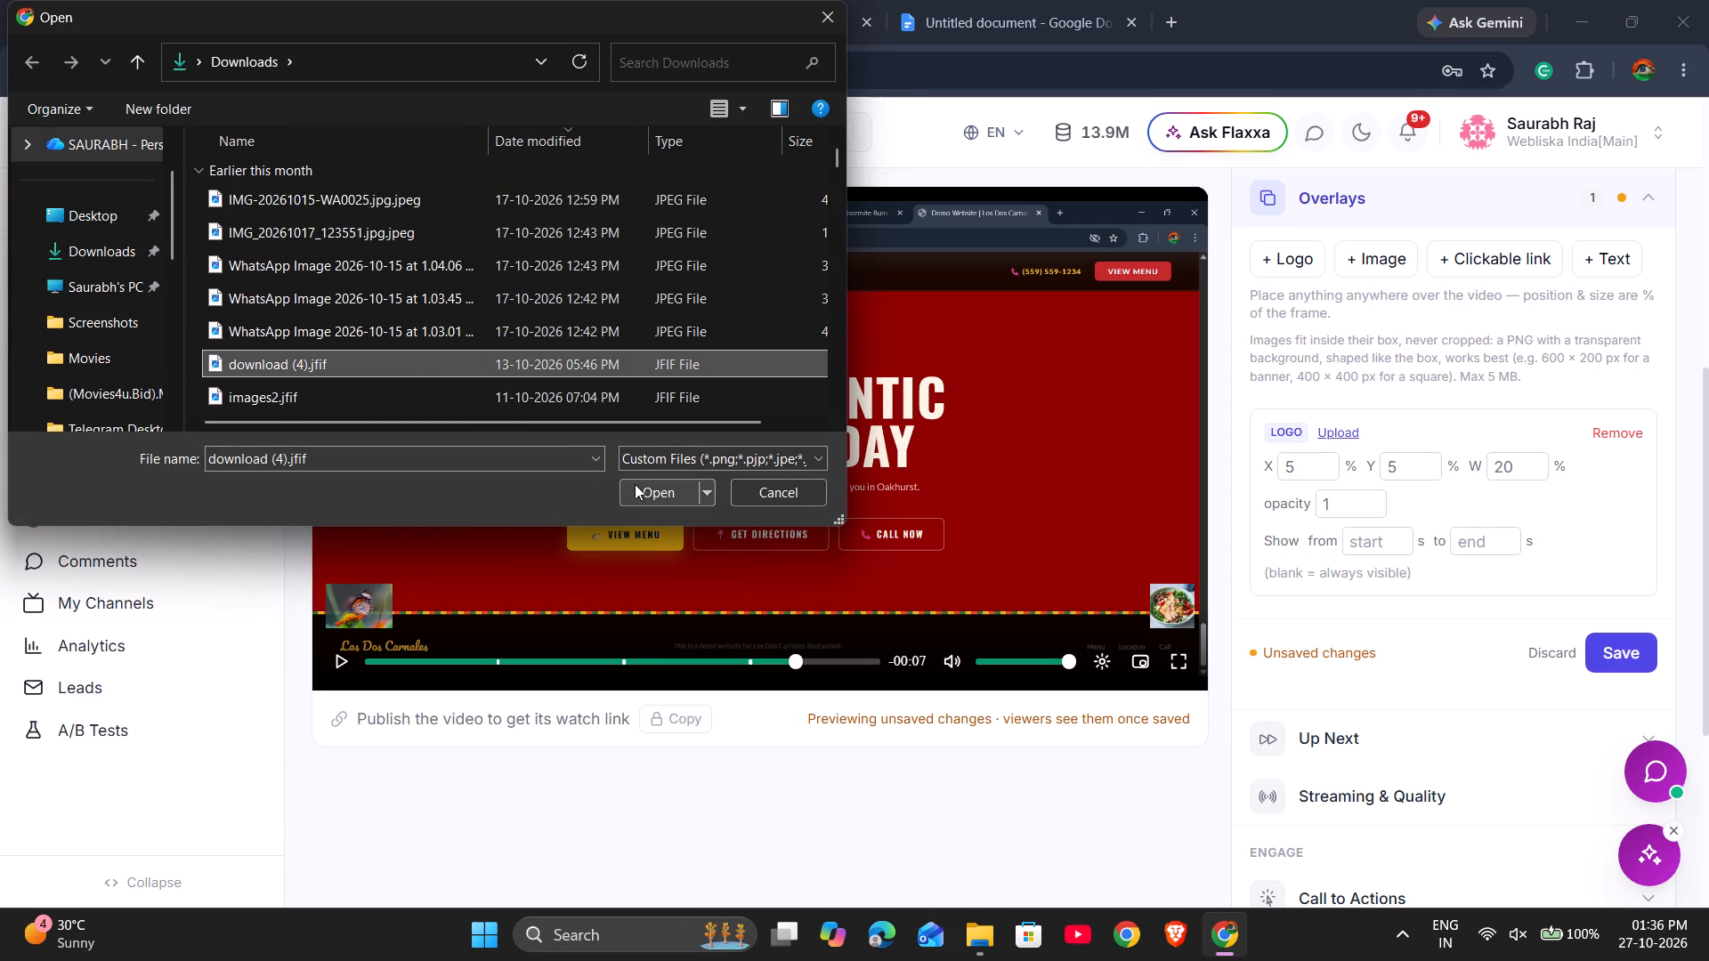
left_click(635, 484)
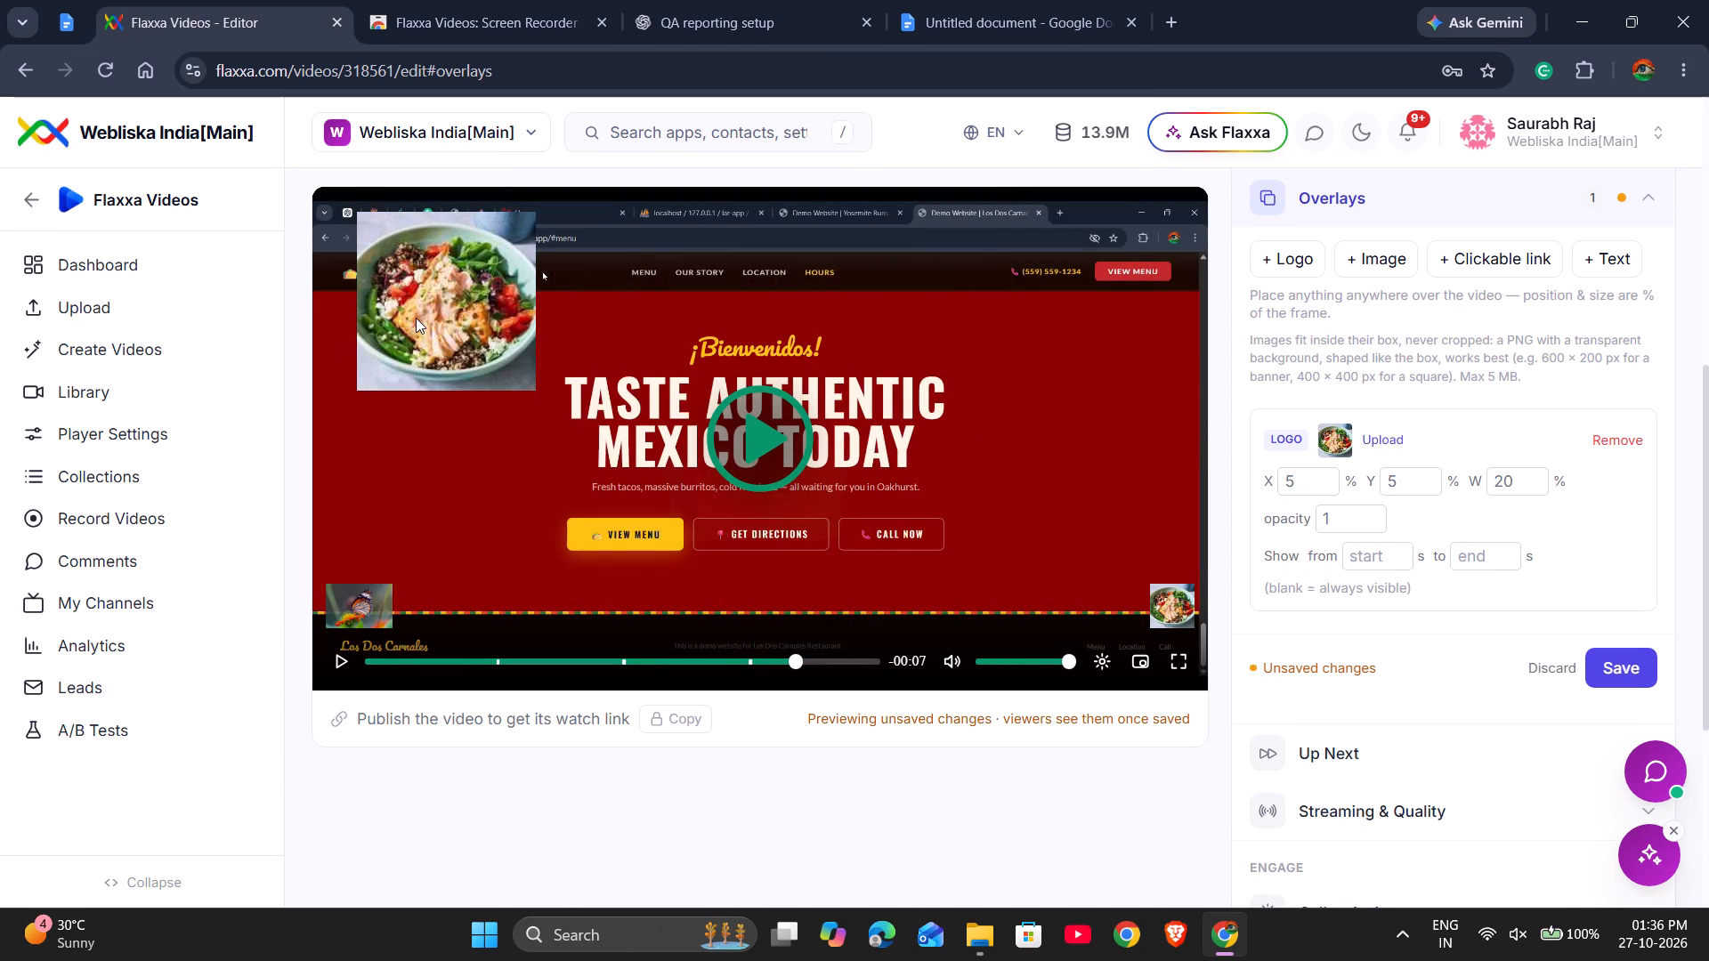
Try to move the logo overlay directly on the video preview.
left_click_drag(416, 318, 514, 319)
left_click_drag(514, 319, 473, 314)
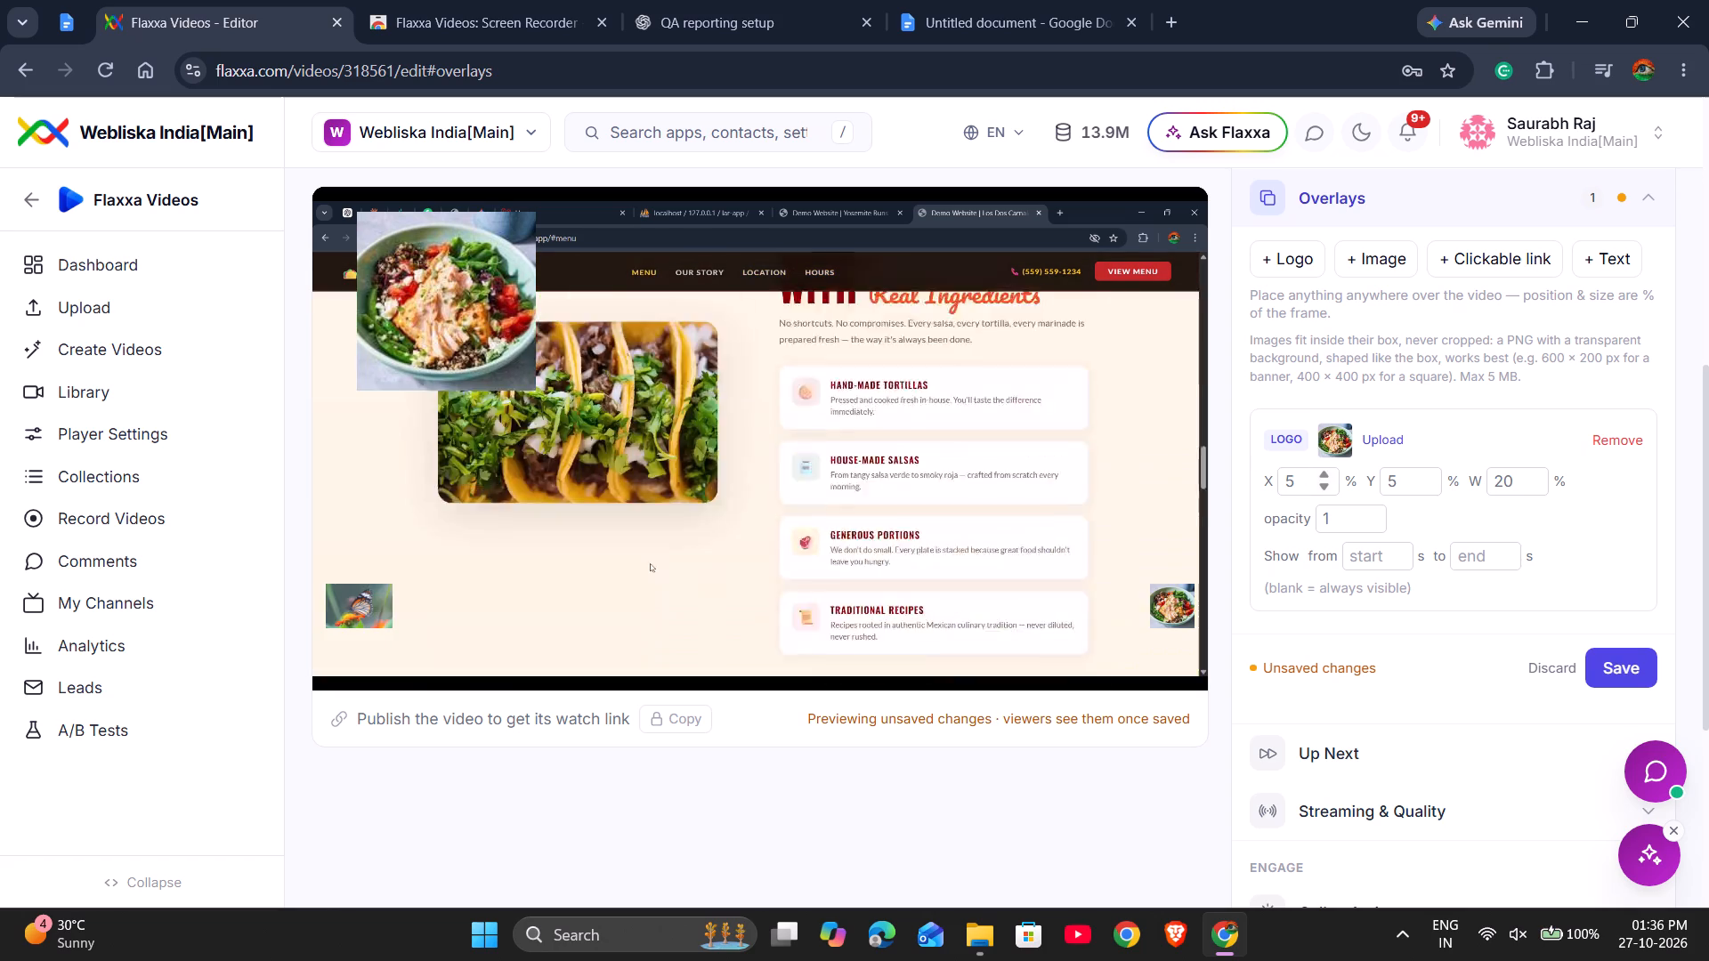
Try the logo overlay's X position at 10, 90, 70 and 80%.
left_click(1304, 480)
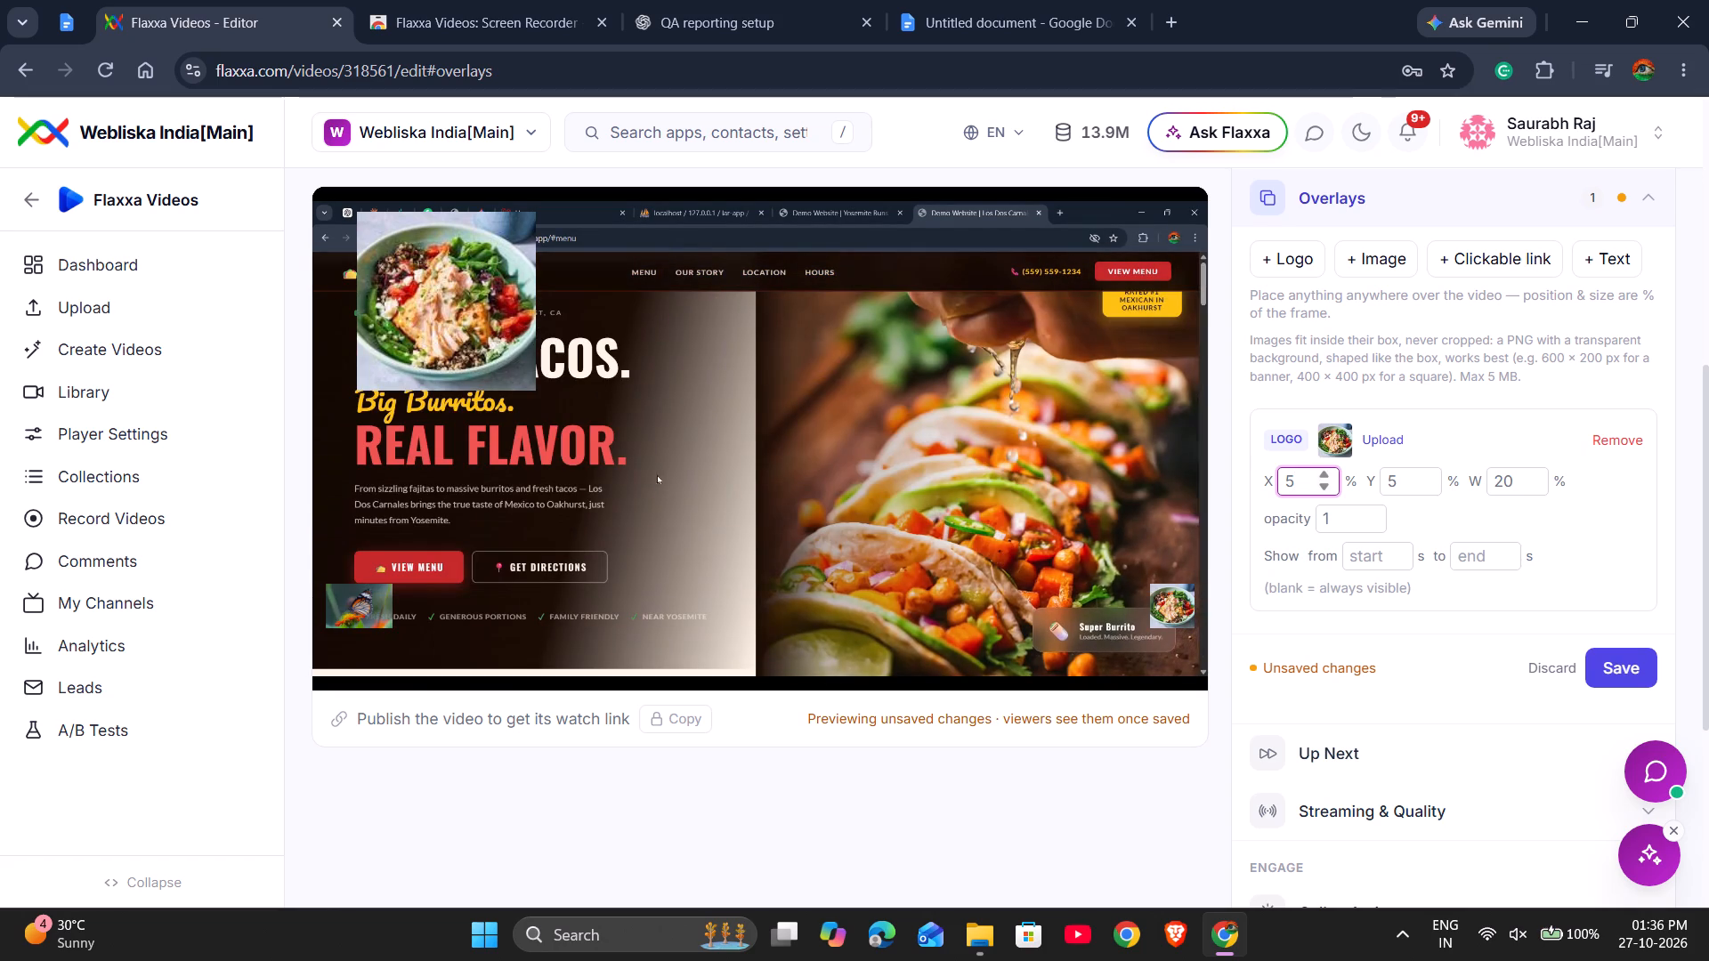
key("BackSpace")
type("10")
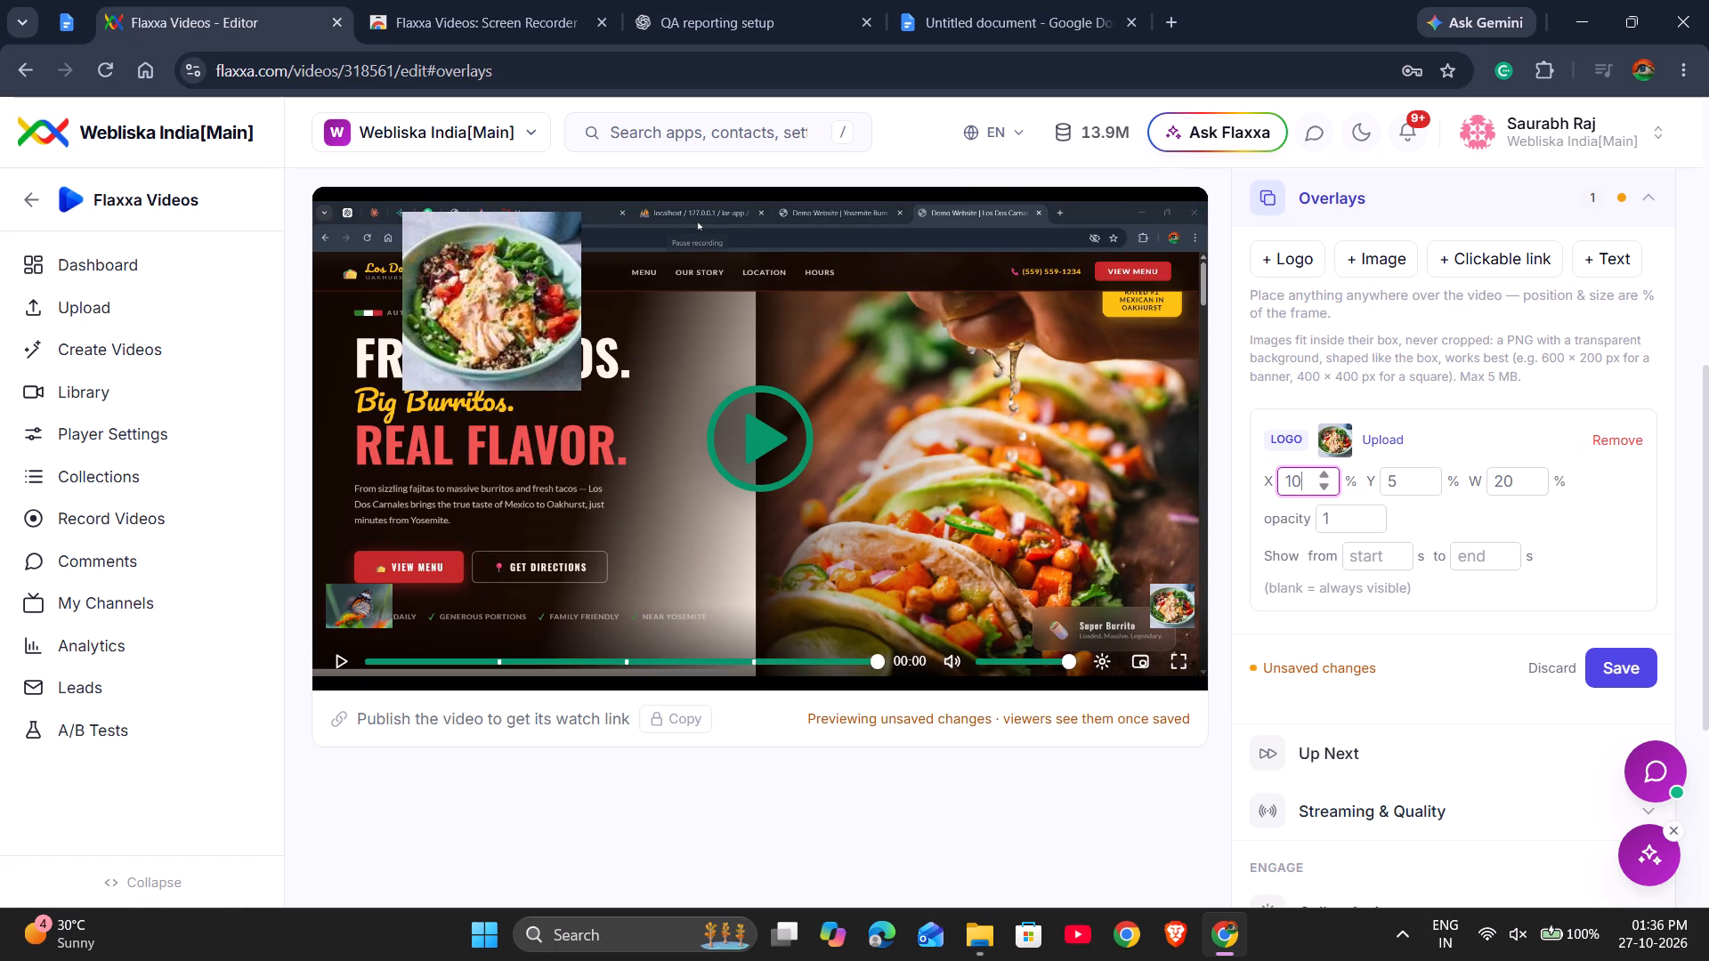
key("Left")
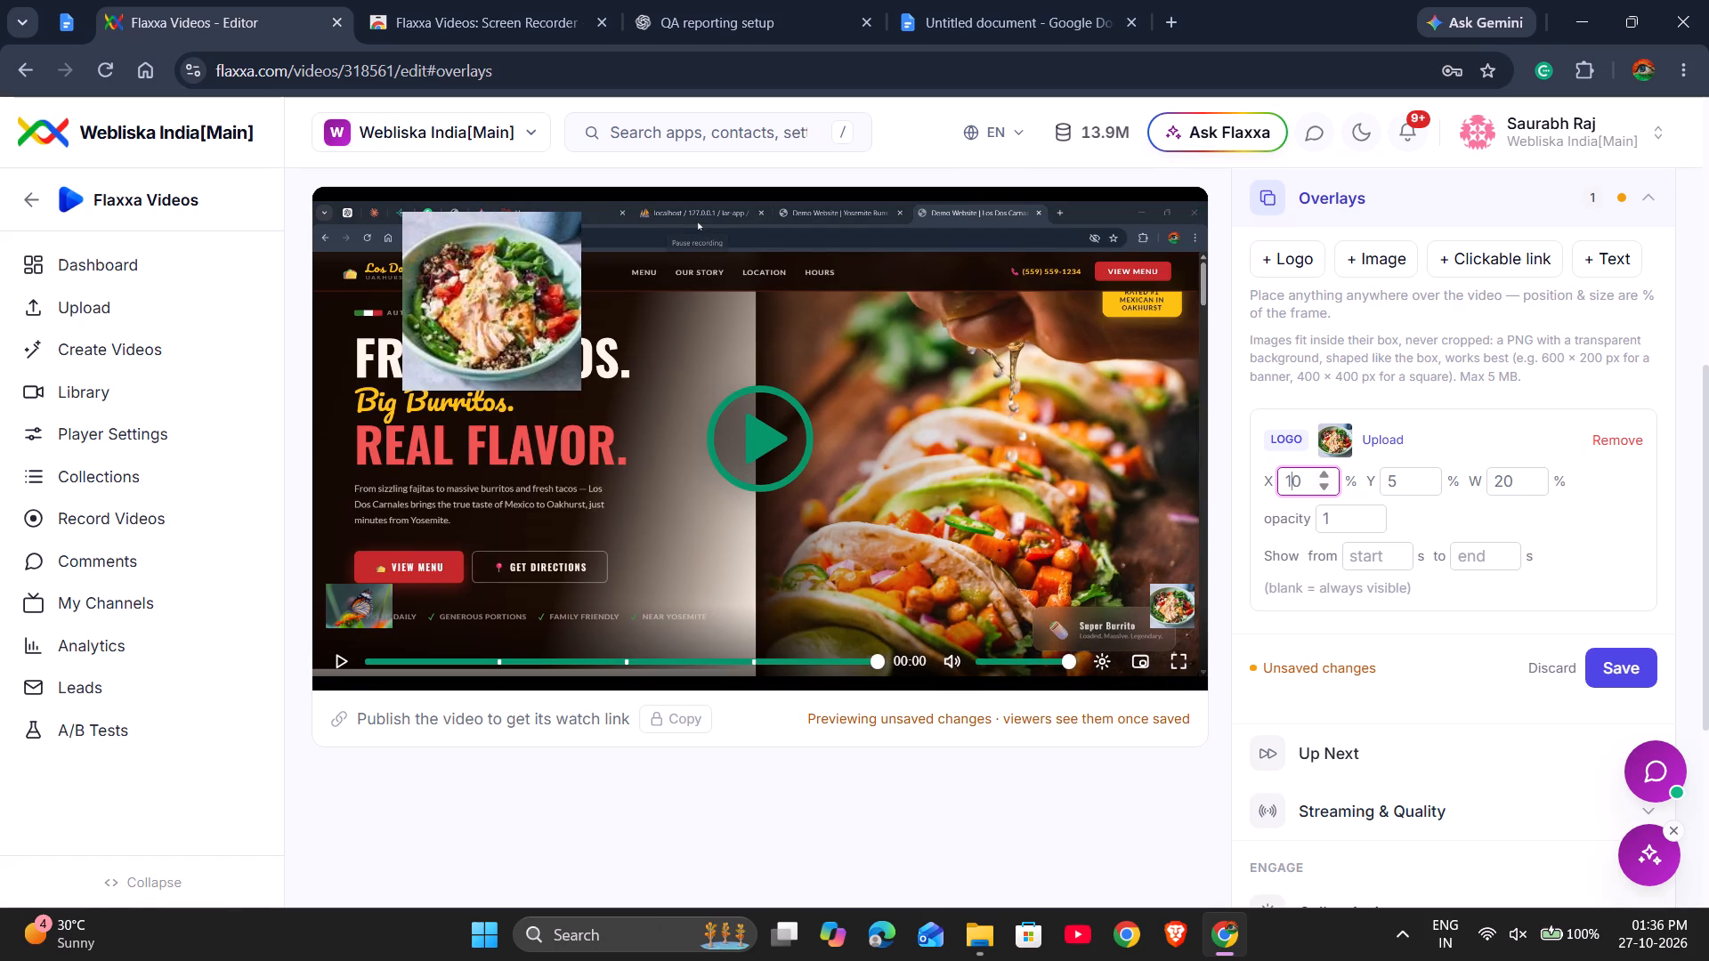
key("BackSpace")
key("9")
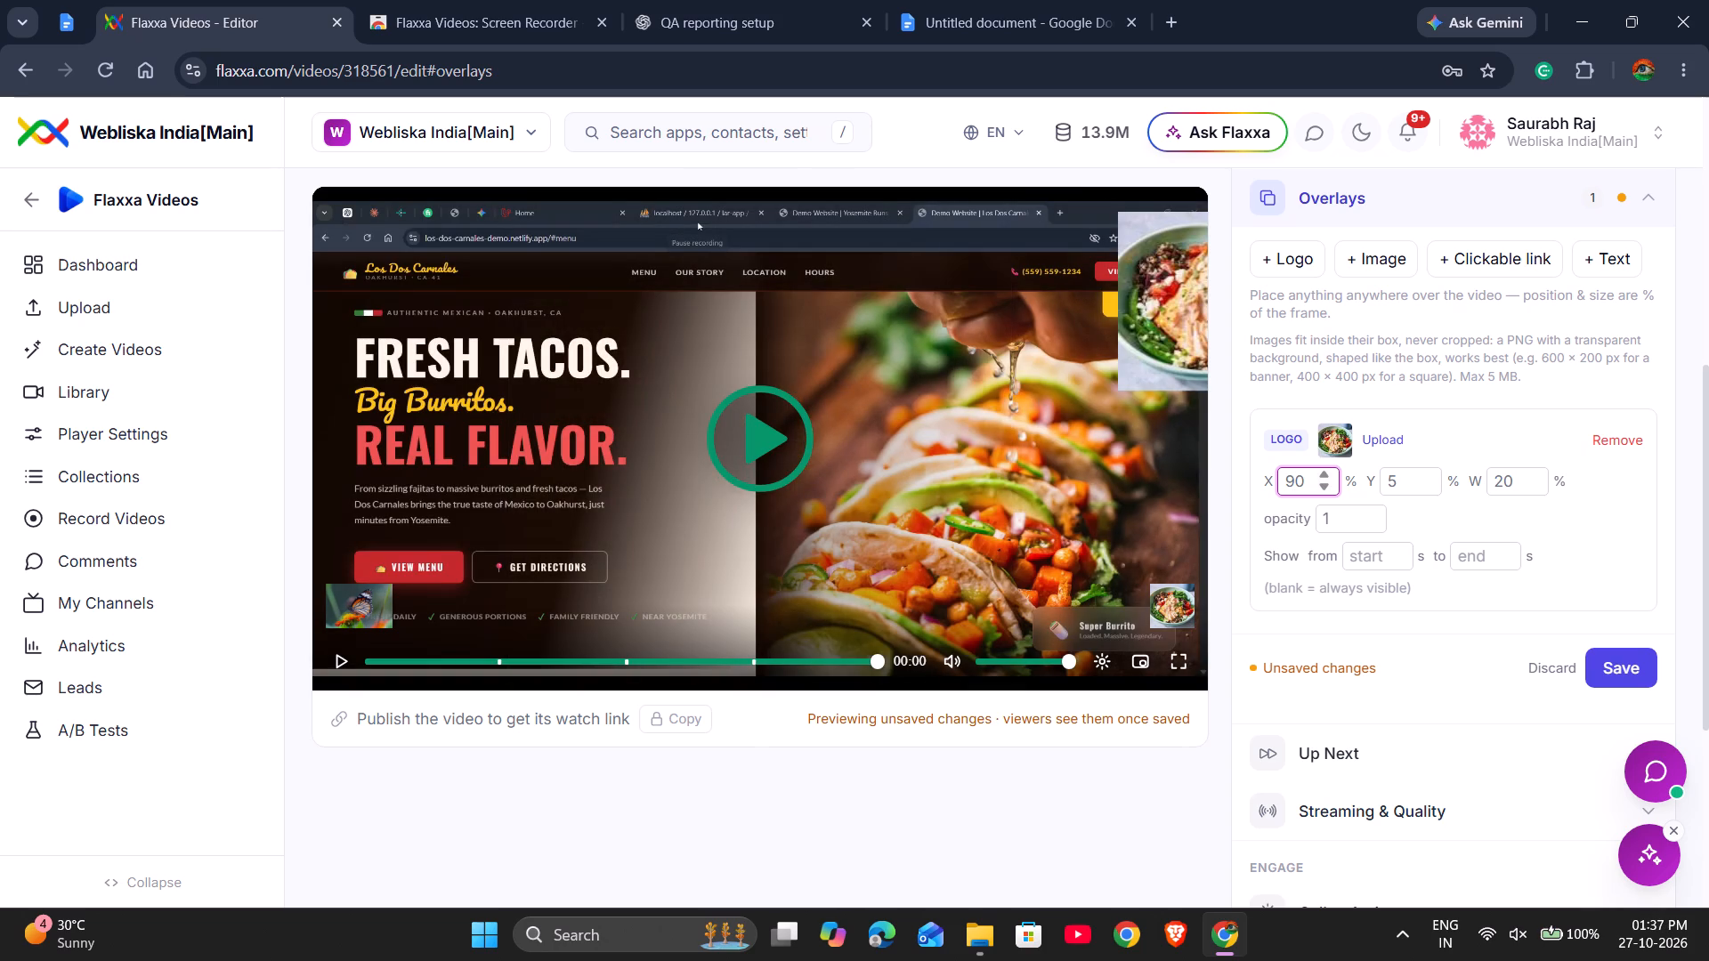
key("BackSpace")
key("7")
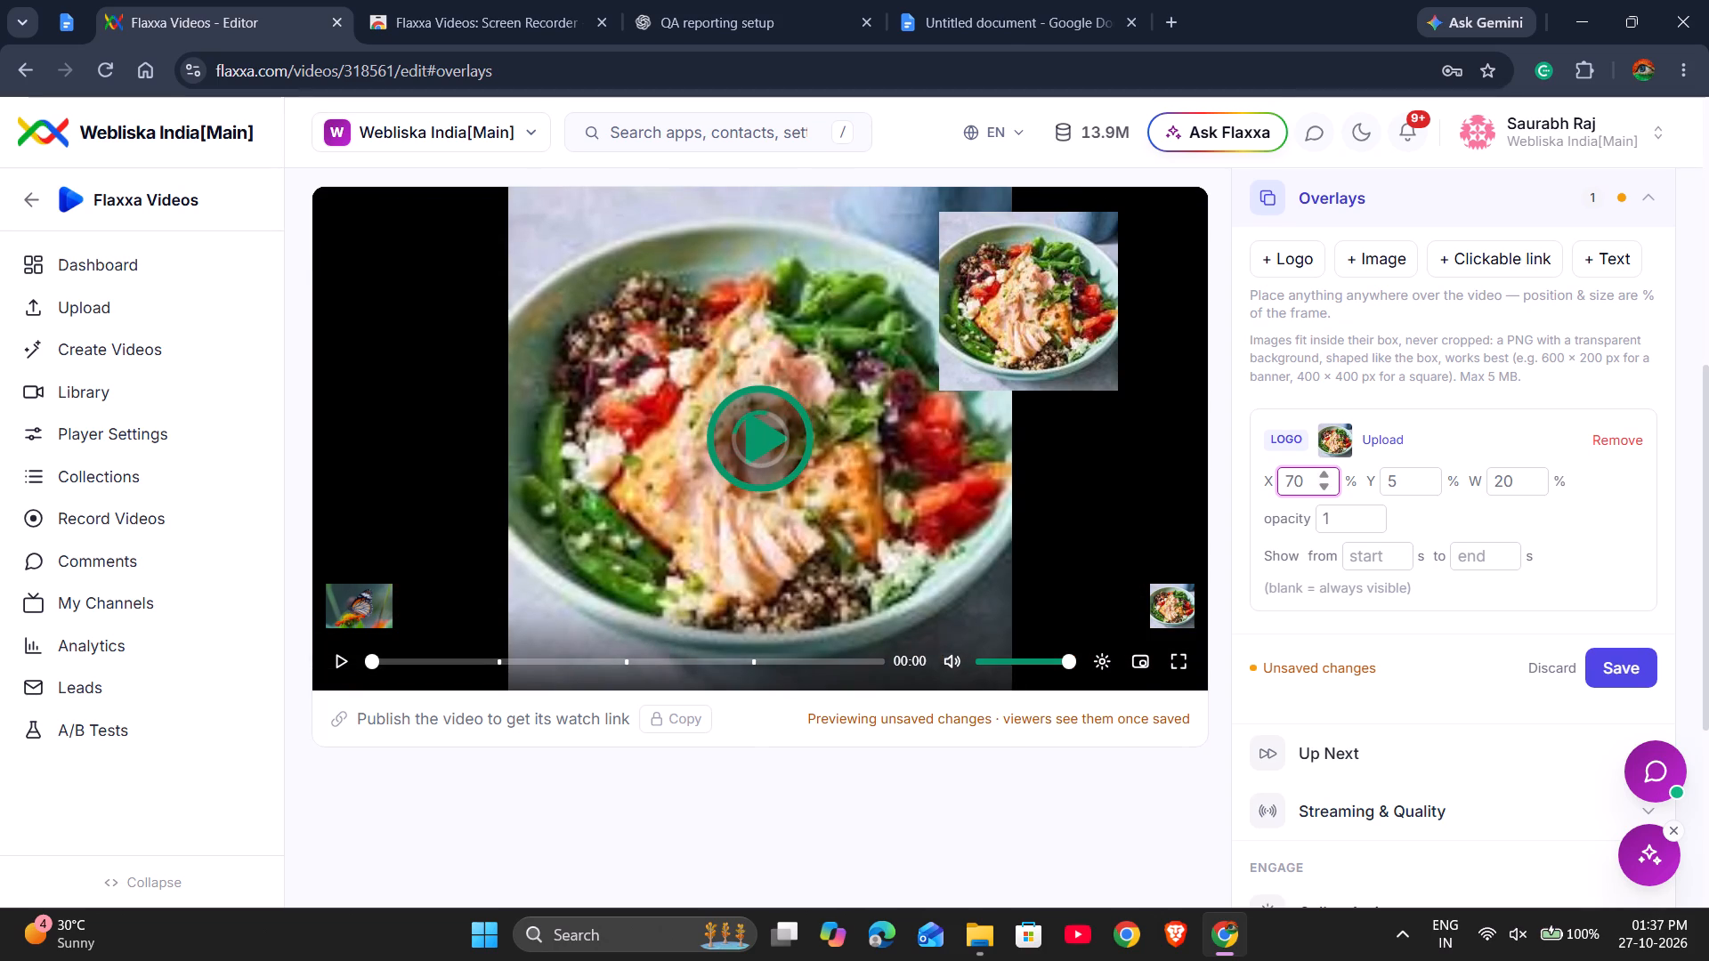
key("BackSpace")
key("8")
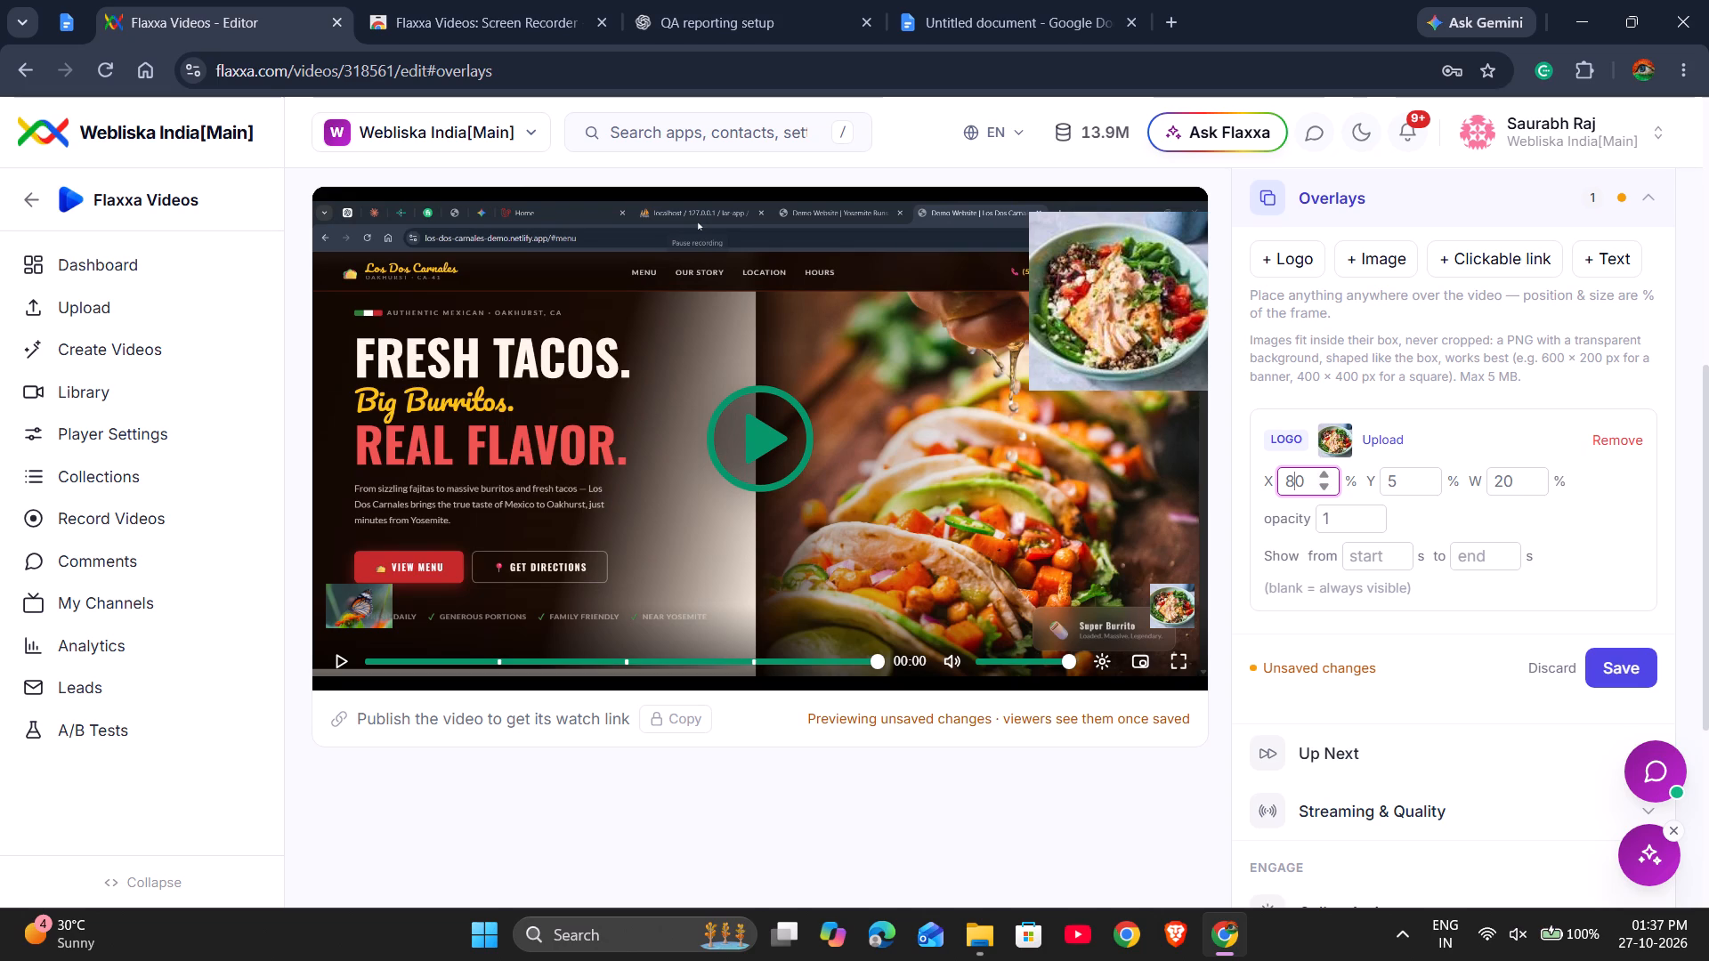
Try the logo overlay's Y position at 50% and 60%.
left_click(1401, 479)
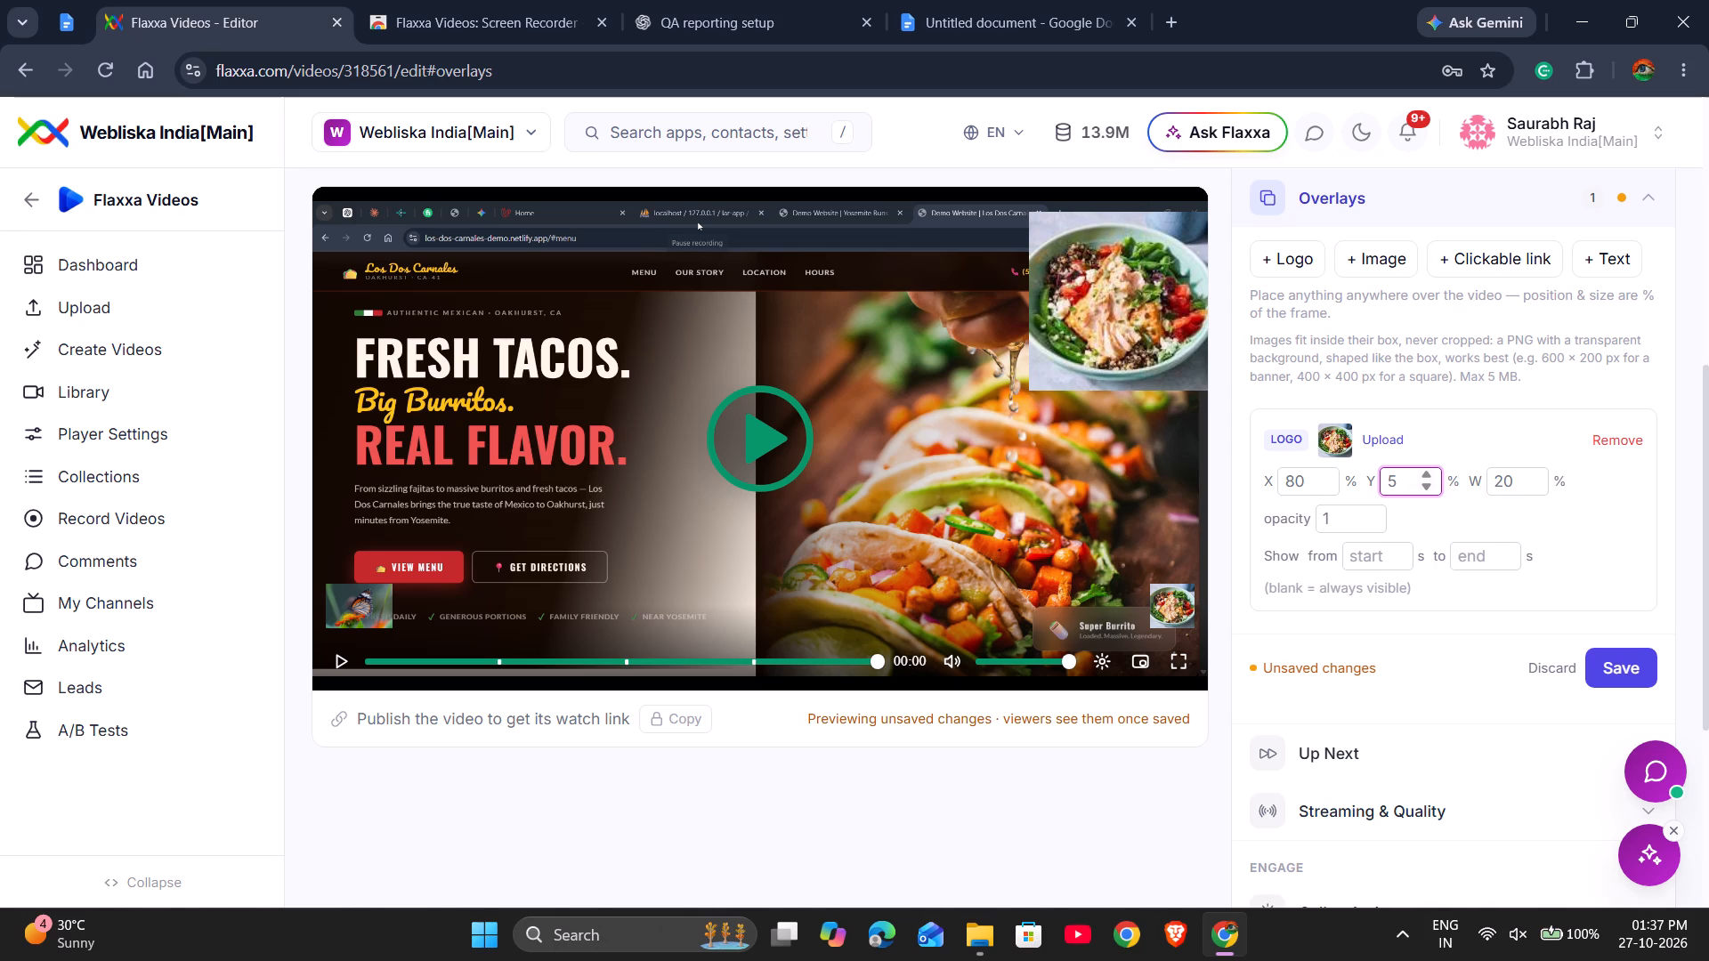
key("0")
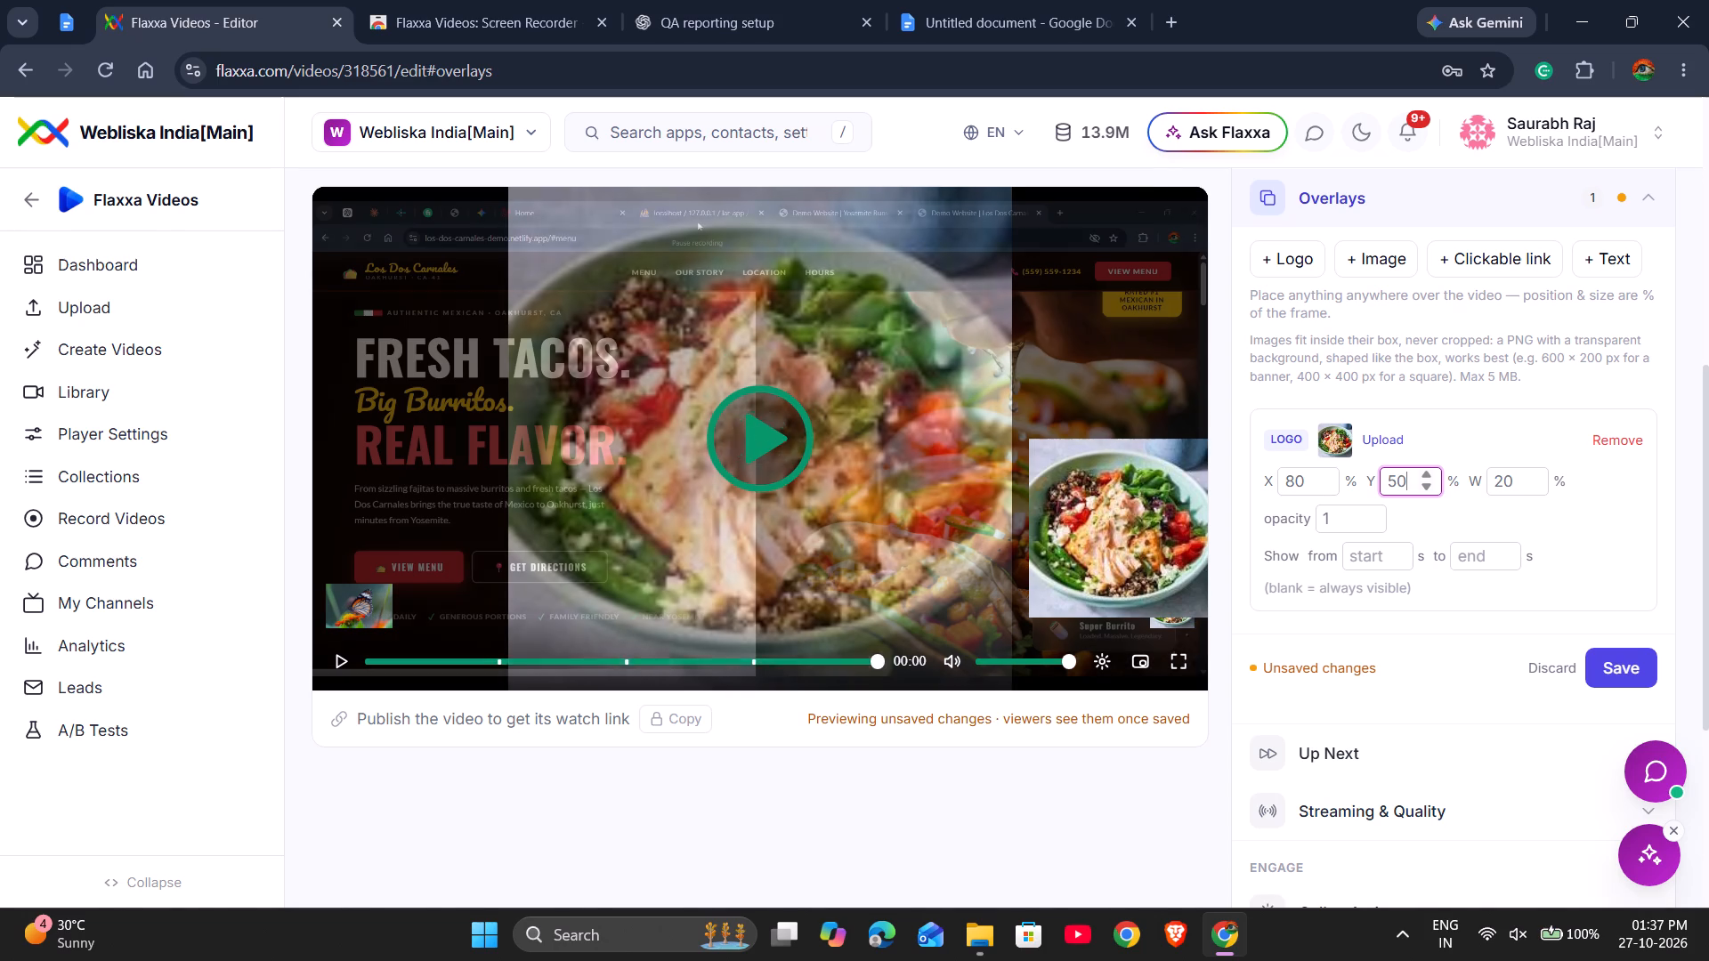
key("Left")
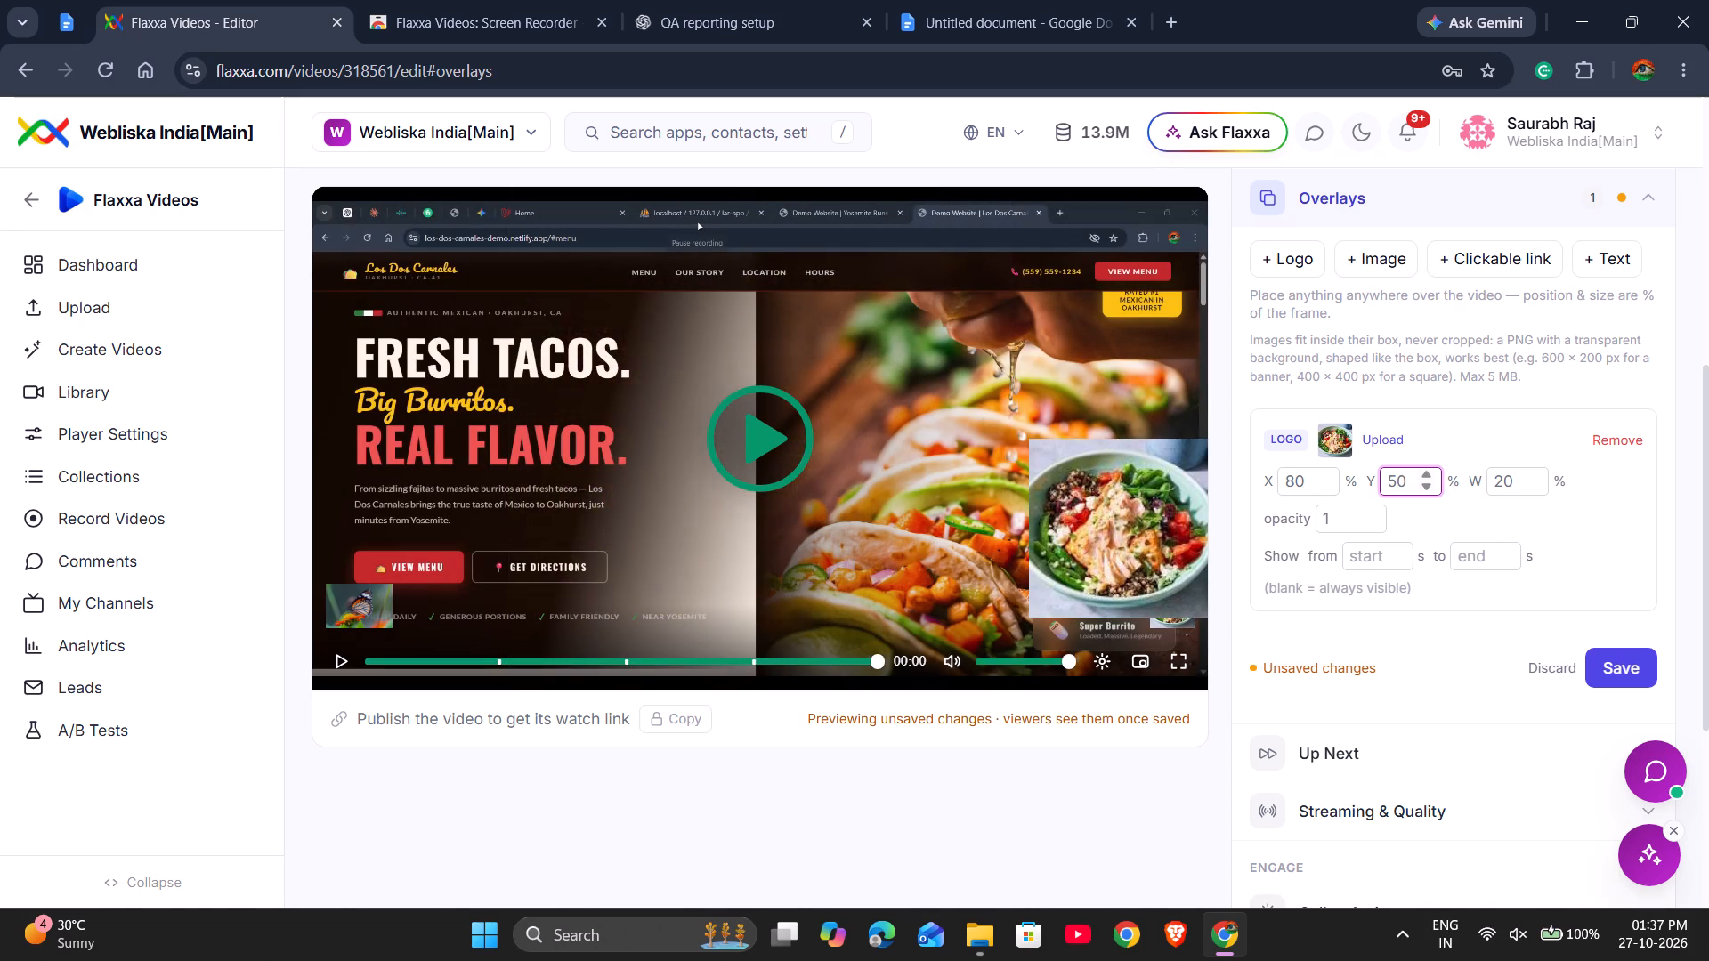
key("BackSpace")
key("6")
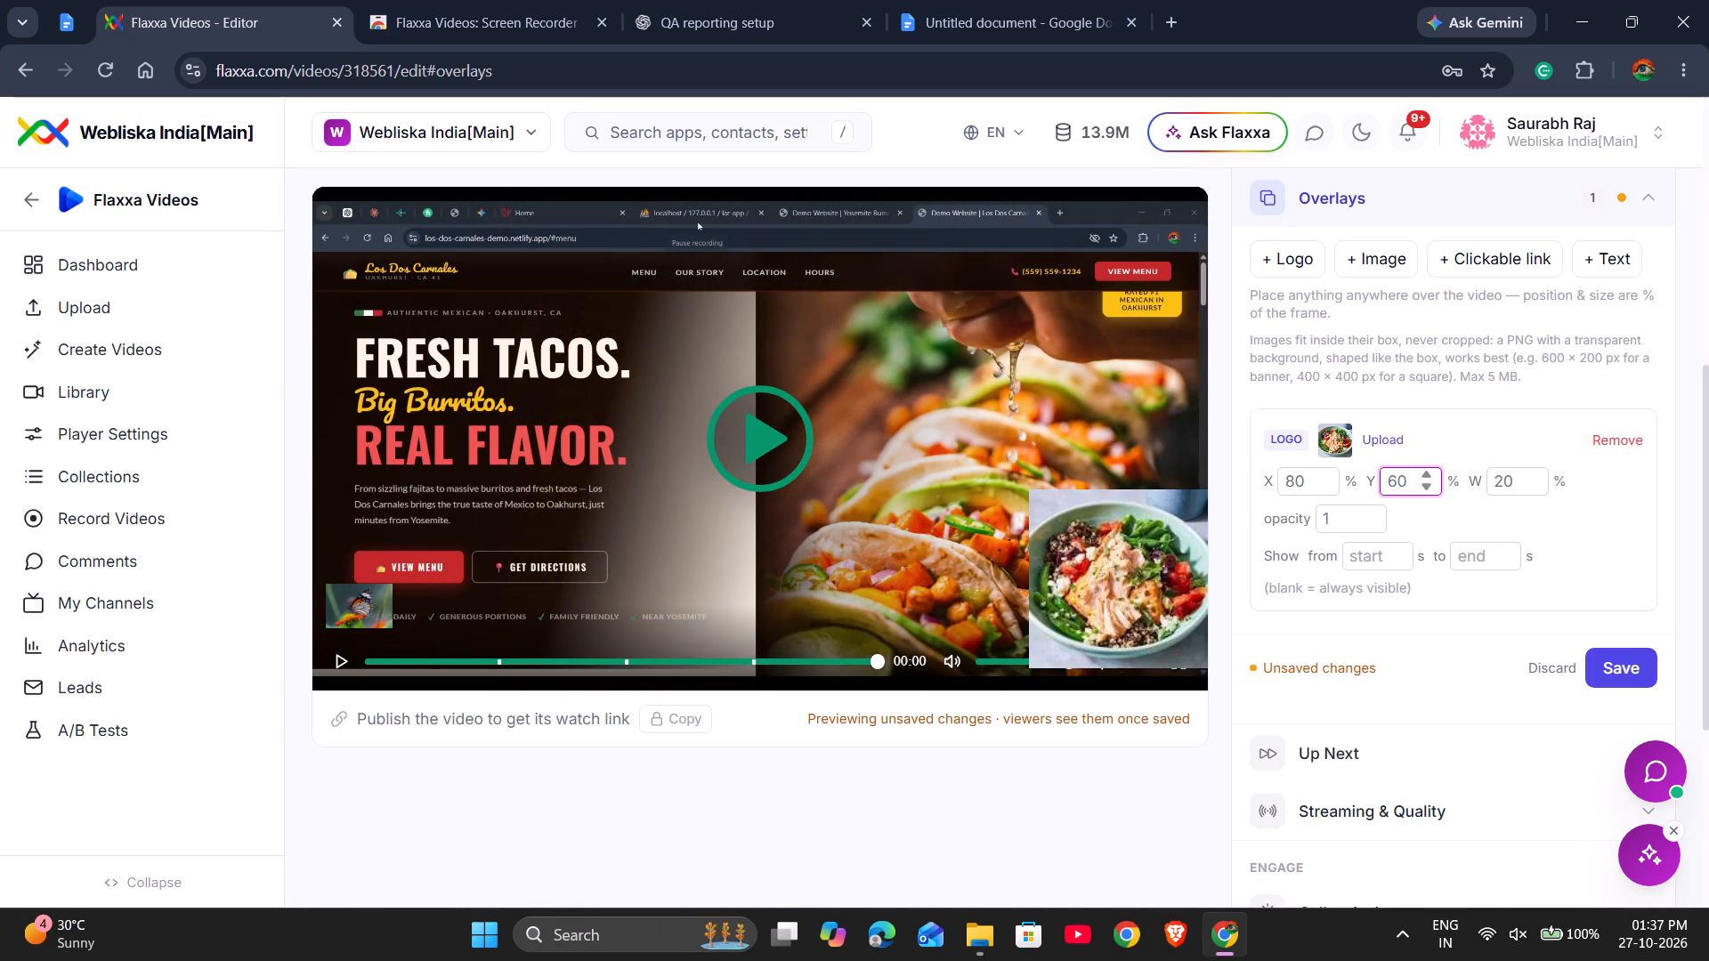
Reset the logo overlay's position to Y 5% and X 5%.
key("Right")
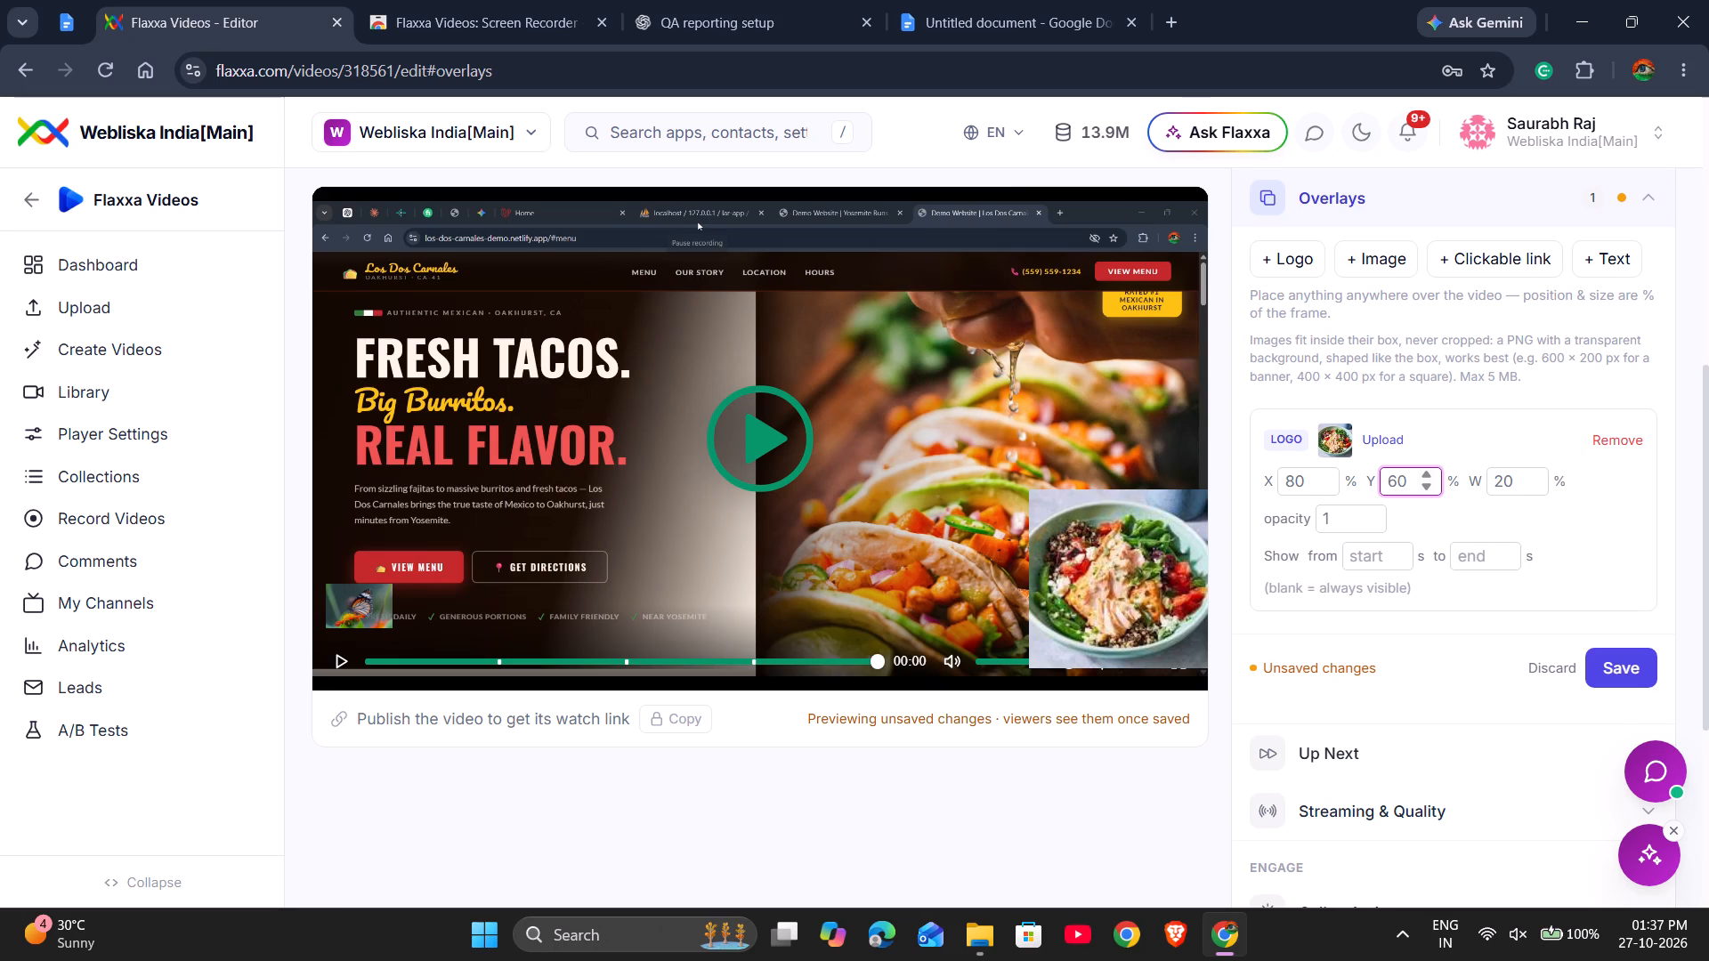
key("BackSpace")
key("BackSpace")
key("5")
key("Left")
key("Left")
key("Left")
key("Left")
key("Left")
key("Left")
key("Left")
key("Left")
key("Left")
key("Left")
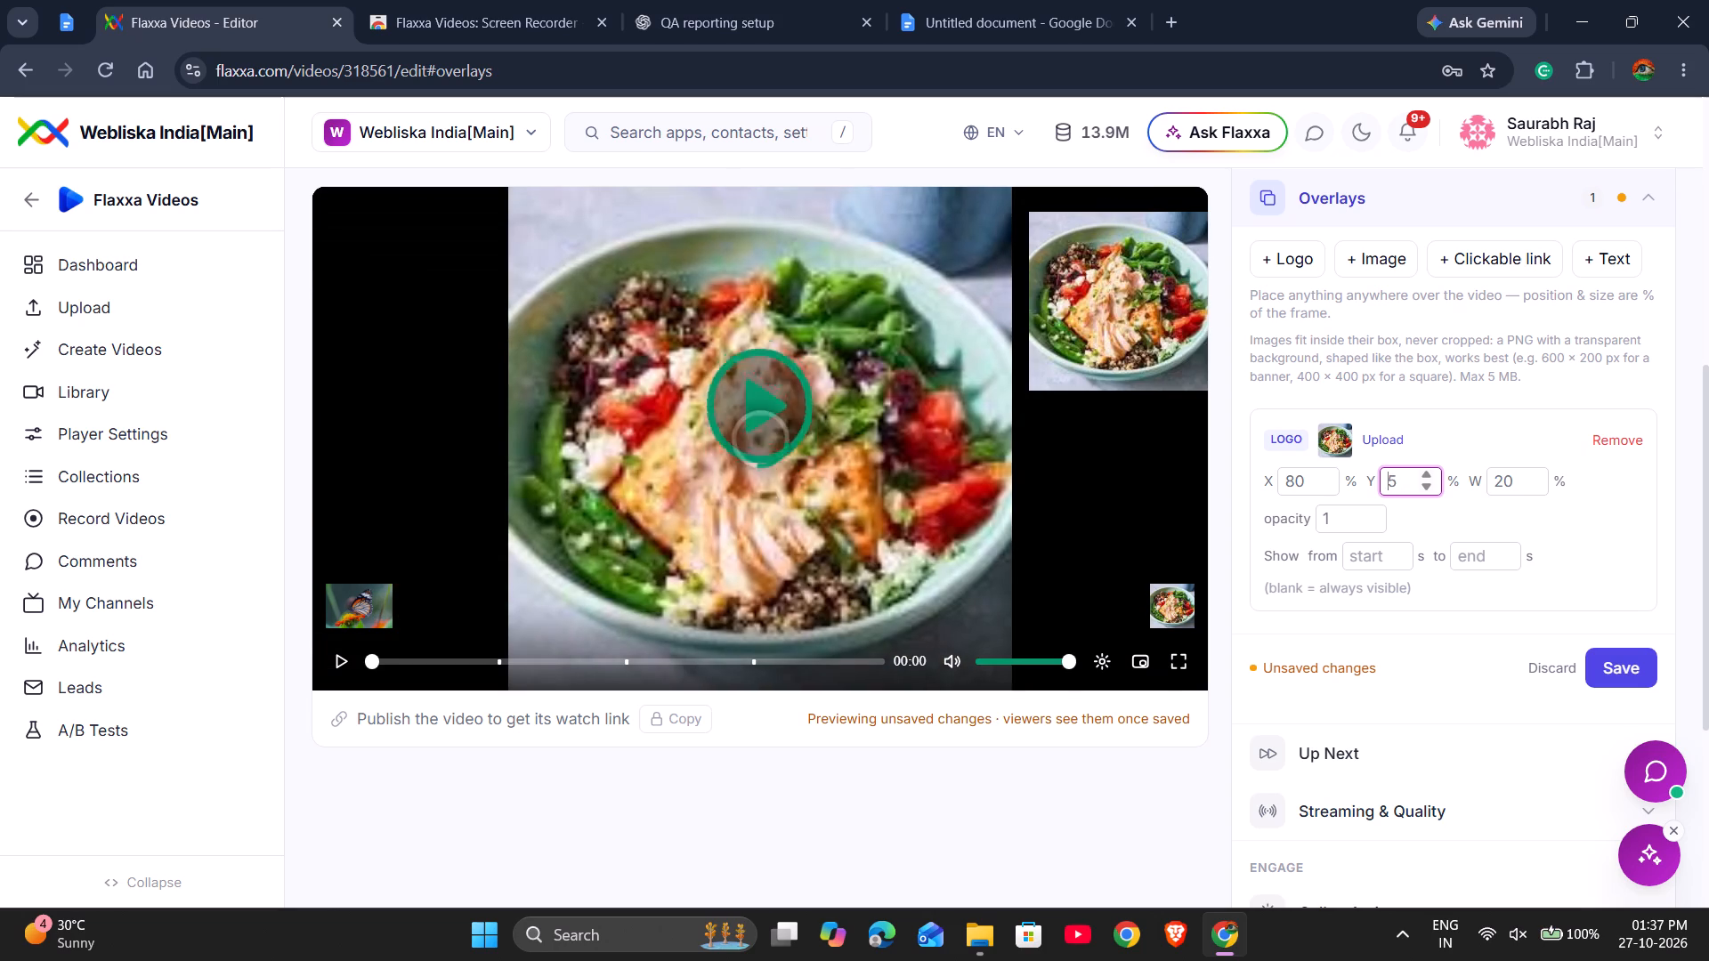
key("Left")
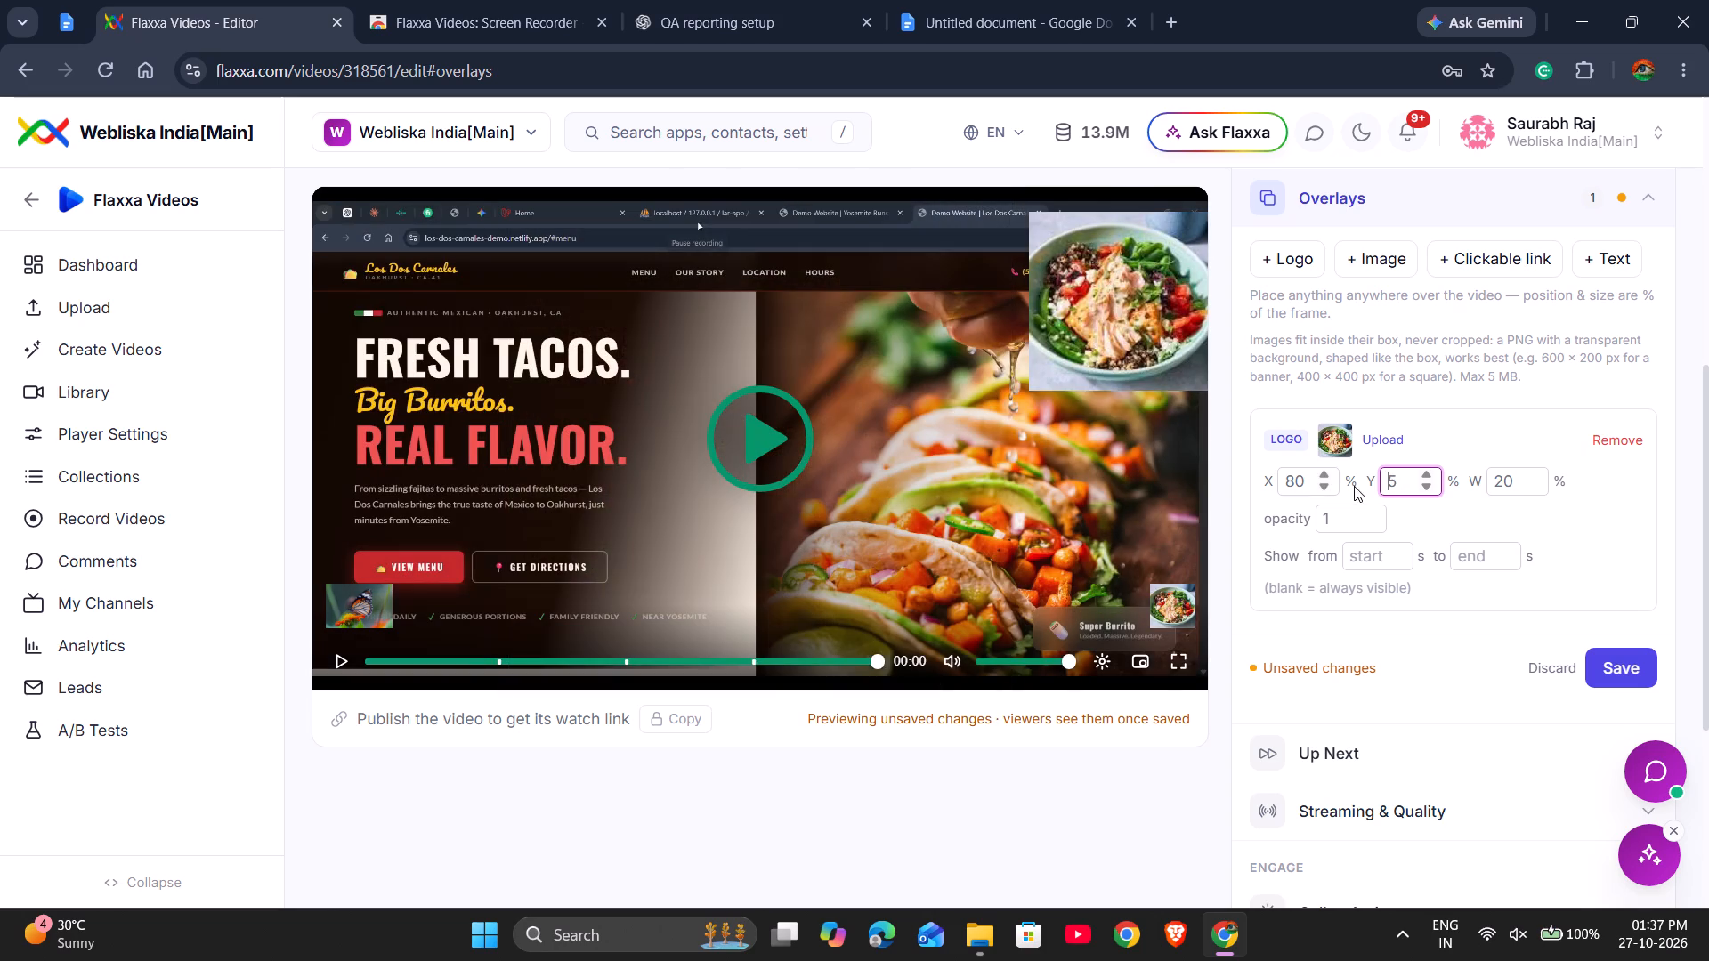
left_click(1301, 480)
key("BackSpace")
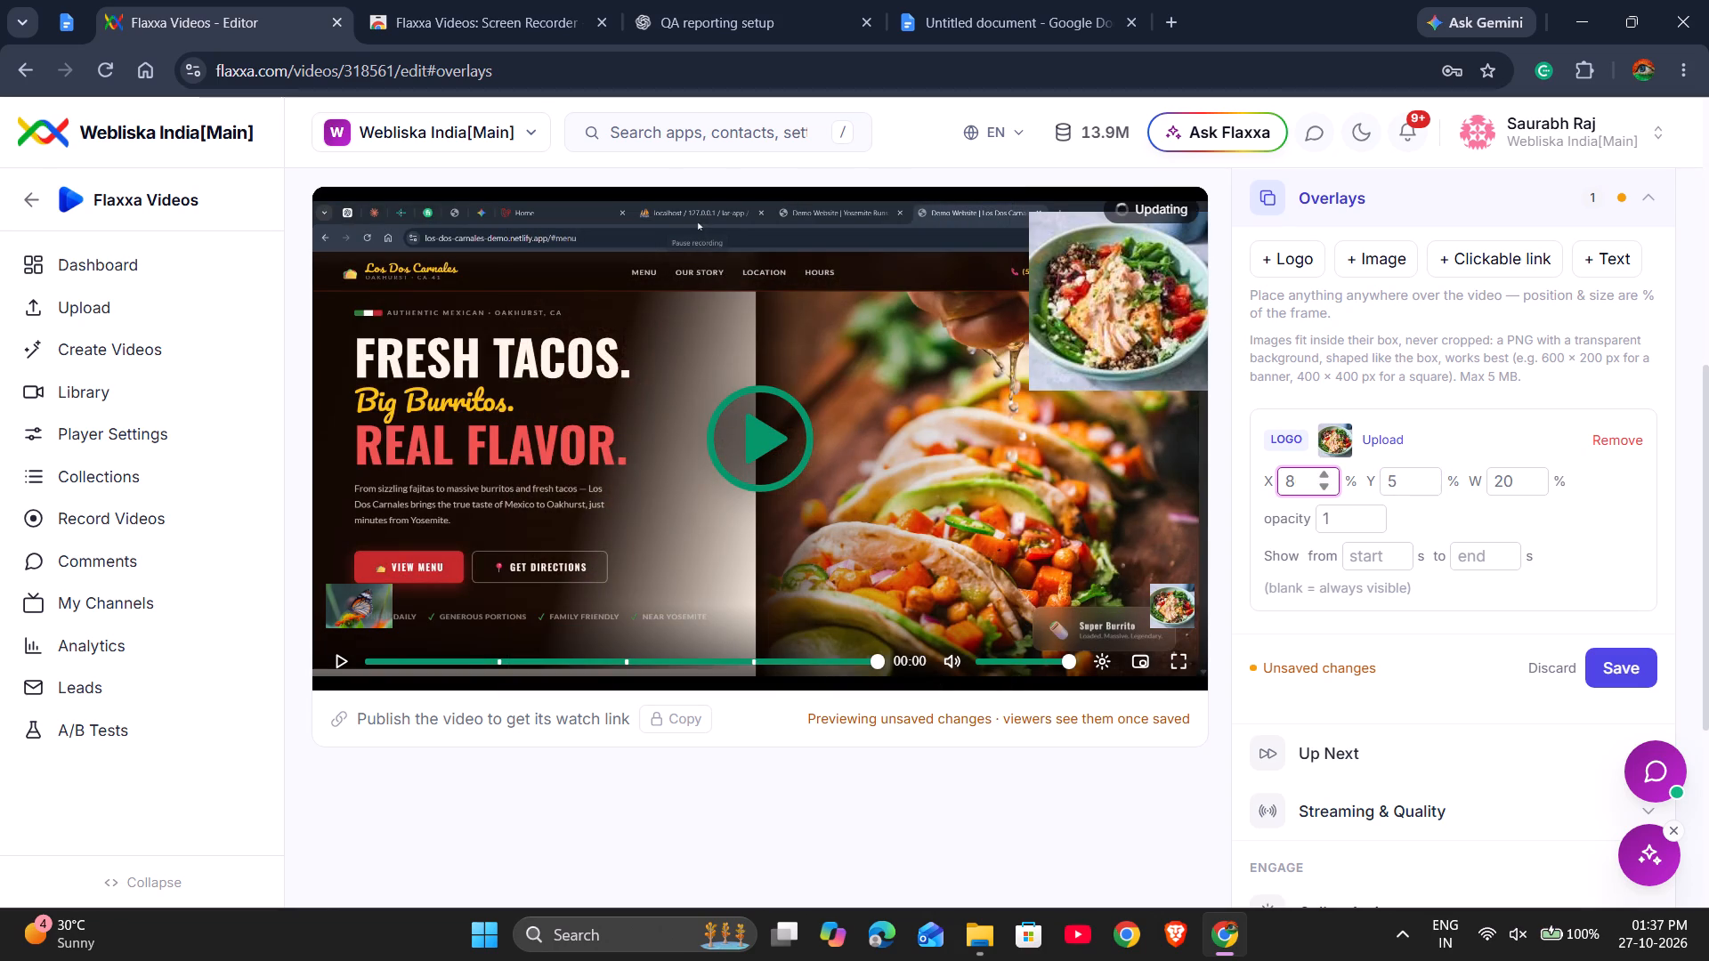
key("BackSpace")
key("5")
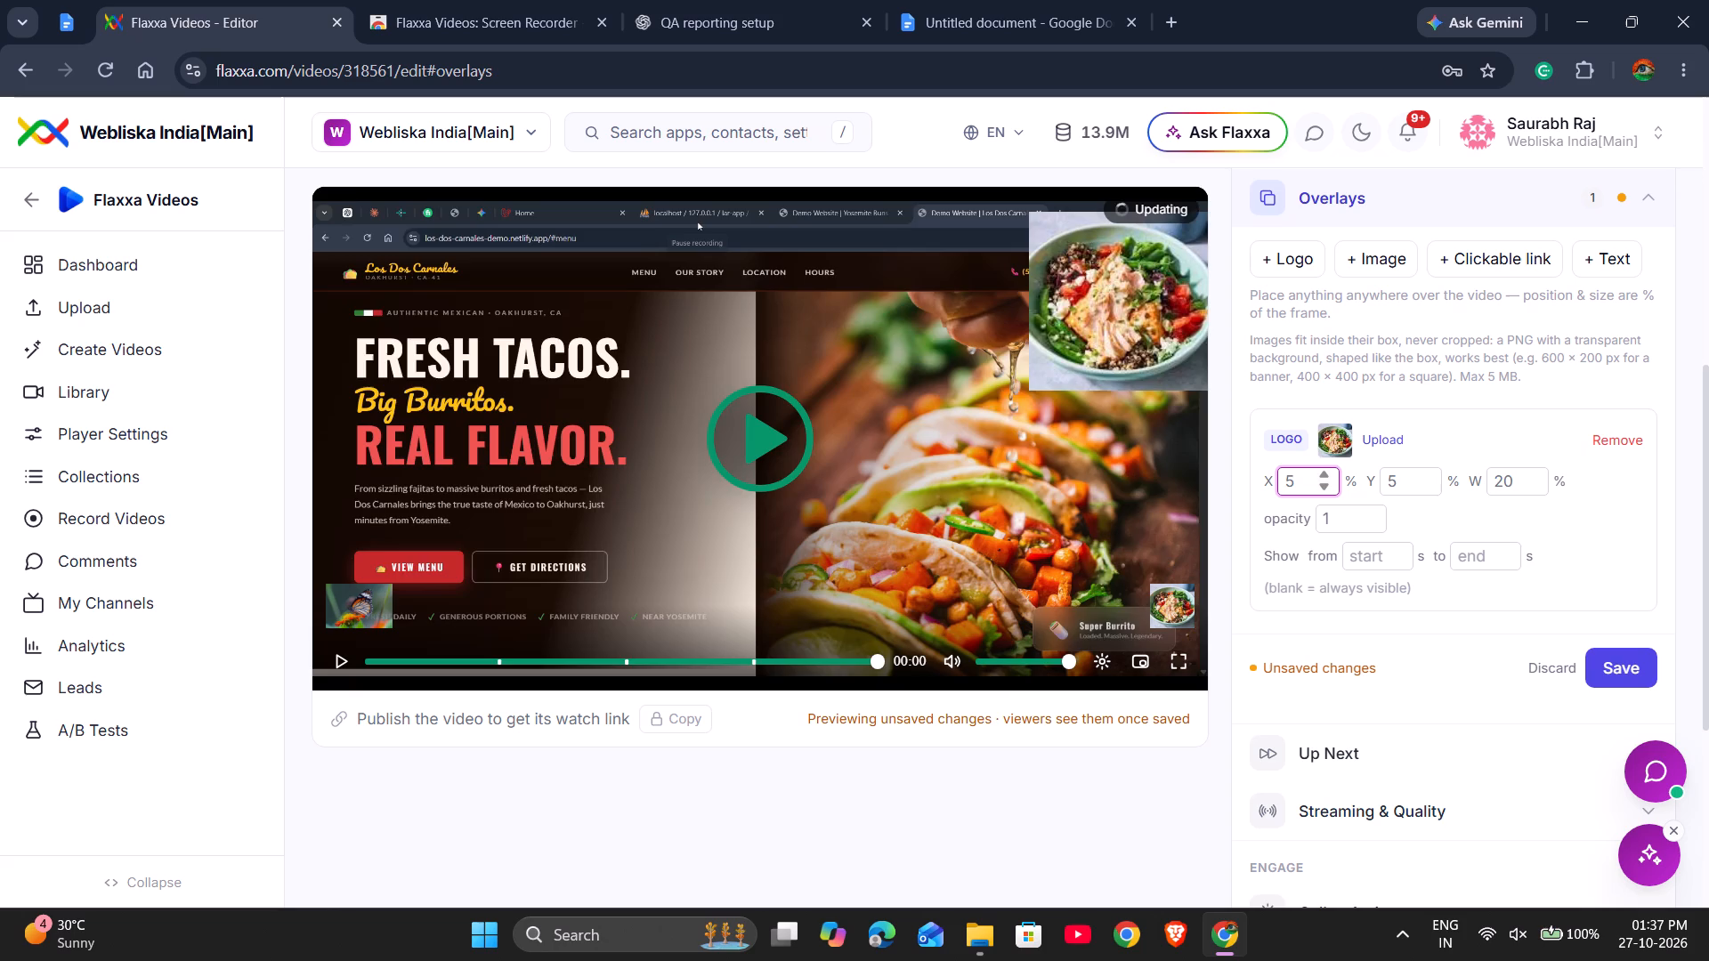
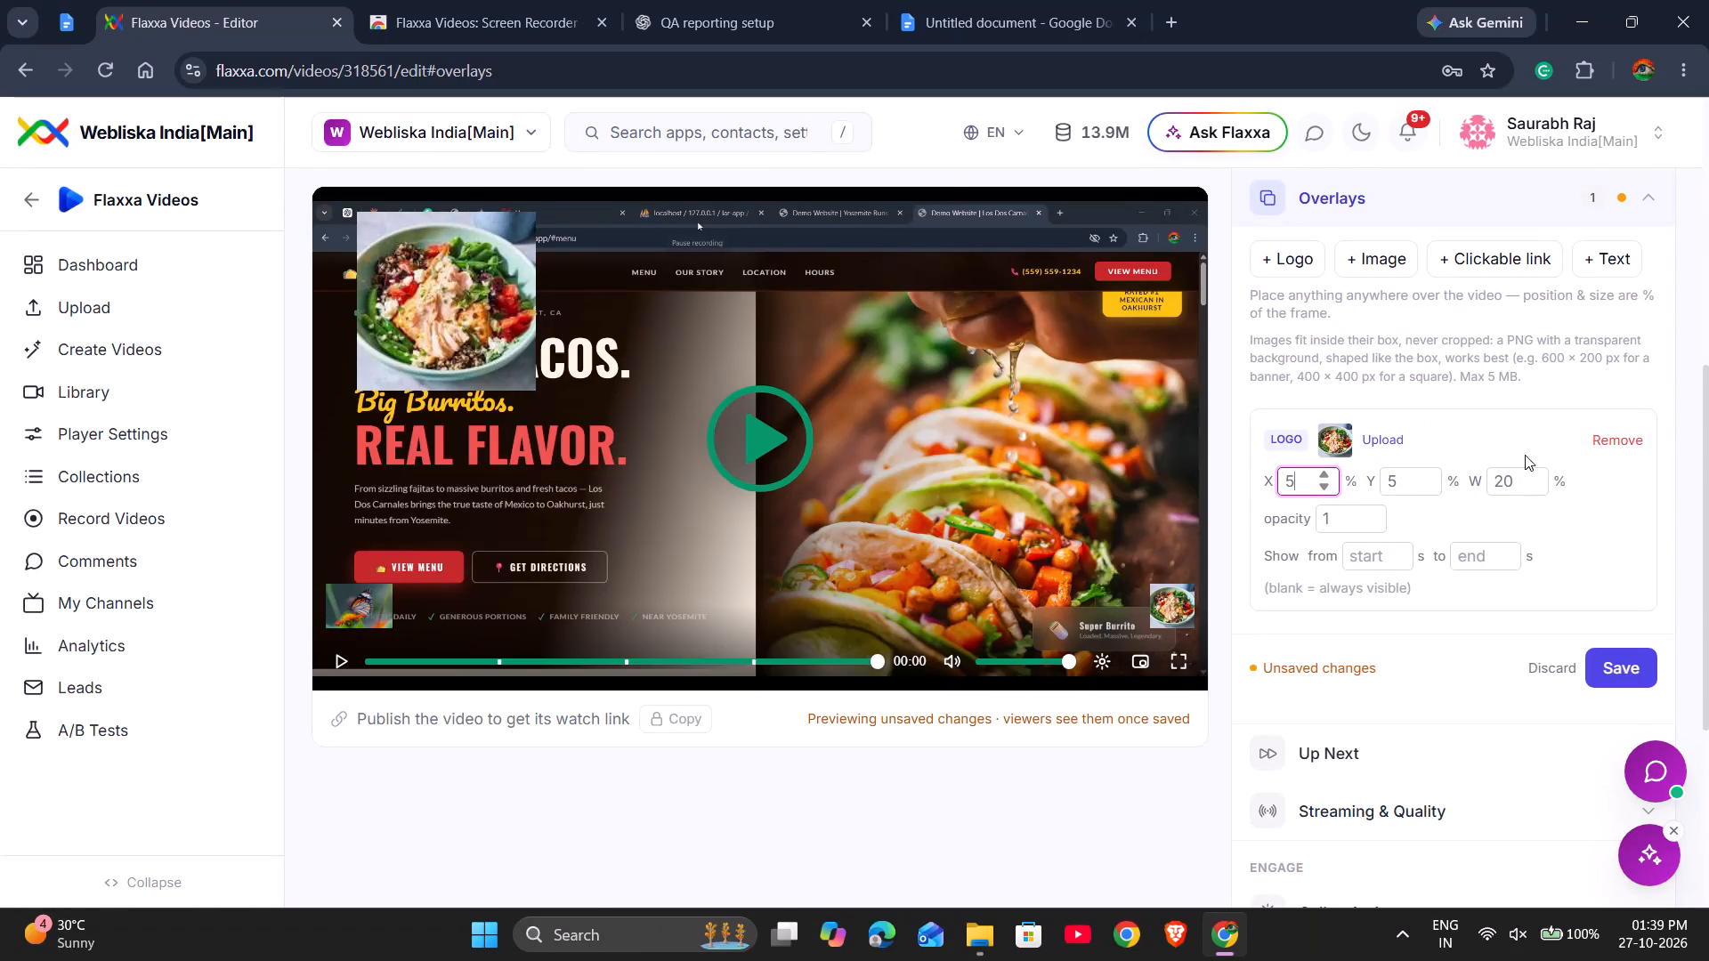
Set the logo overlay's width to 10%.
left_click(1505, 482)
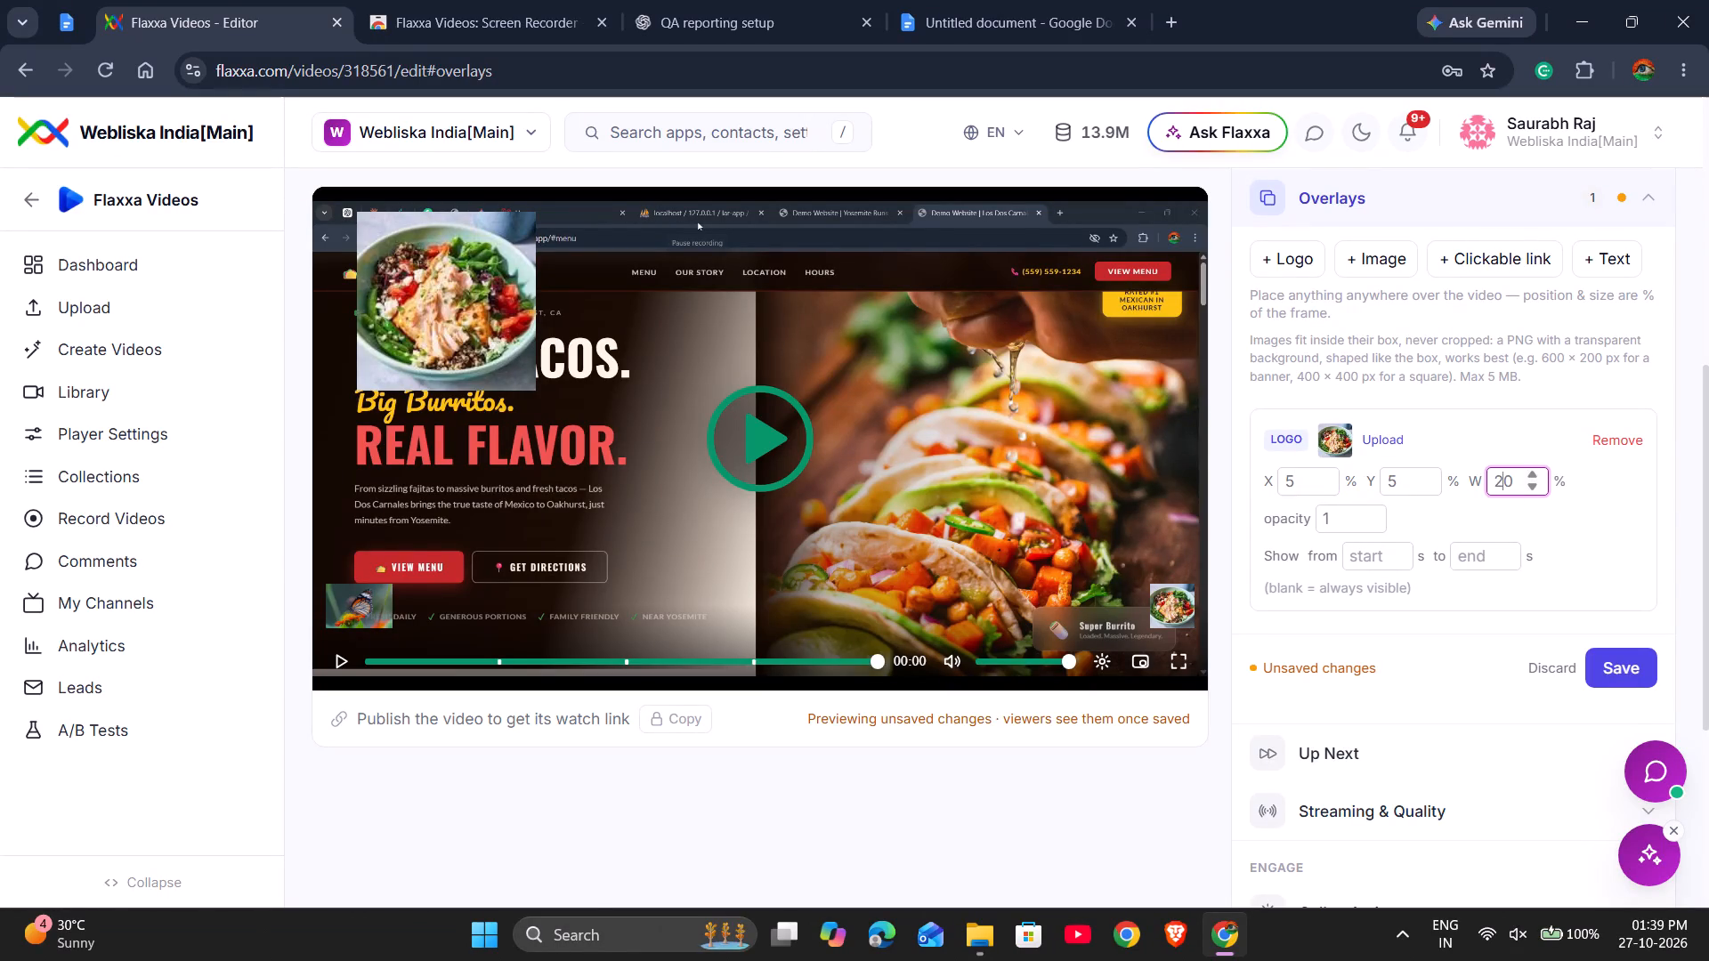
key("BackSpace")
key("1")
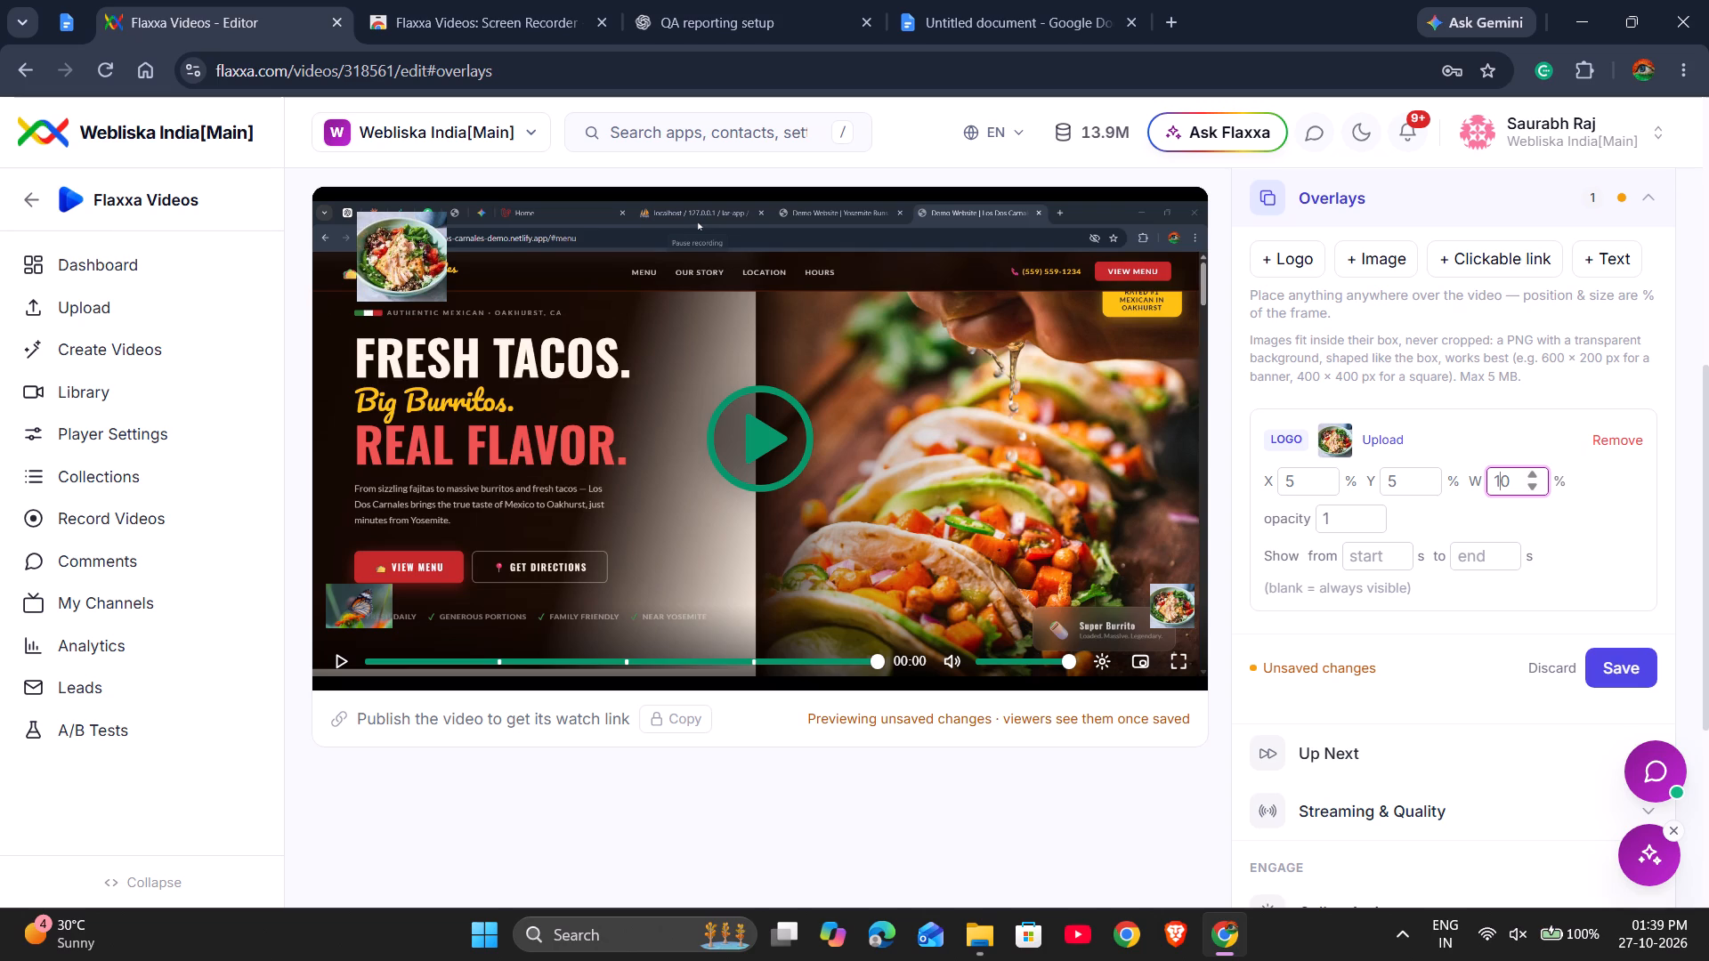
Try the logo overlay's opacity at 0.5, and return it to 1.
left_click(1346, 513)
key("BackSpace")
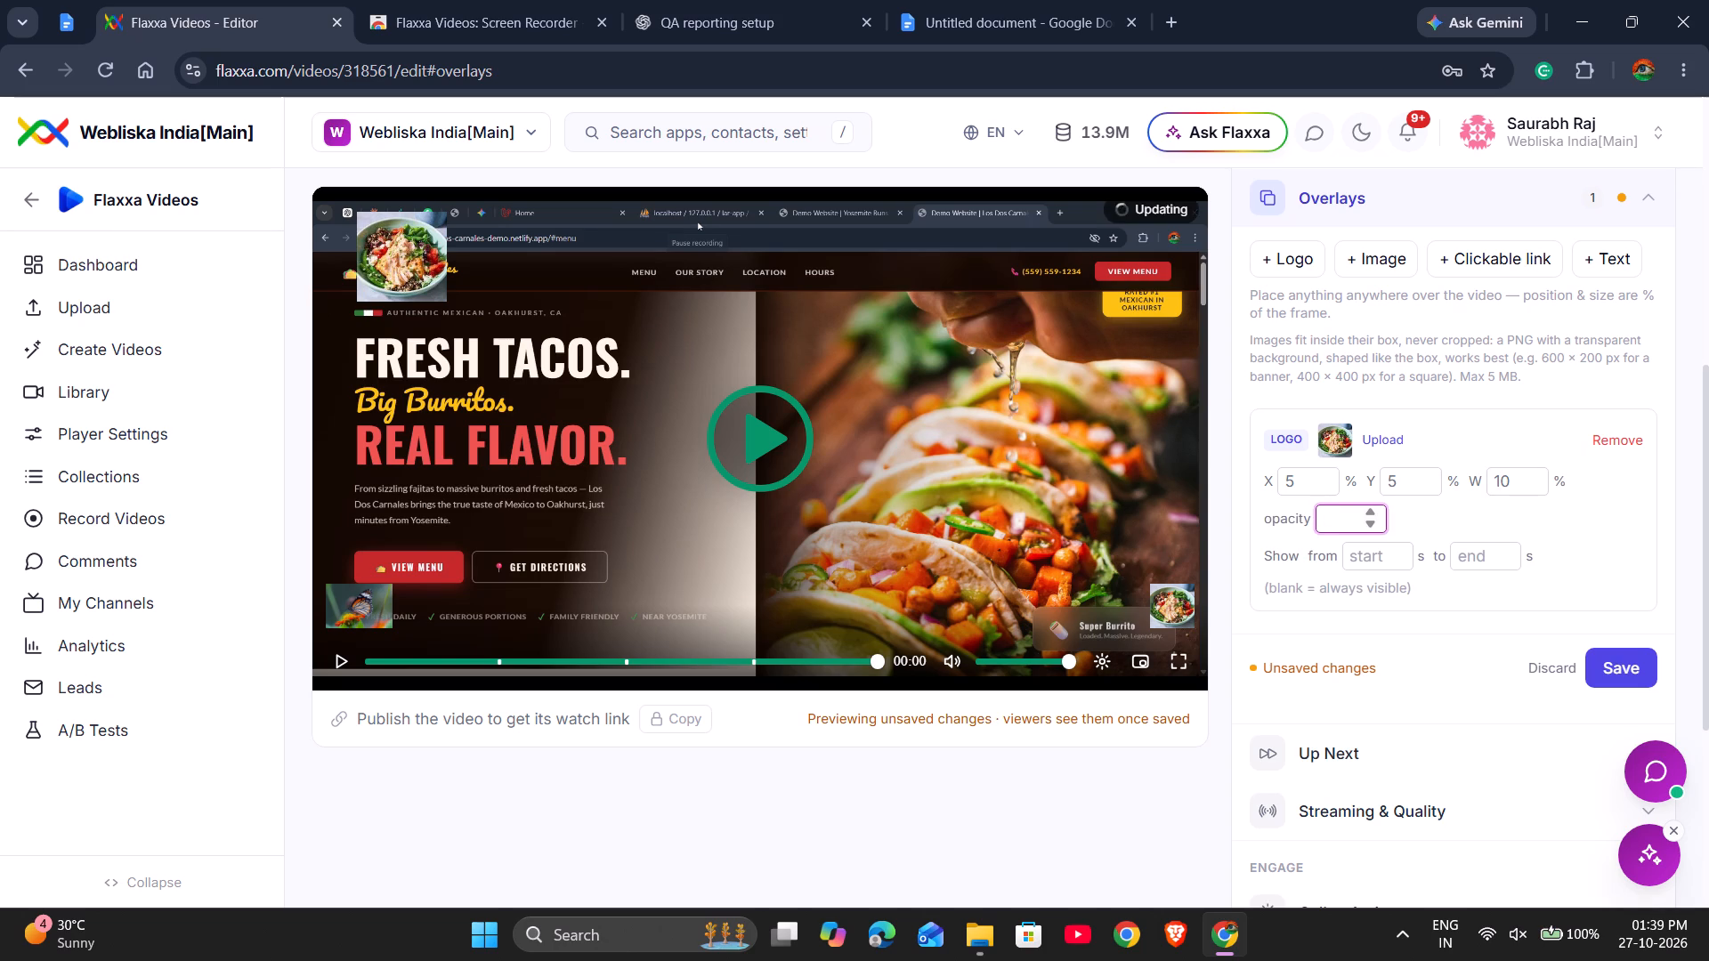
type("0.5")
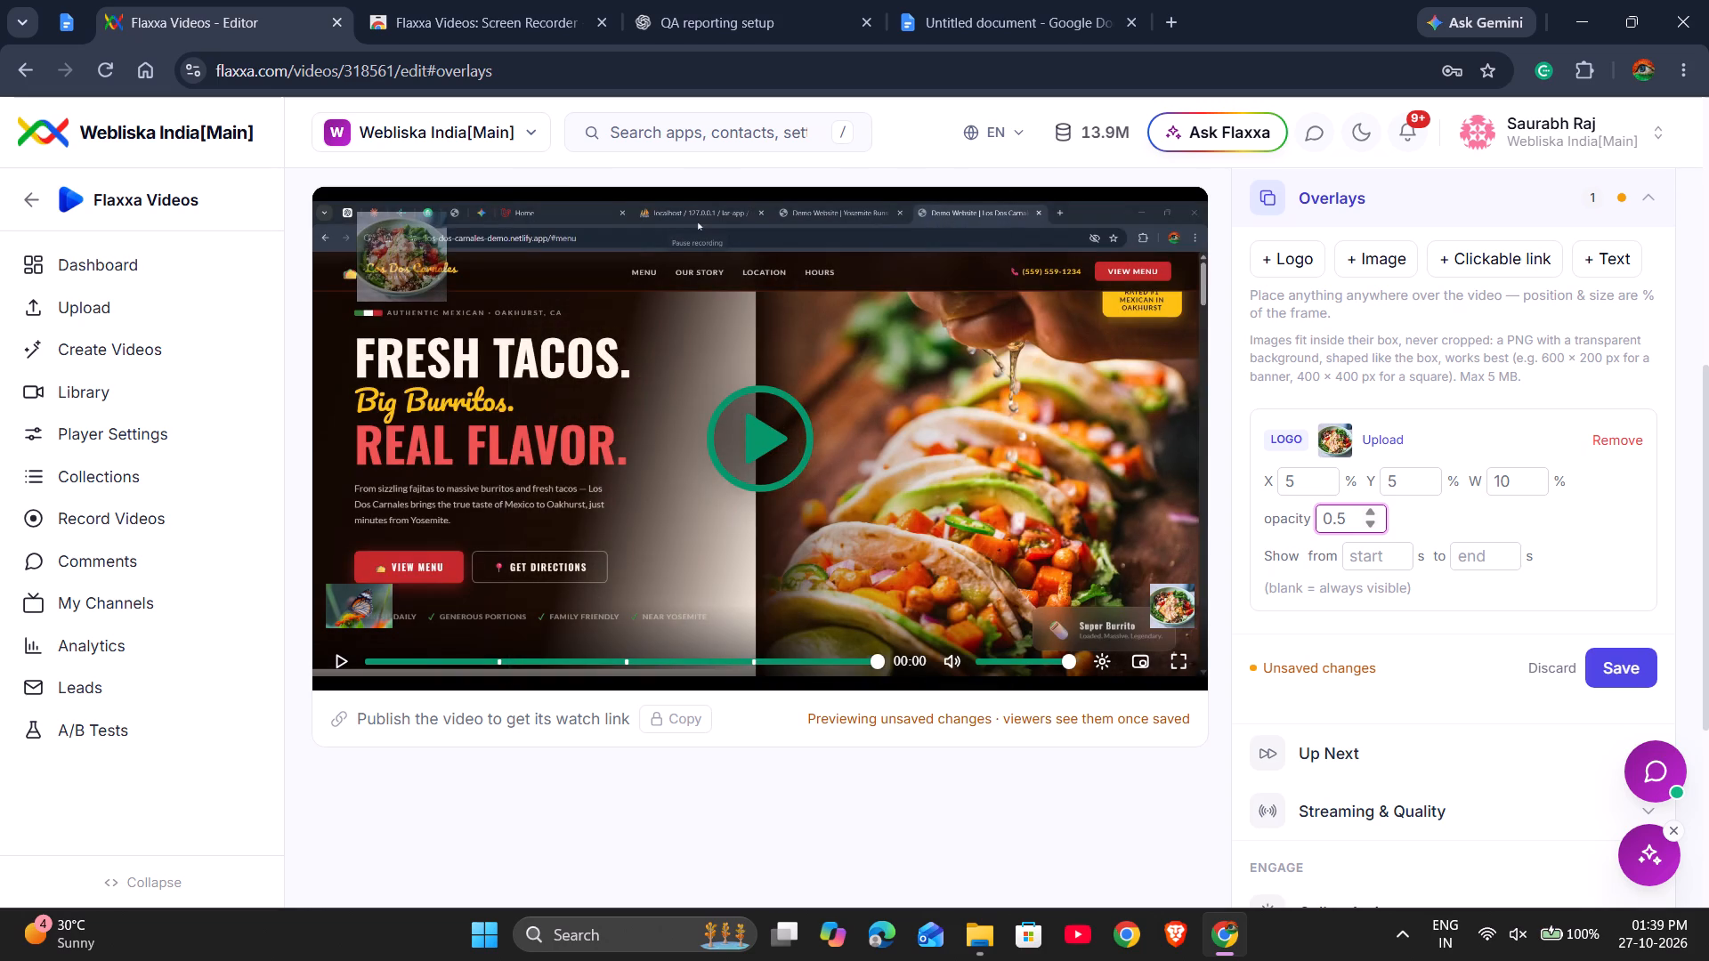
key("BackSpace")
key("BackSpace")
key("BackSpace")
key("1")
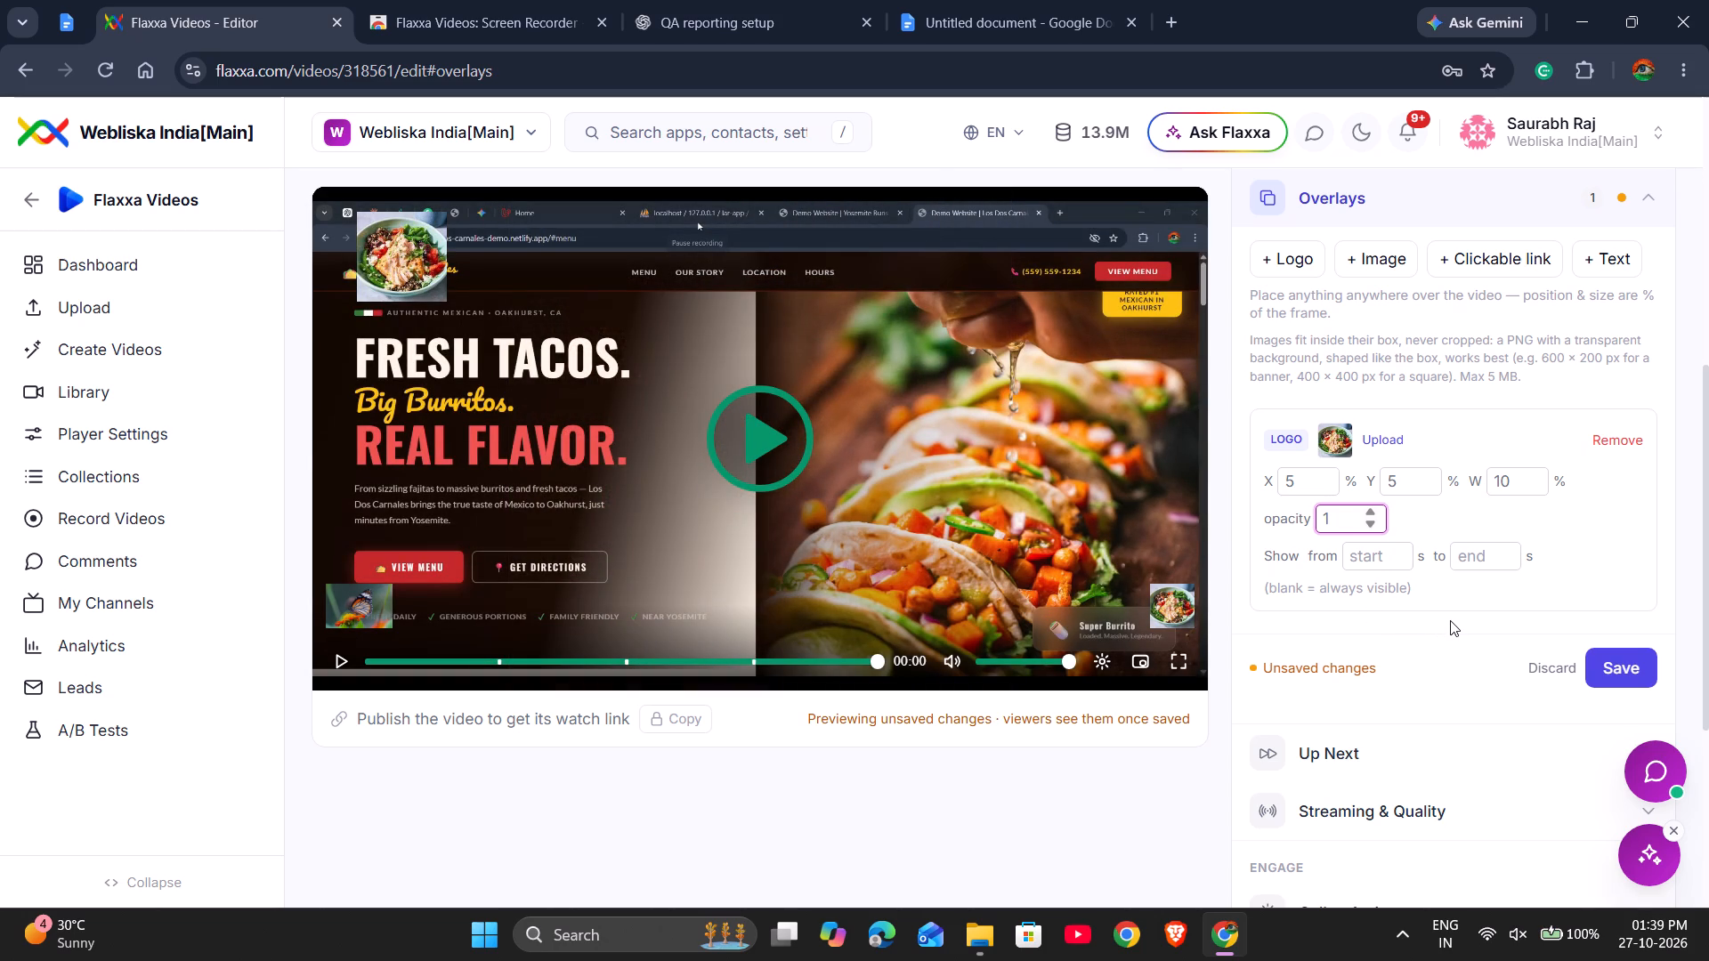
Try the logo overlay's X position at 0%, and settle on 2%.
left_click(1296, 481)
key("BackSpace")
key("0")
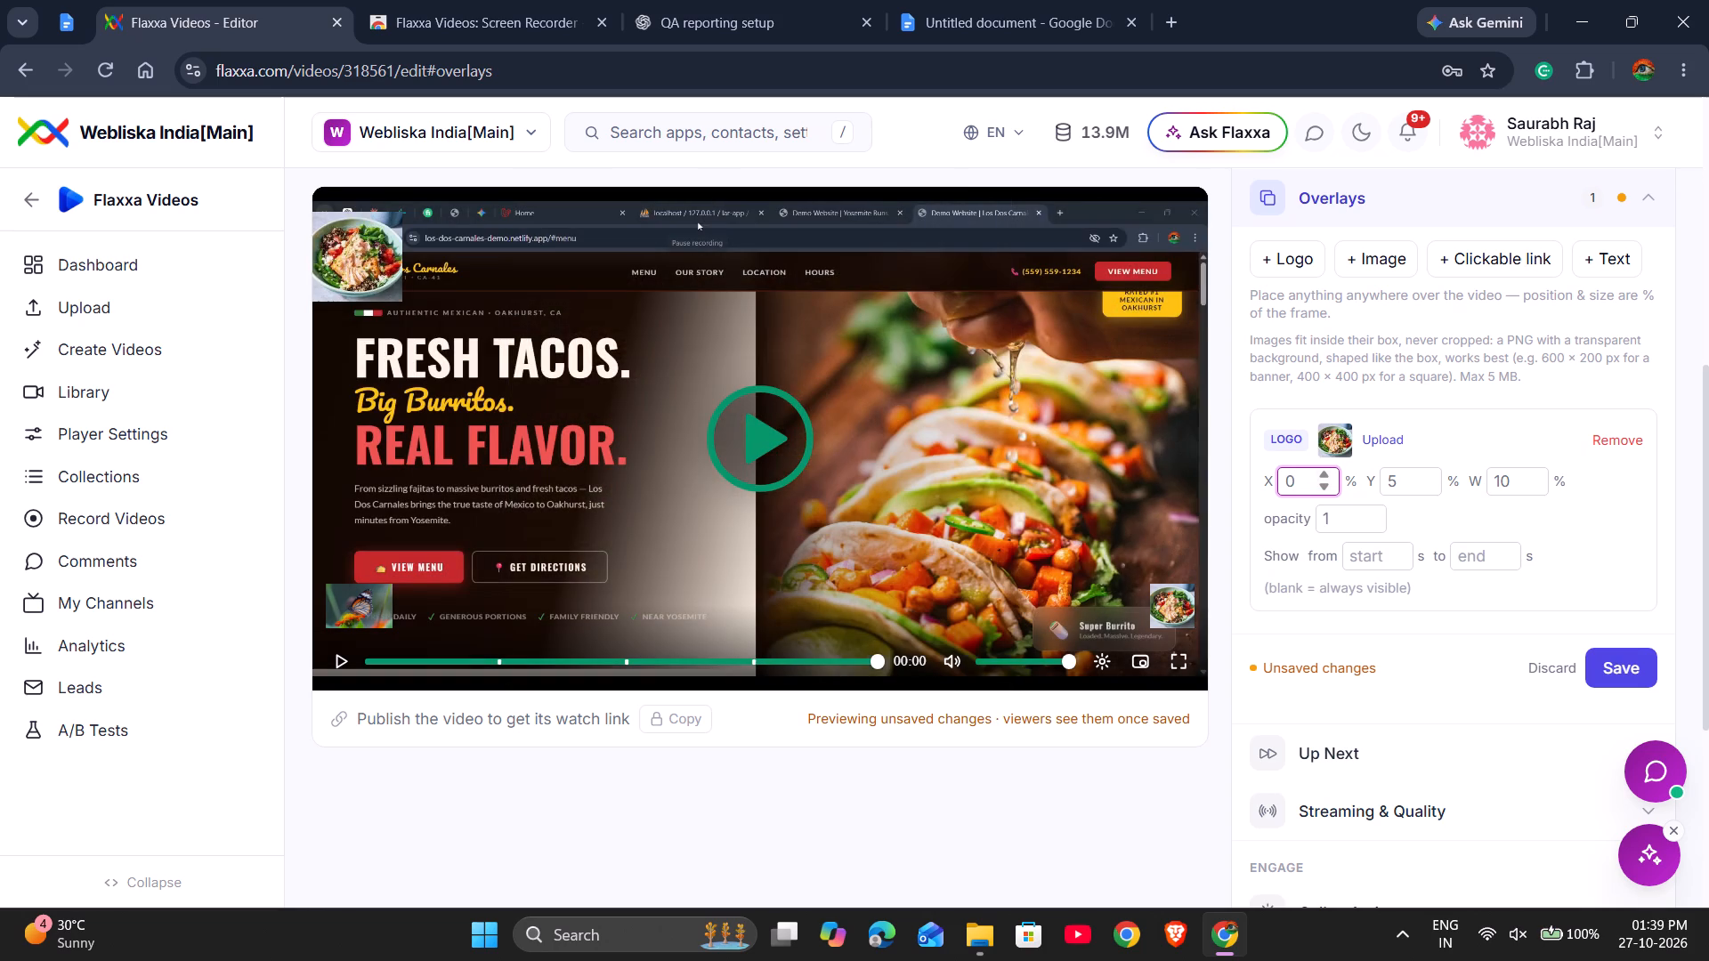
key("BackSpace")
key("2")
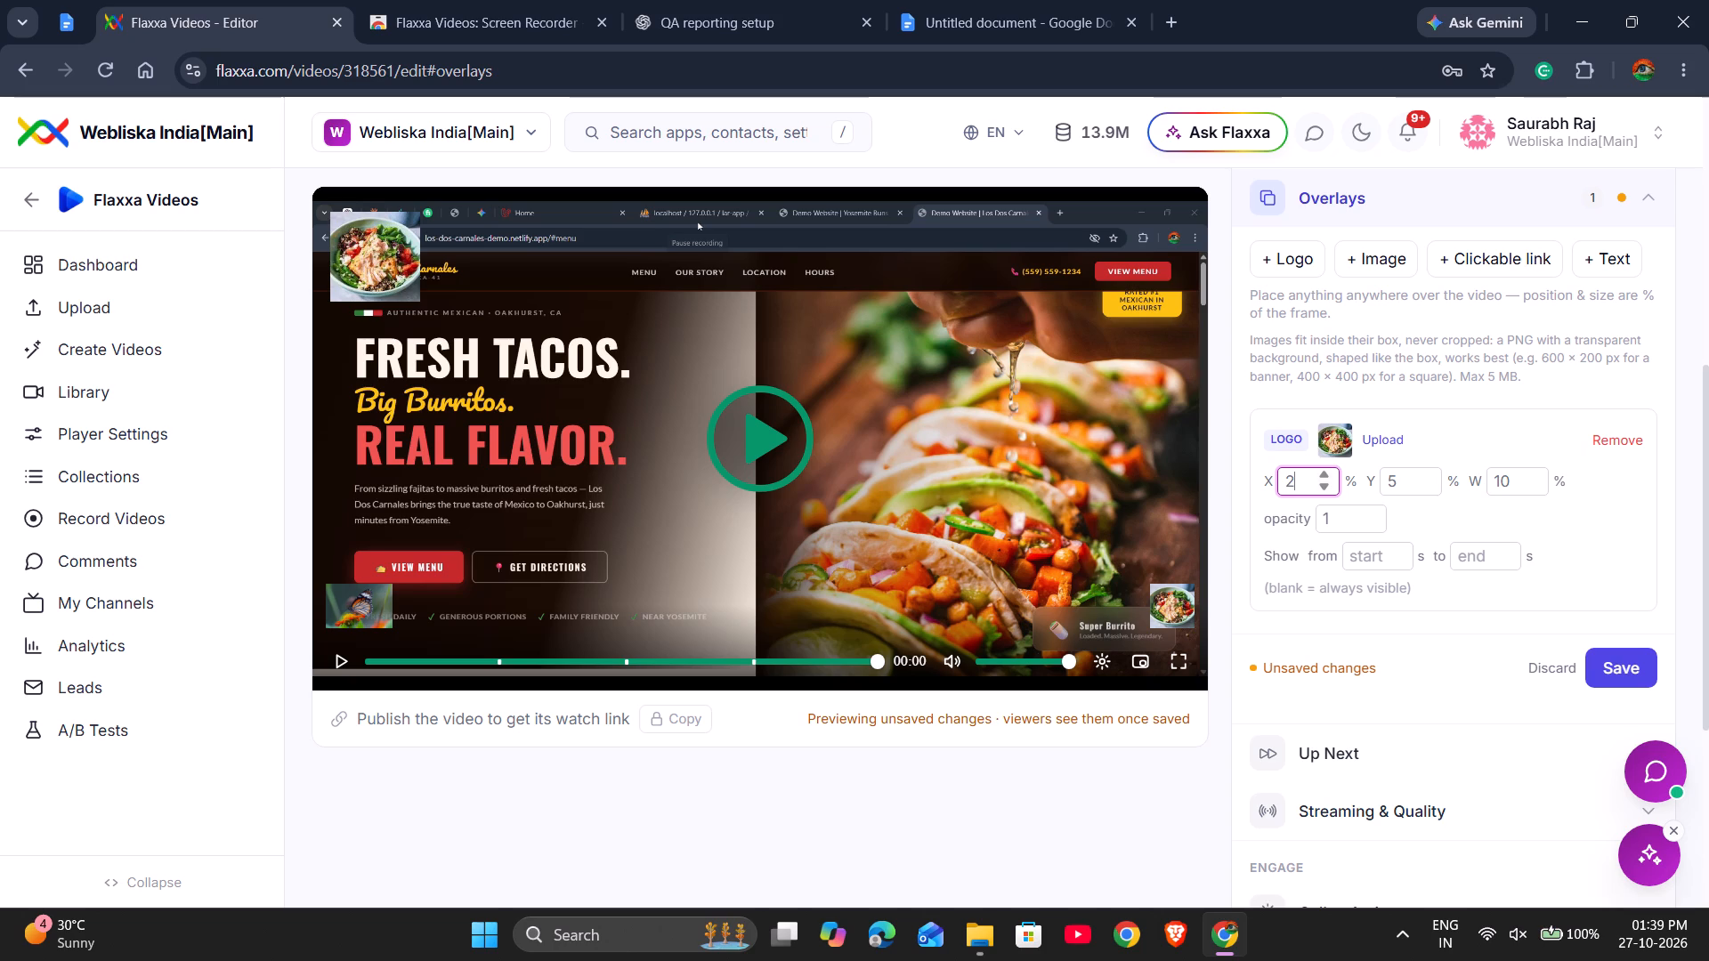
left_click(1448, 596)
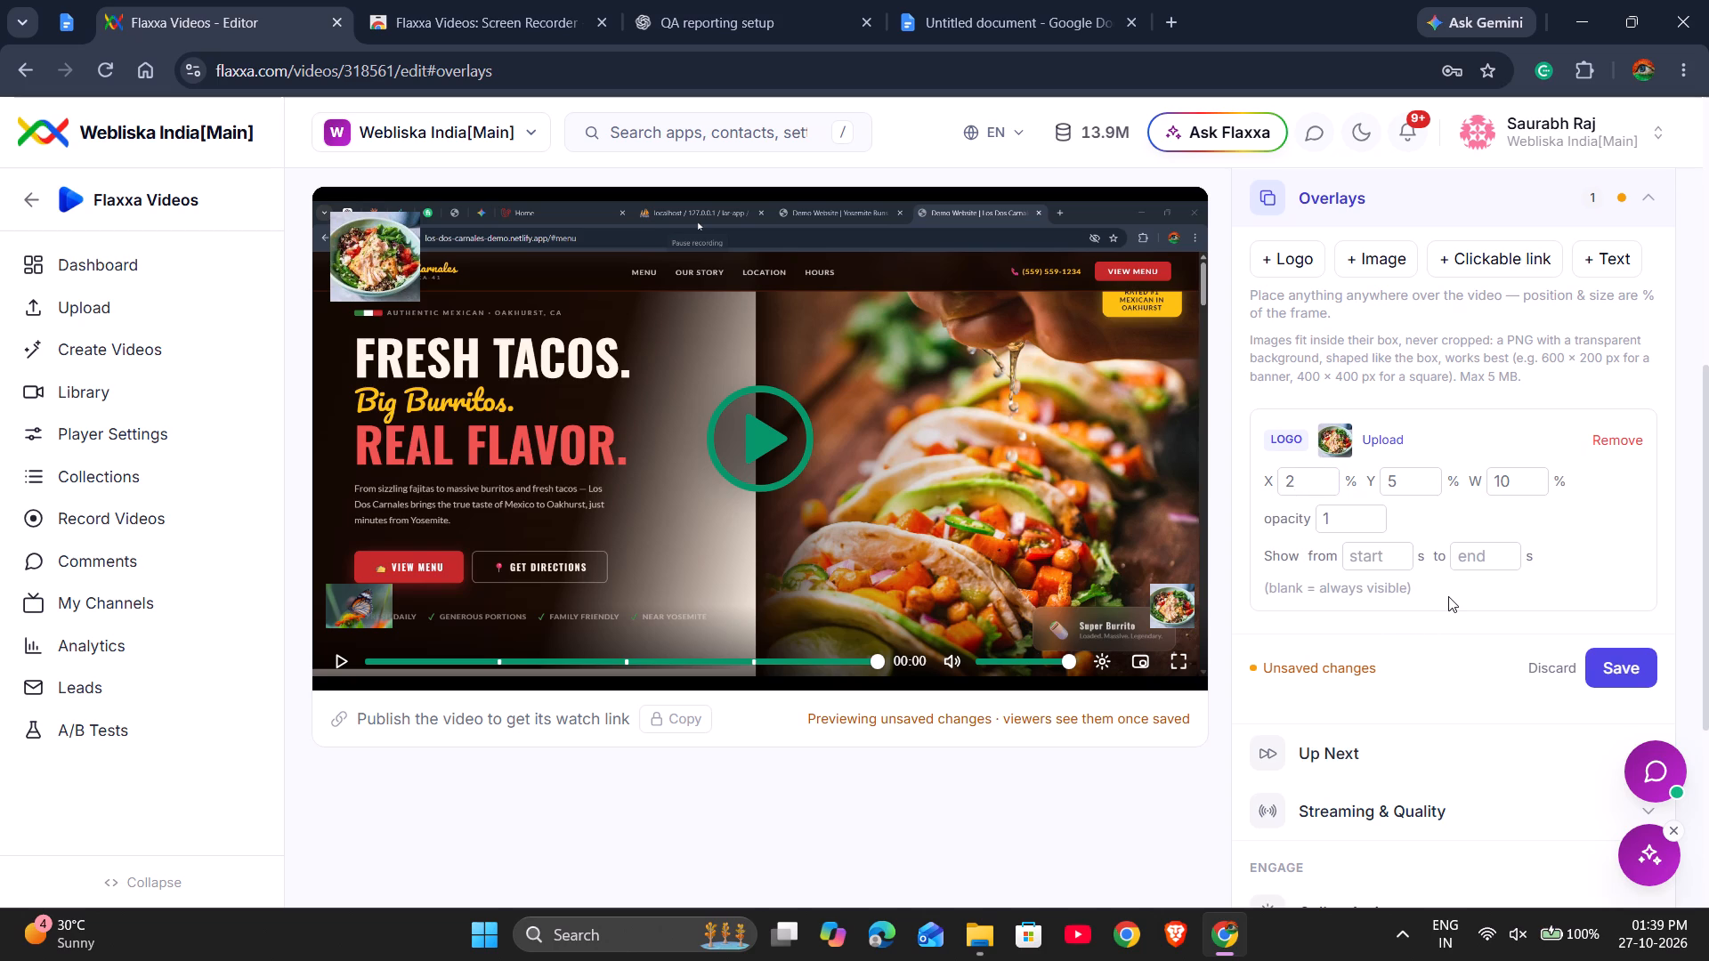
Set the logo overlay to show from 0 to 60 seconds, and play the video preview to check it.
left_click(1377, 559)
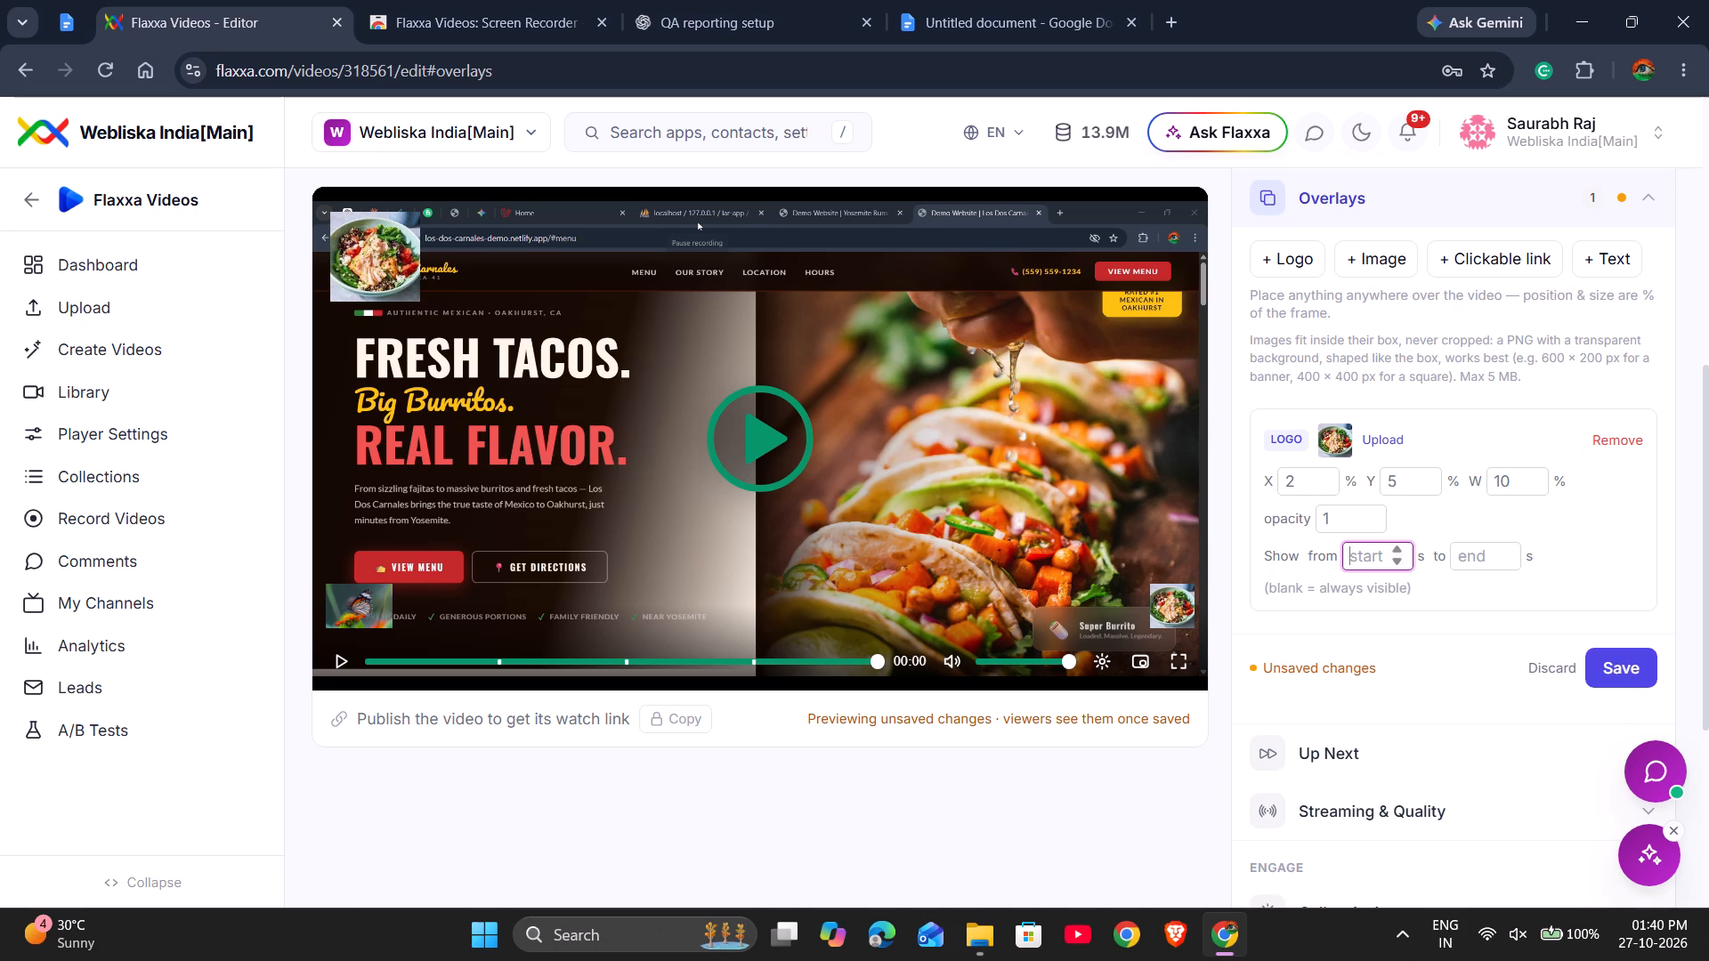
key("0")
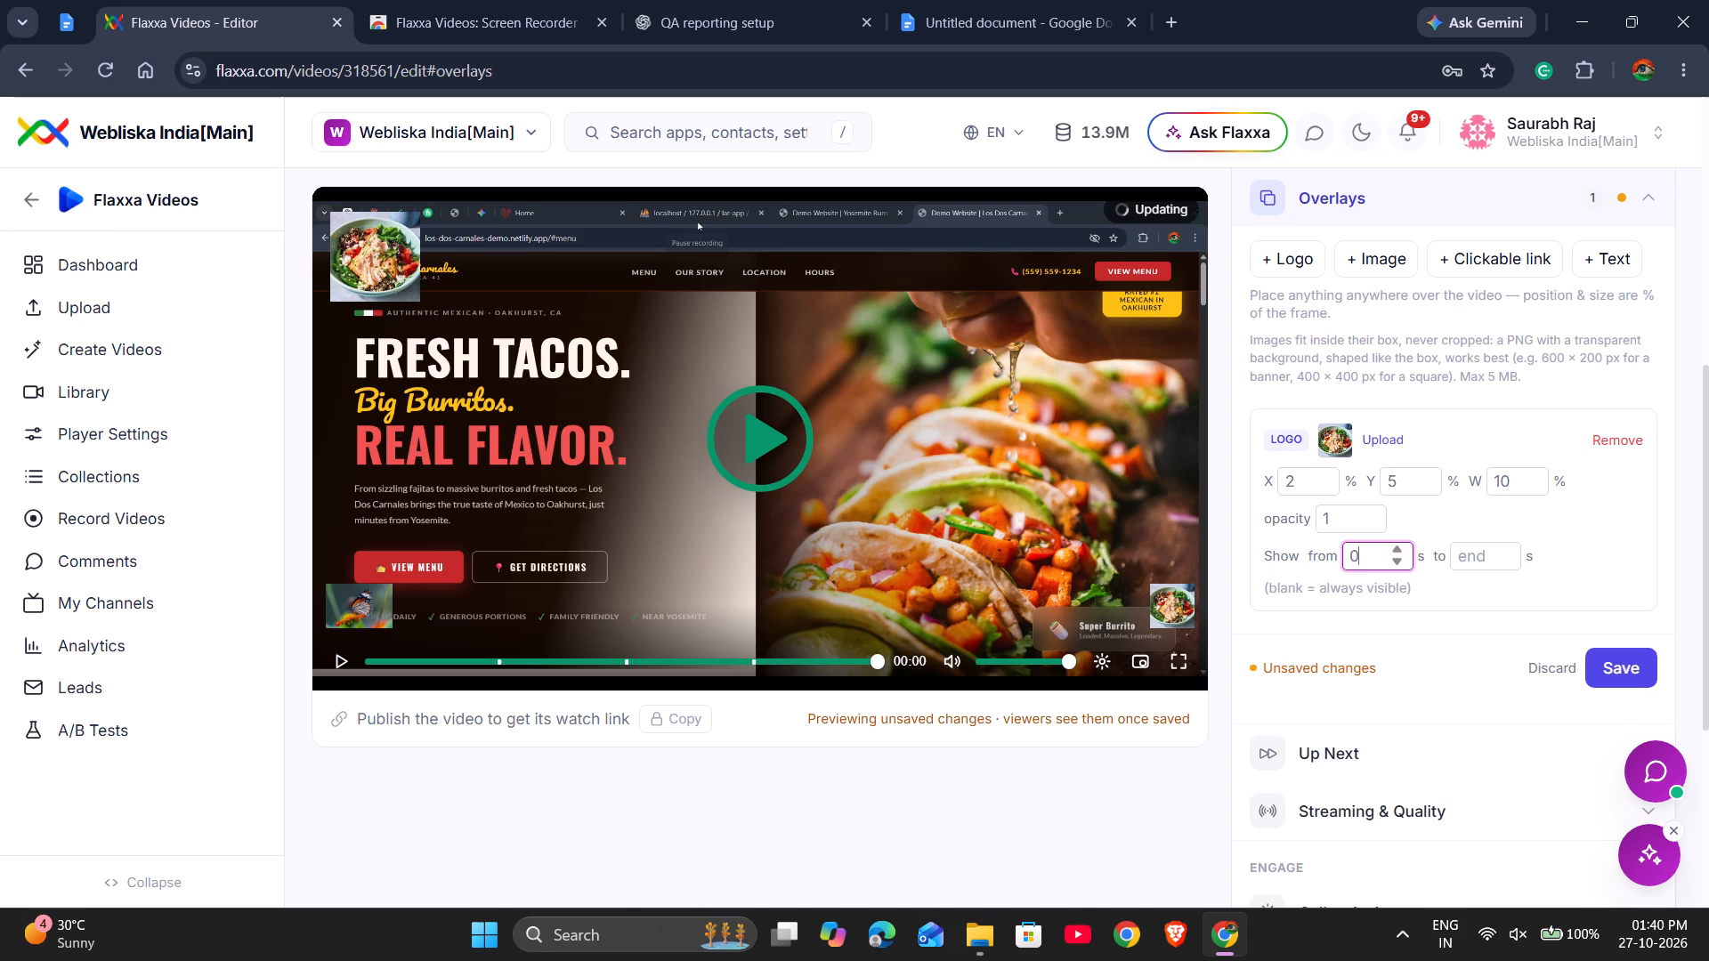
left_click(1470, 560)
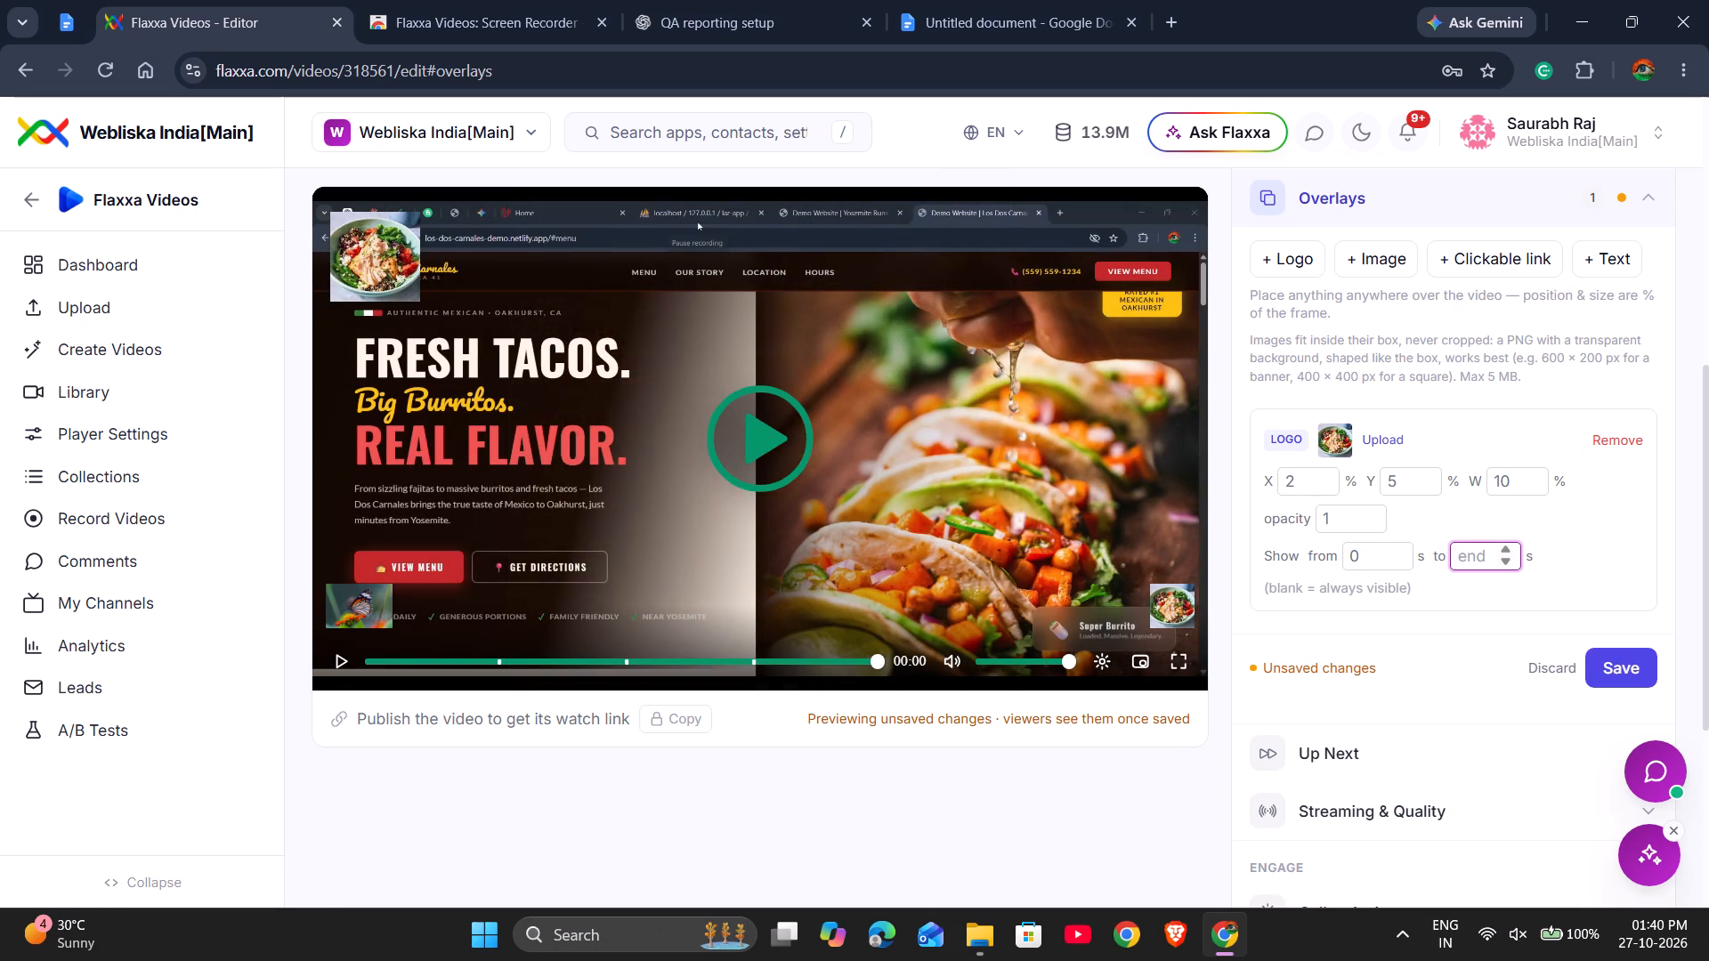
type("60")
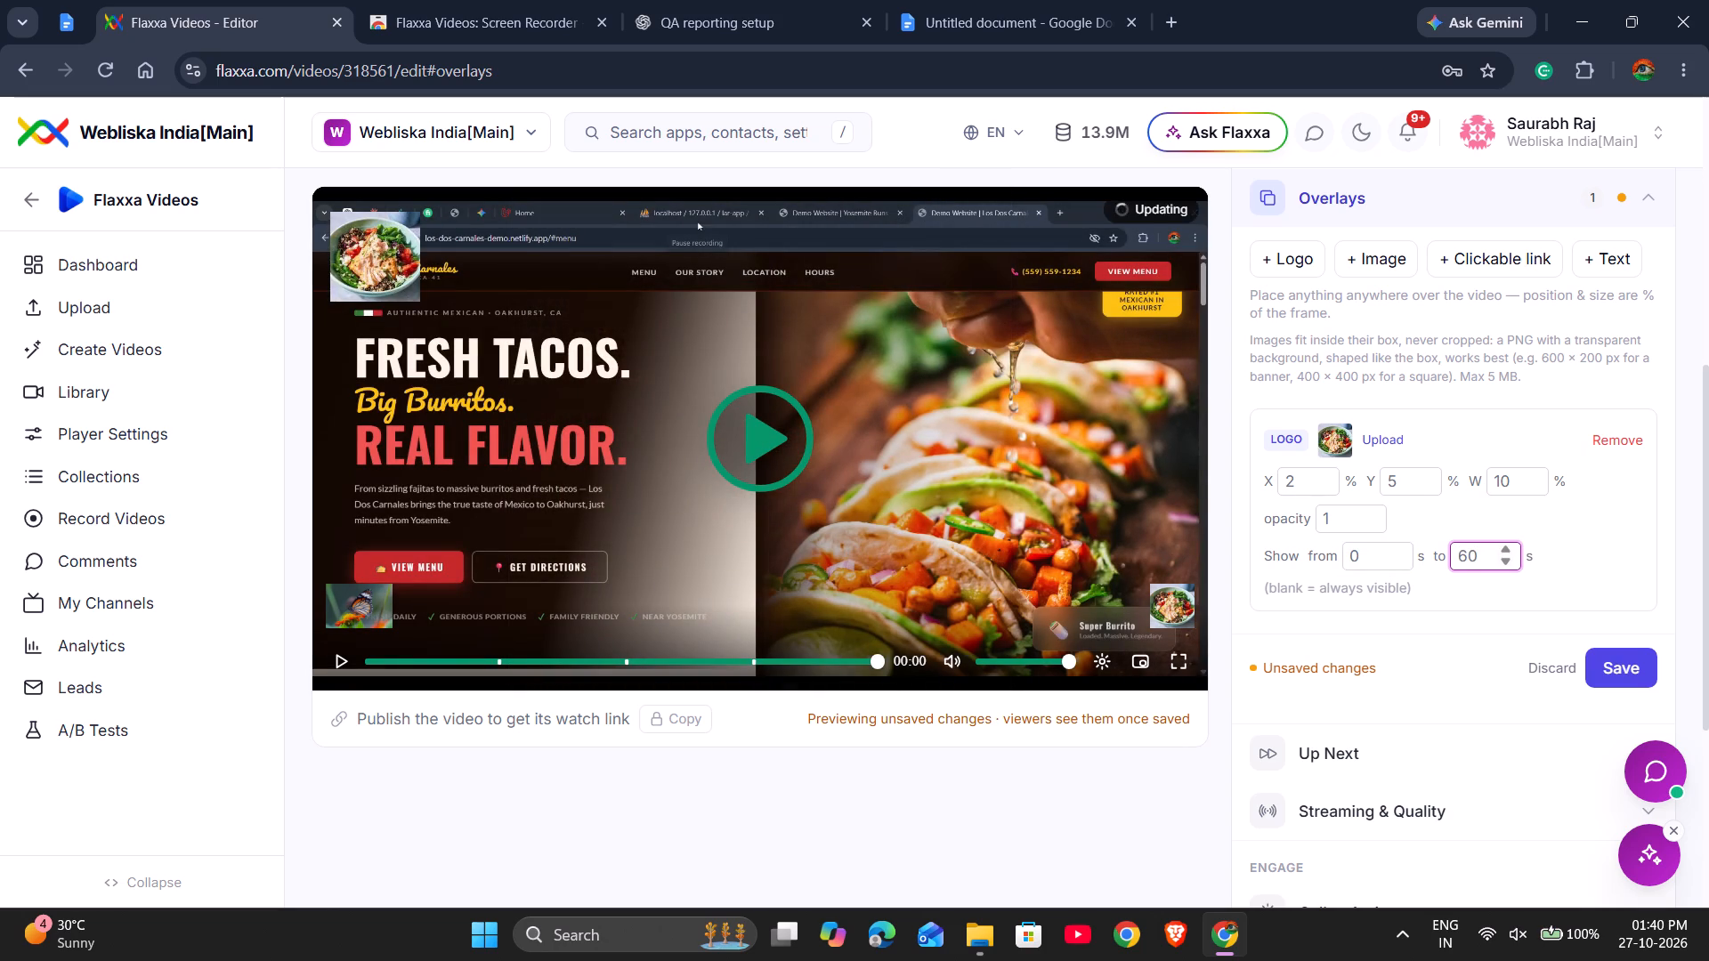
left_click(763, 447)
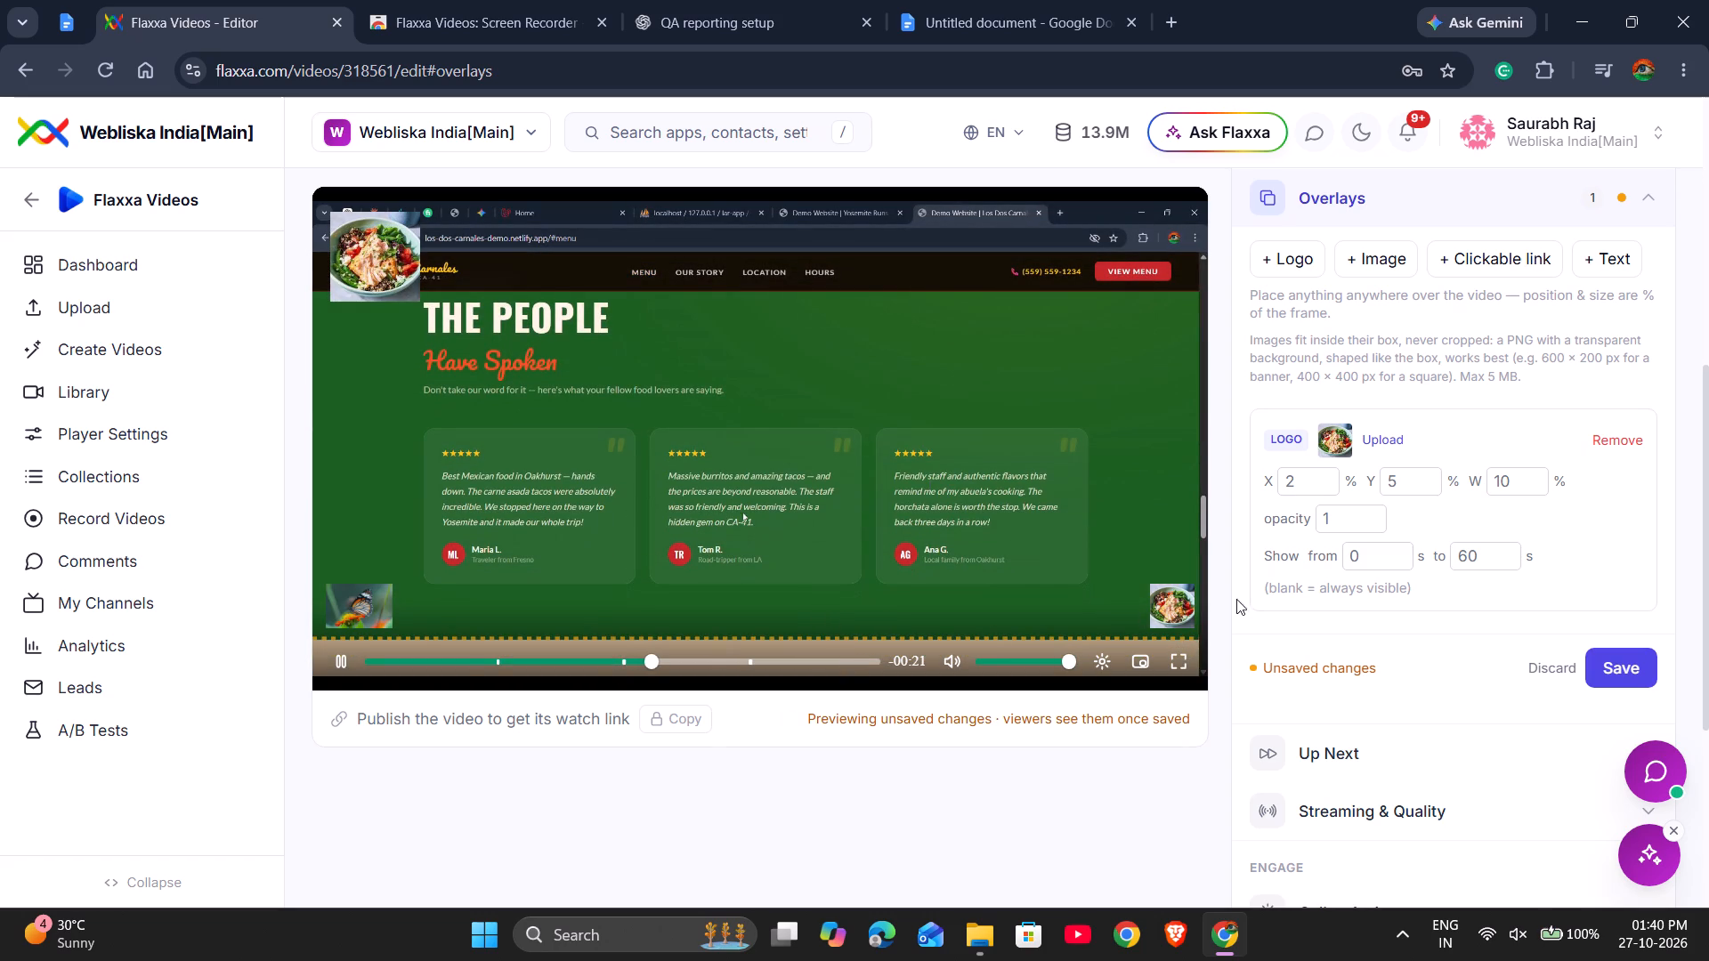
Set the logo overlay's end time to 10 seconds.
left_click(1471, 556)
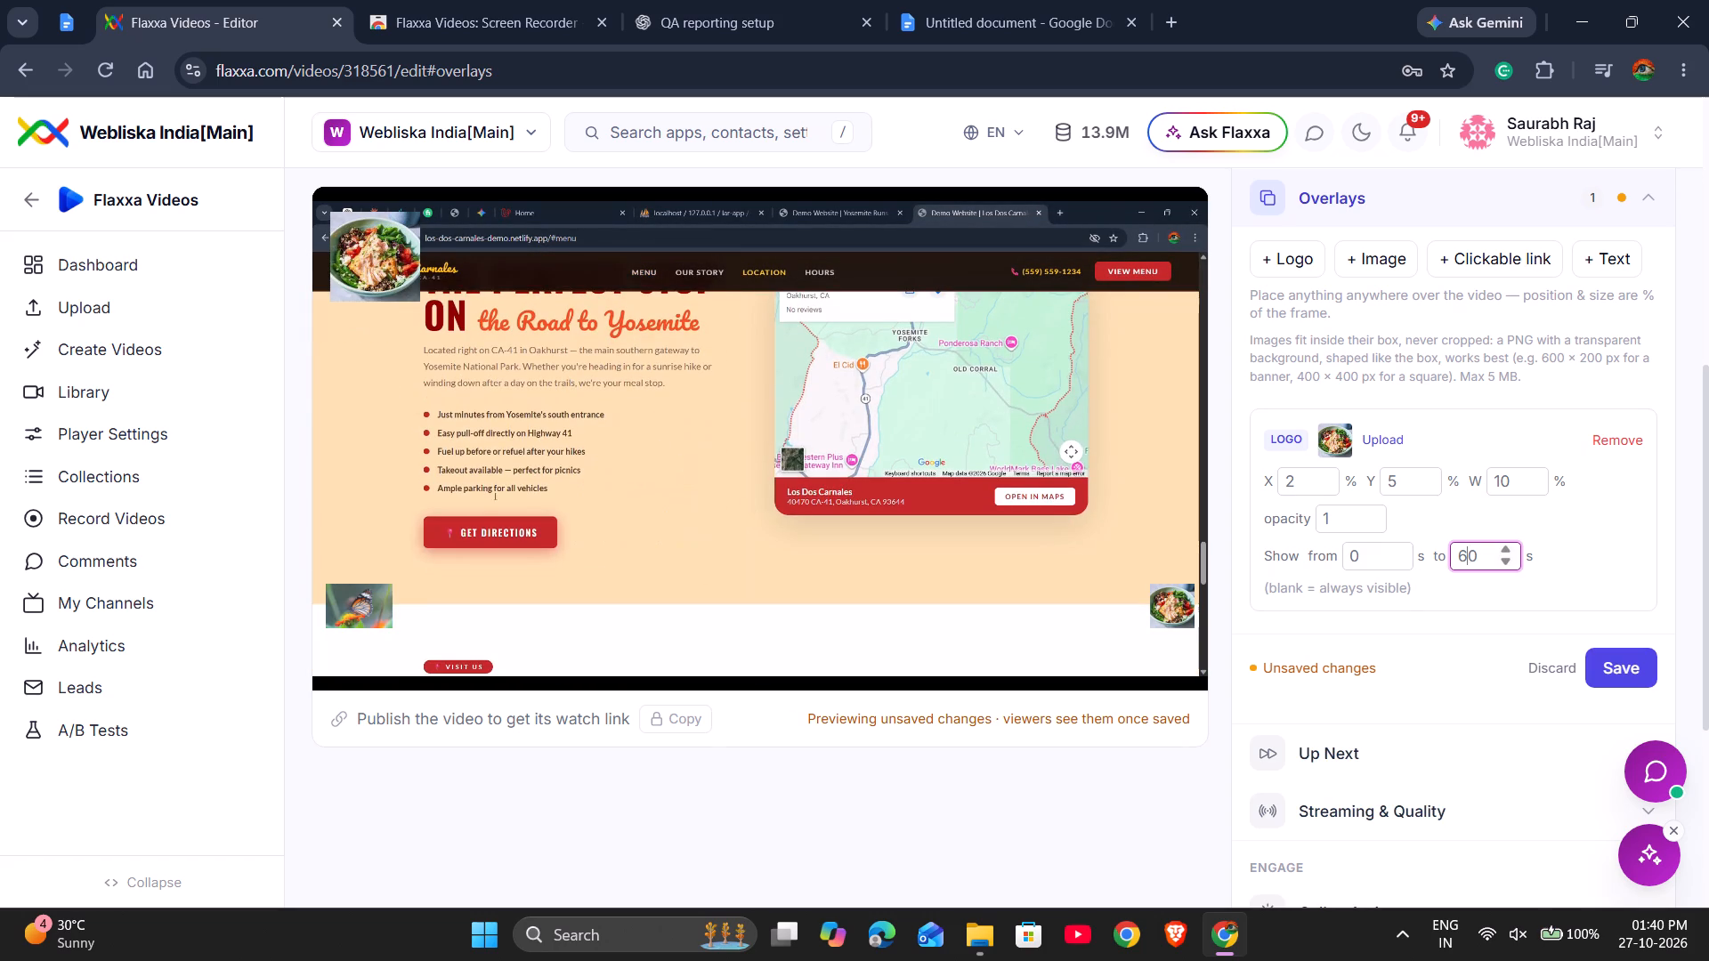
key("BackSpace")
key("1")
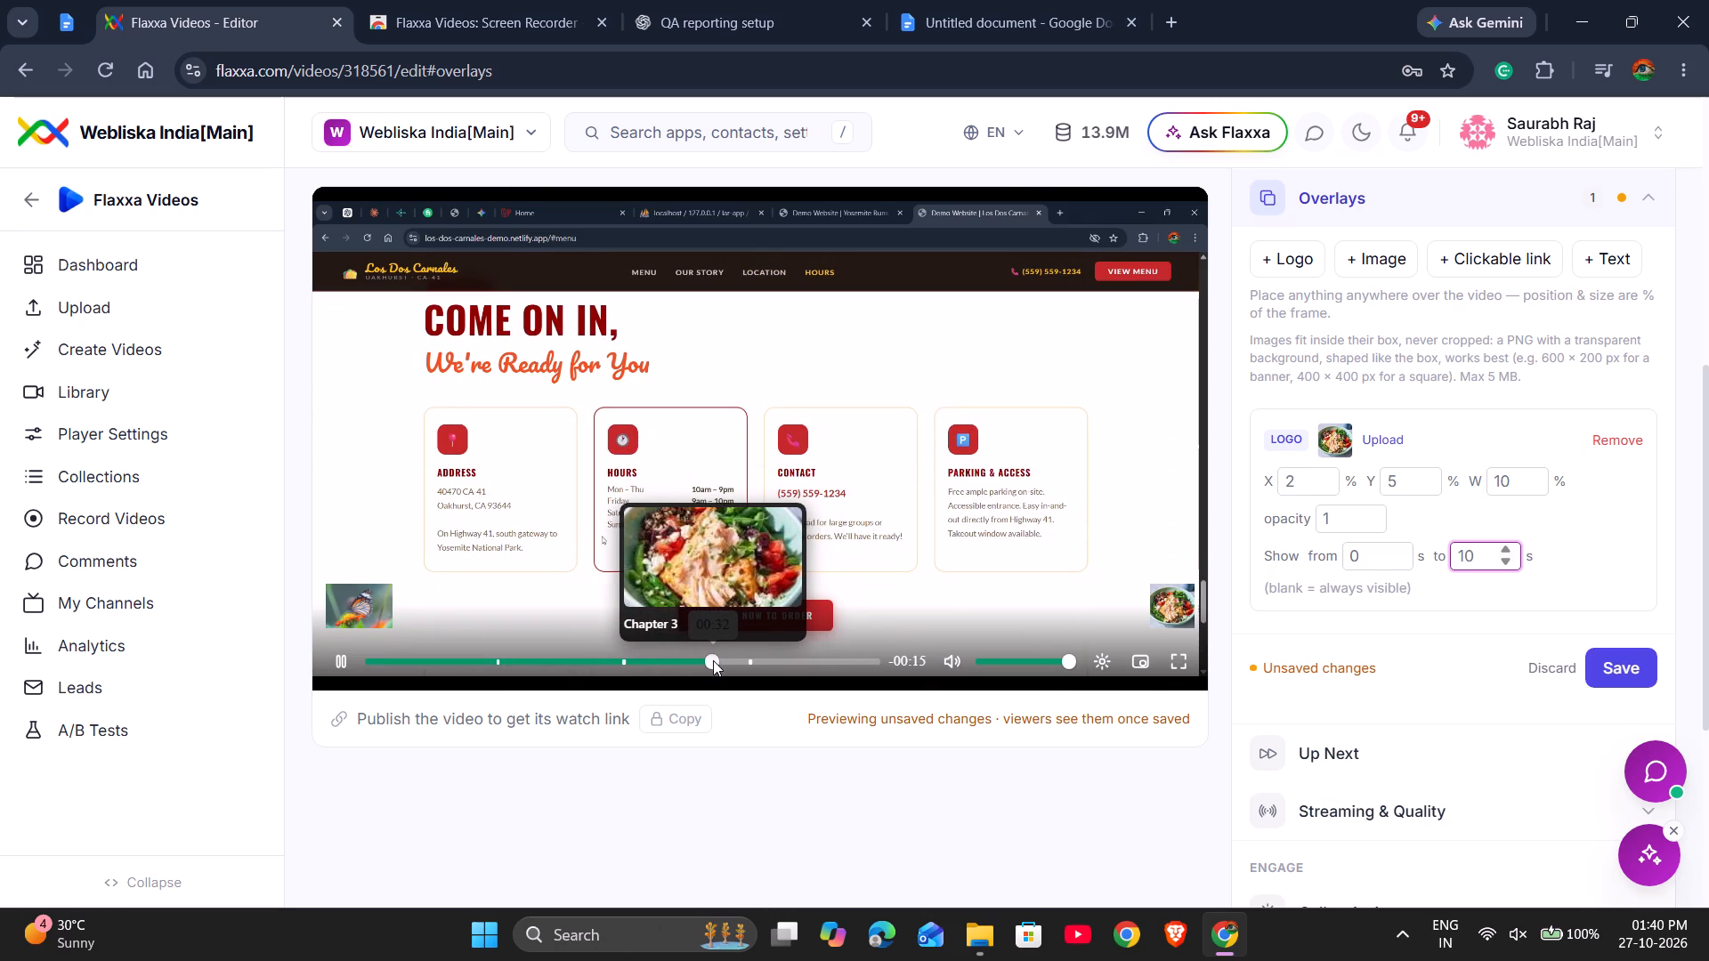
Replay the video preview from near its beginning to check when the logo overlay shows, and pause it.
left_click_drag(713, 660, 336, 643)
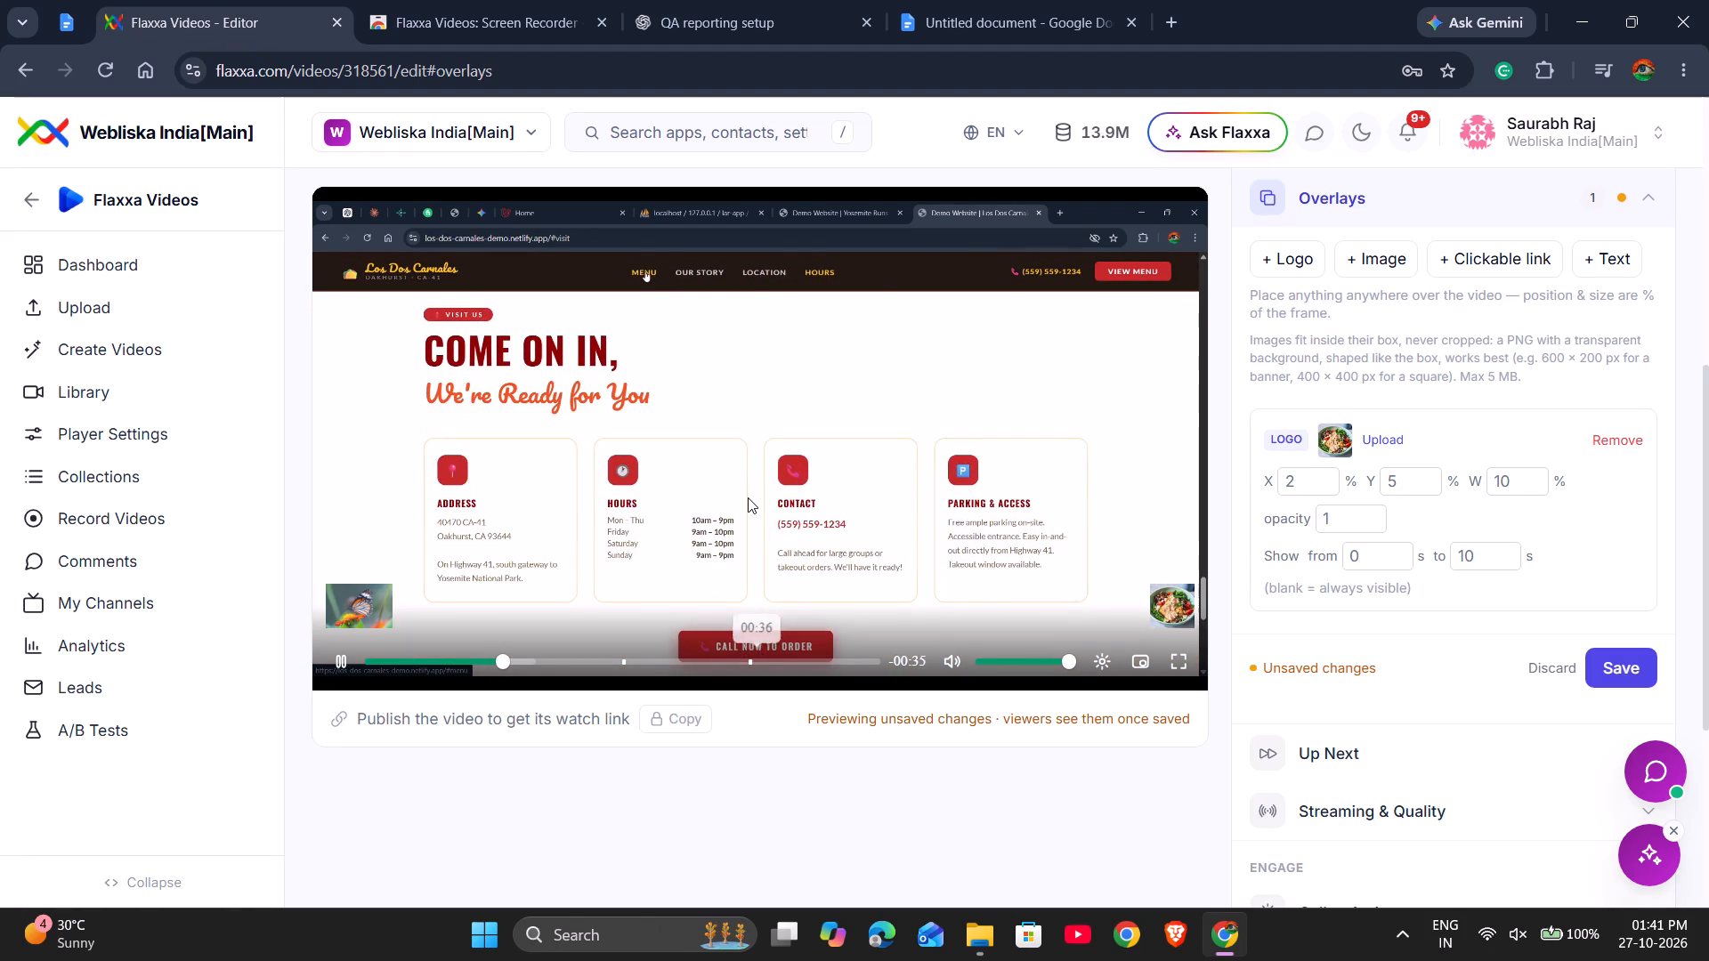
left_click(748, 497)
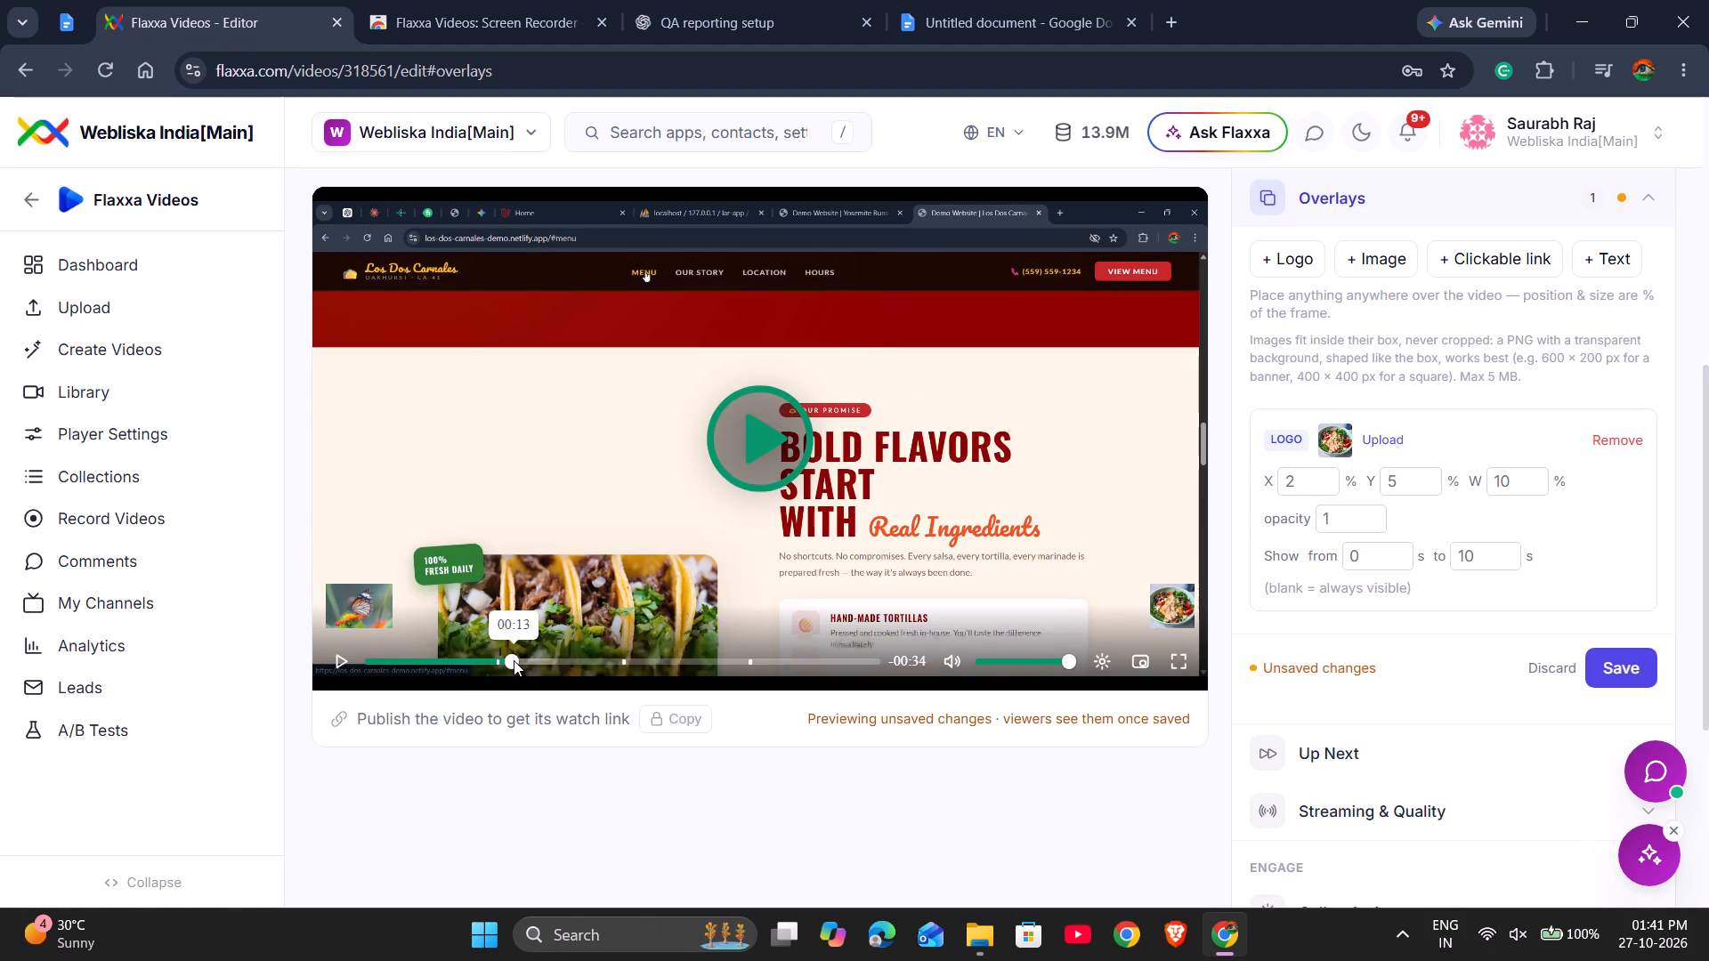
left_click(373, 656)
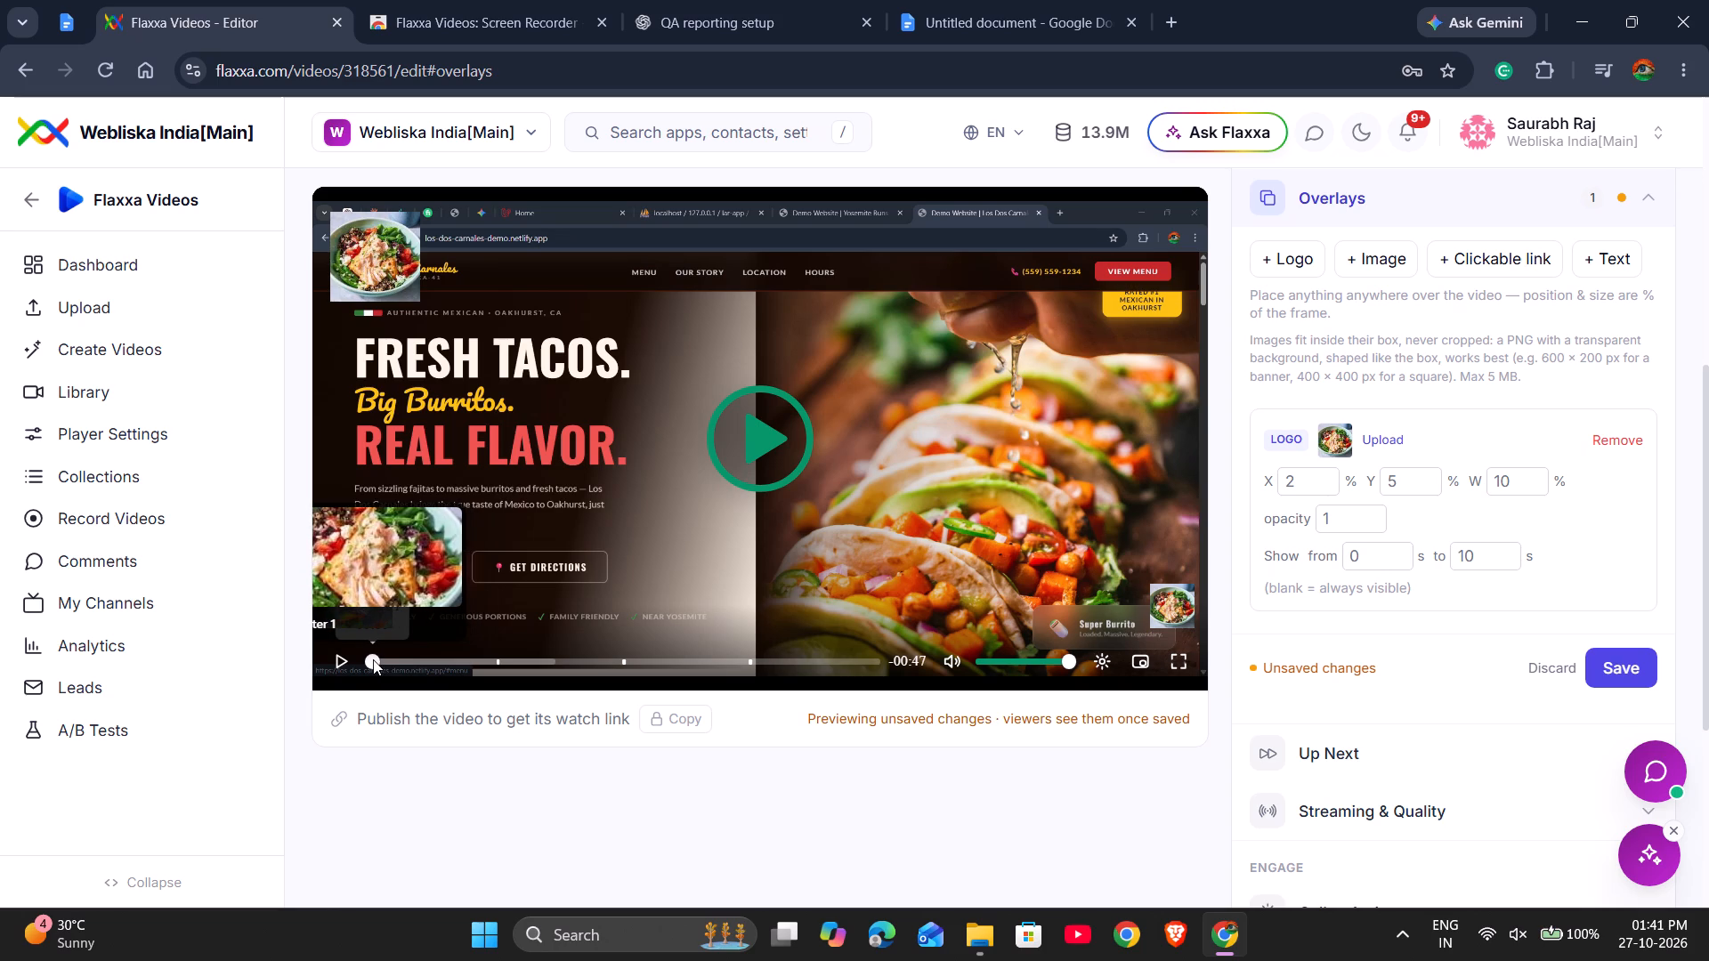
left_click(753, 451)
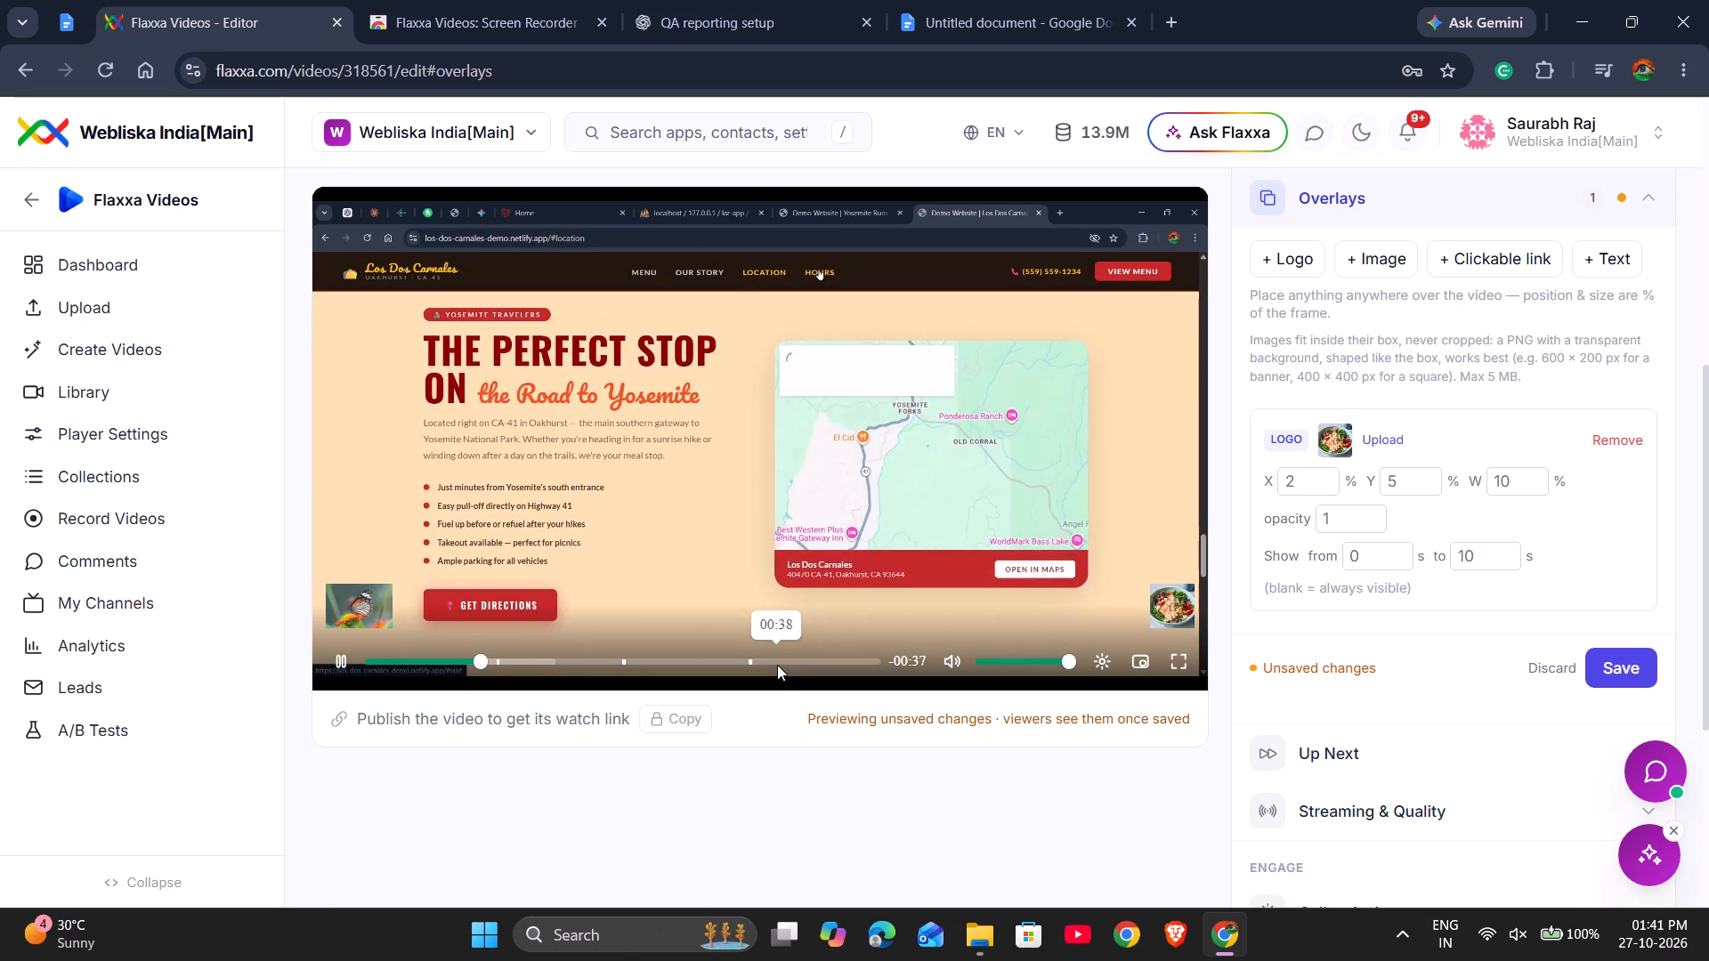
left_click(827, 516)
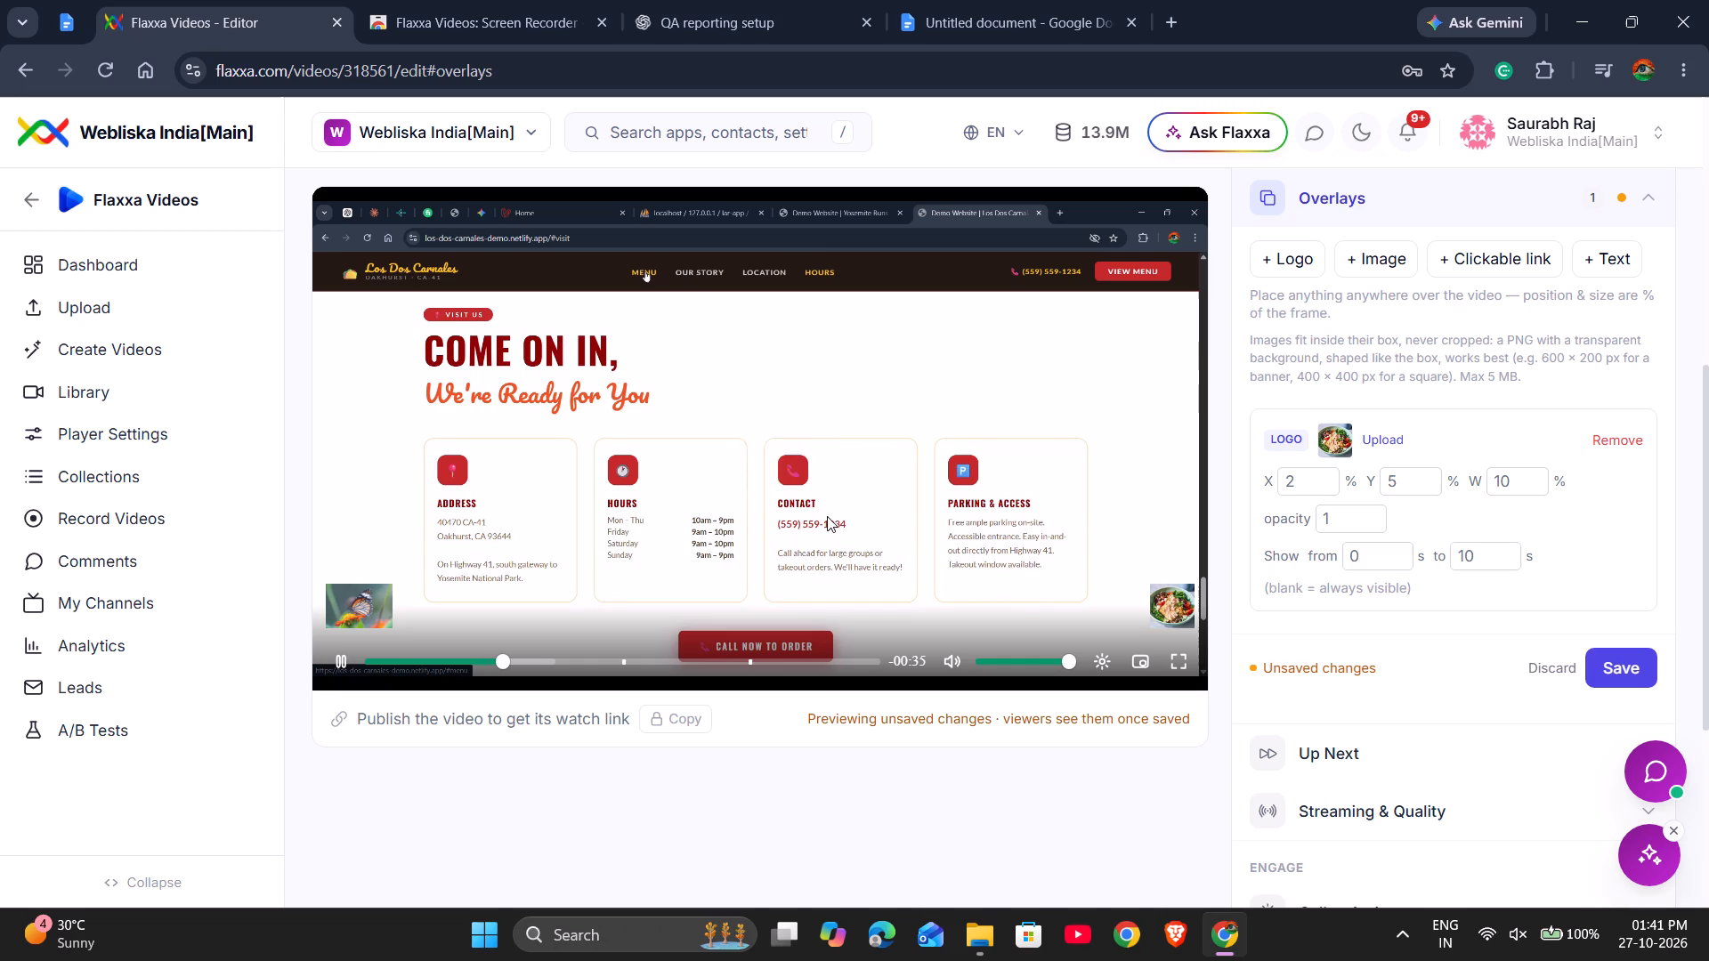
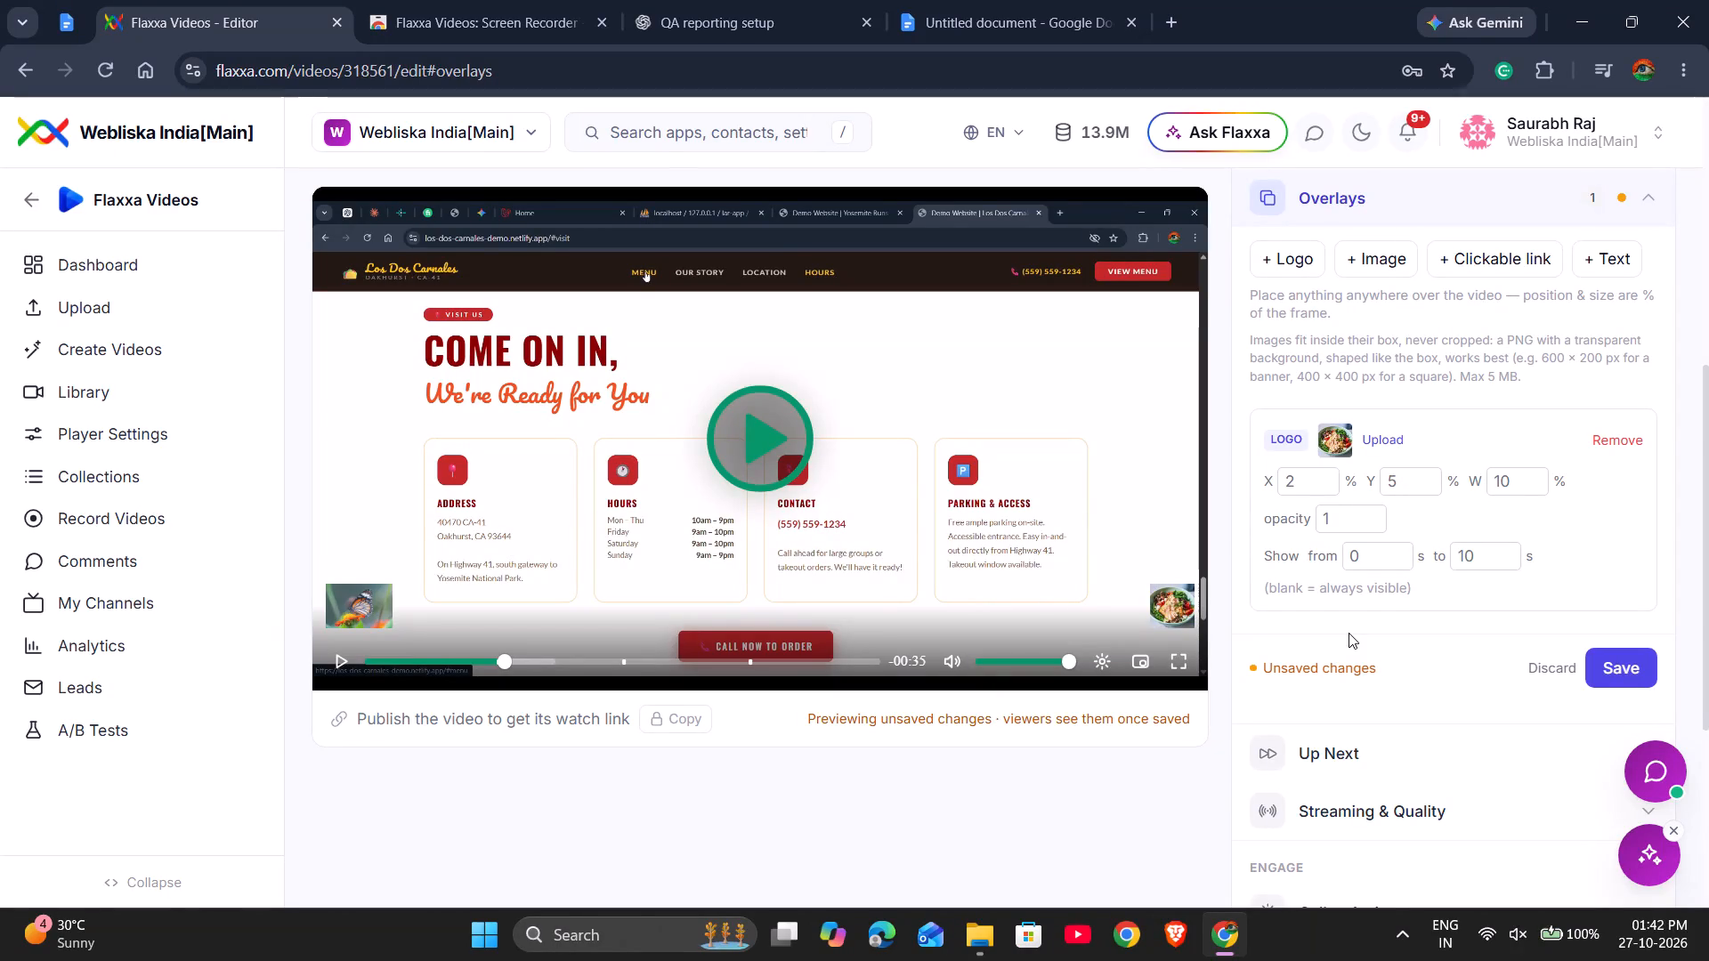
Save the logo overlay settings.
scroll(1349, 633, "down", 1)
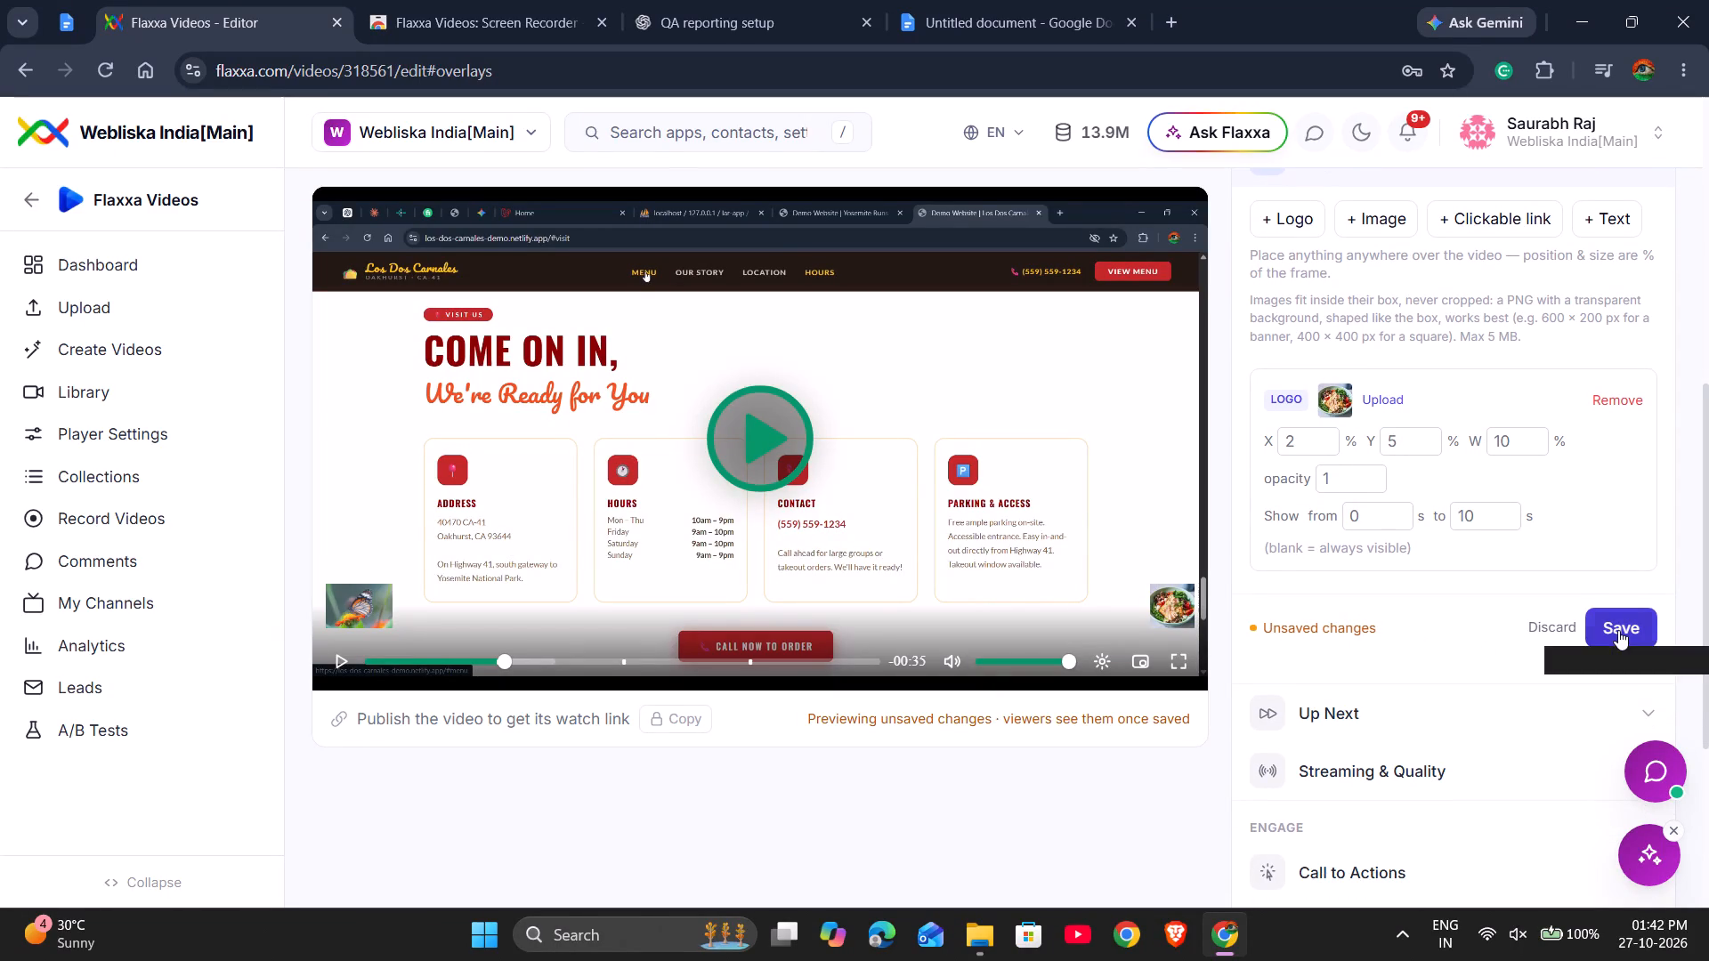
left_click(1618, 630)
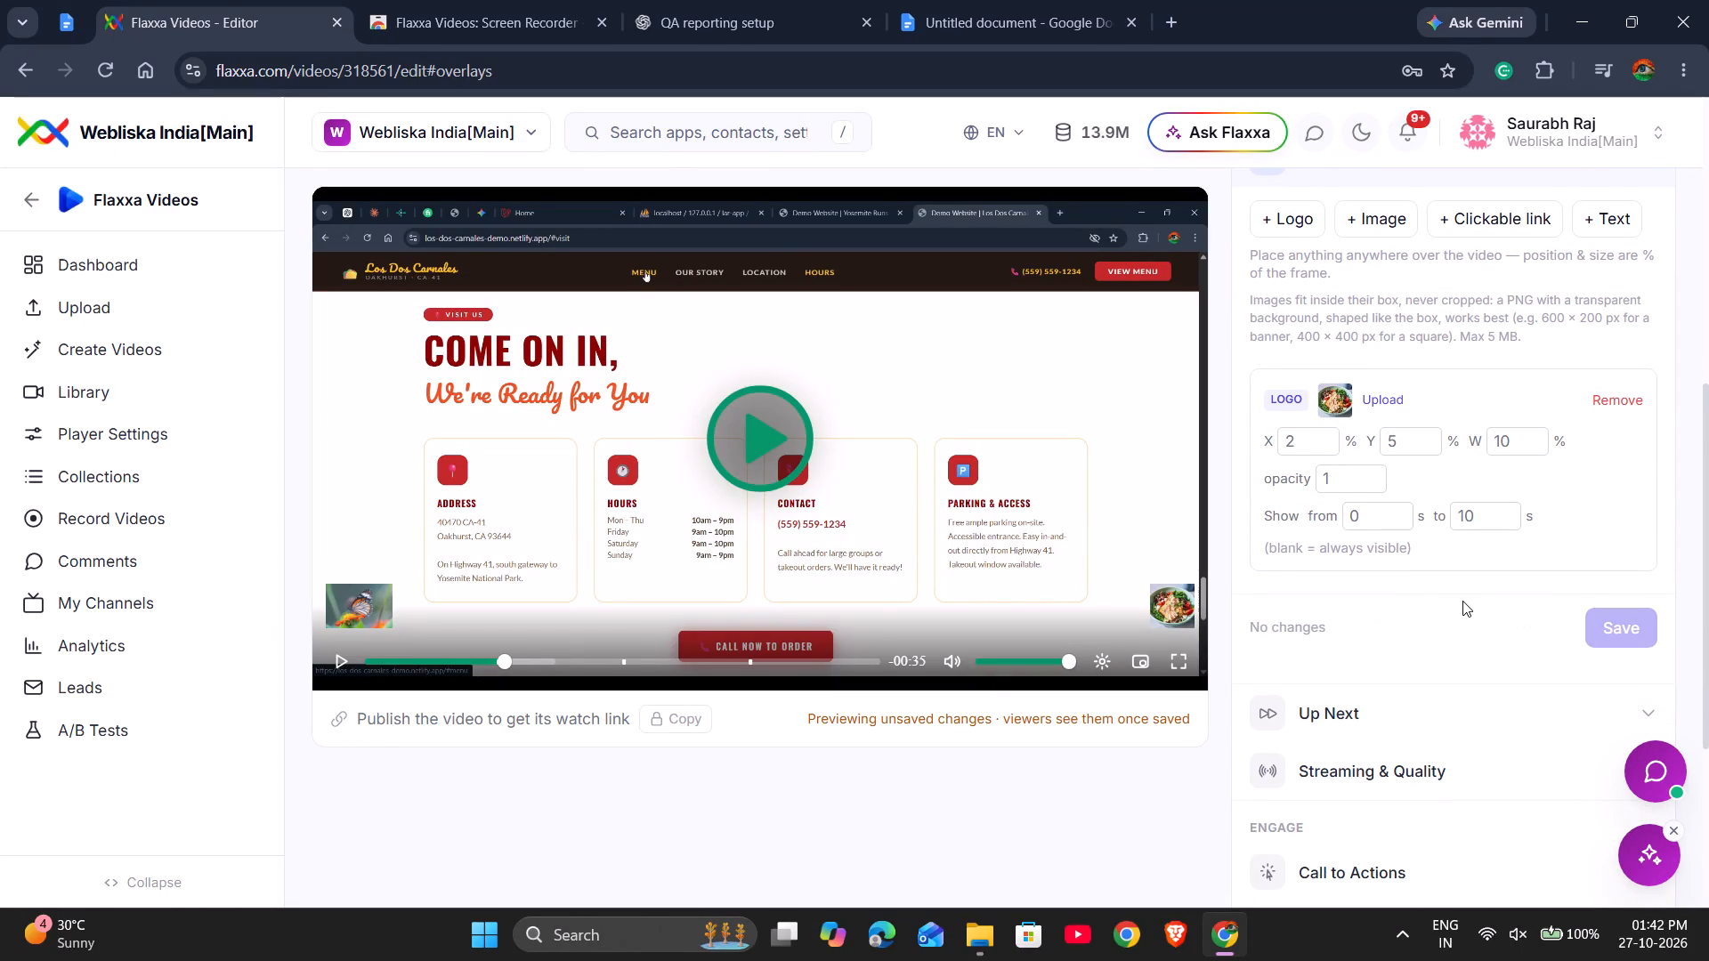
Enable the "Up next" card for when the video ends.
scroll(1462, 601, "down", 1)
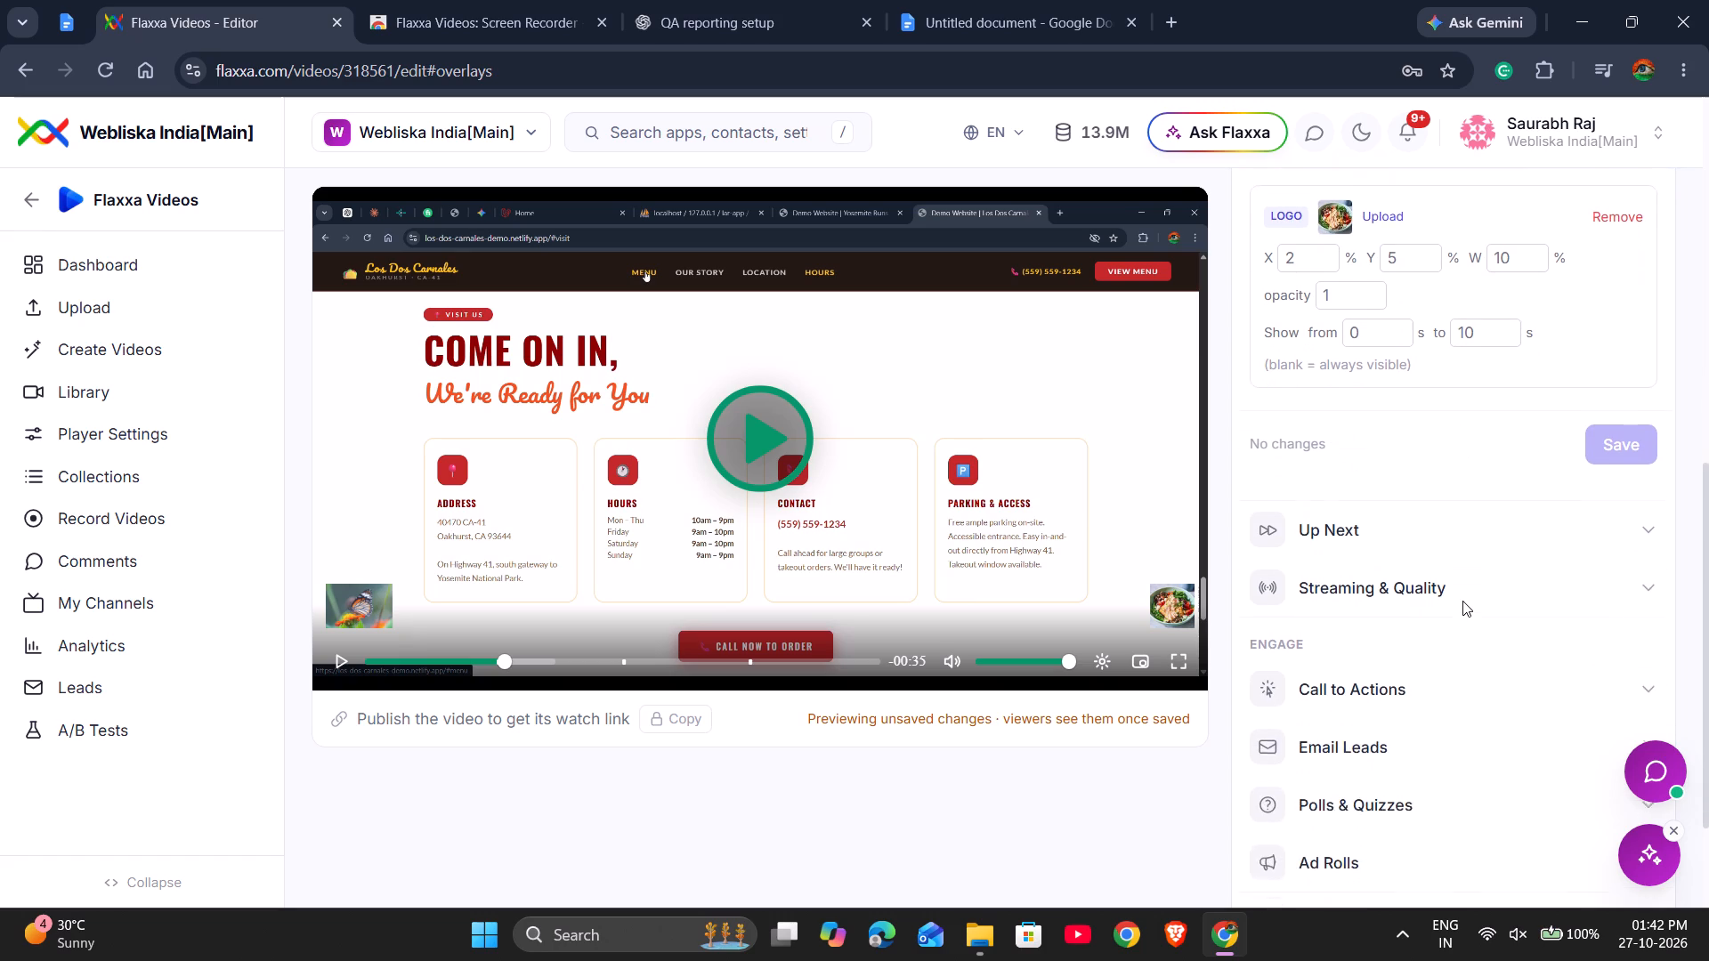
scroll(1462, 601, "down", 1)
scroll(1438, 414, "up", 4)
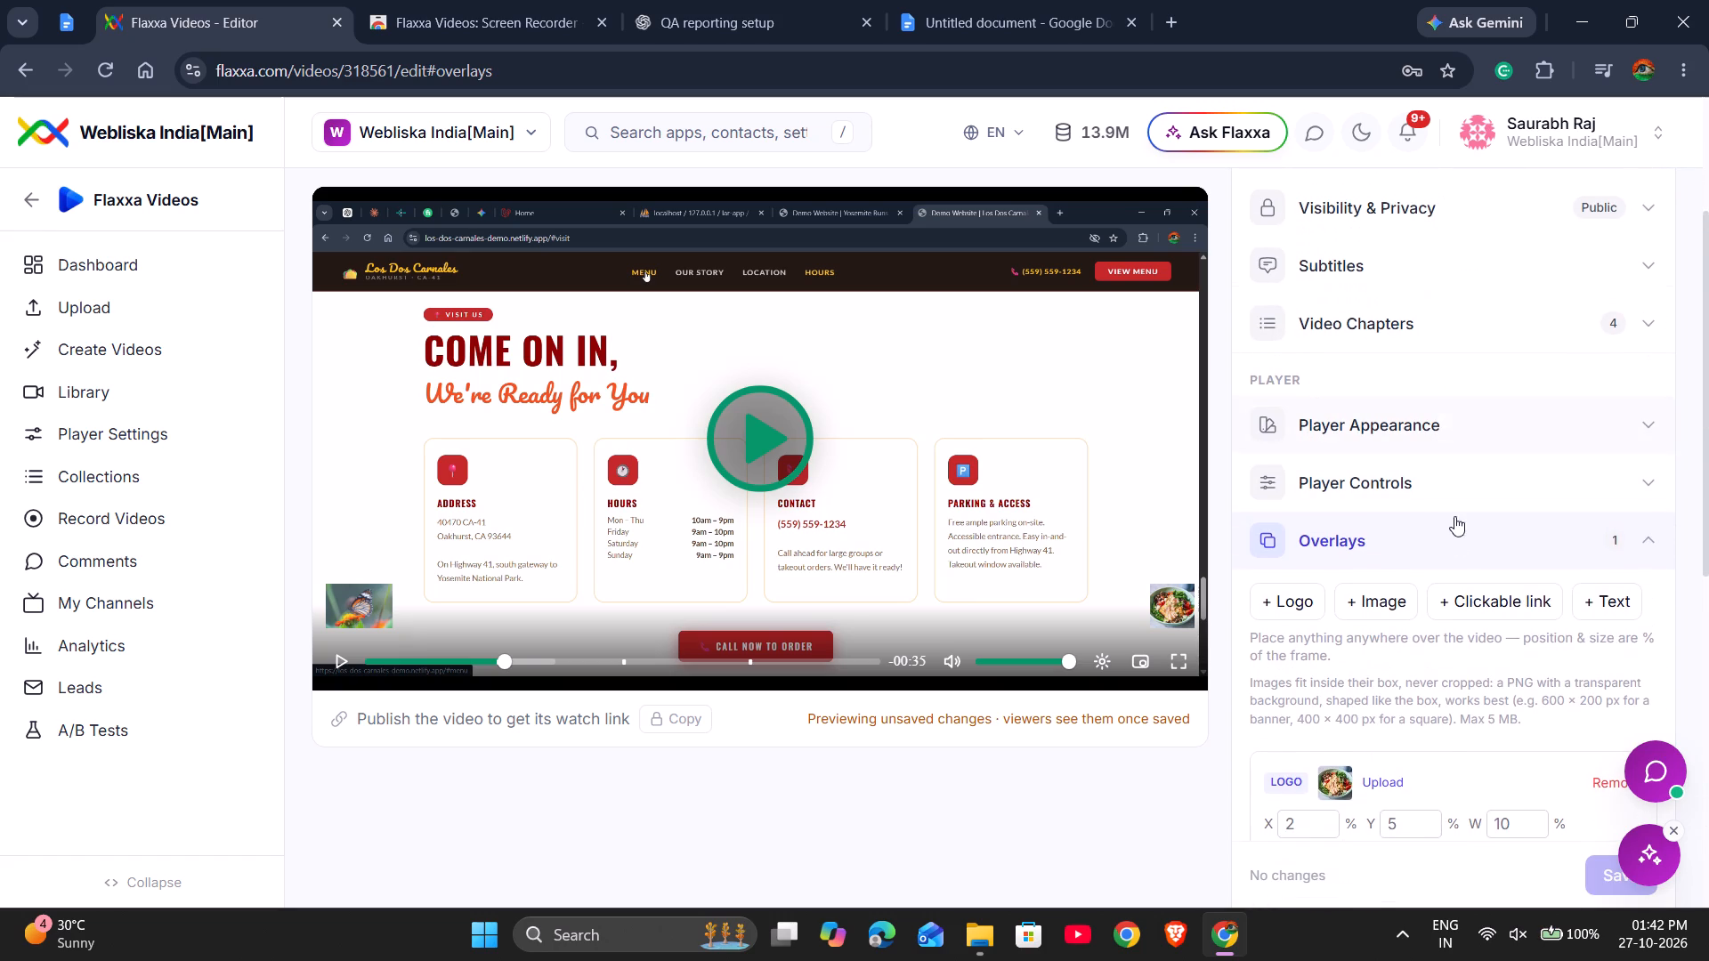
left_click(1459, 561)
left_click(1465, 593)
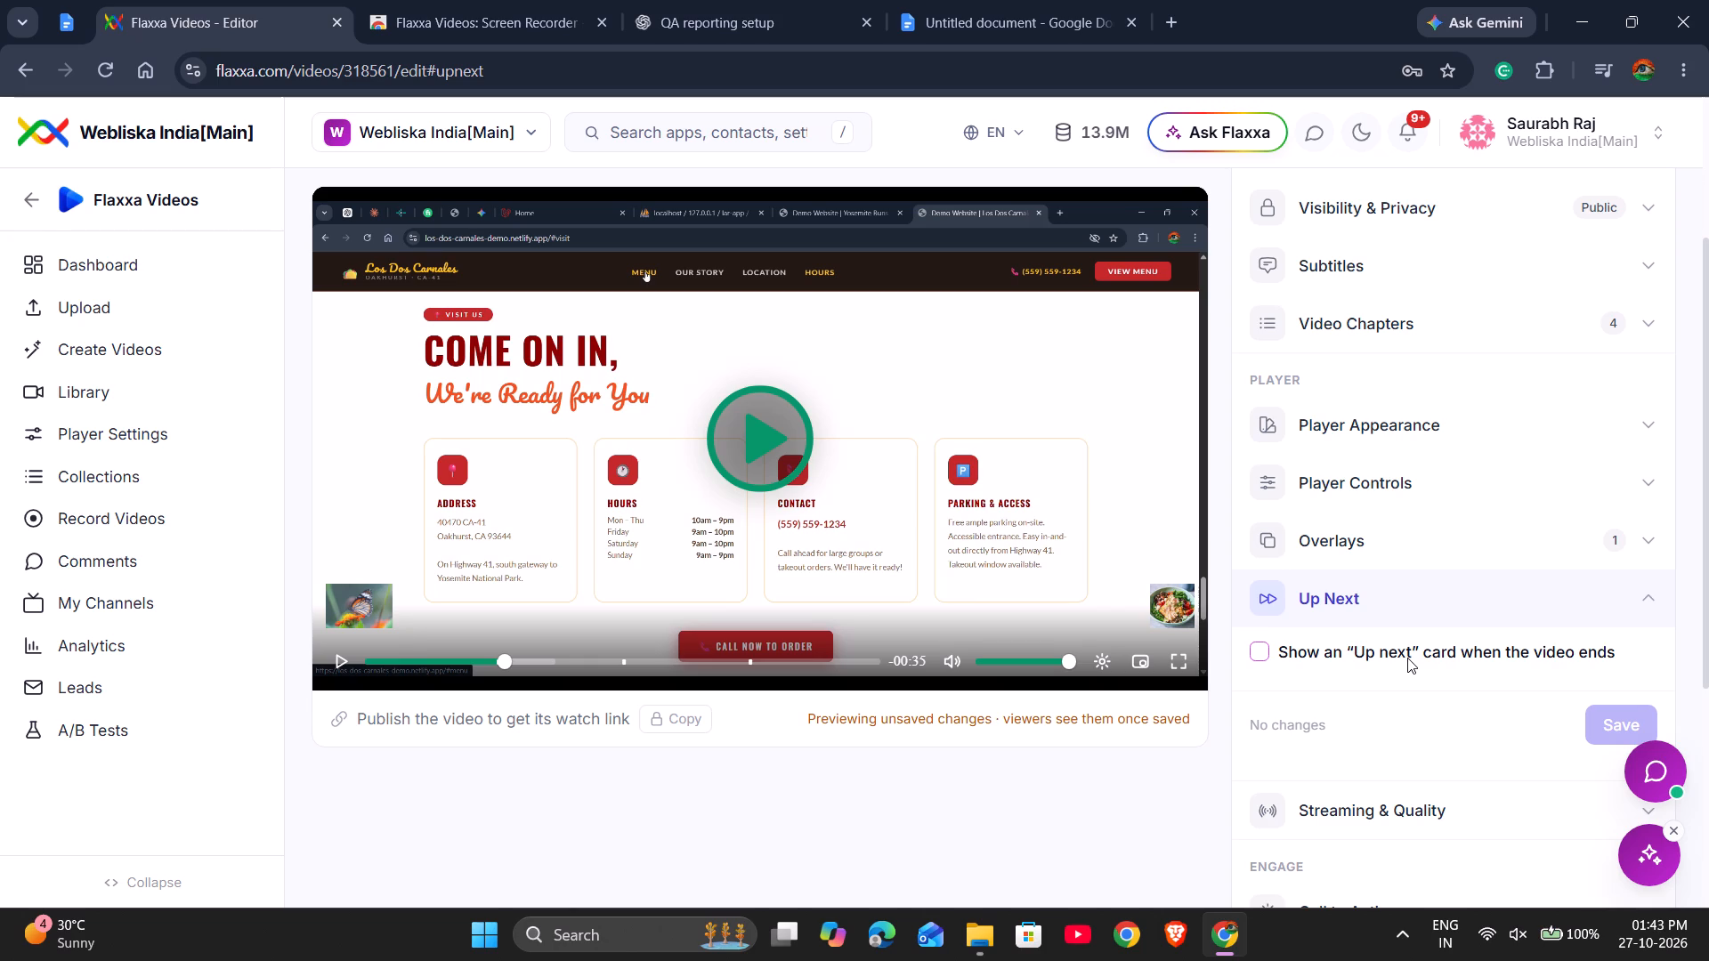
left_click(1263, 655)
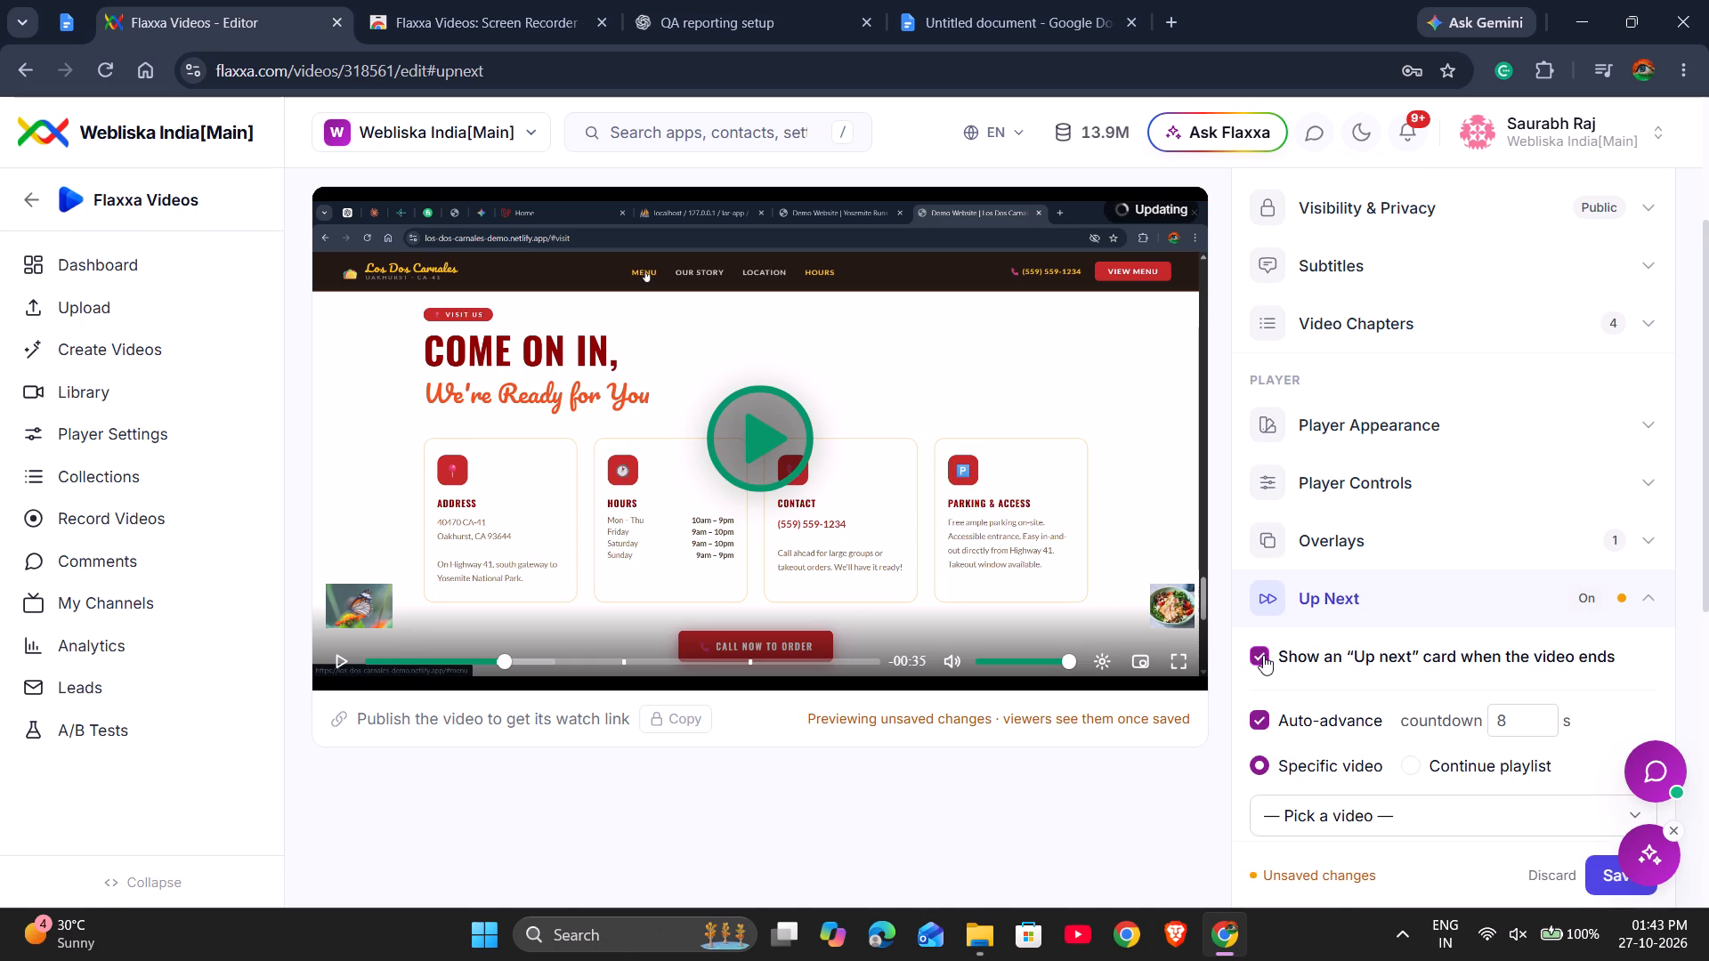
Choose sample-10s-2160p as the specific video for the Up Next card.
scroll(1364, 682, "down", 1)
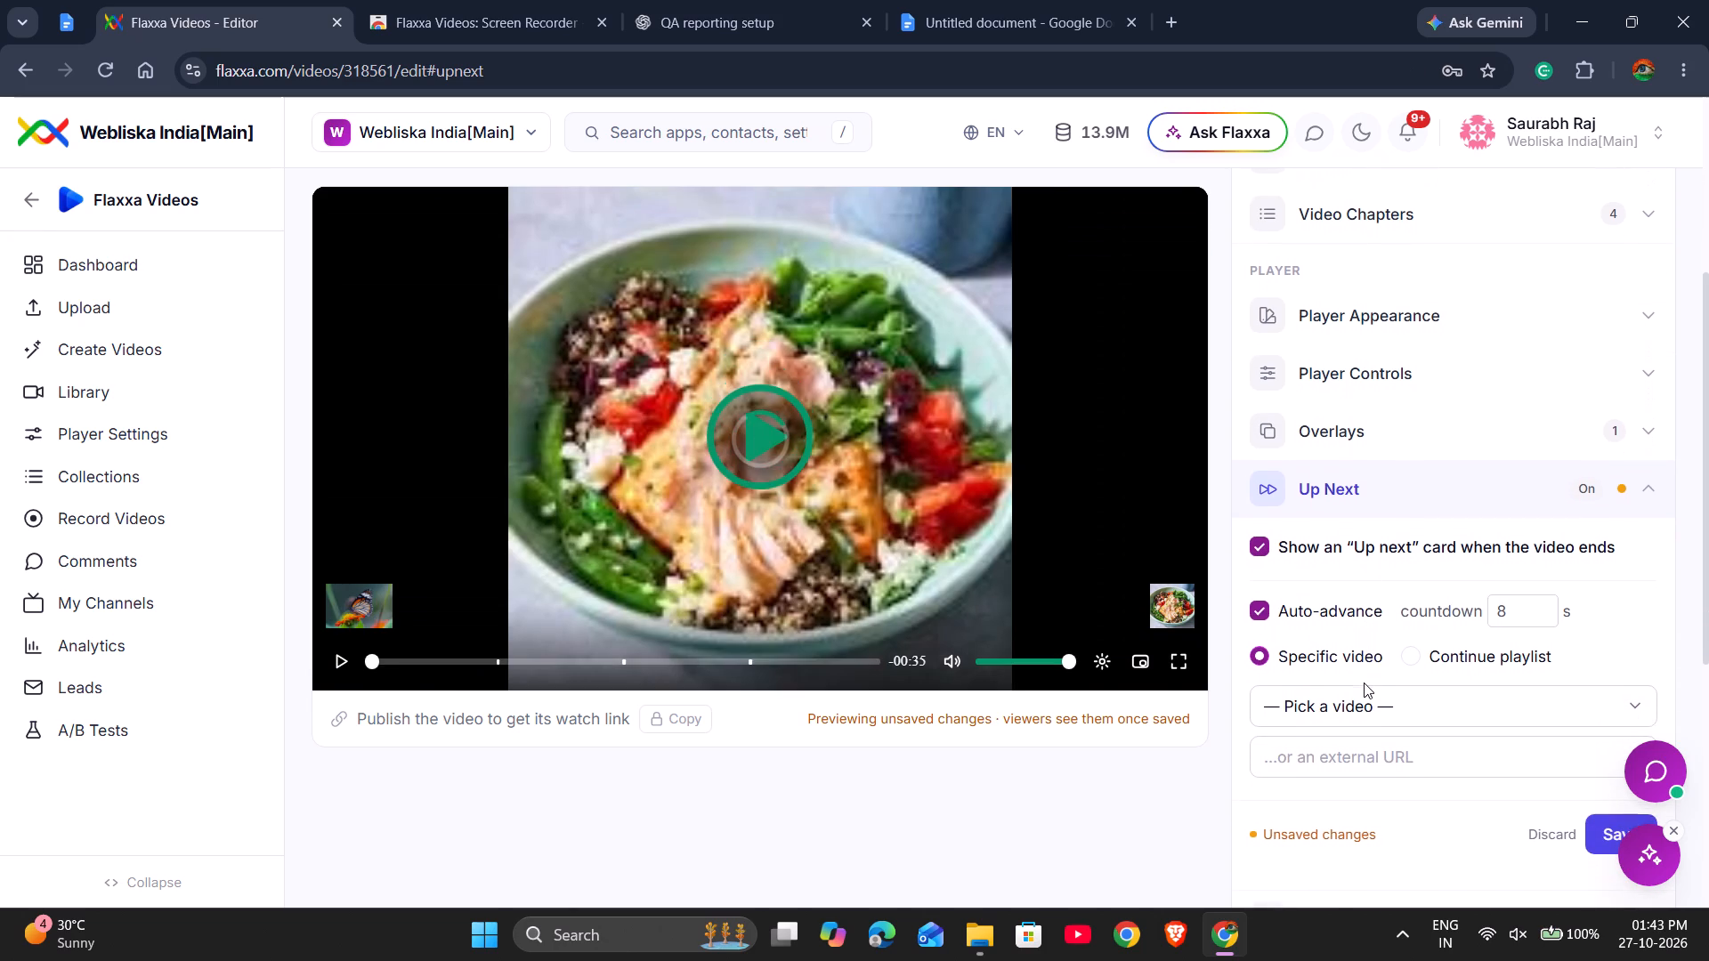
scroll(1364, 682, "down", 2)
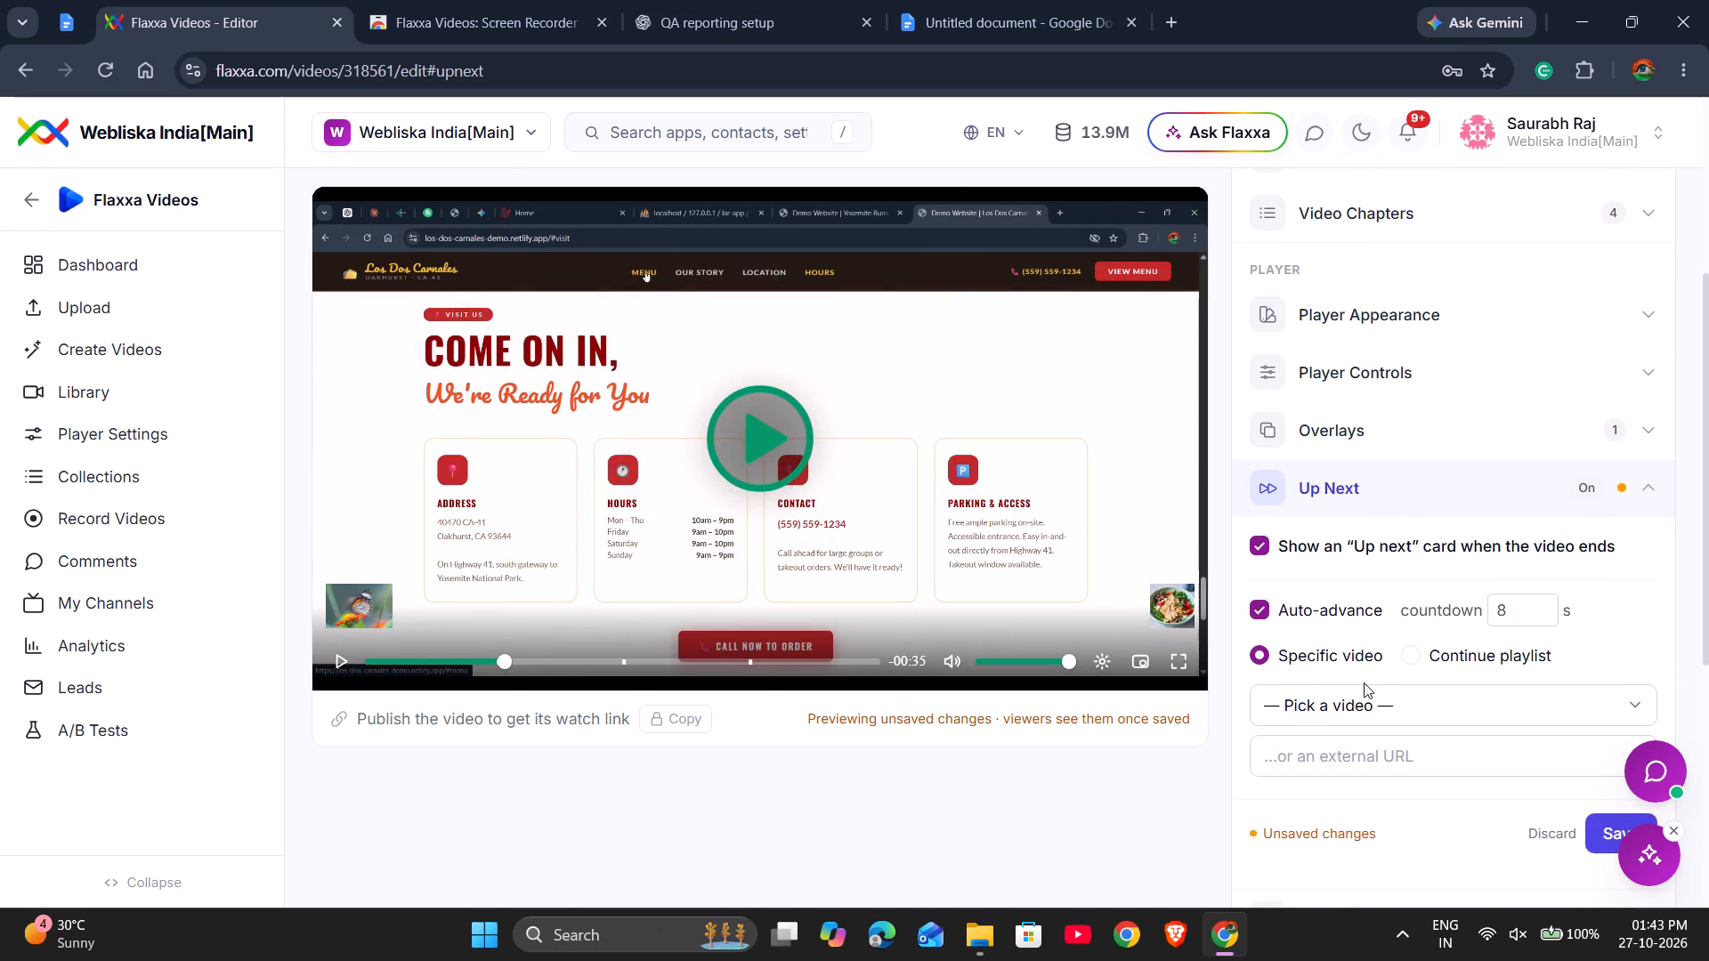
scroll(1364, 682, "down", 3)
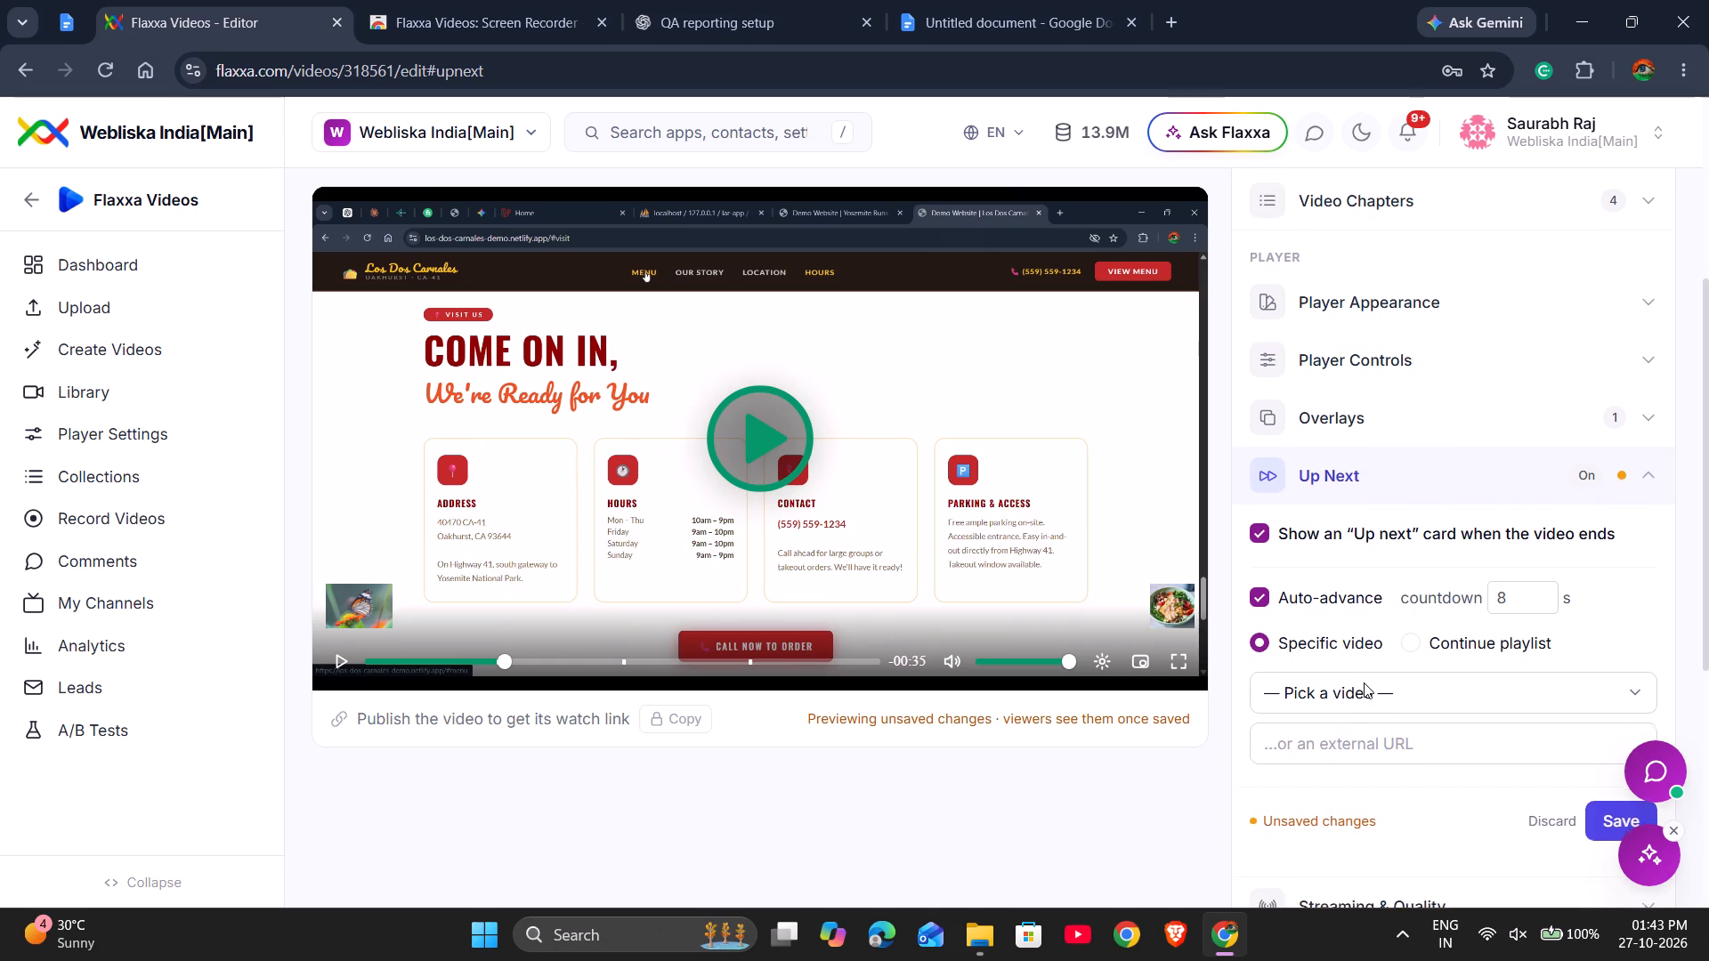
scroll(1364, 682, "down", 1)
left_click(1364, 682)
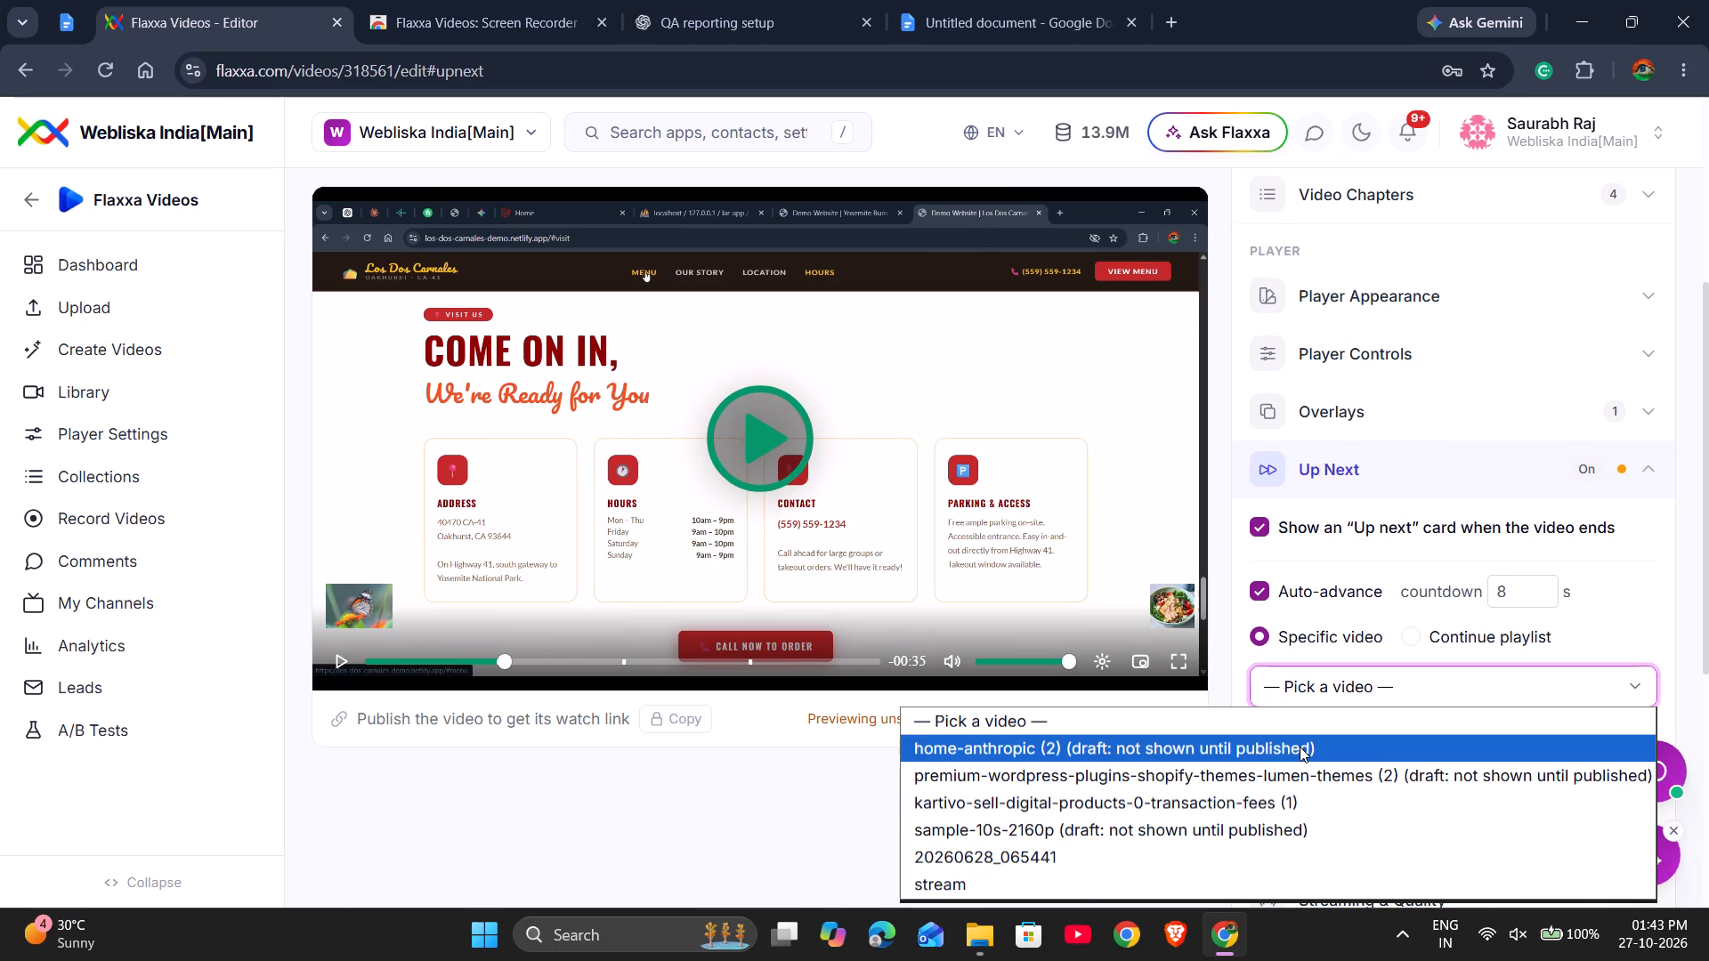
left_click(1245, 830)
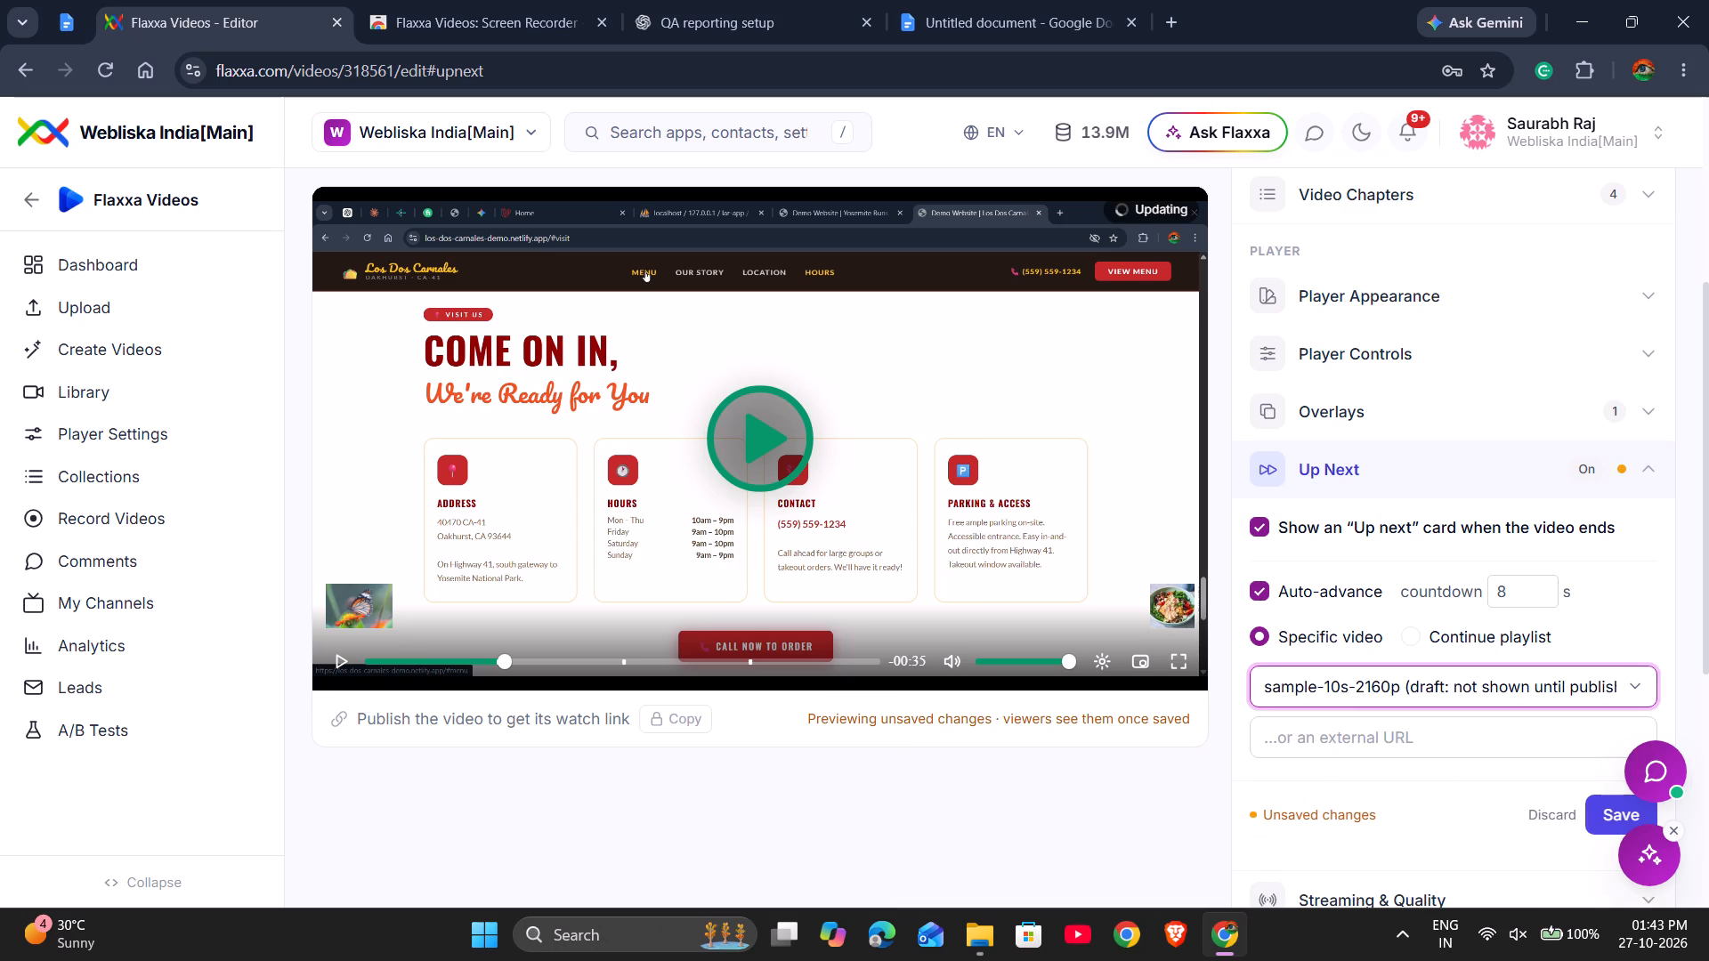
Play the video preview and skip ahead towards its end to check the Up Next card.
scroll(1406, 744, "down", 1)
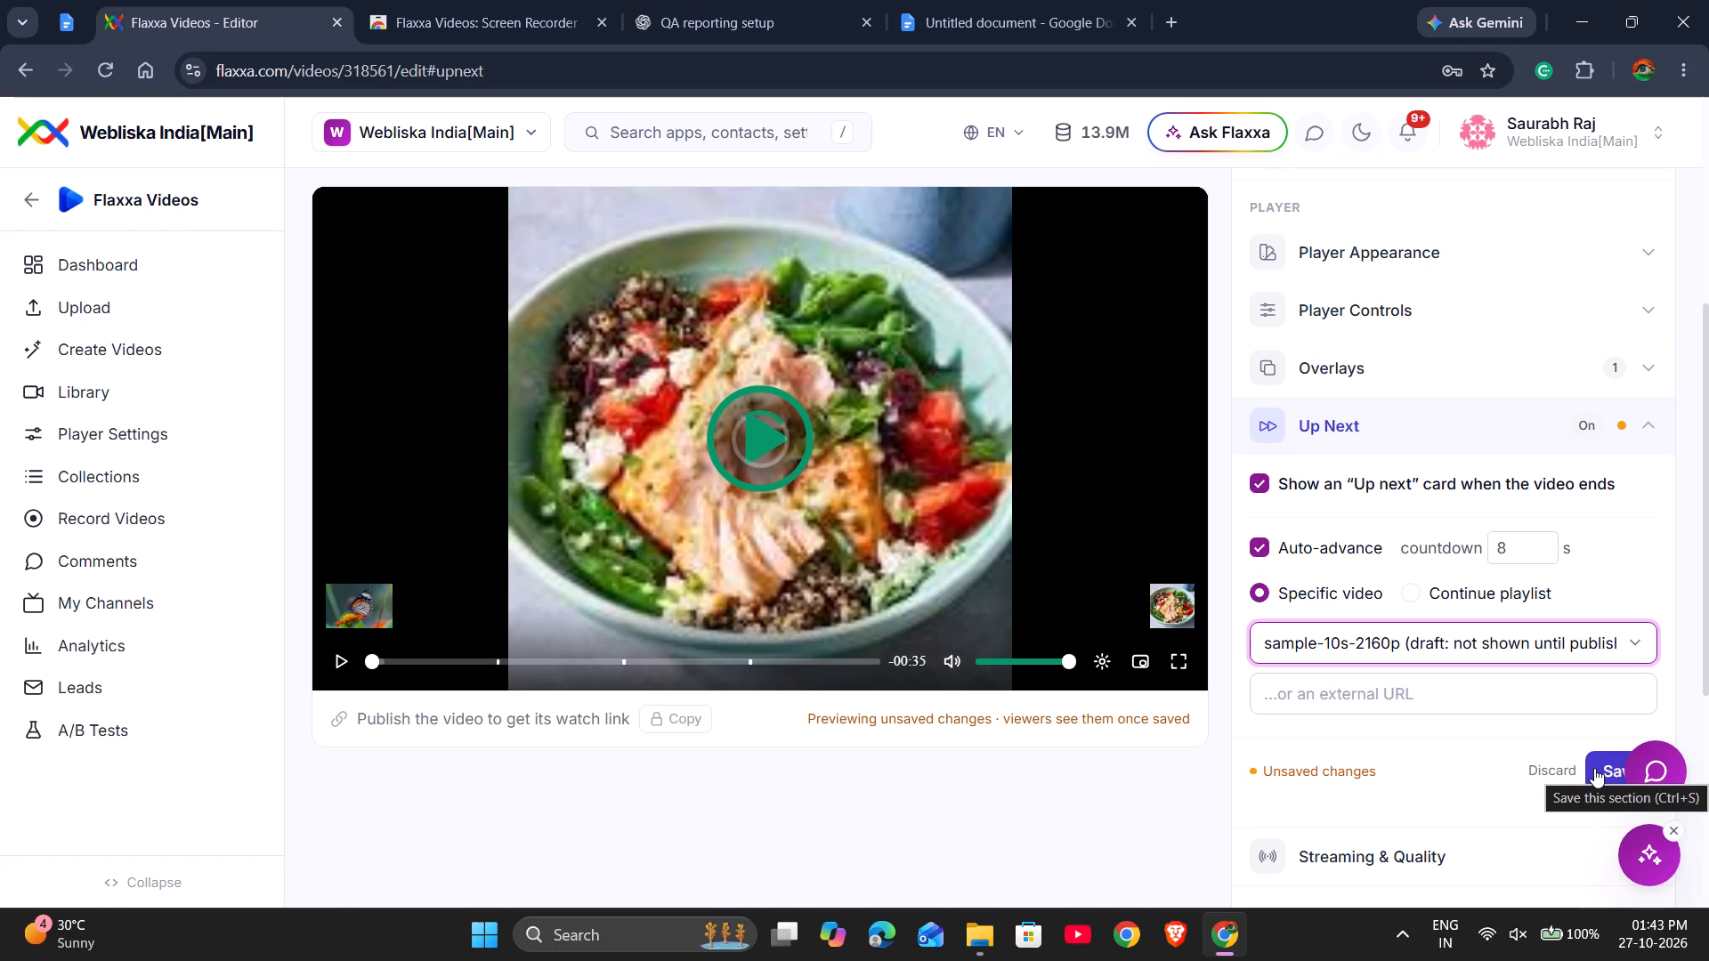
left_click(709, 489)
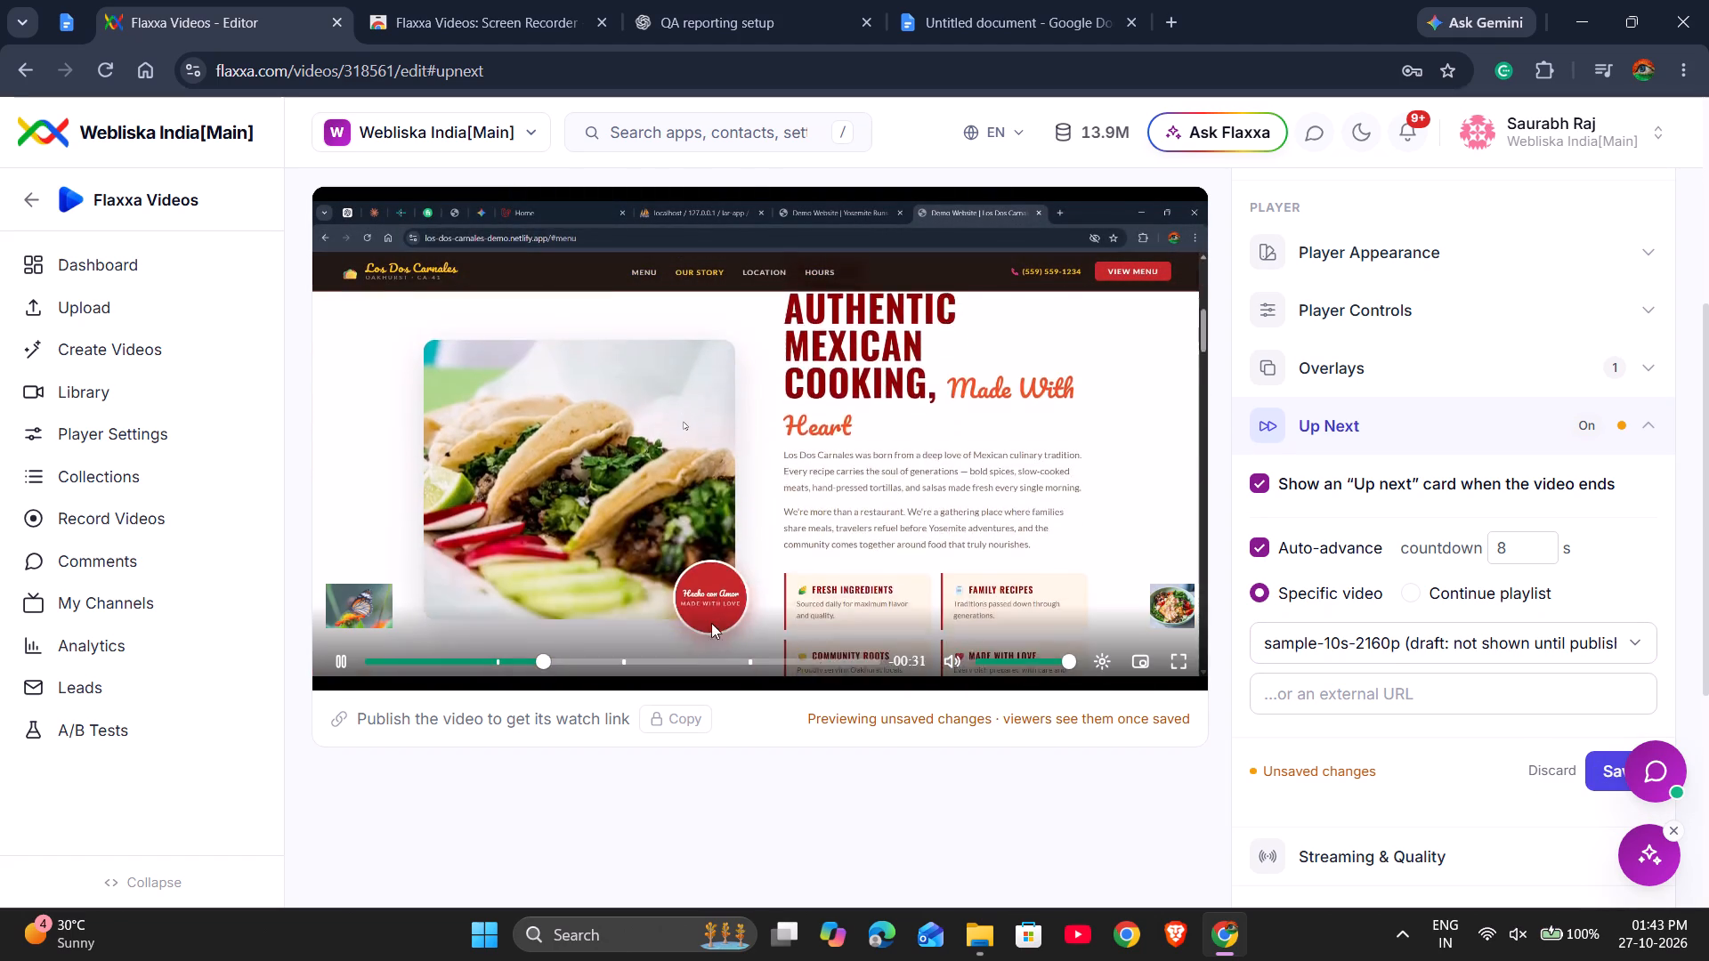
left_click_drag(553, 657, 754, 666)
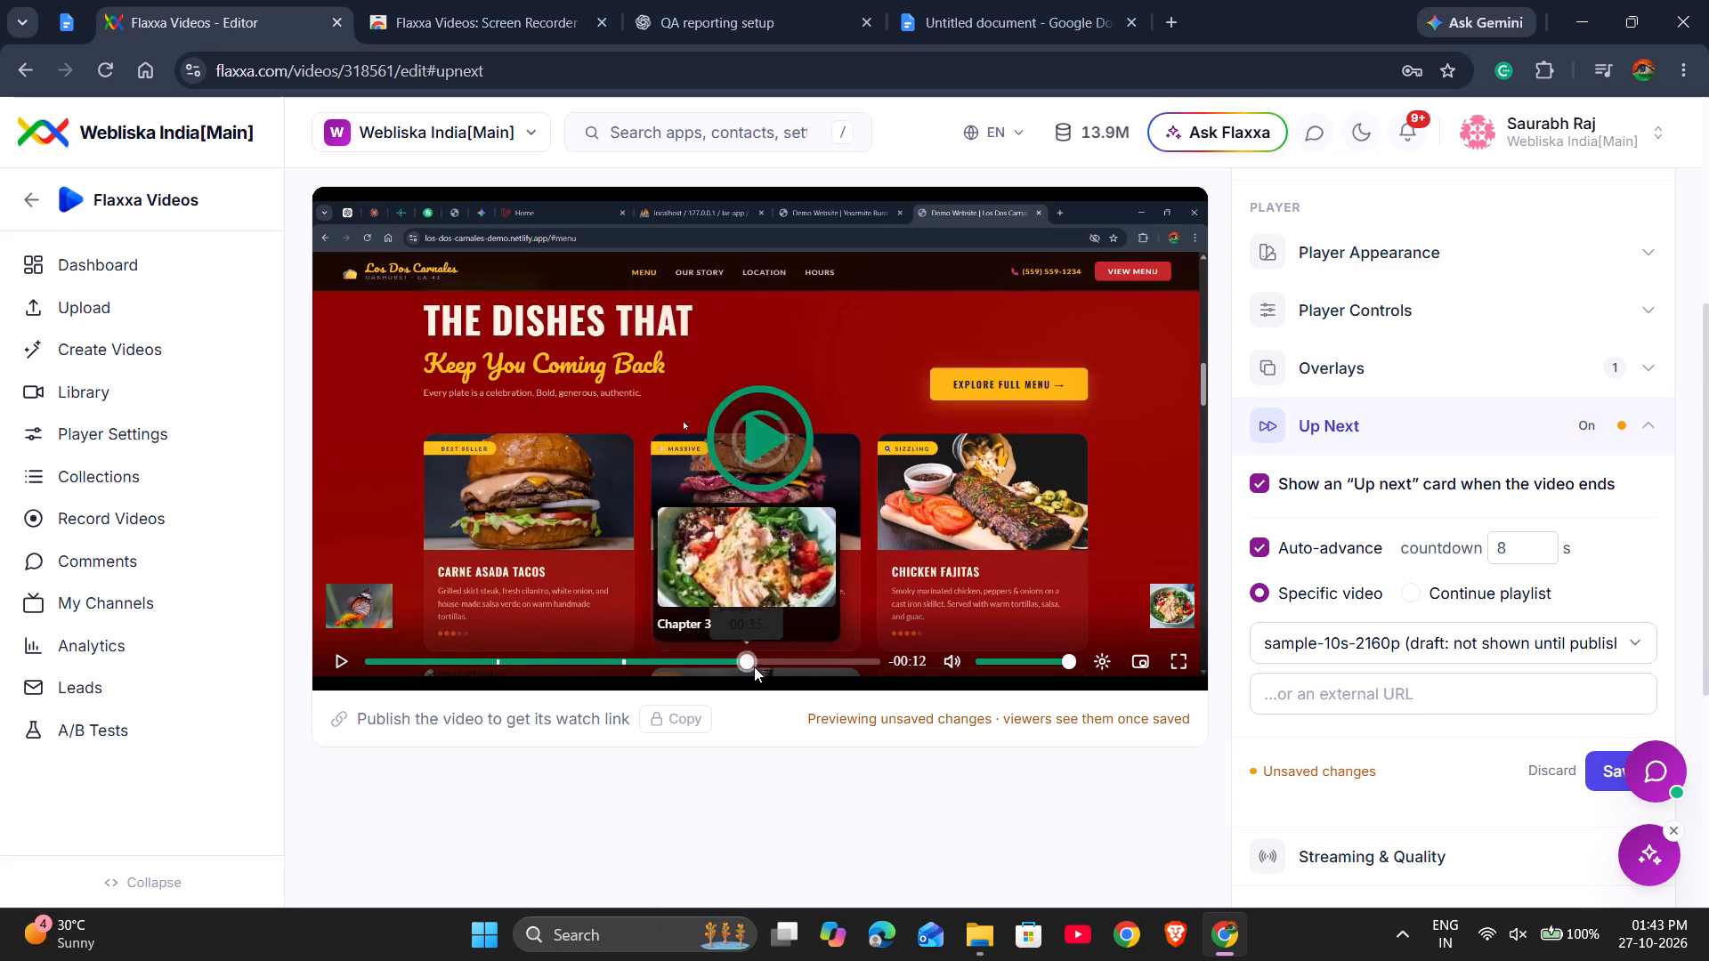
left_click_drag(754, 666, 789, 667)
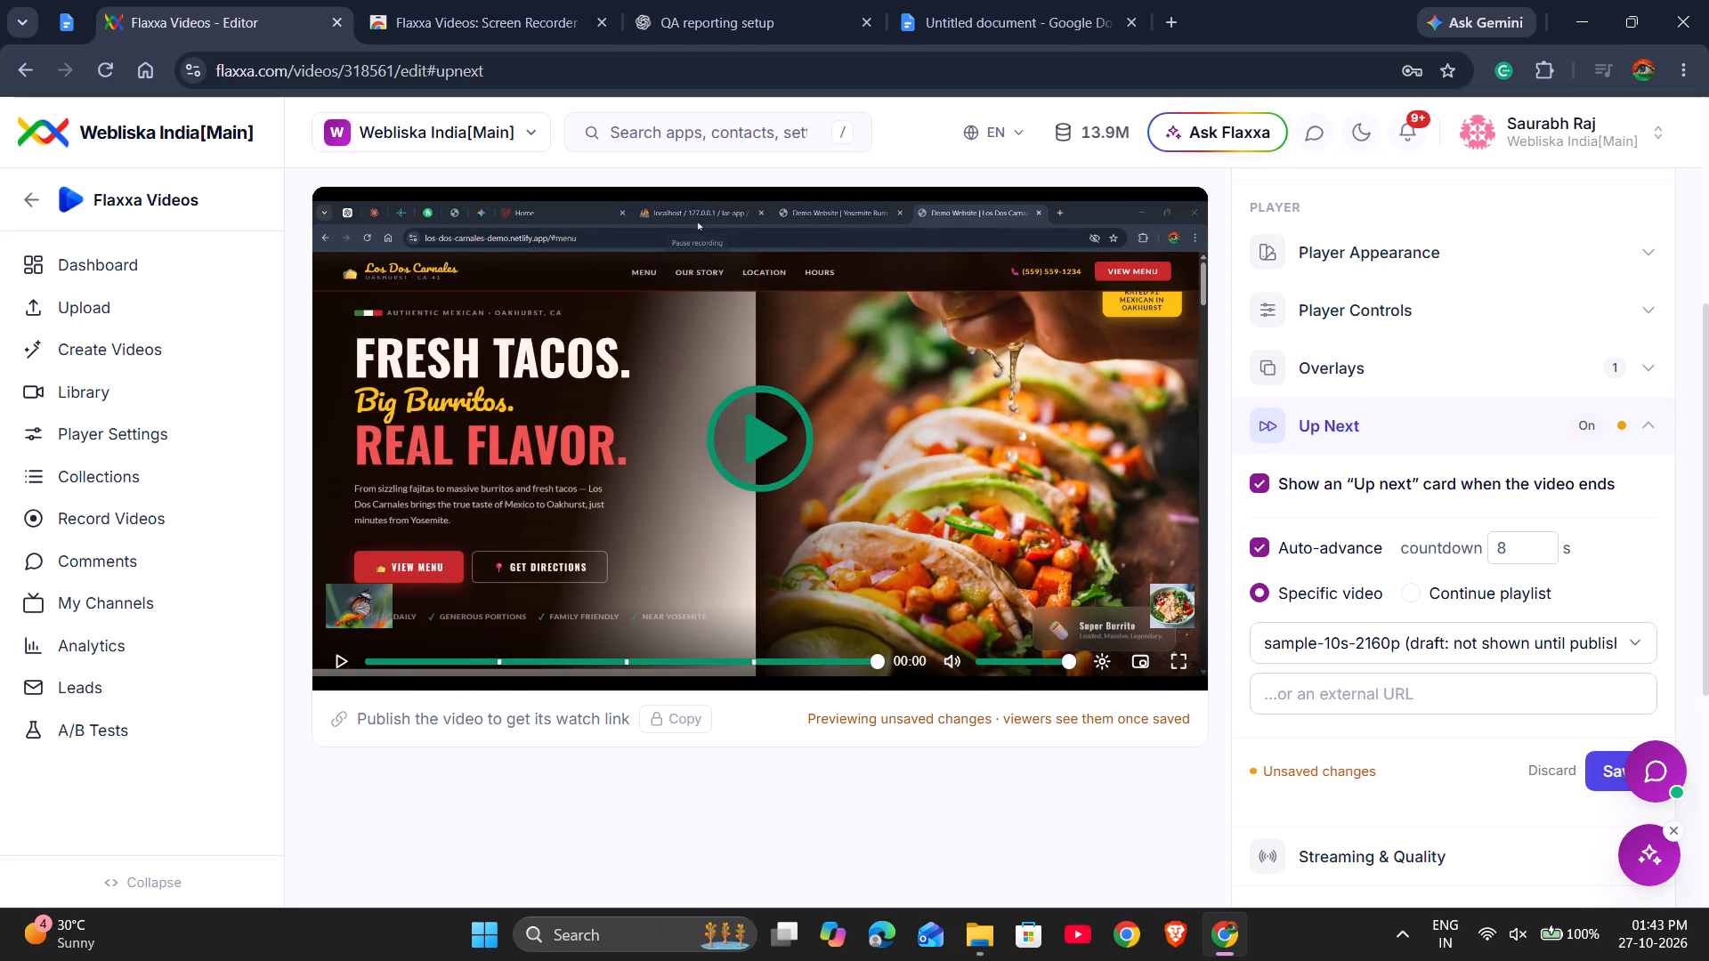
Change the specific Up Next video to 20260628_065441.
left_click(1352, 654)
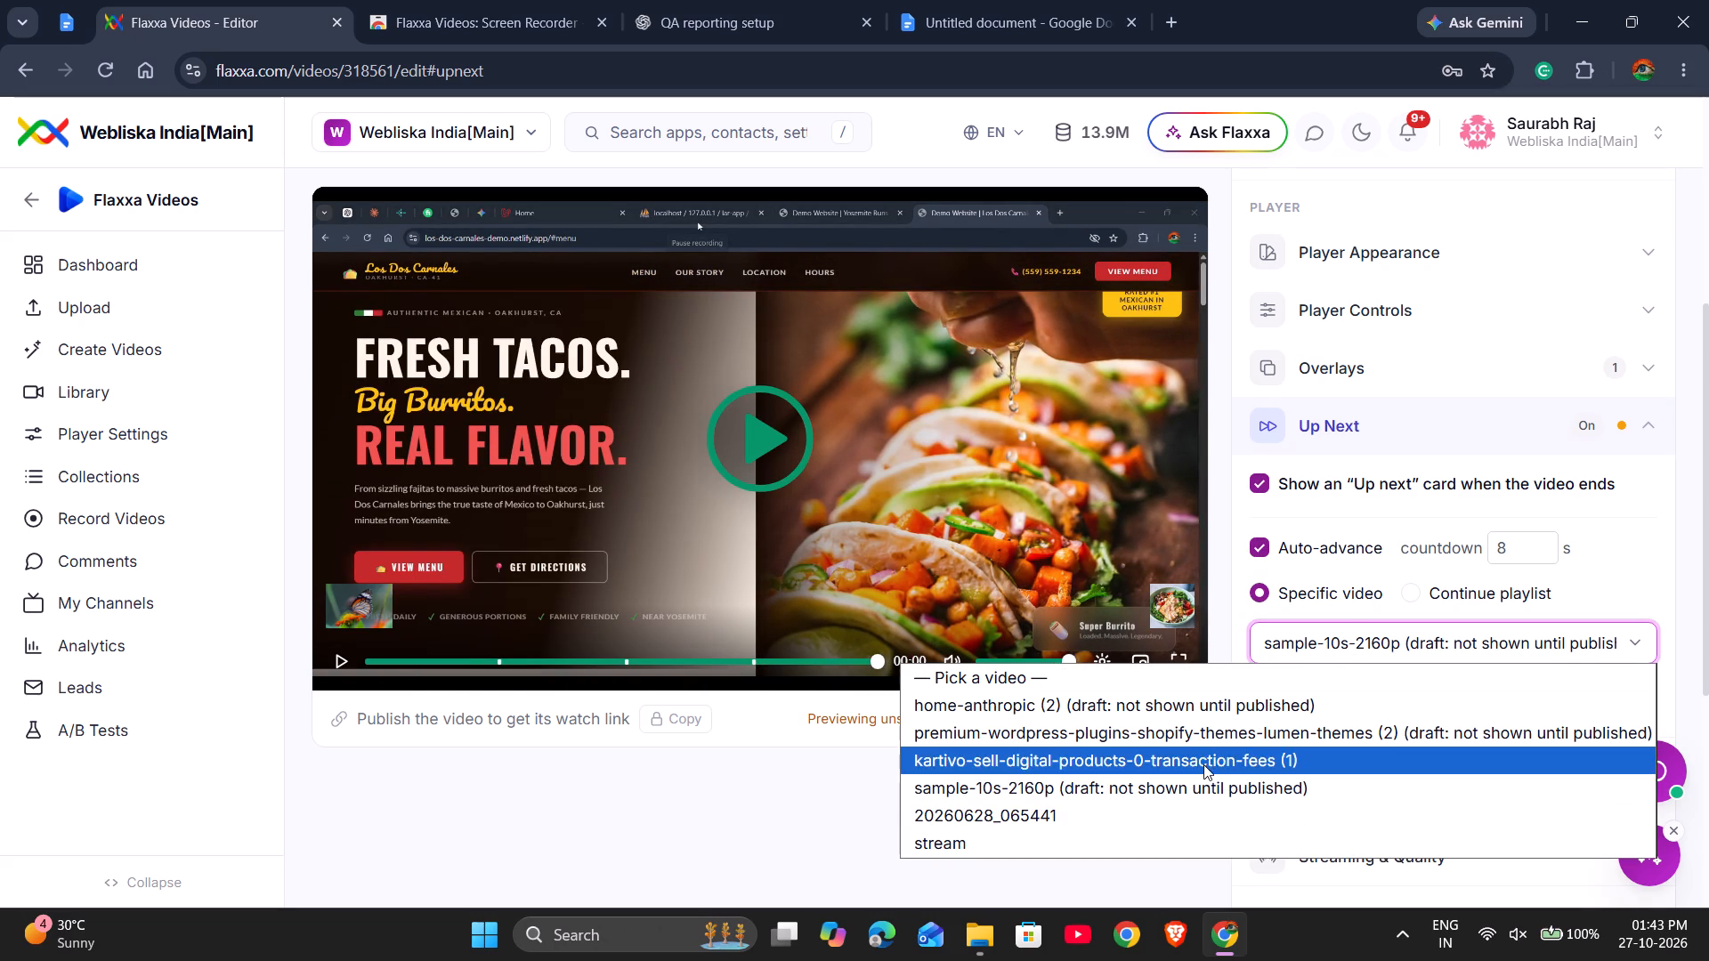
left_click(1172, 808)
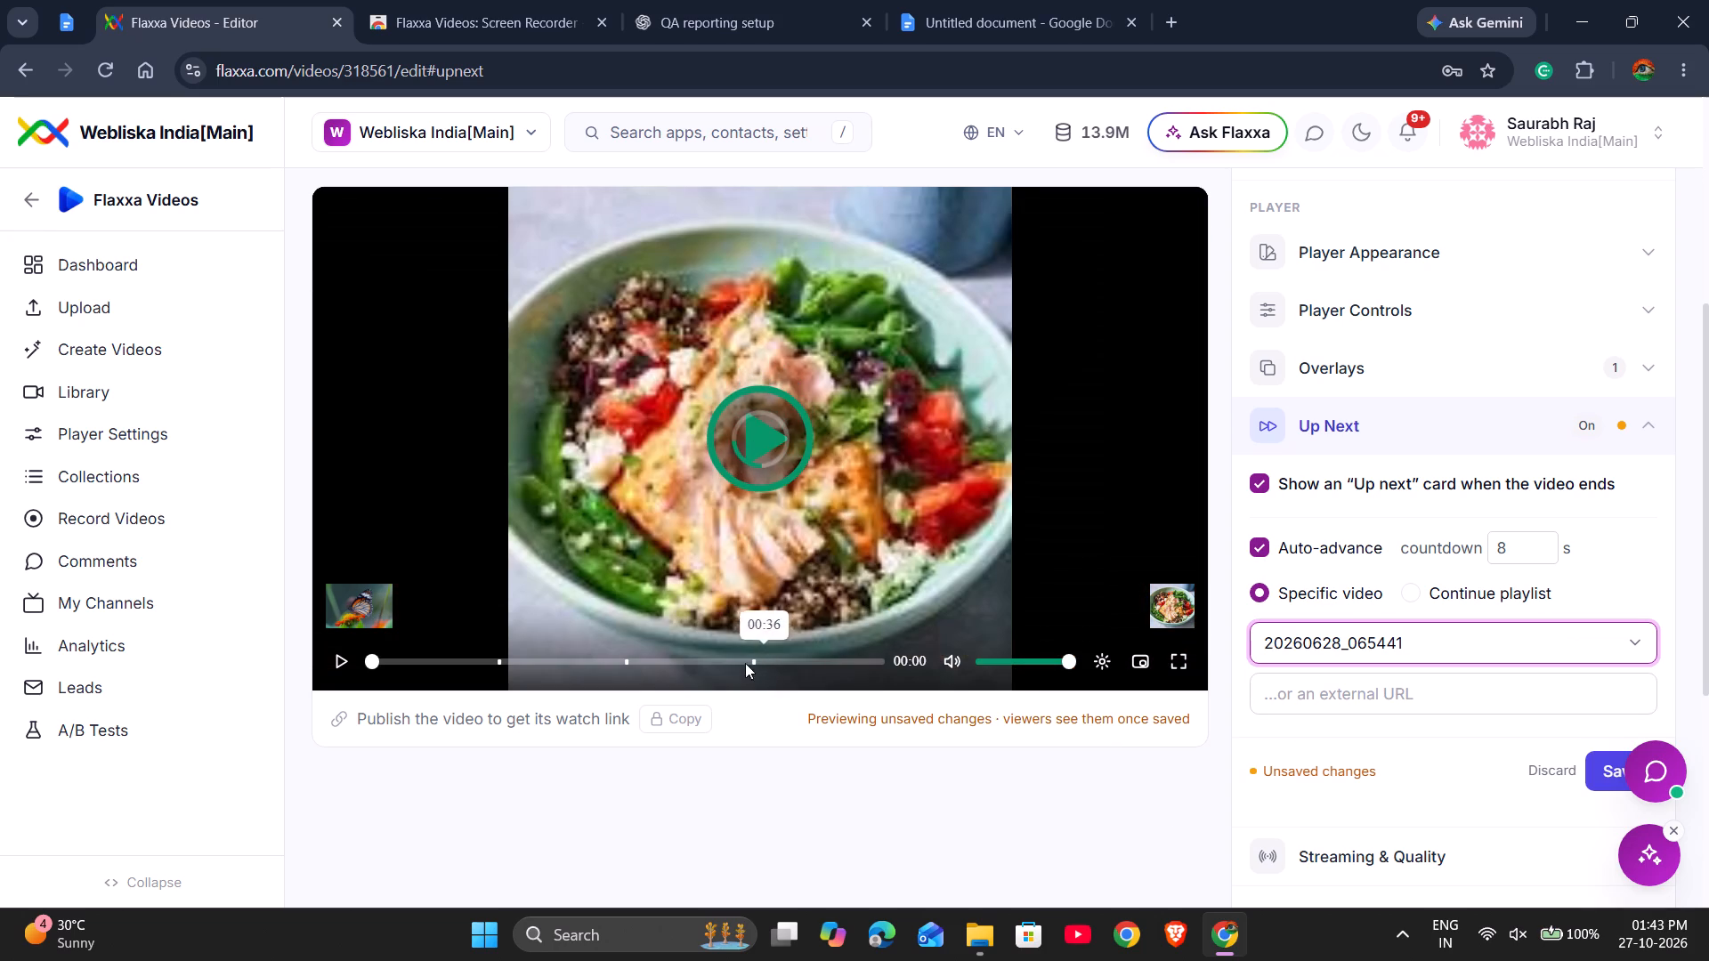
Play the preview from about 33 seconds to its end to check the Up Next card, and cancel the auto-advance.
left_click(726, 665)
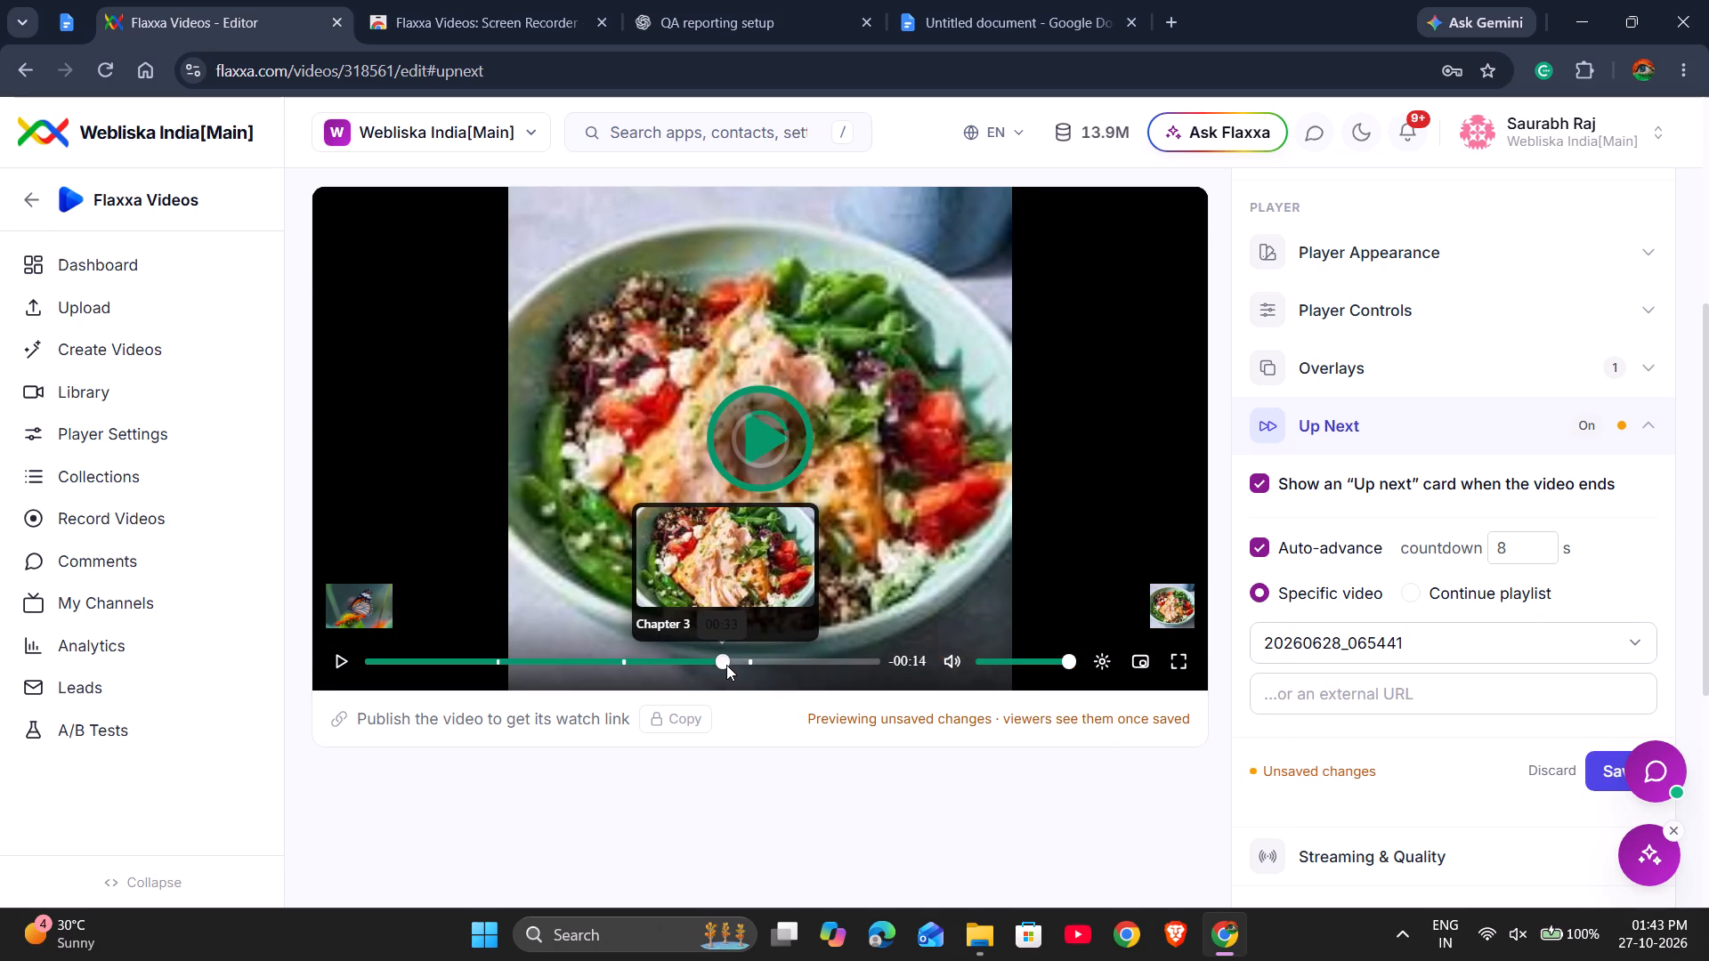
left_click(738, 456)
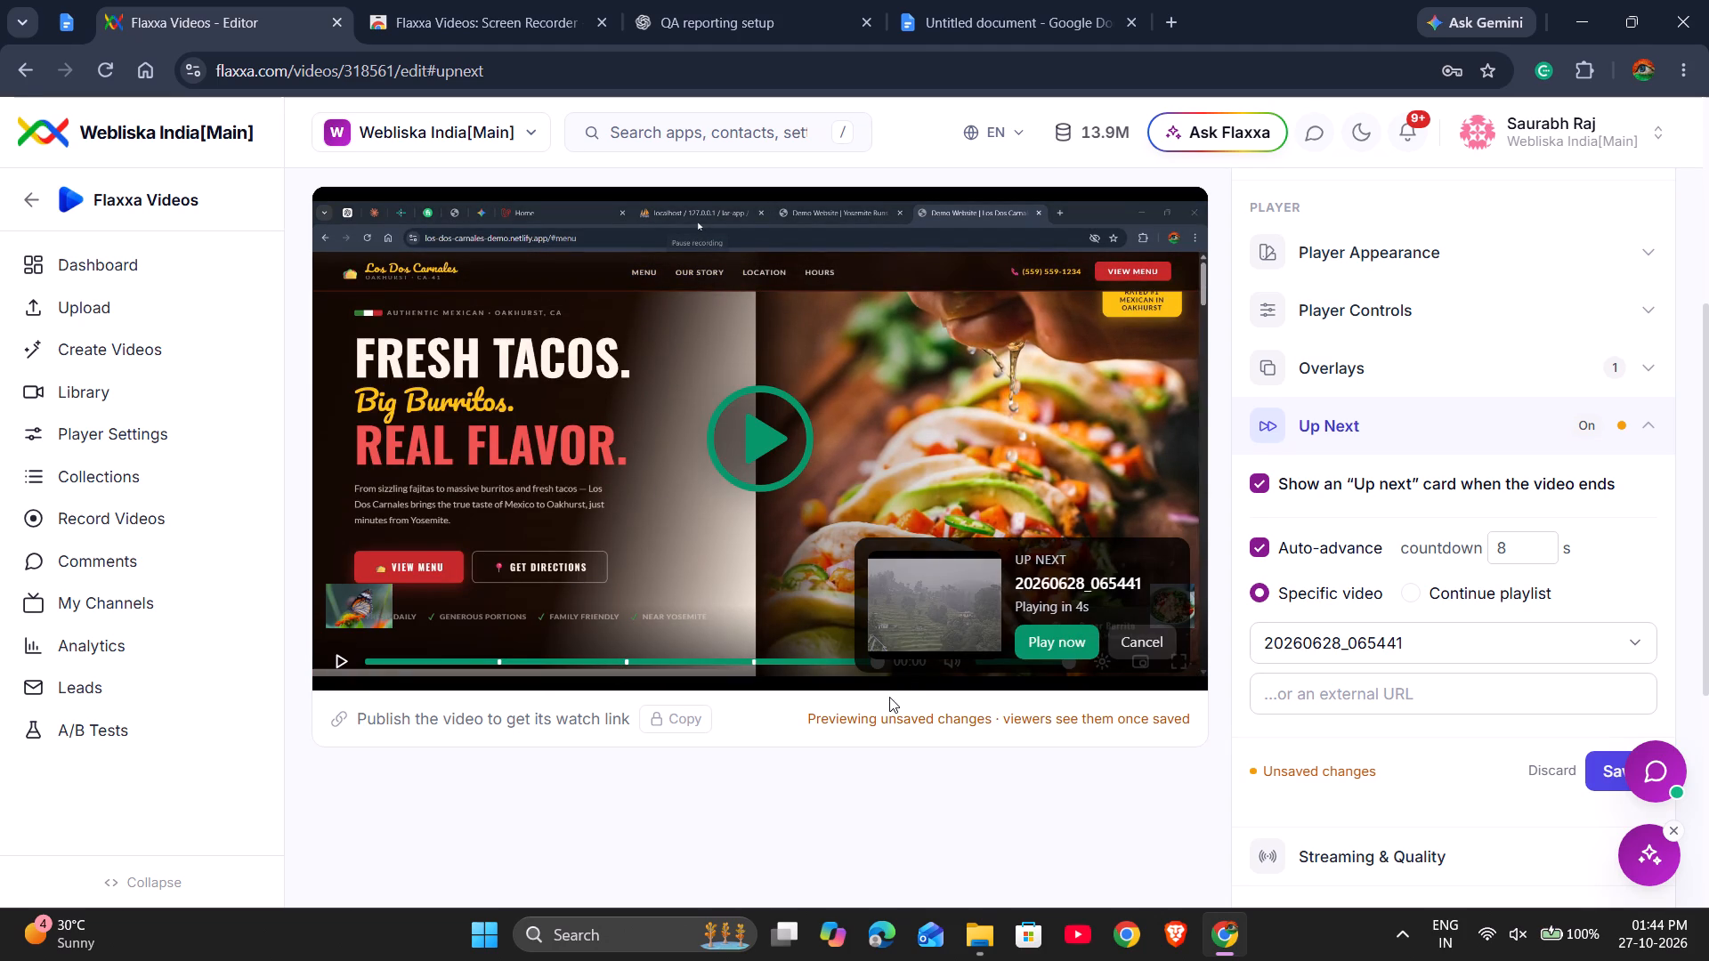
left_click(1147, 642)
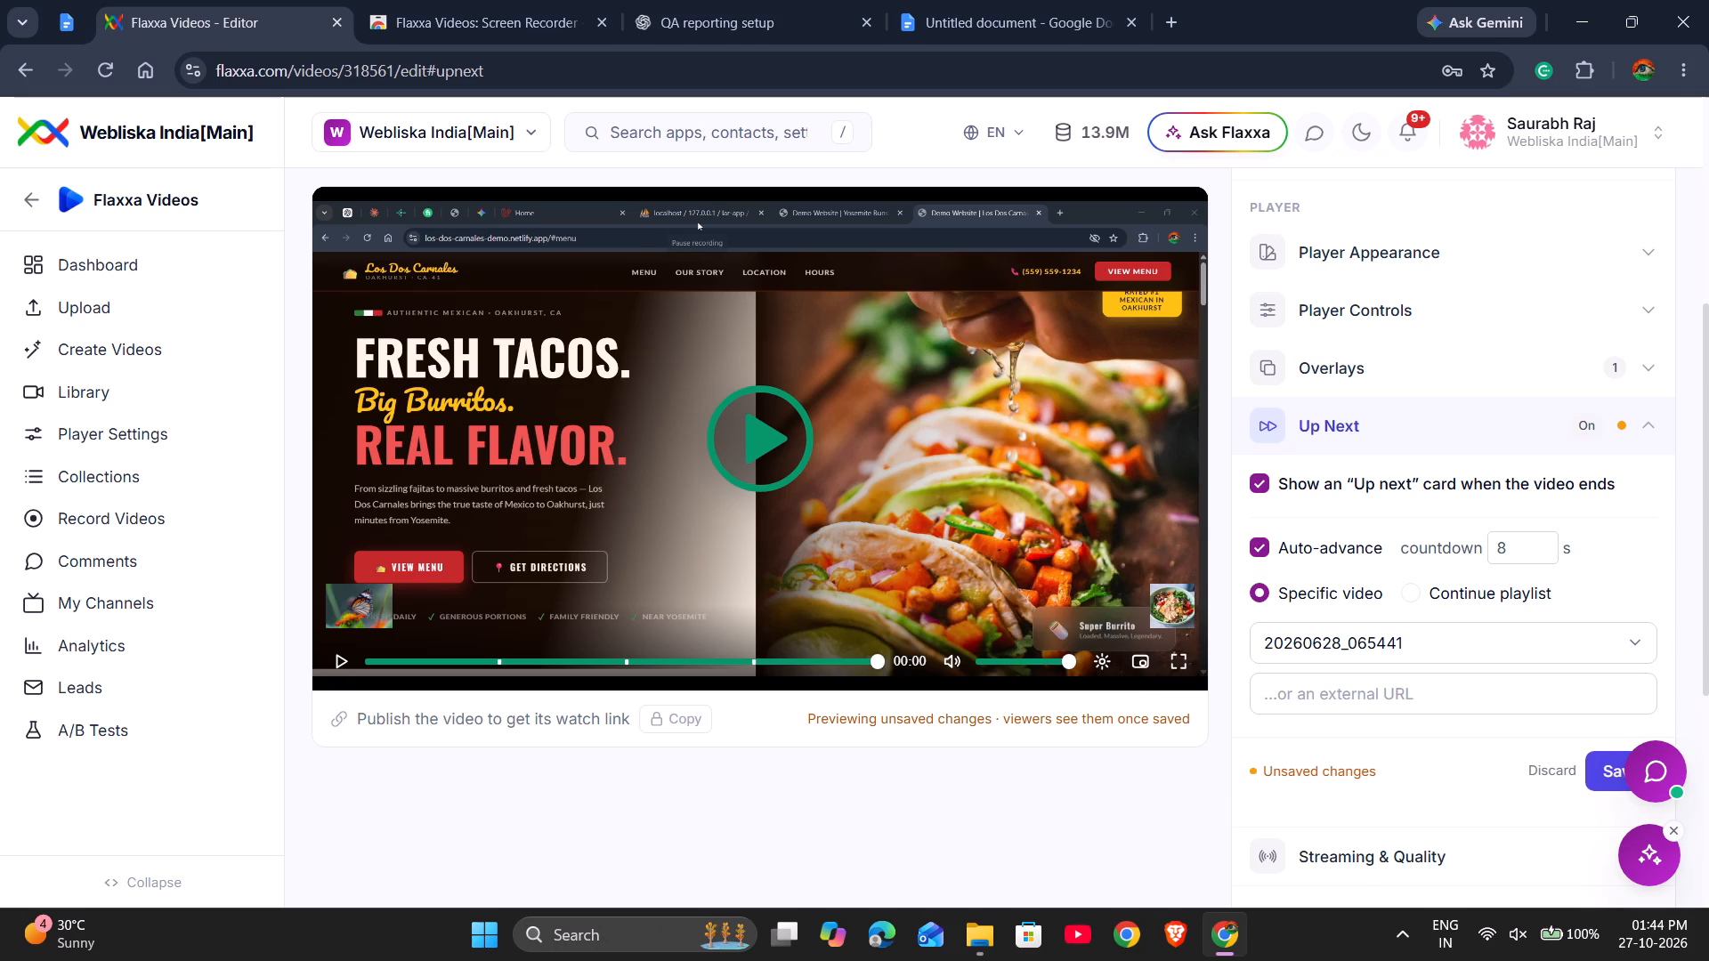
Save the Up Next settings.
scroll(1340, 681, "down", 3)
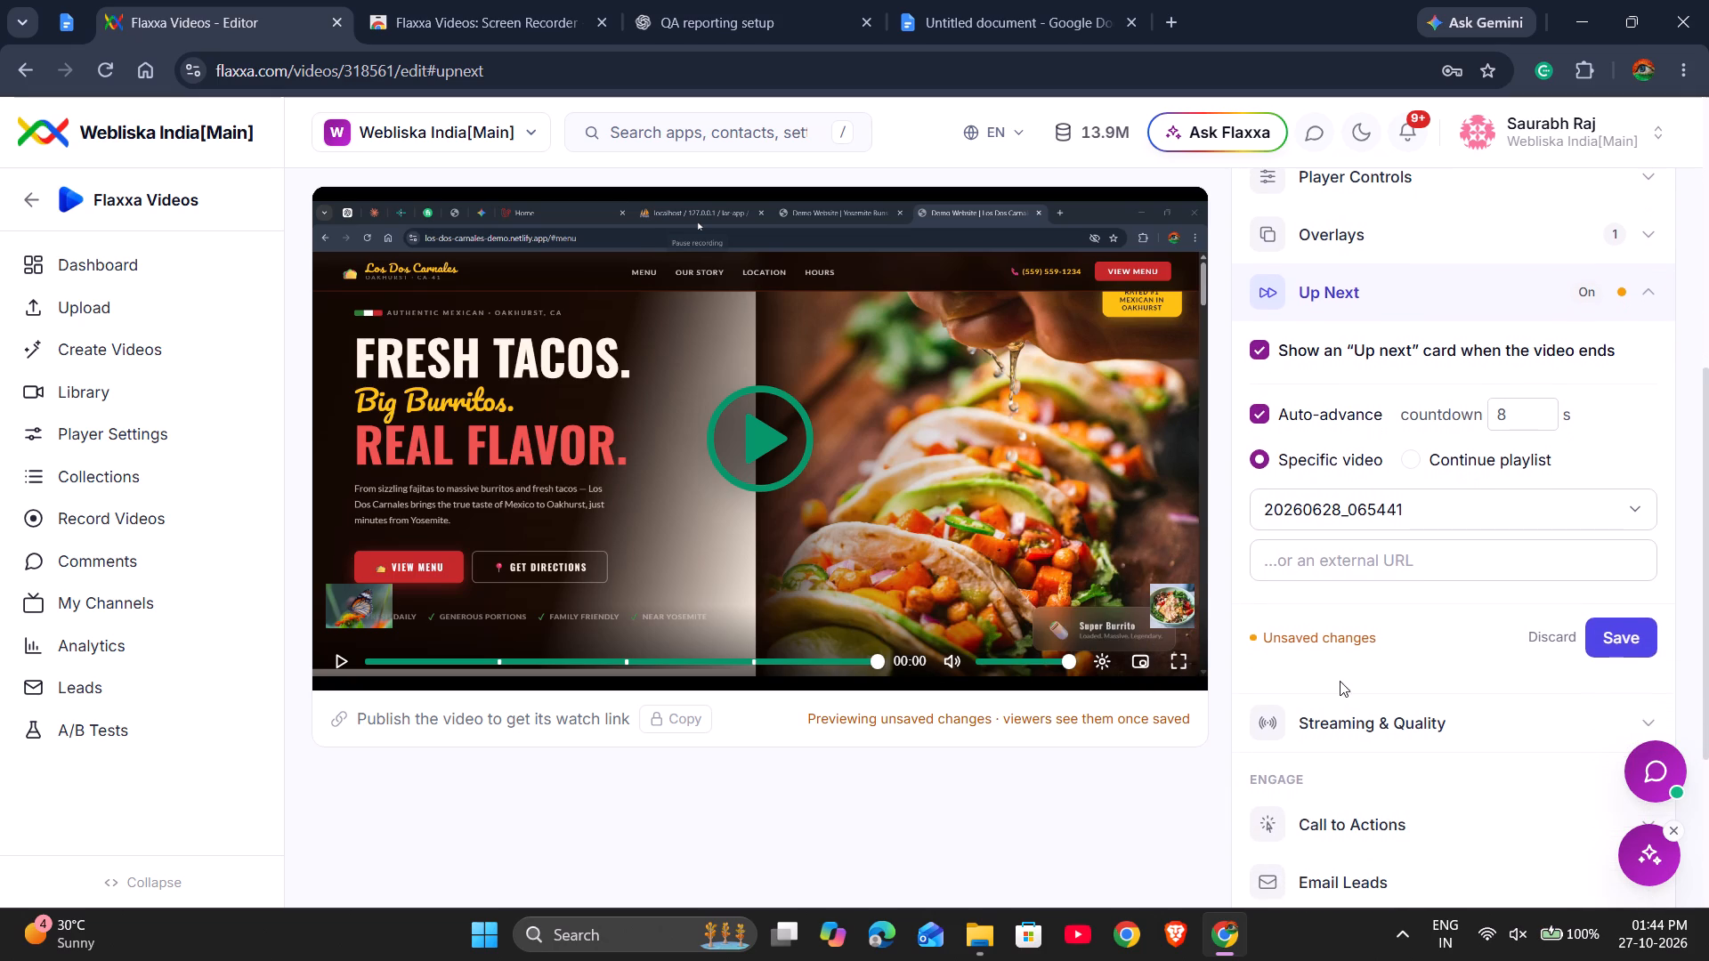
left_click(1614, 634)
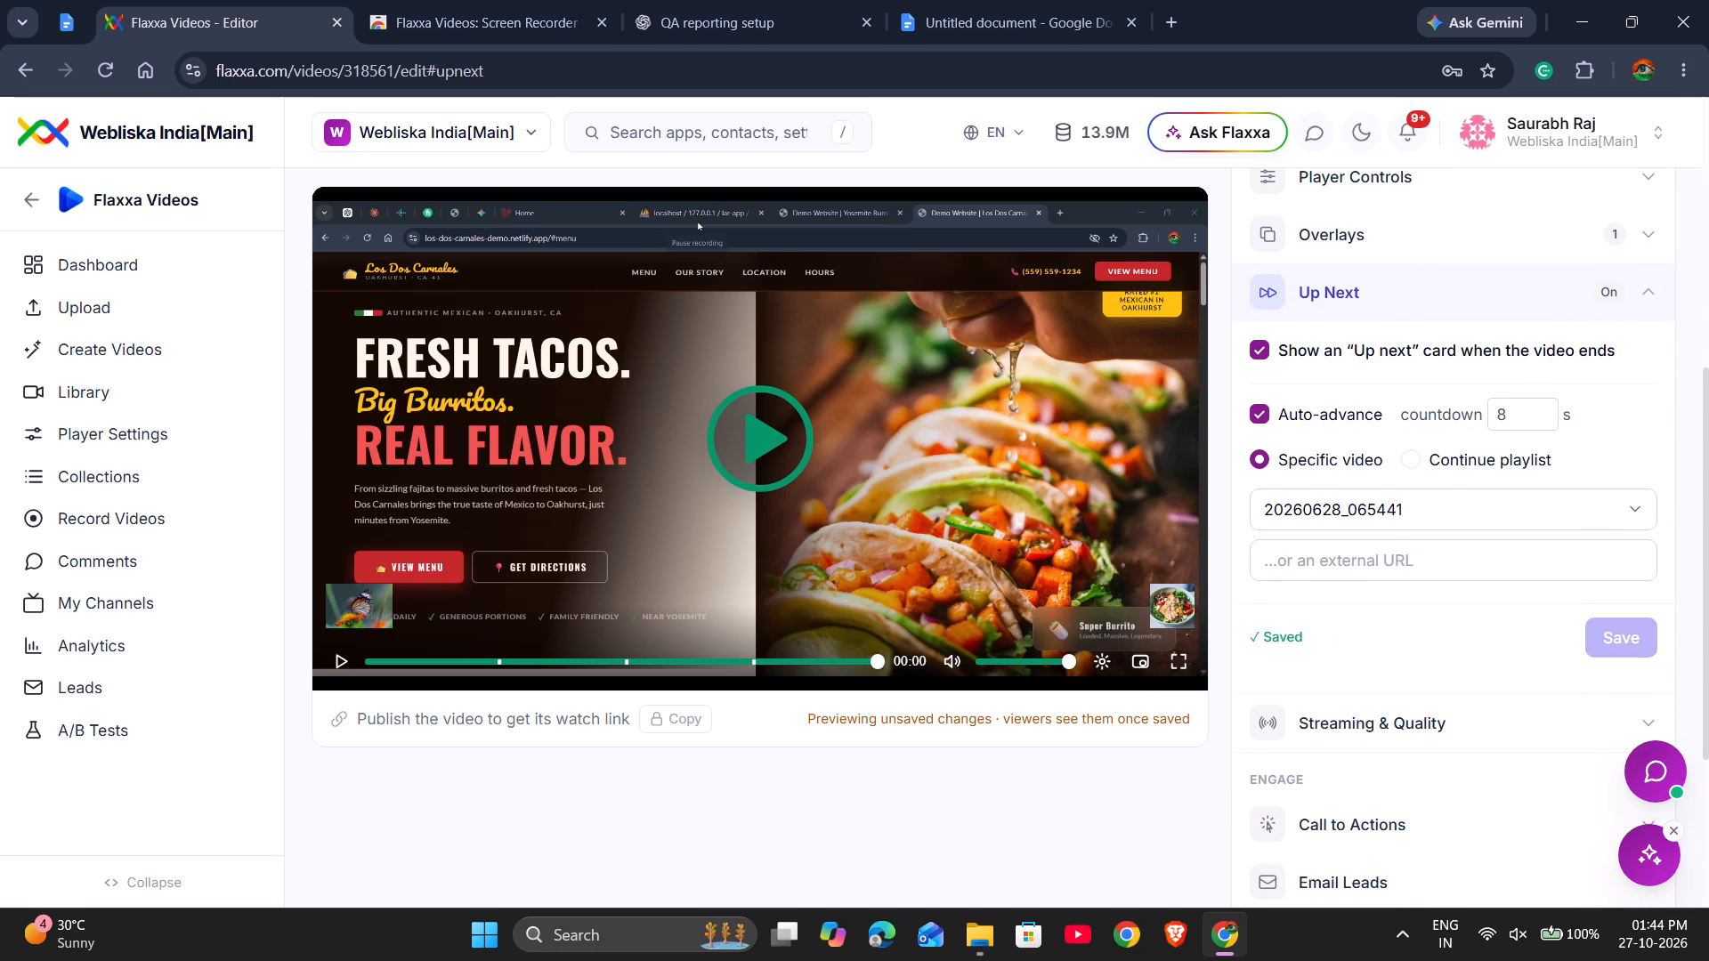
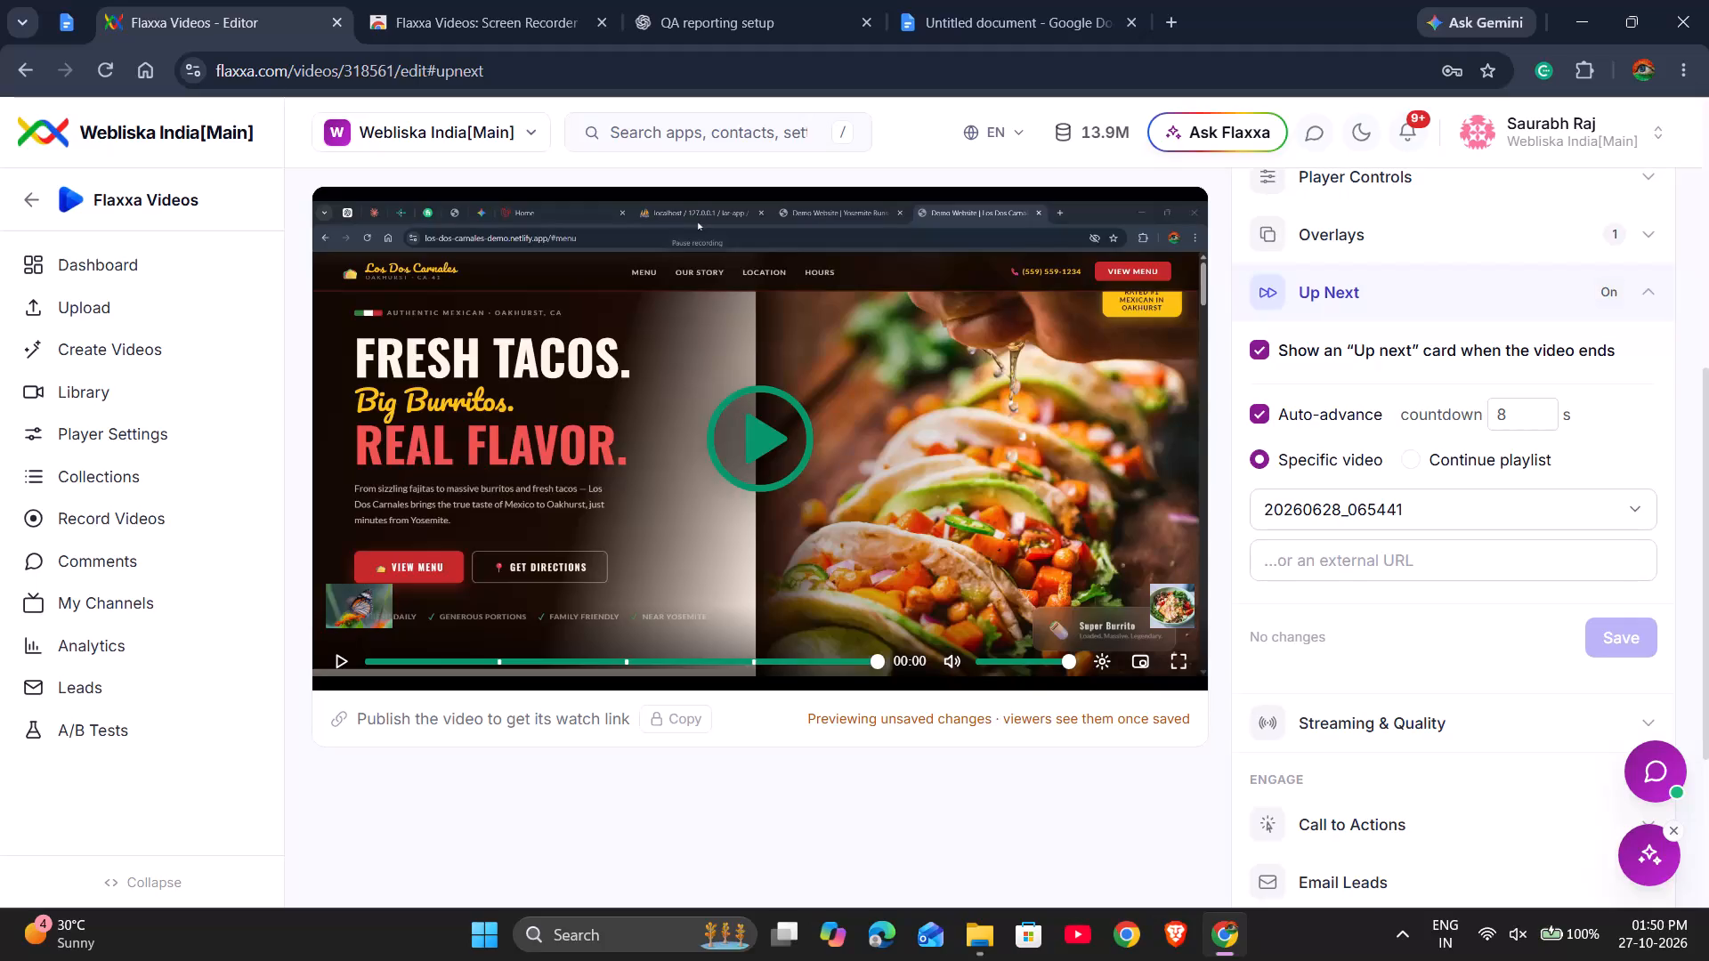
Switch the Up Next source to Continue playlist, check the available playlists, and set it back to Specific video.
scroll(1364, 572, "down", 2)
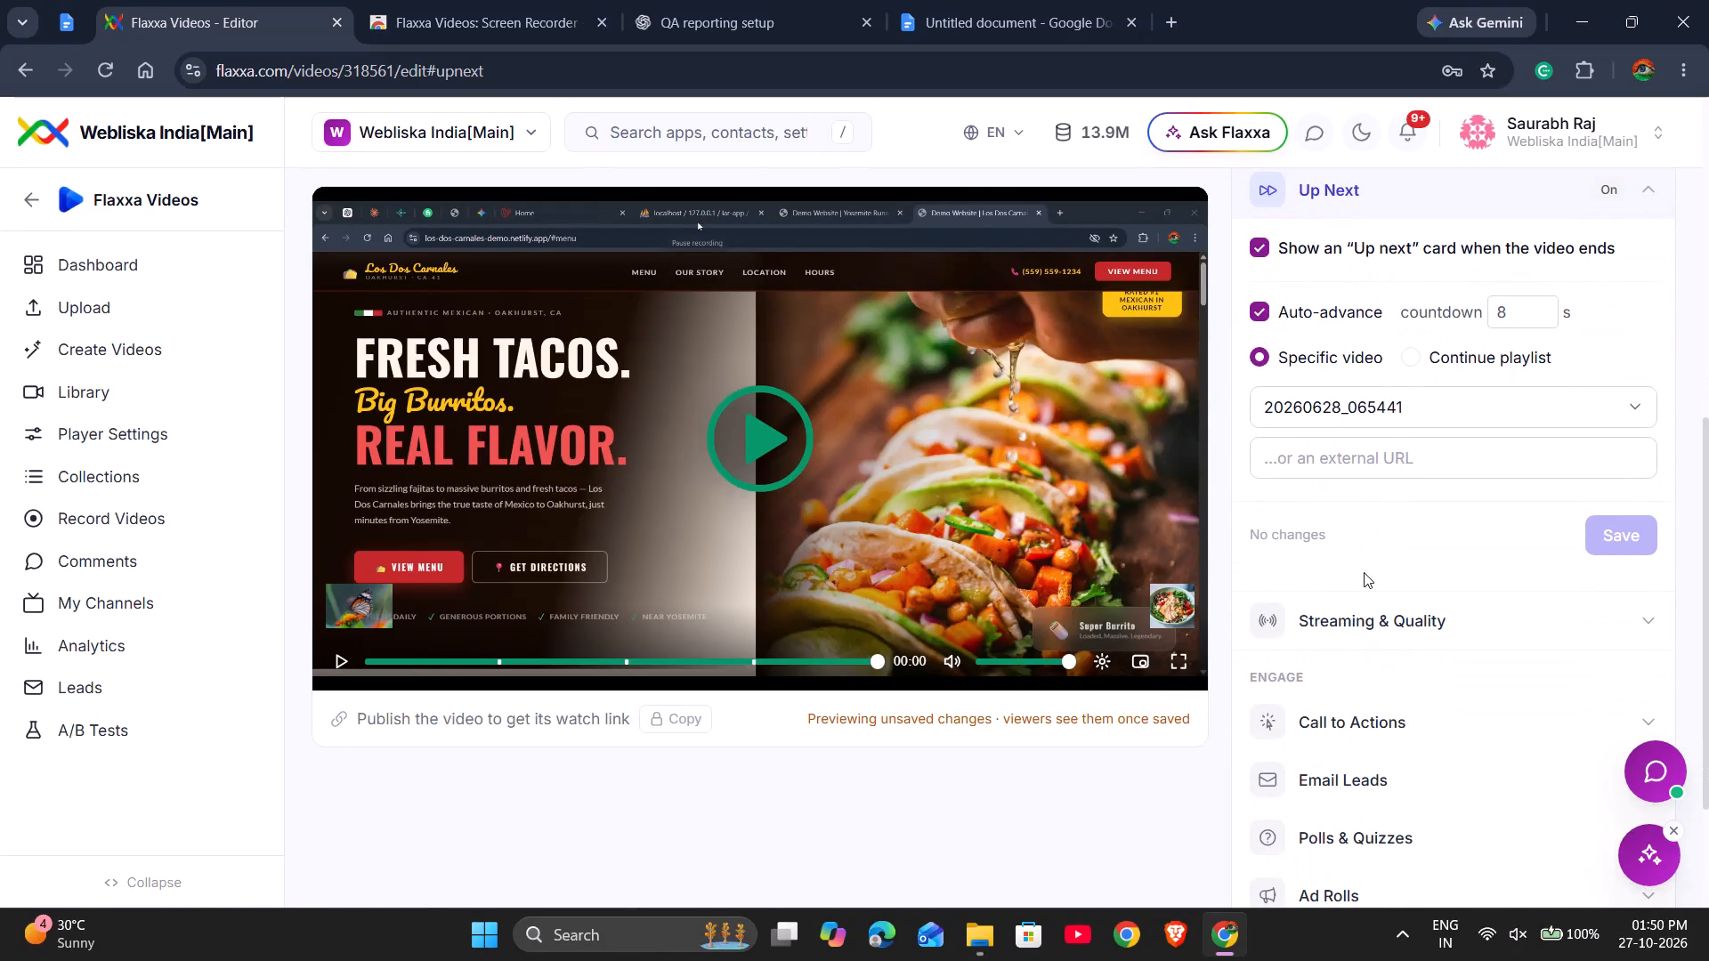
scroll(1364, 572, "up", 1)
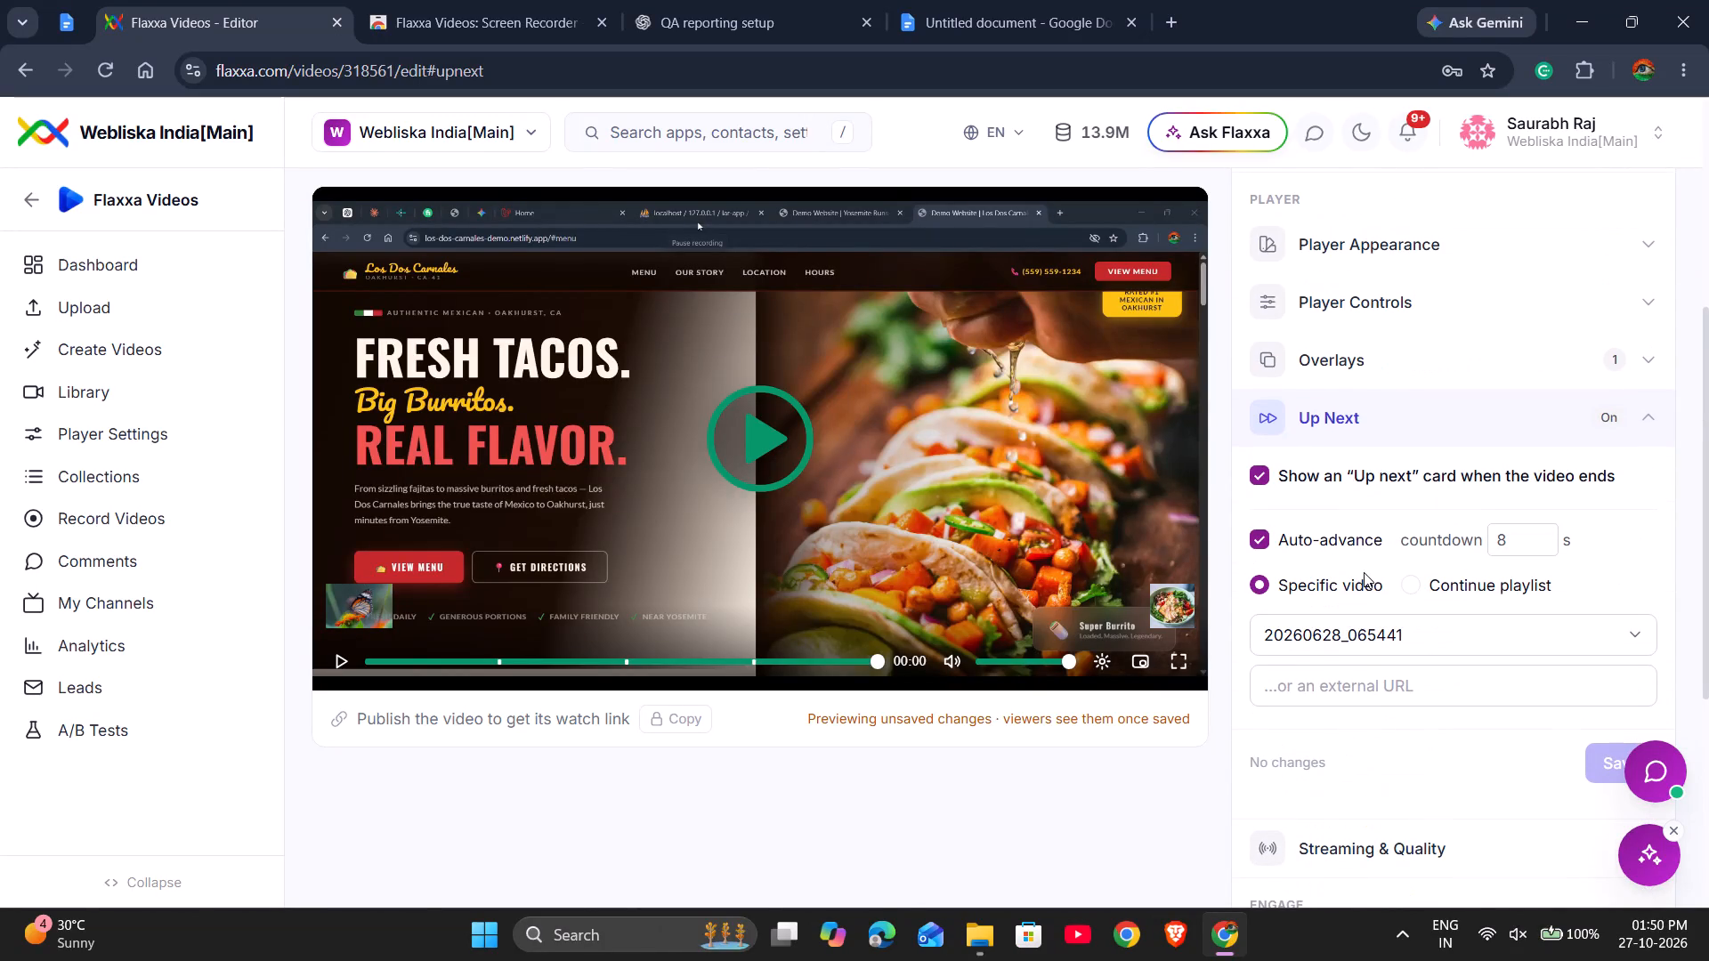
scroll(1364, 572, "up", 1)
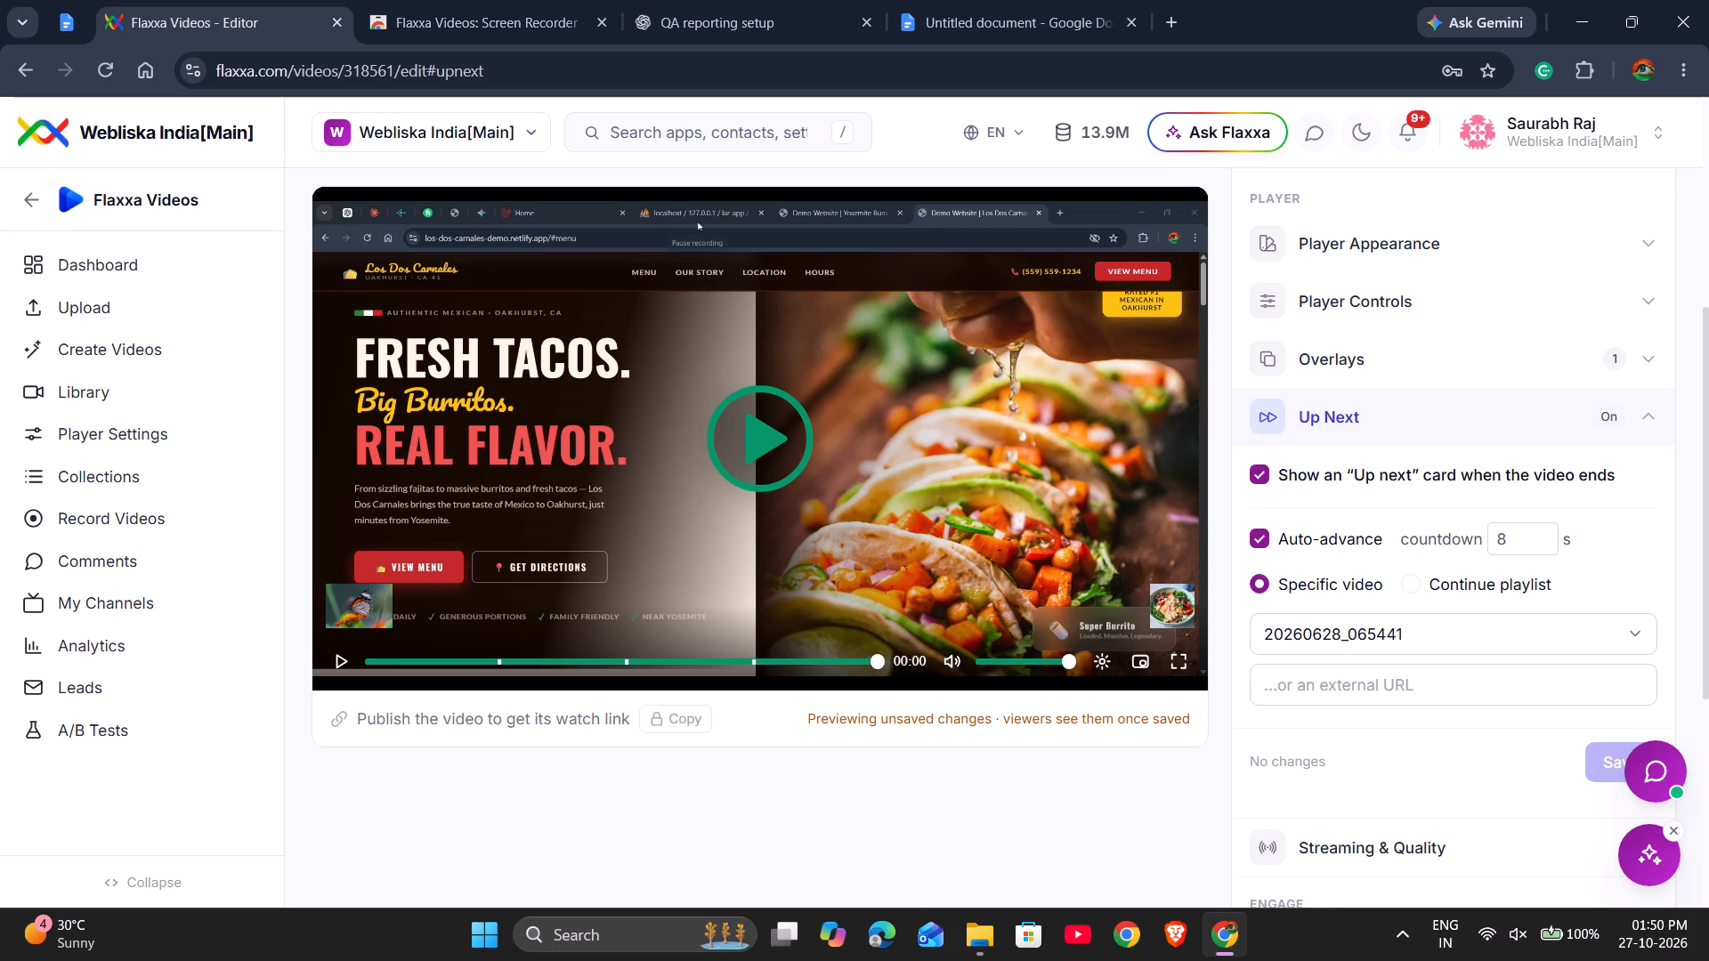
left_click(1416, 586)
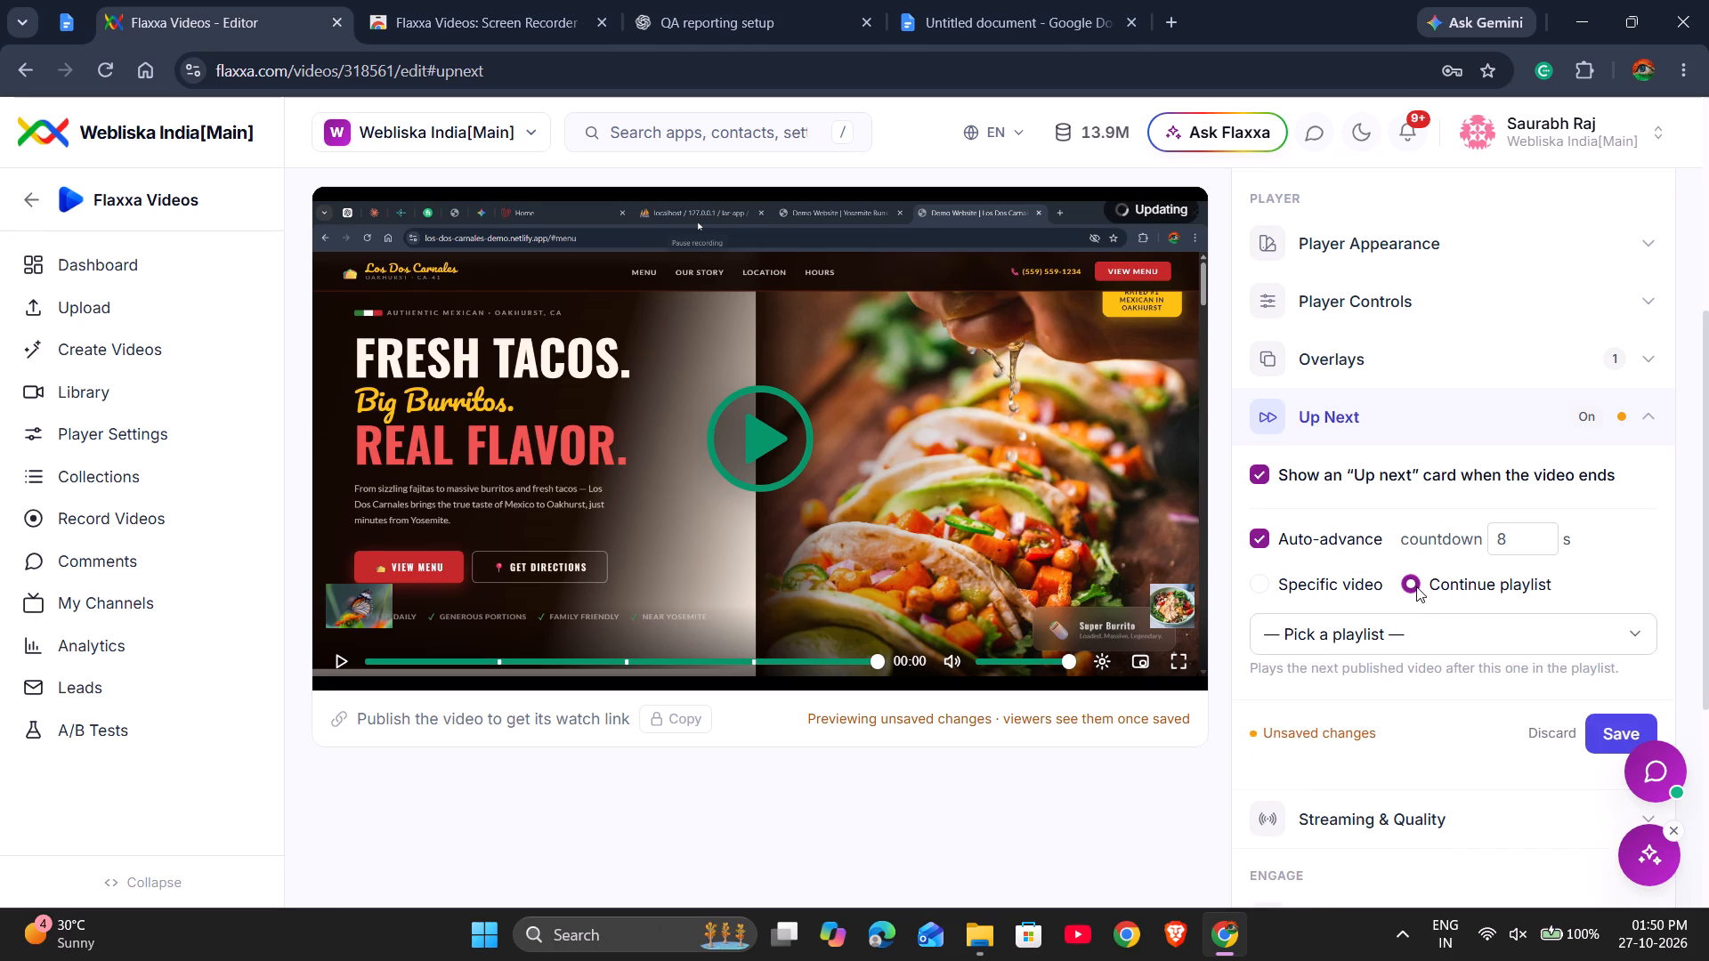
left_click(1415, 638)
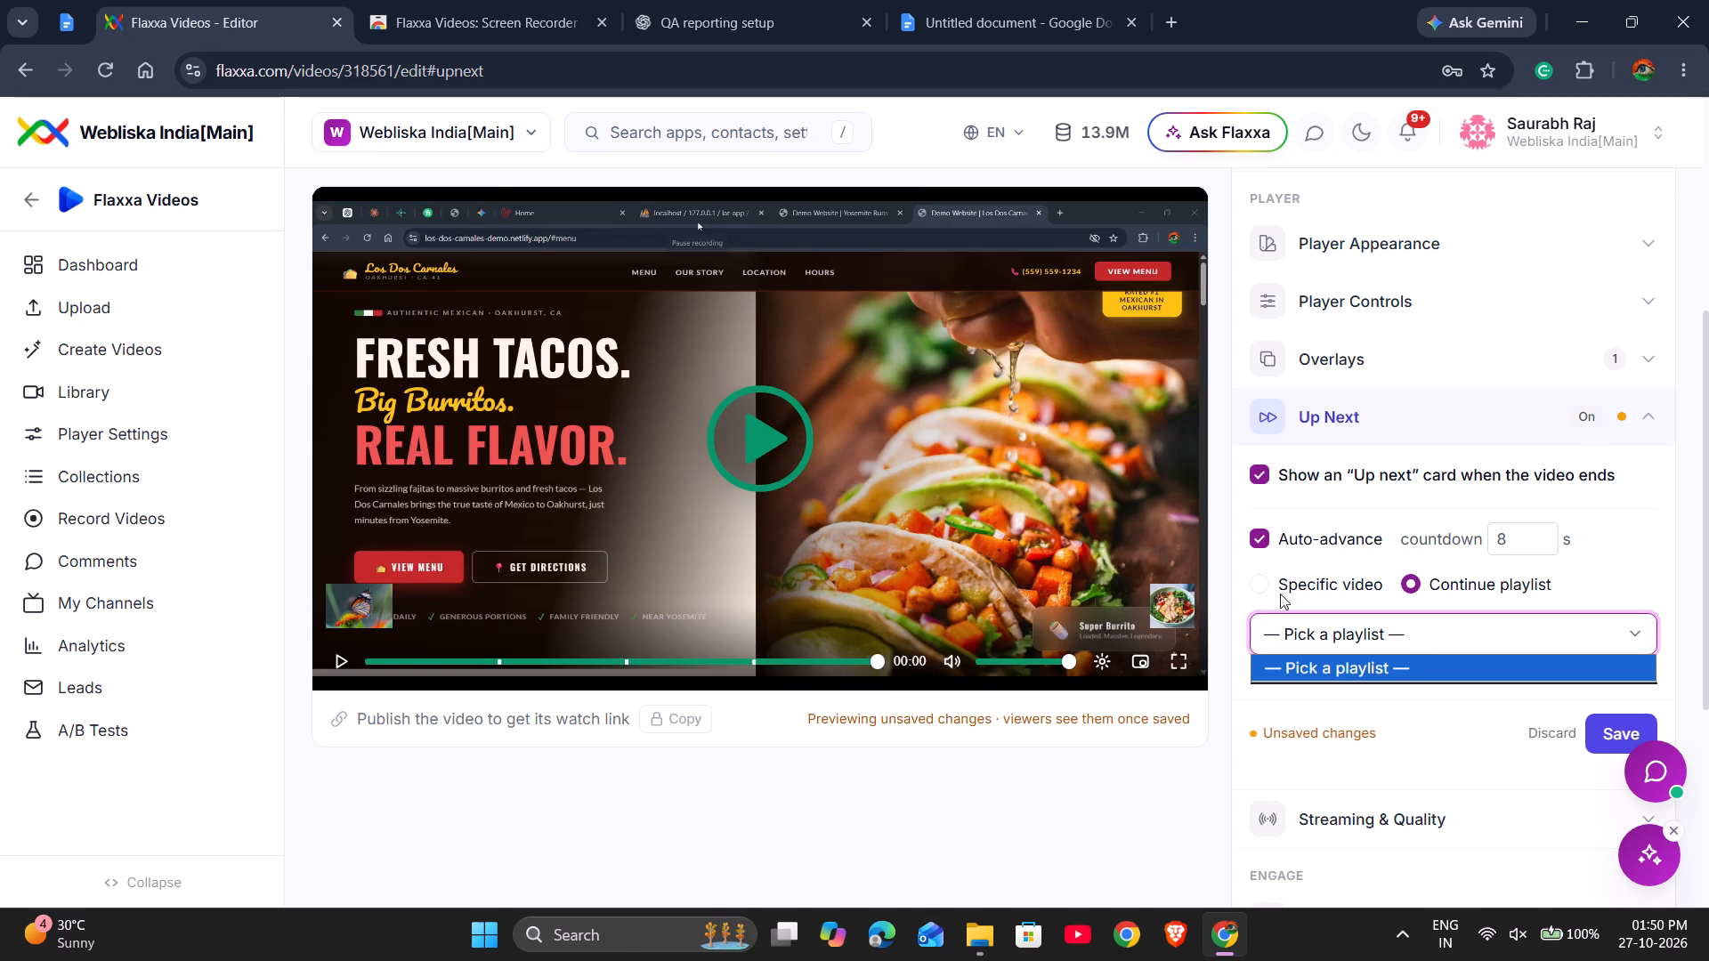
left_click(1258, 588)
Recheck the Up Next section, collapse it, and open the Streaming & Quality section to review its options.
scroll(1350, 665, "down", 1)
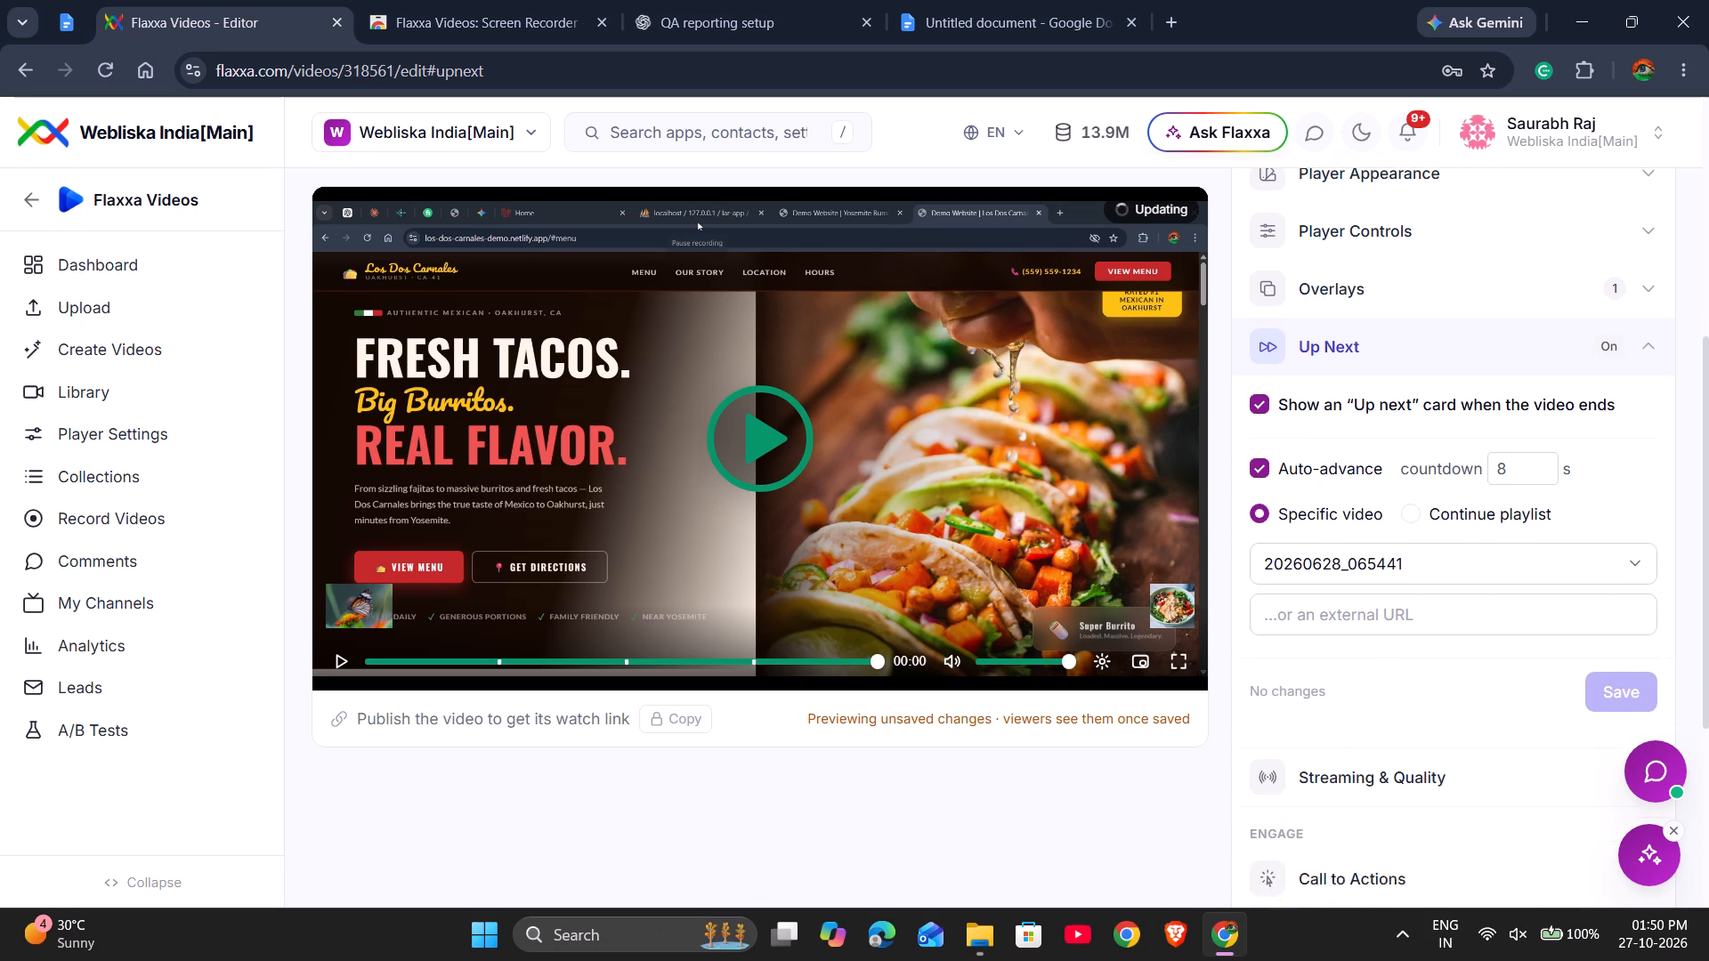
scroll(1350, 665, "down", 2)
scroll(1350, 665, "up", 3)
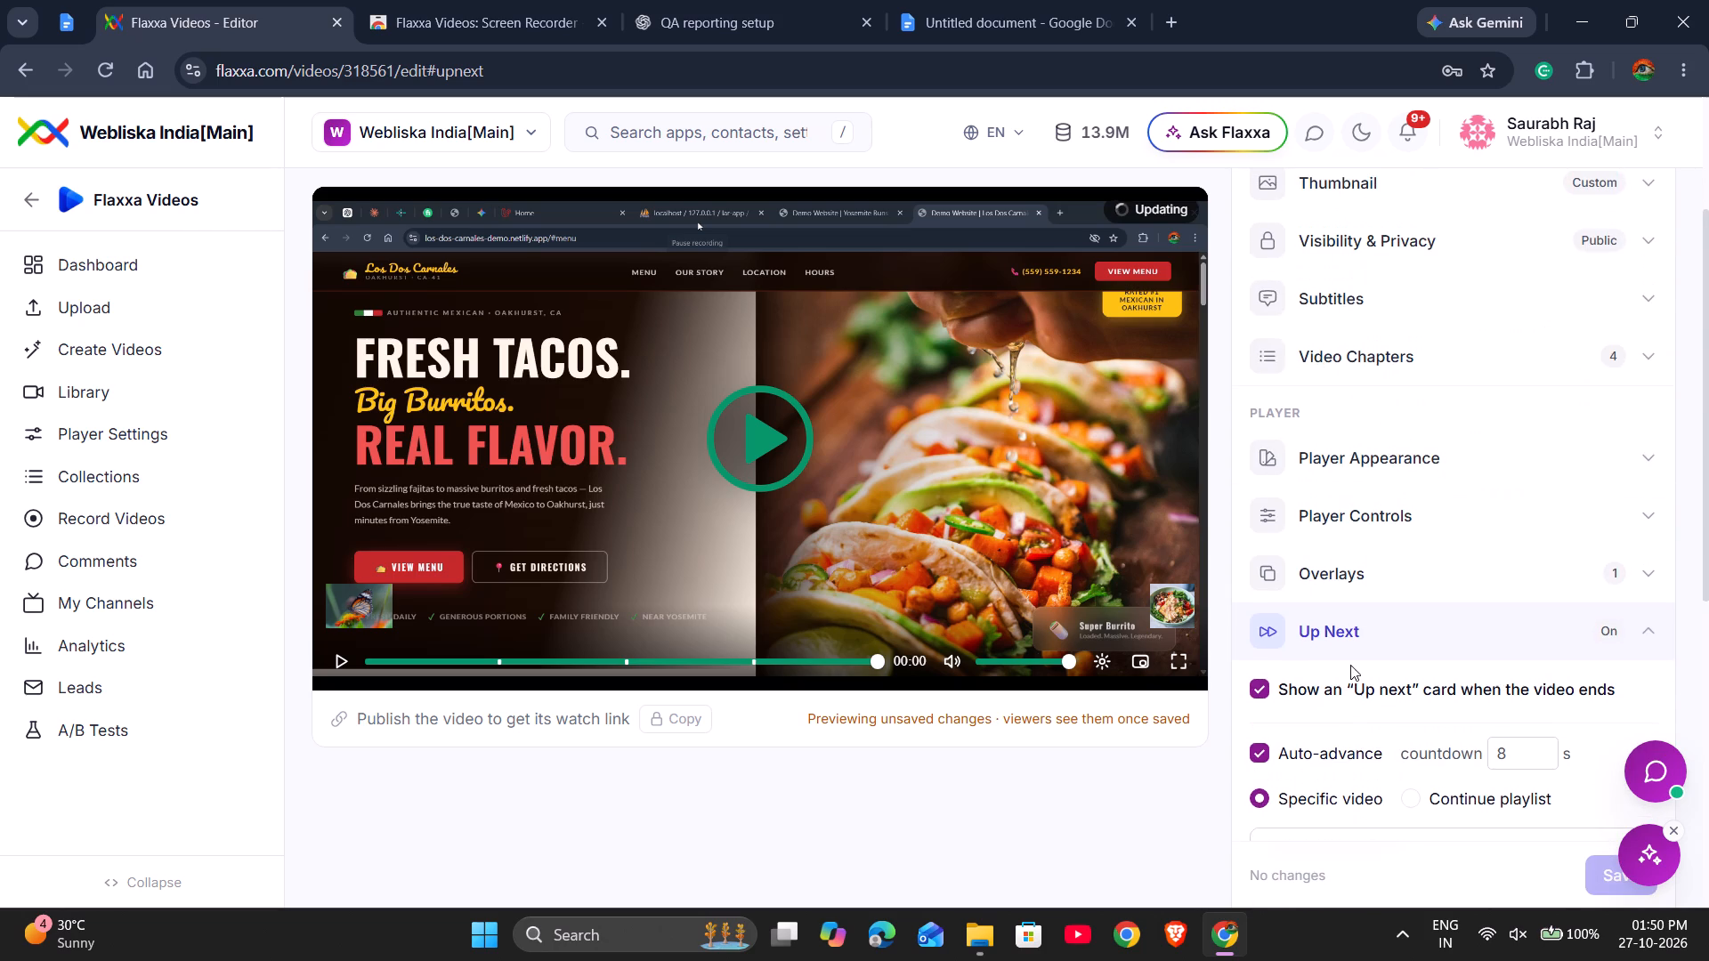
left_click(1402, 623)
scroll(1402, 623, "down", 1)
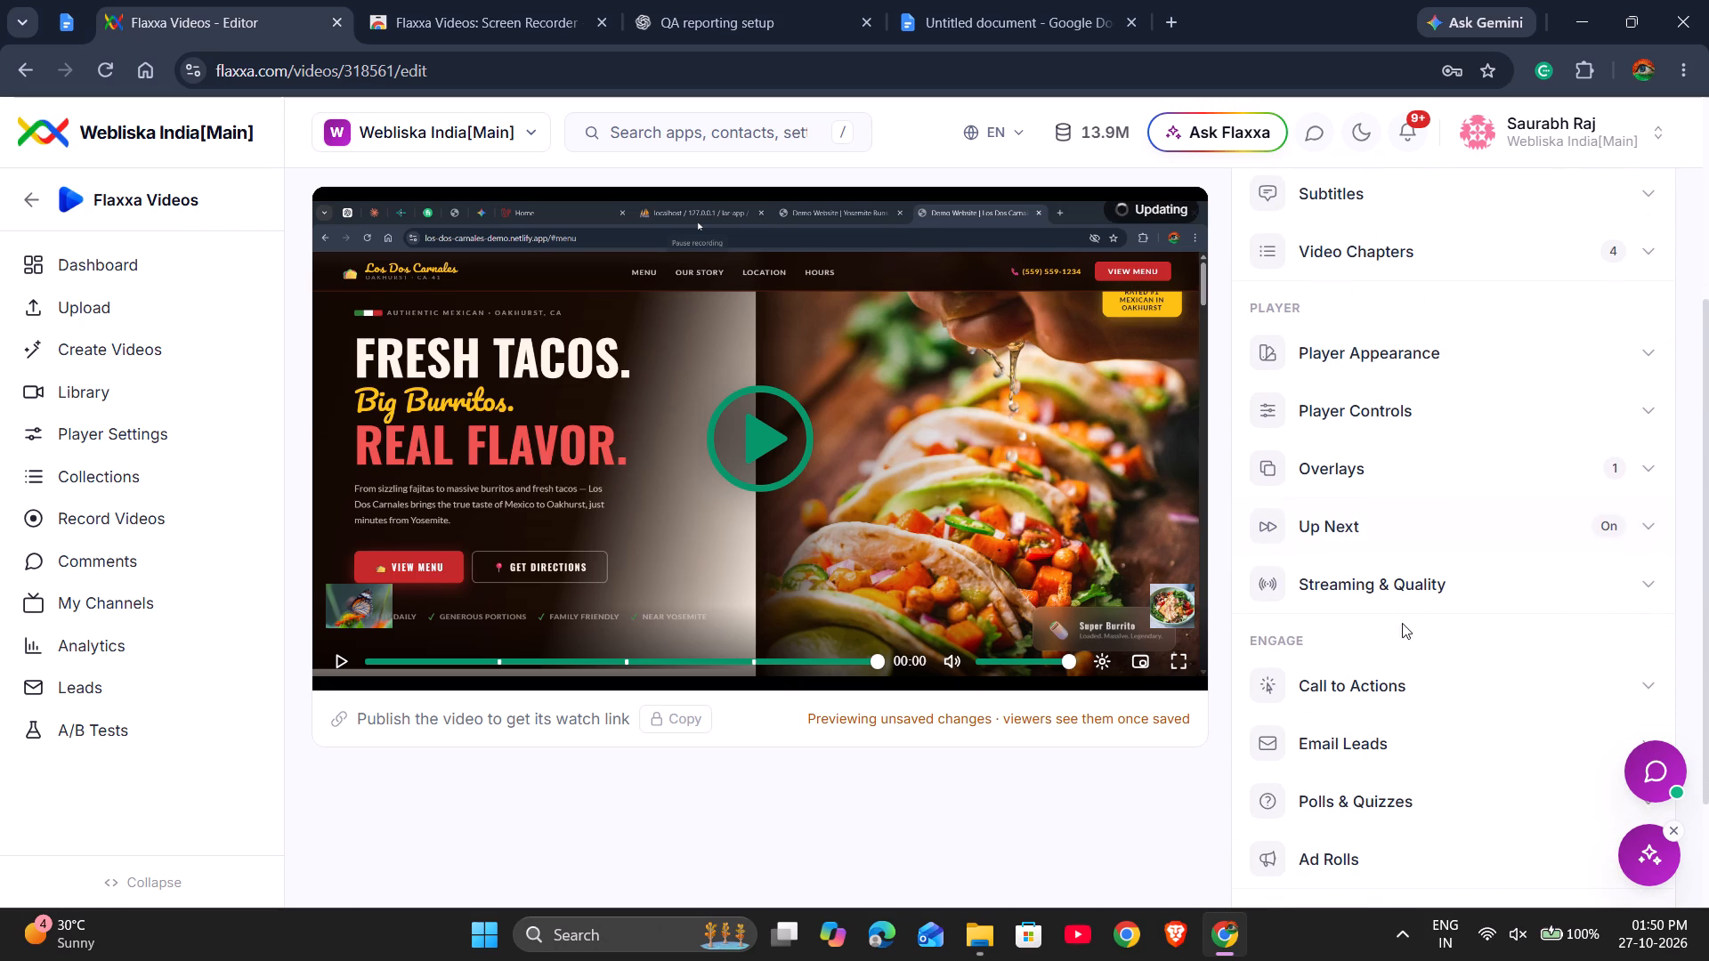
left_click(1447, 585)
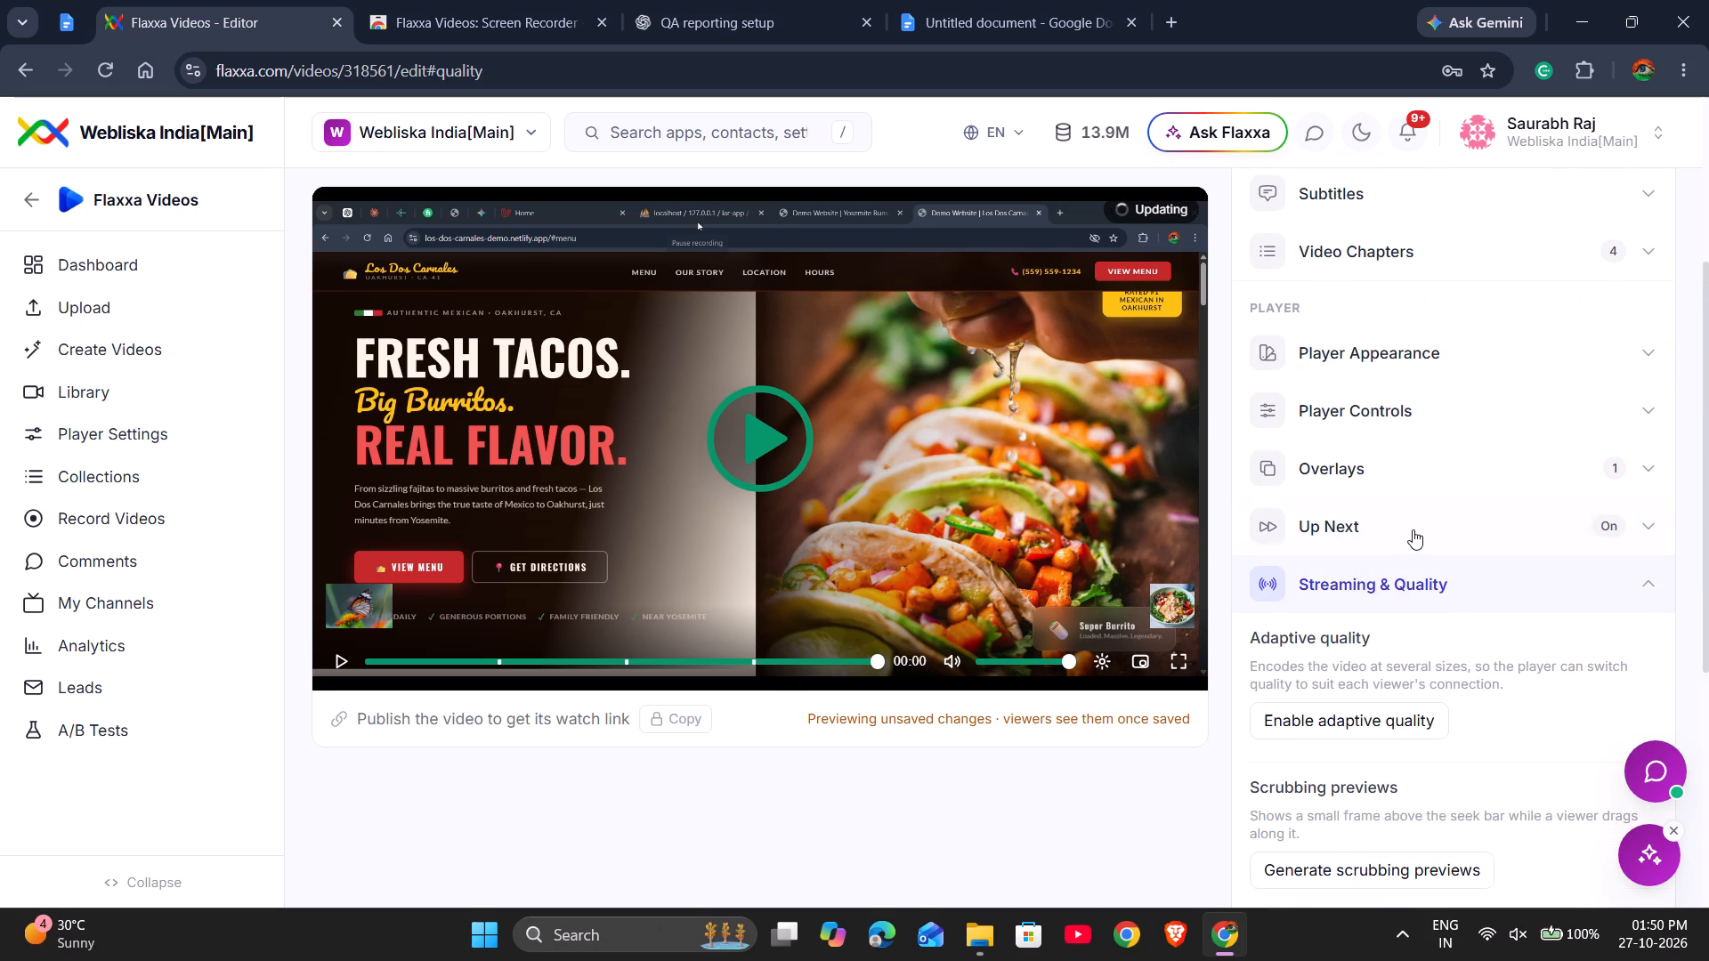
left_click(1413, 529)
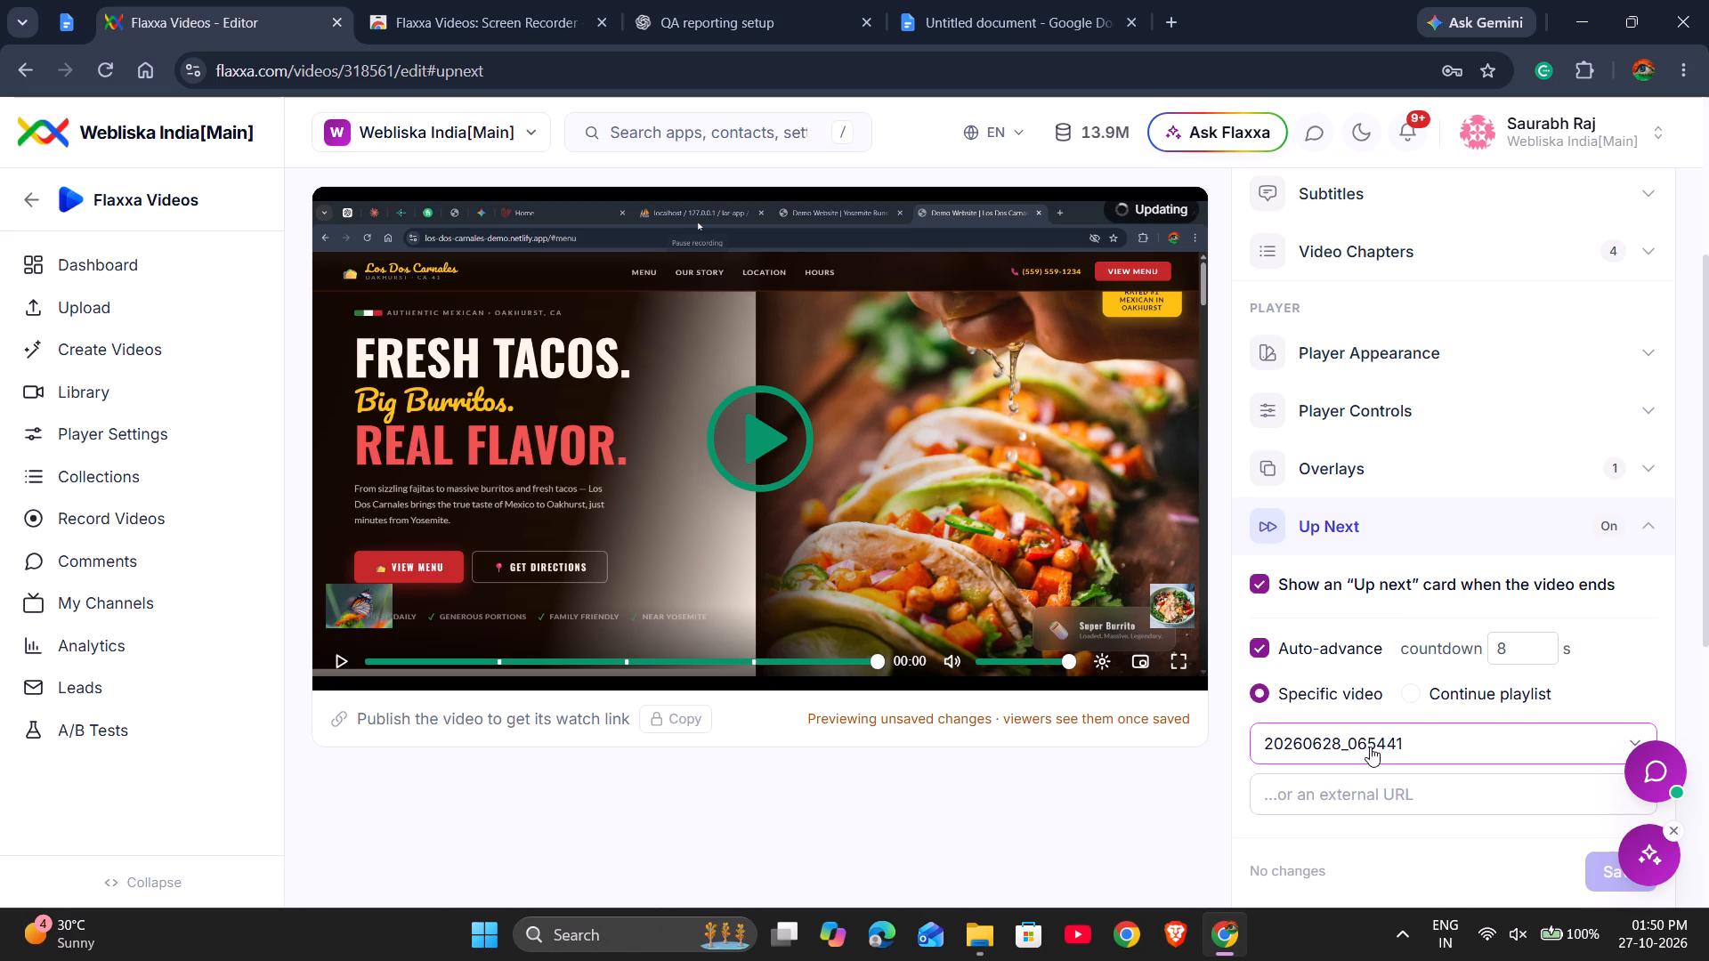
scroll(1438, 628, "down", 1)
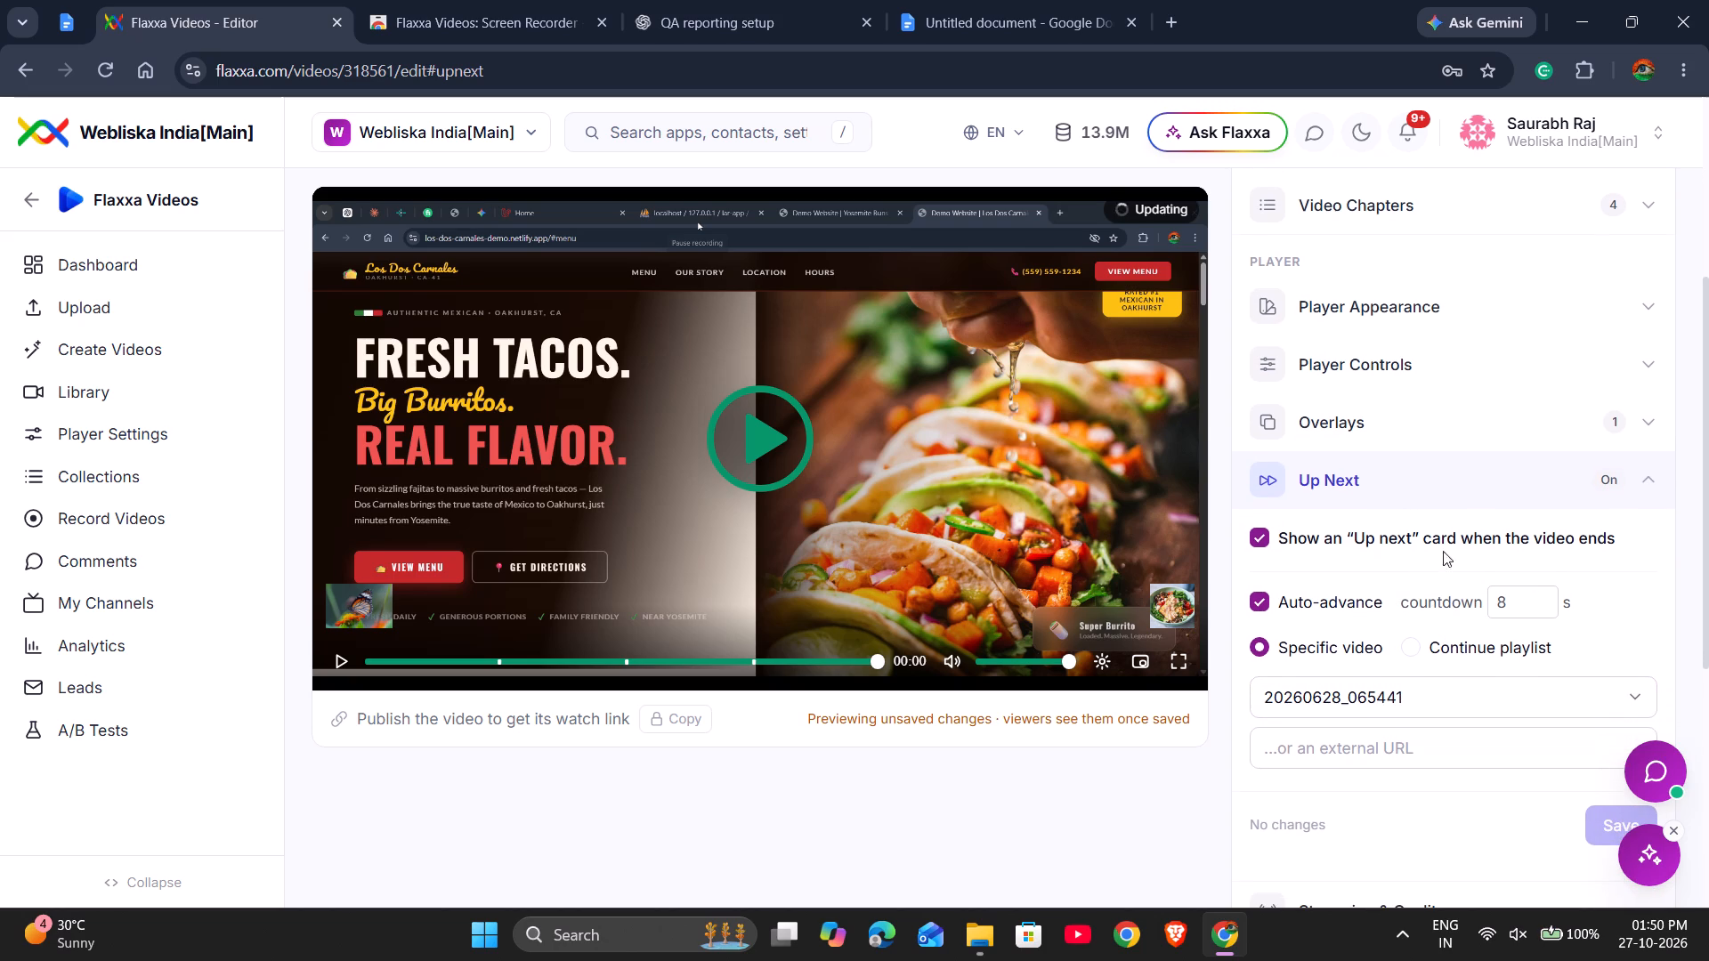
left_click(1470, 489)
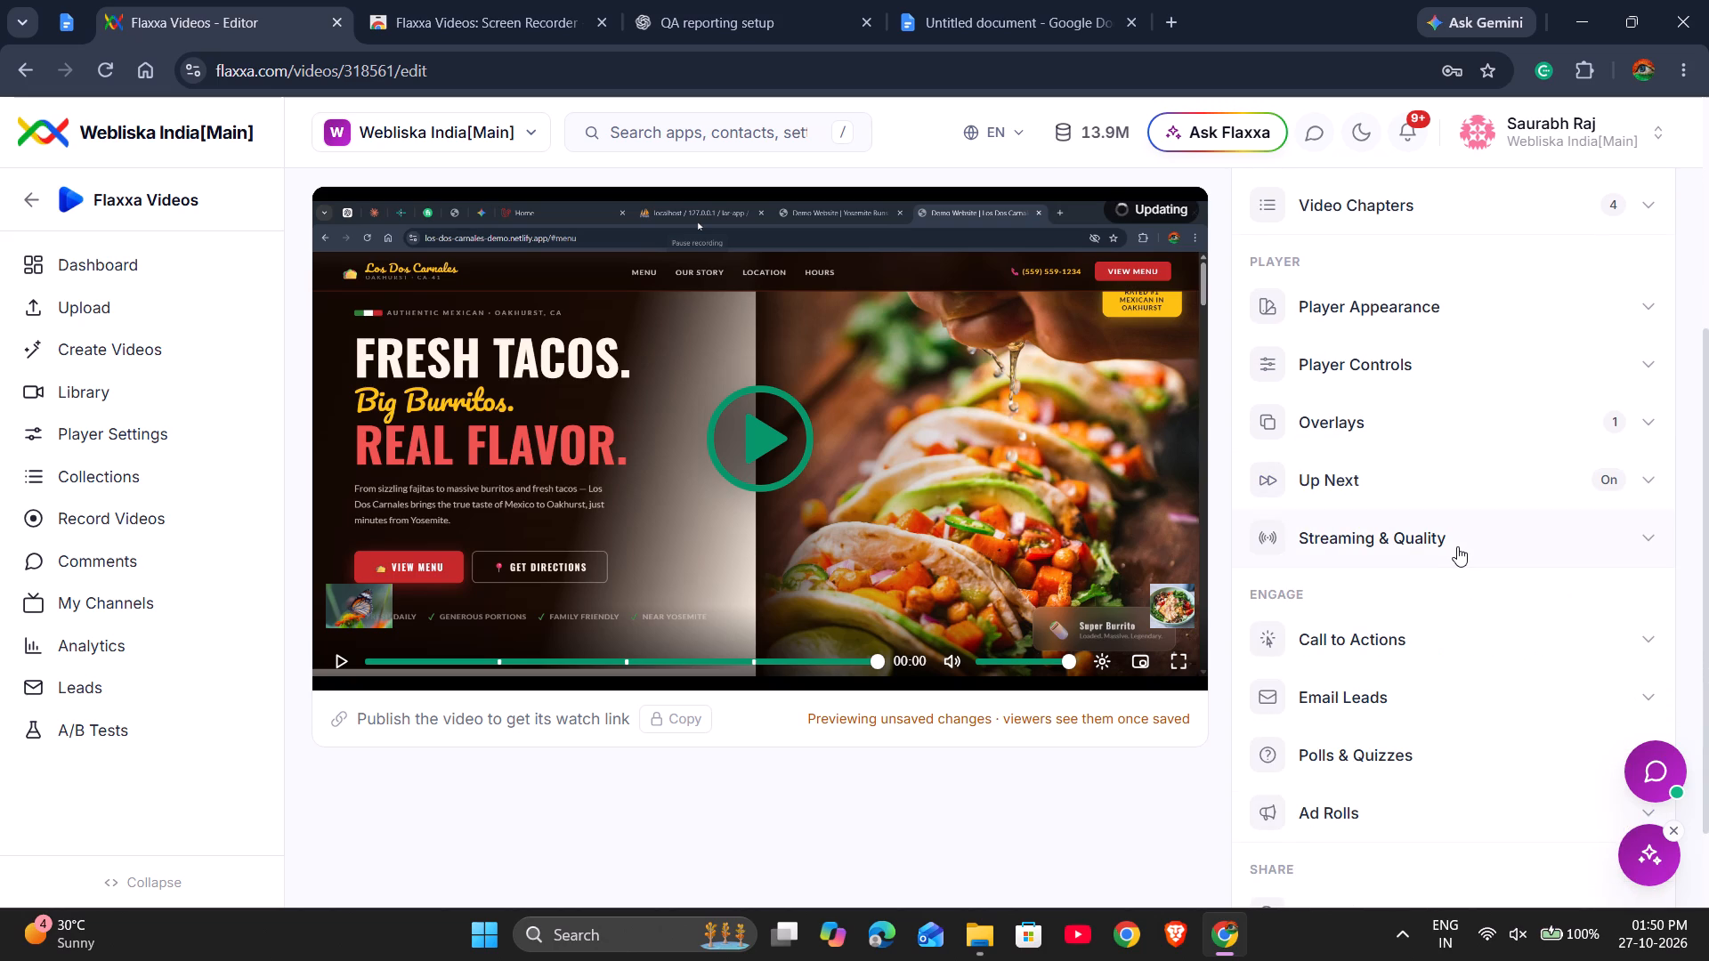
left_click(1457, 546)
scroll(1471, 622, "down", 1)
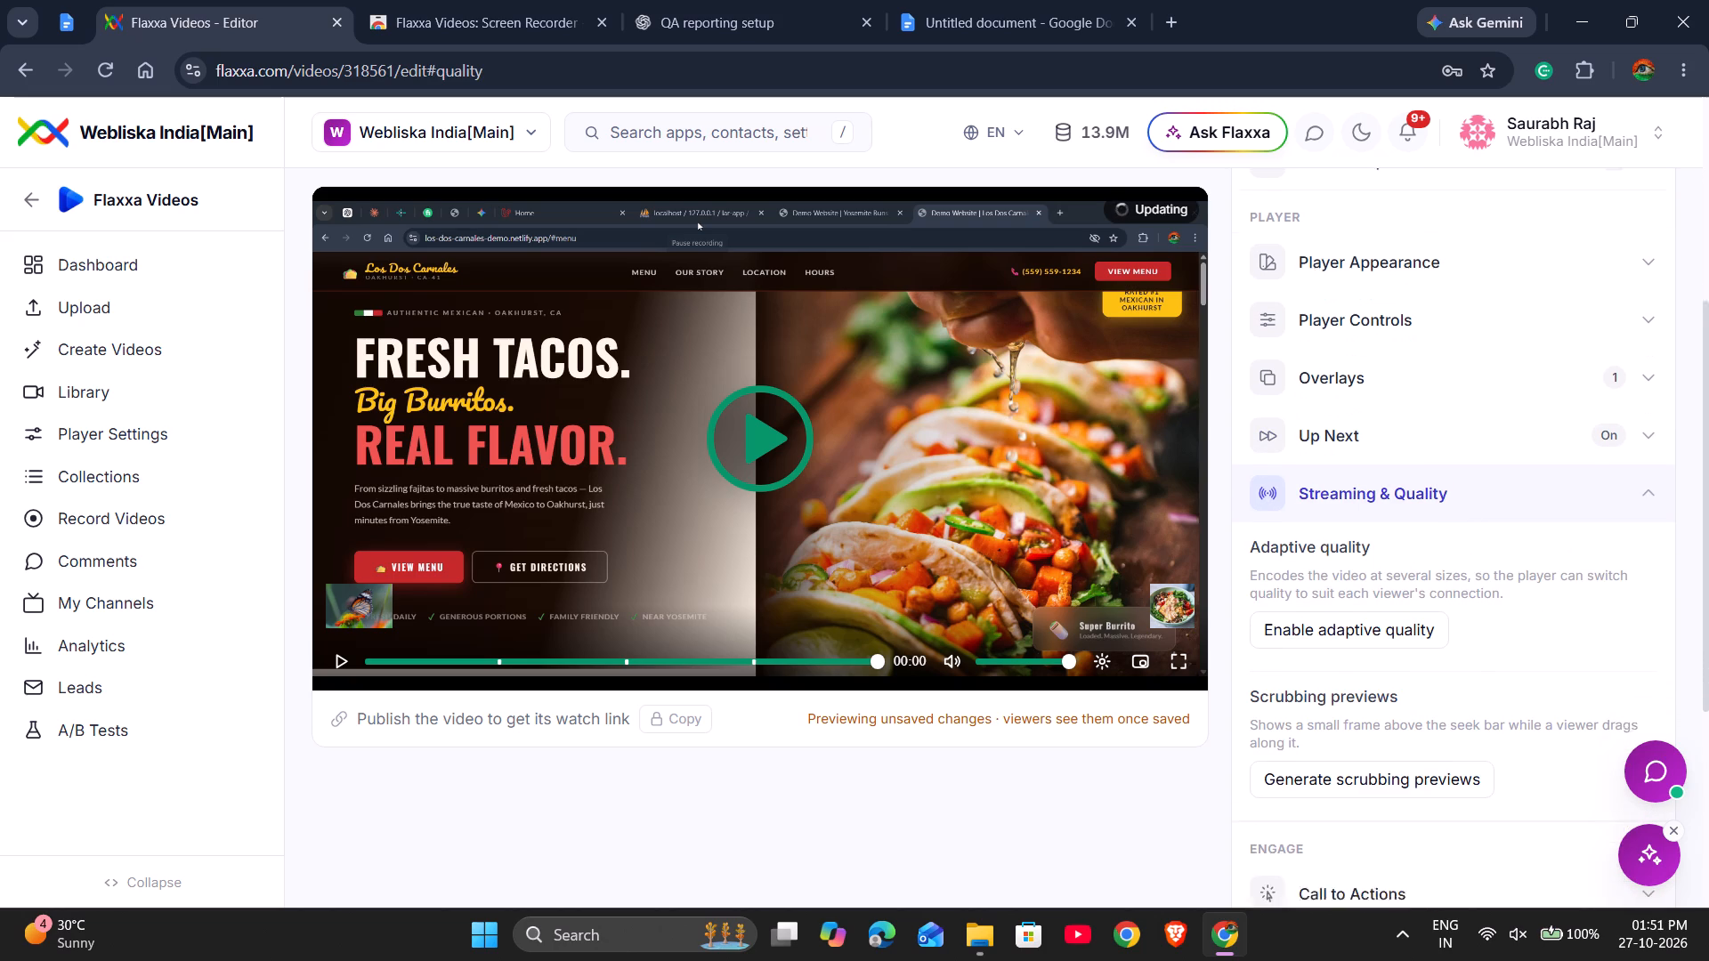
scroll(1471, 622, "down", 1)
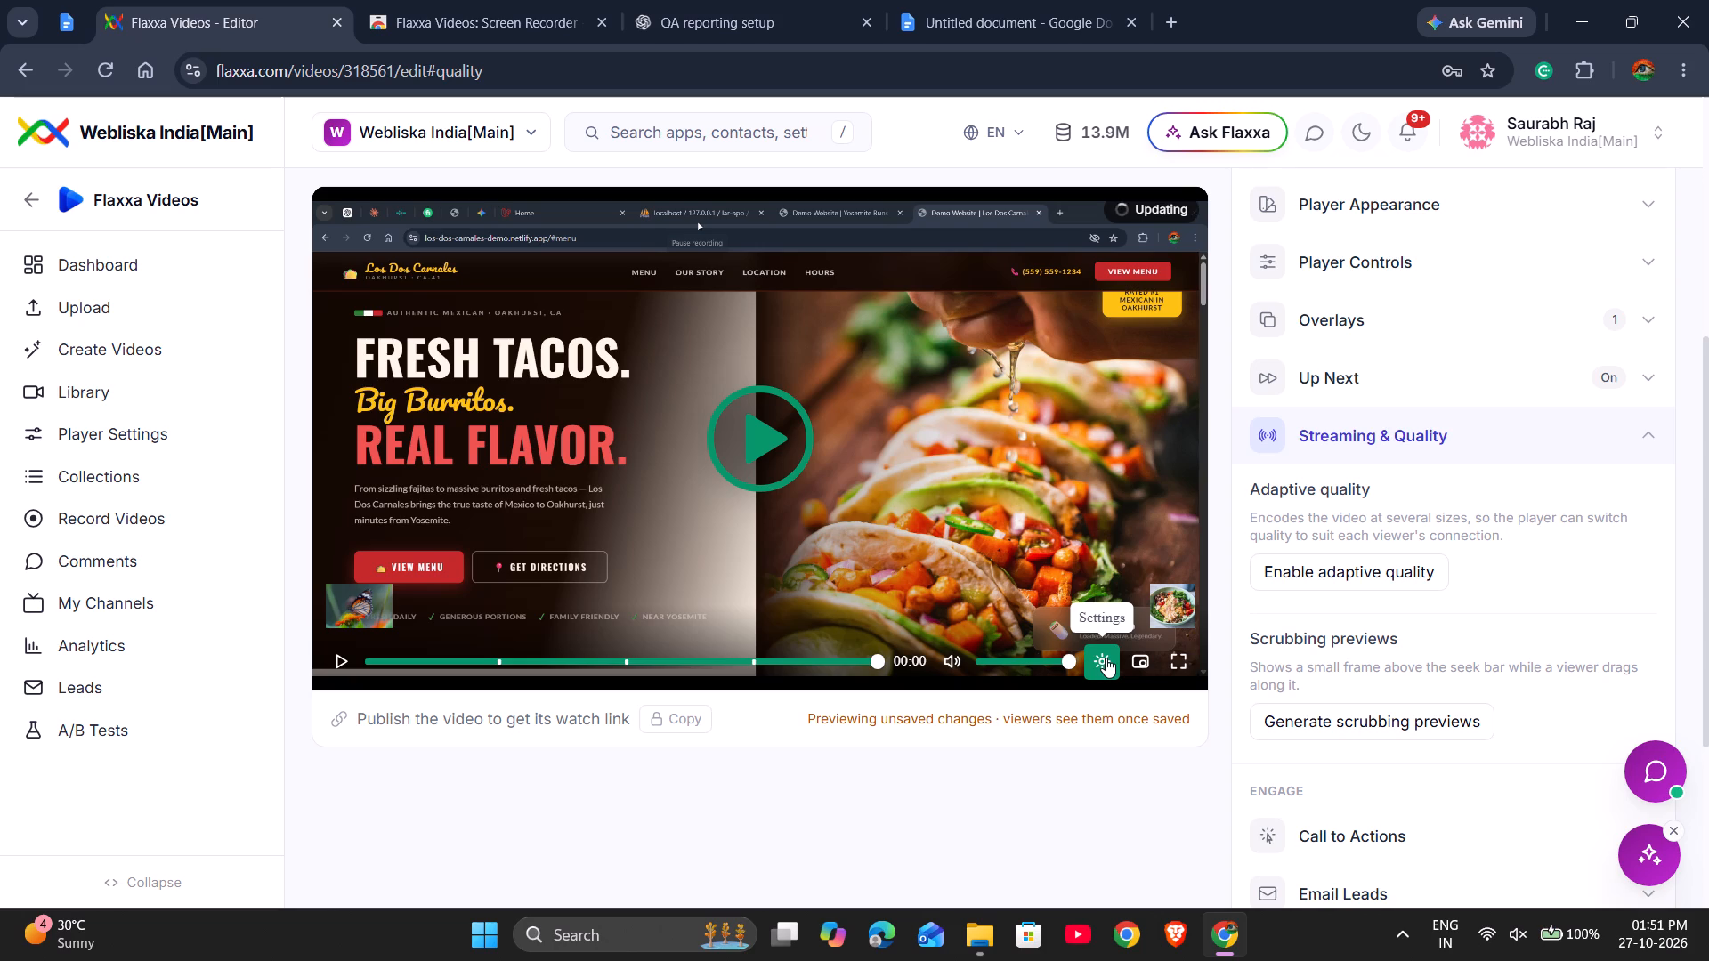
Inspect the preview player's settings, including the playback speed choices.
scroll(1365, 478, "up", 1)
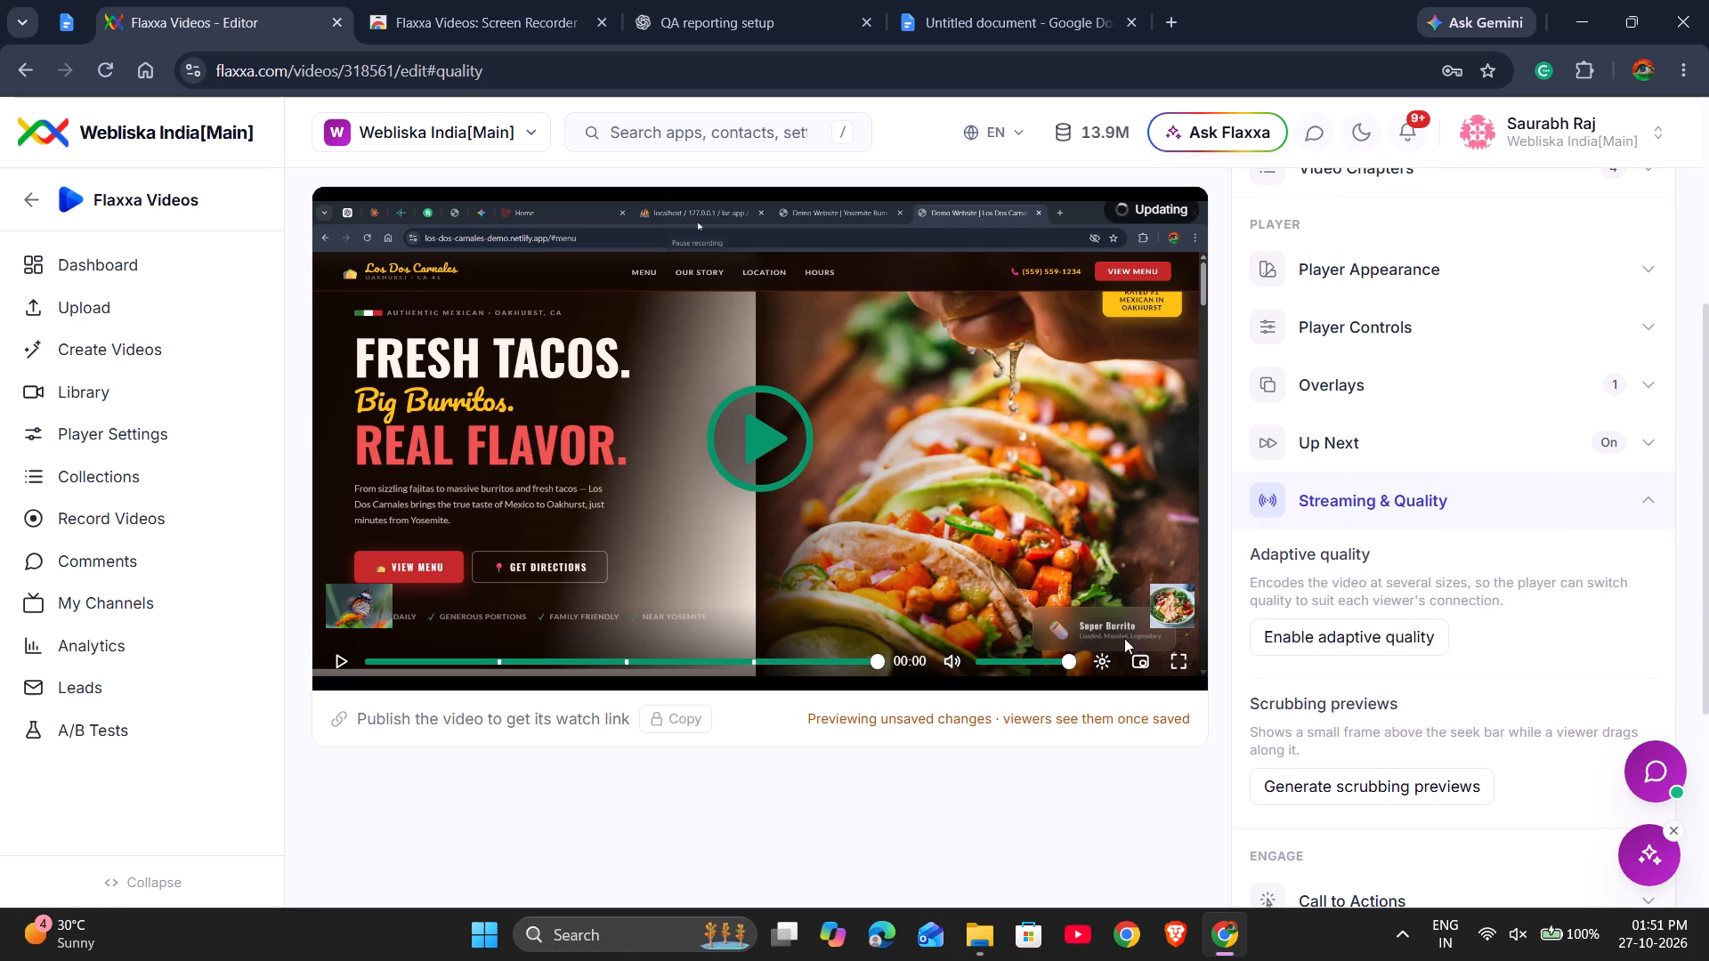
left_click(1105, 656)
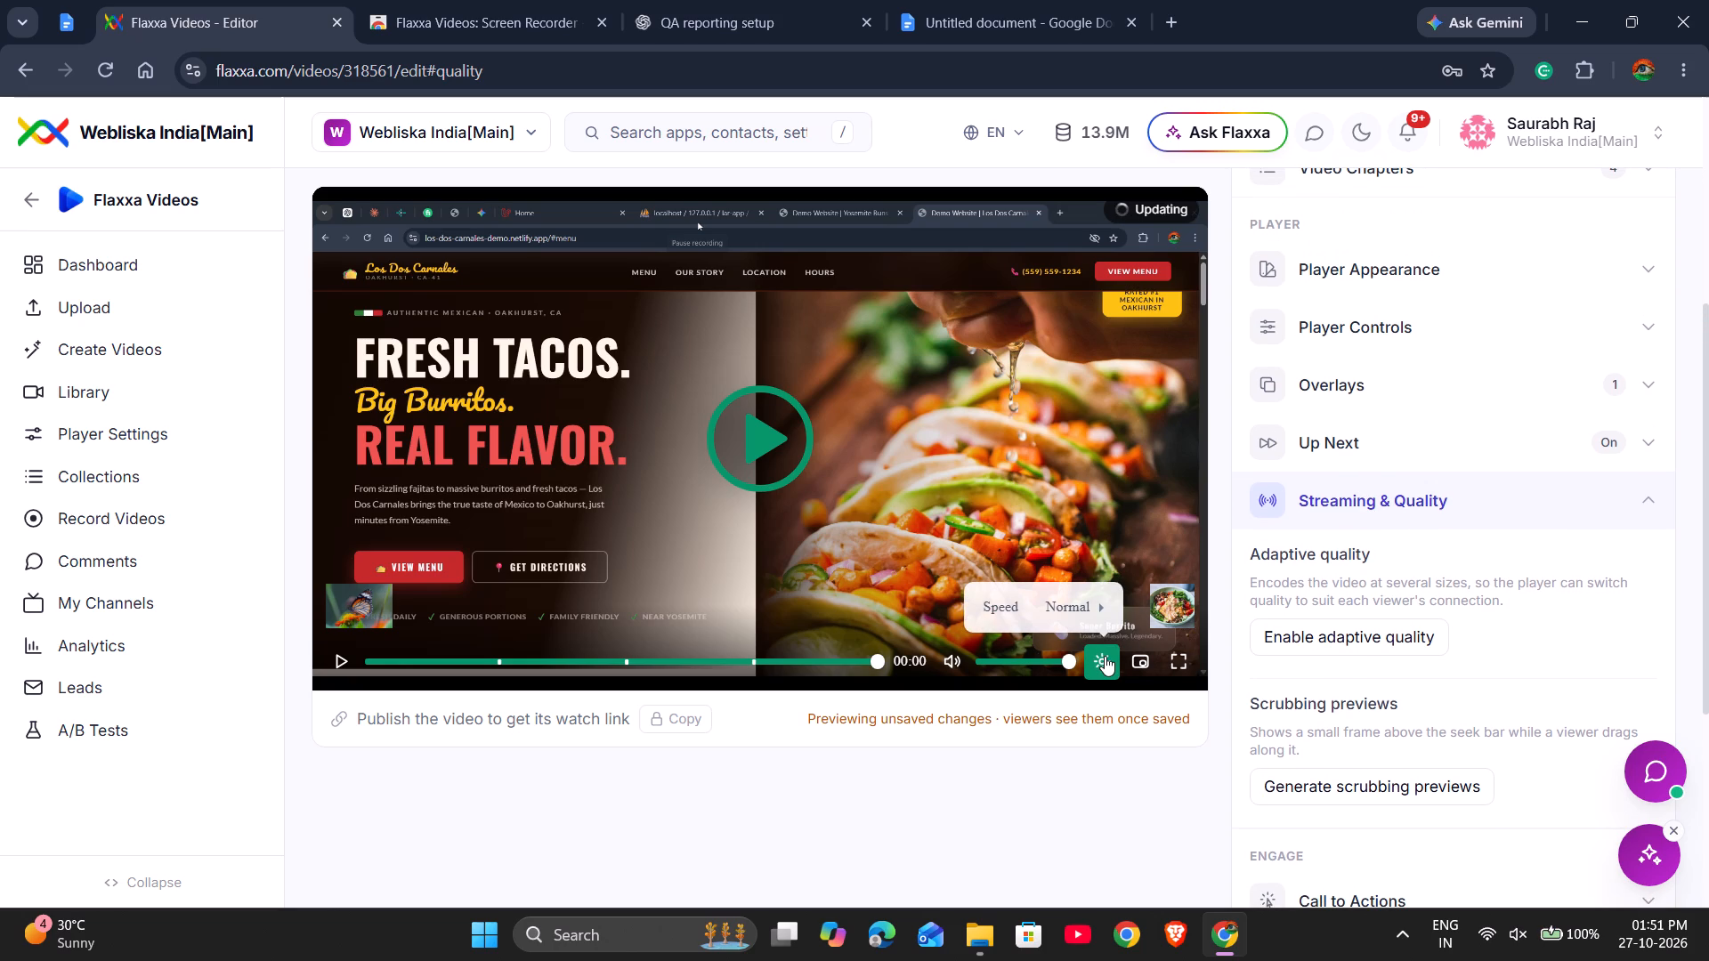
left_click(1097, 607)
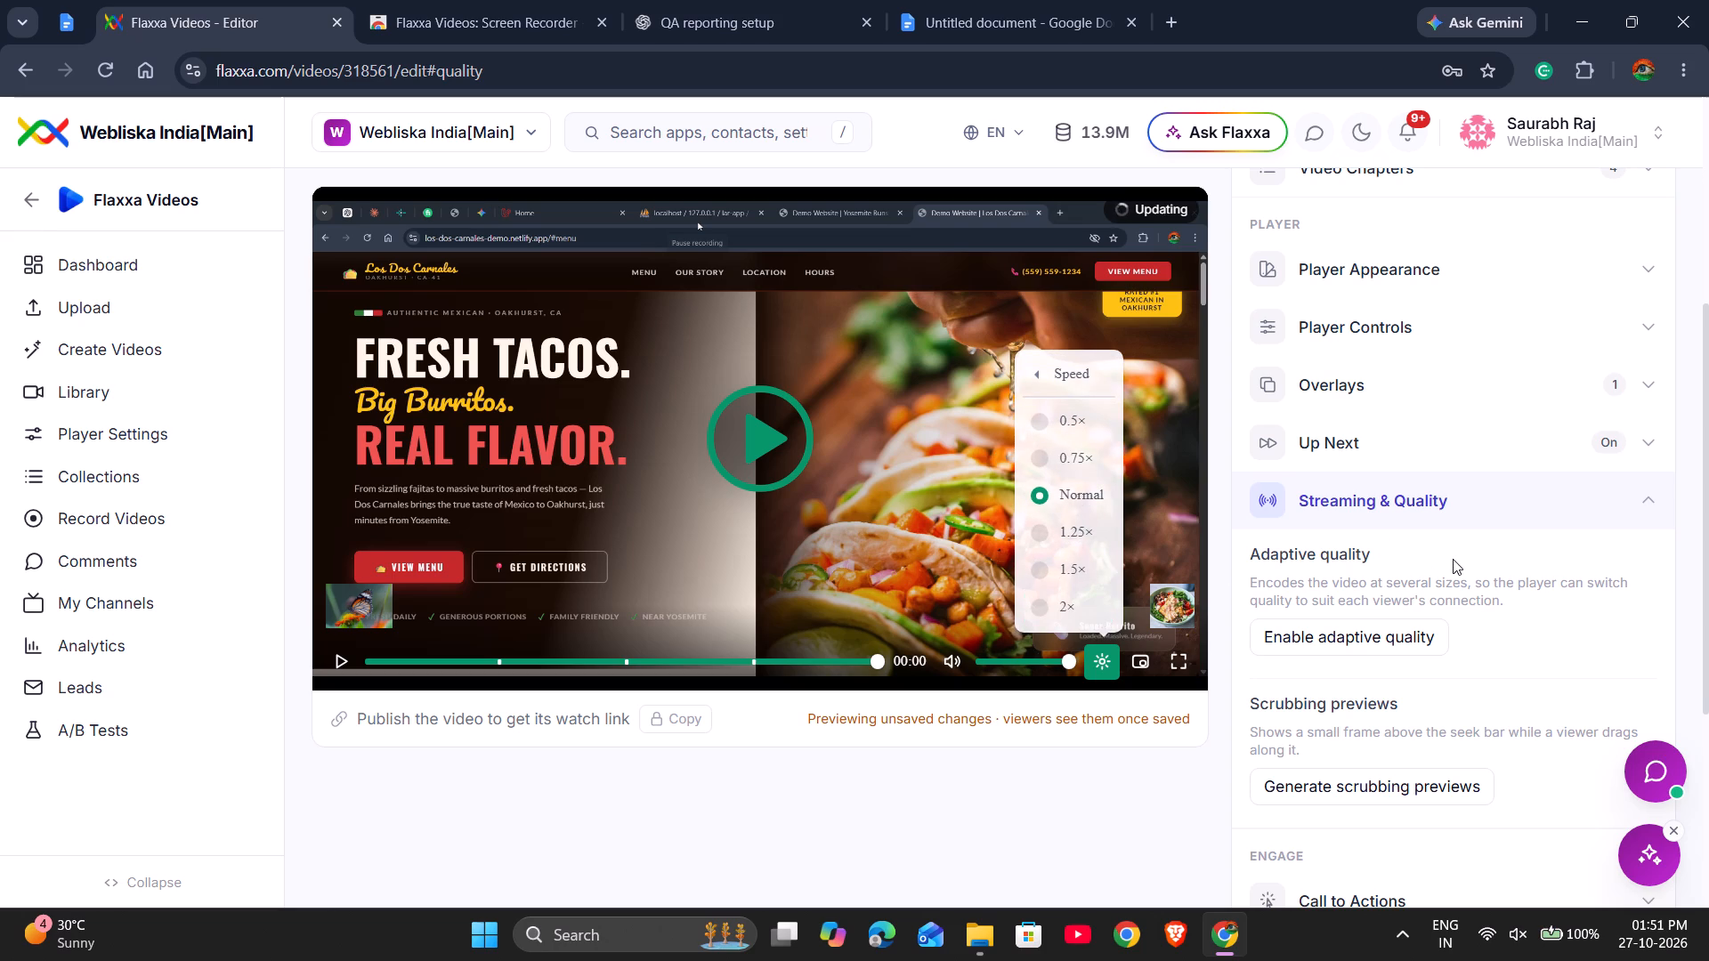
Enable adaptive quality for the video.
left_click(1379, 639)
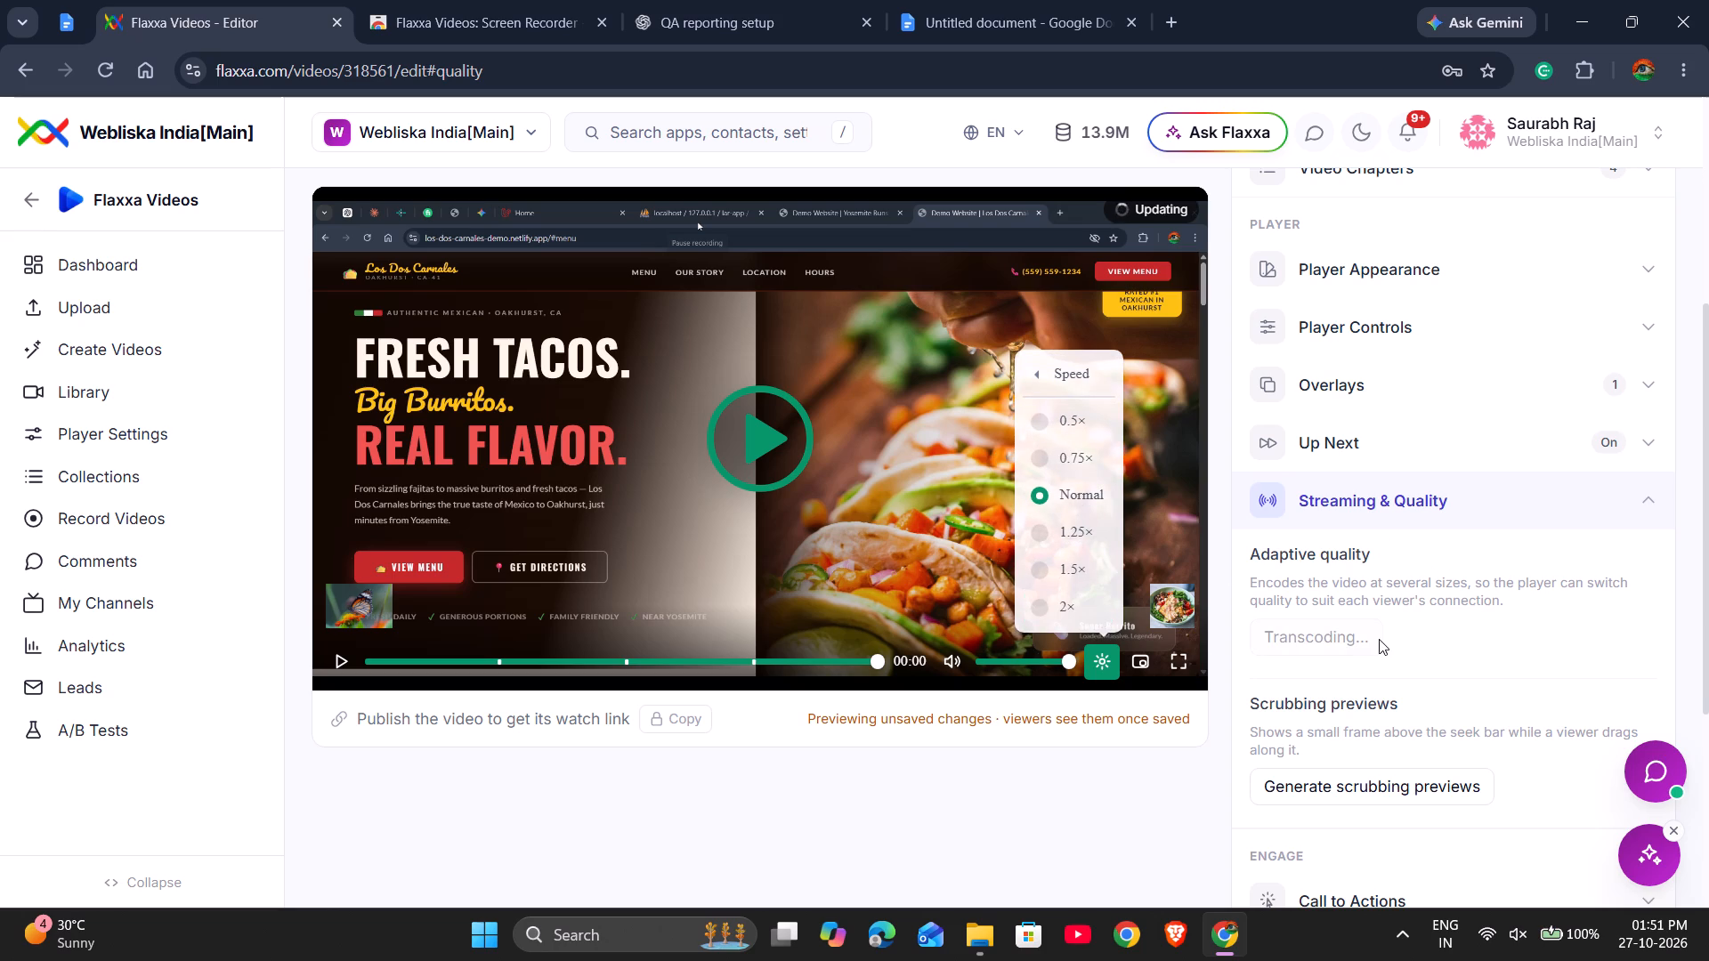
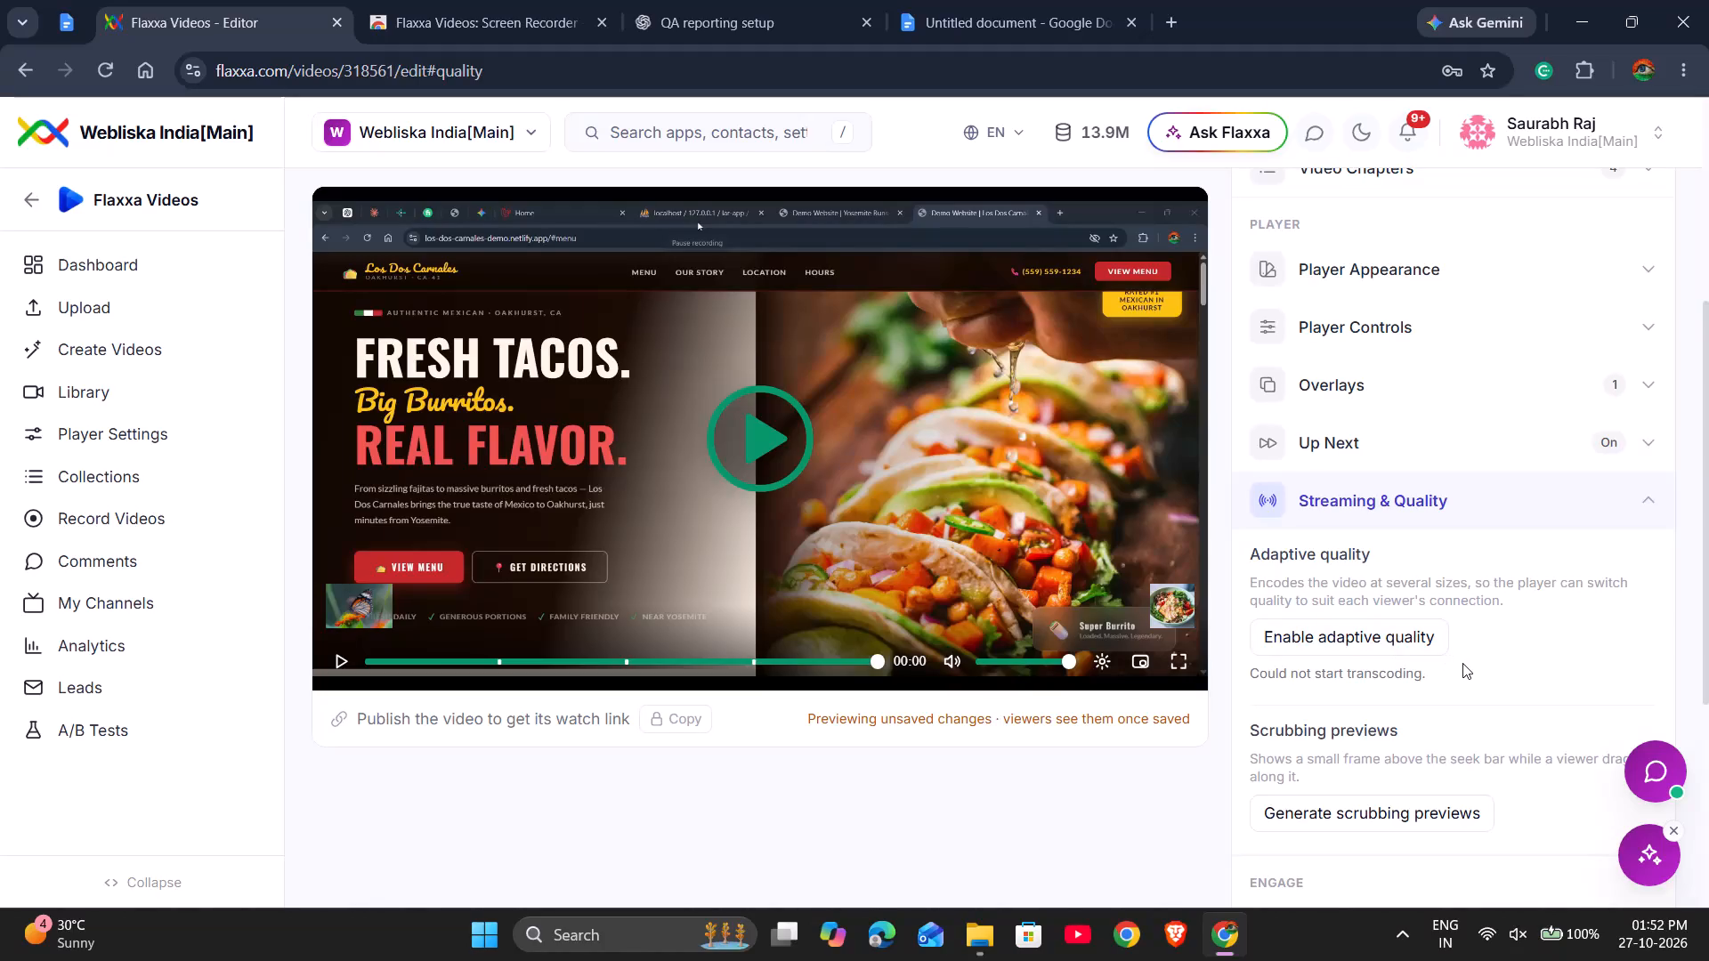
Enable adaptive quality again while monitoring its network requests in the browser developer tools, and close the tools.
key("ctrl+shift+i")
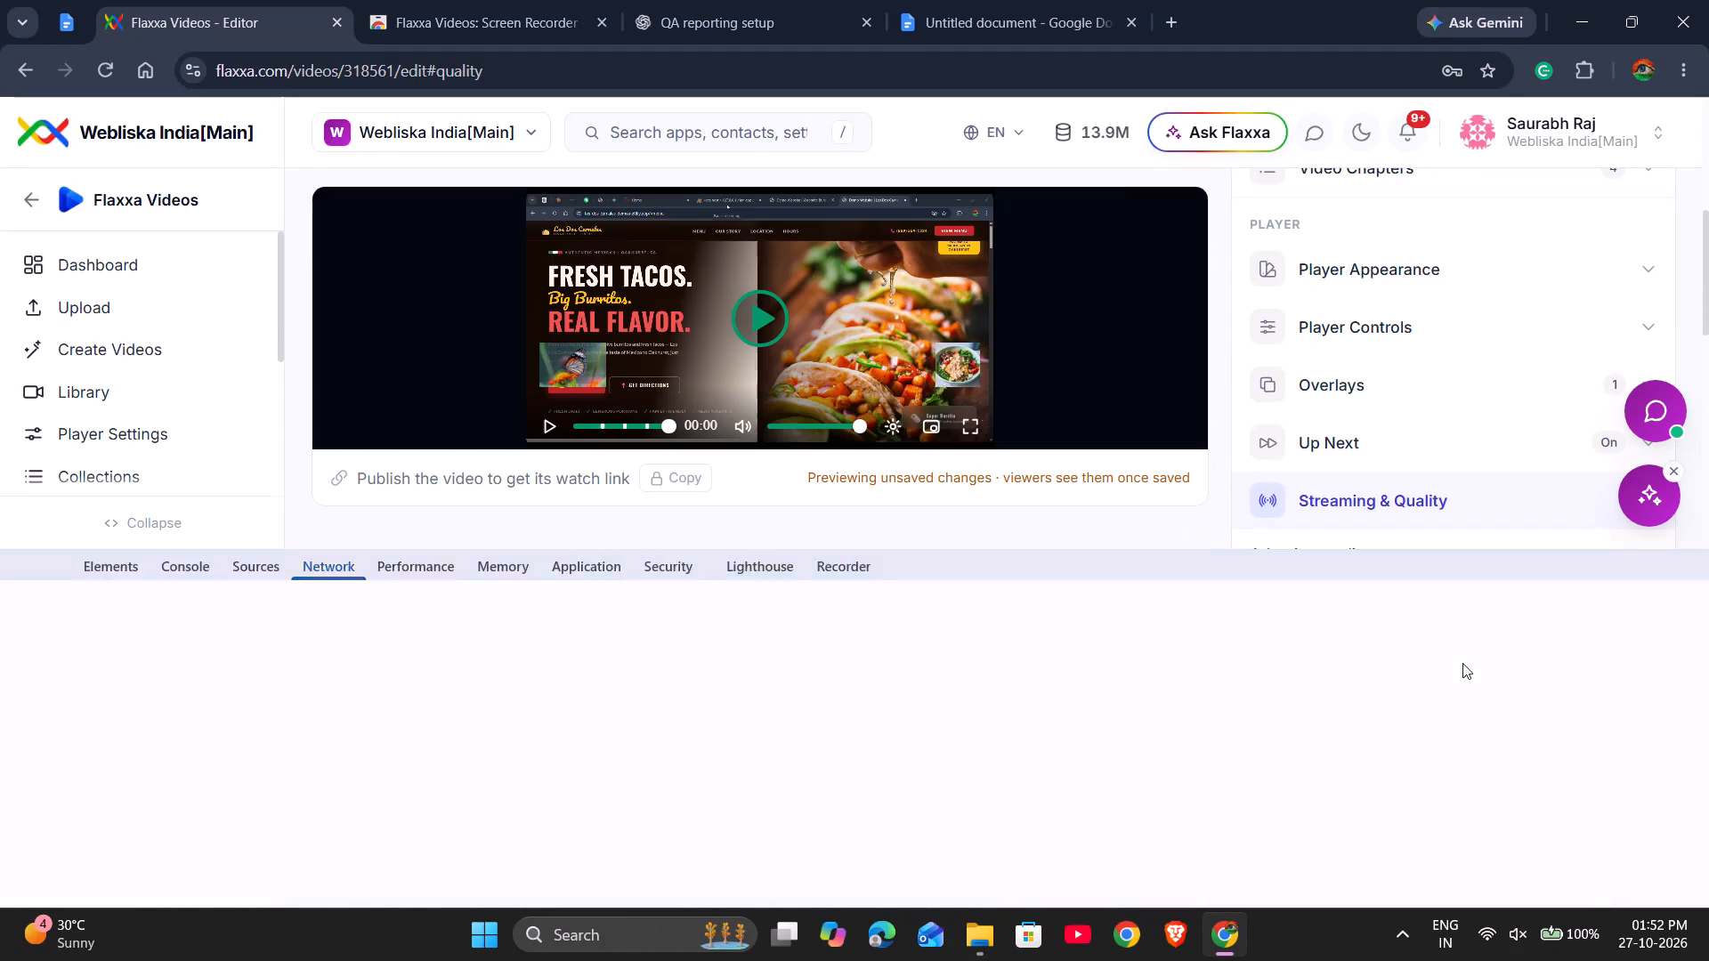
scroll(1417, 462, "down", 1)
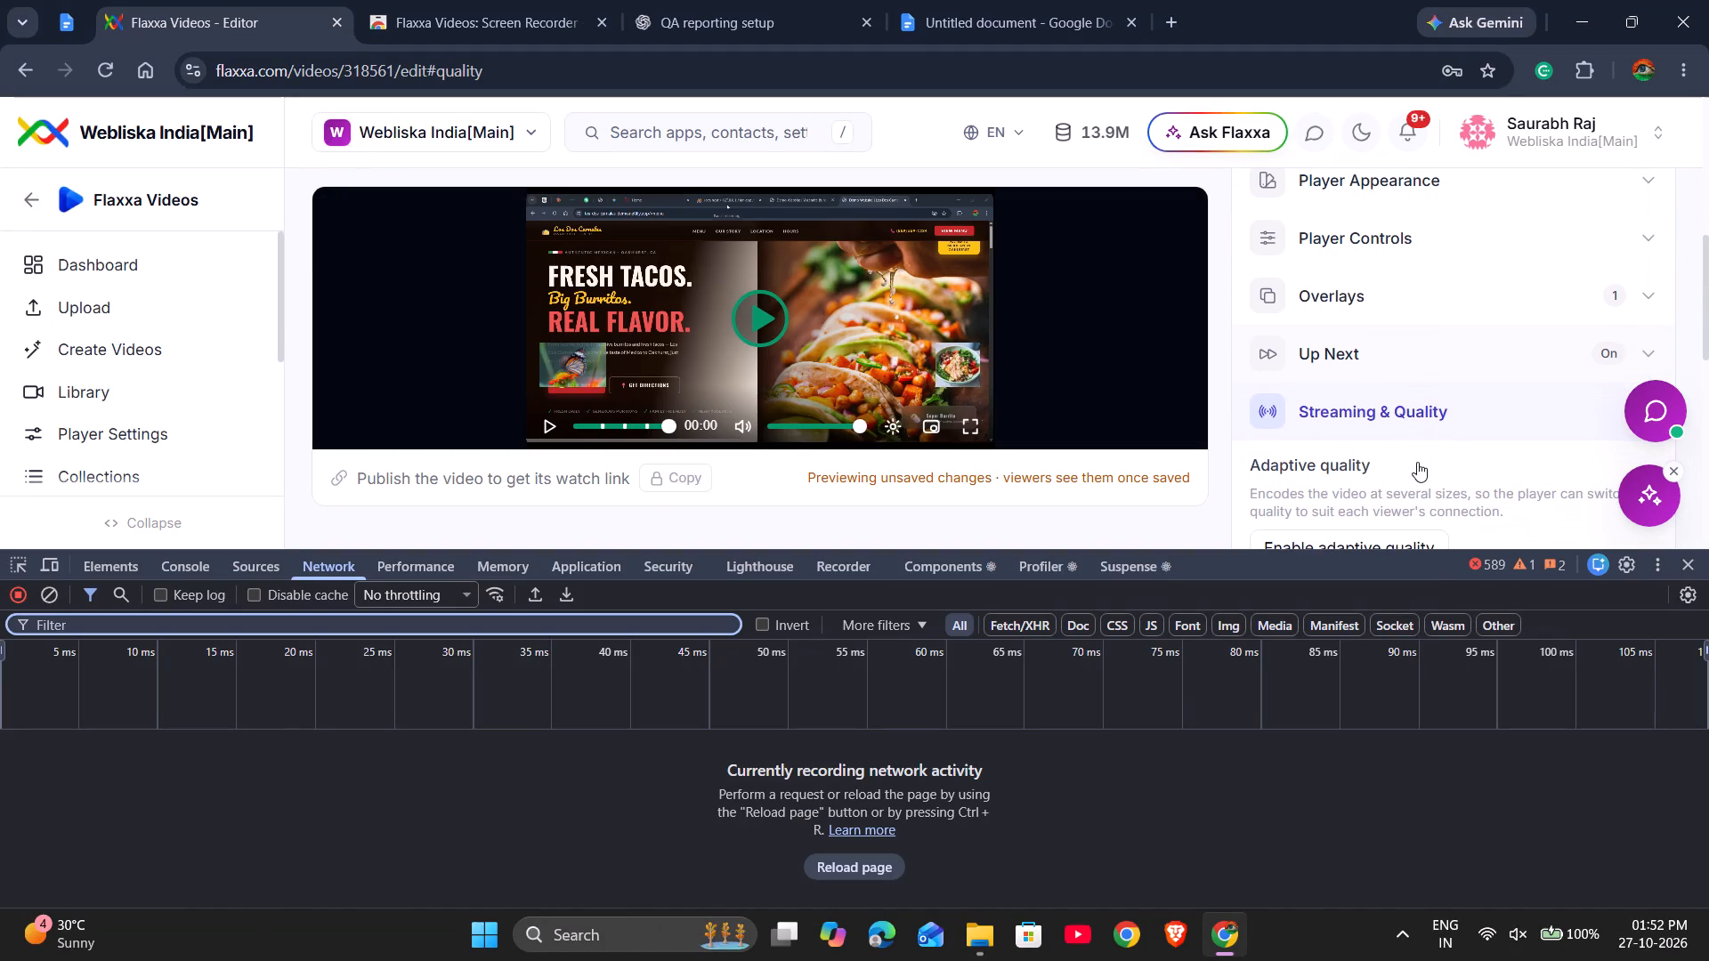
scroll(1342, 468, "down", 1)
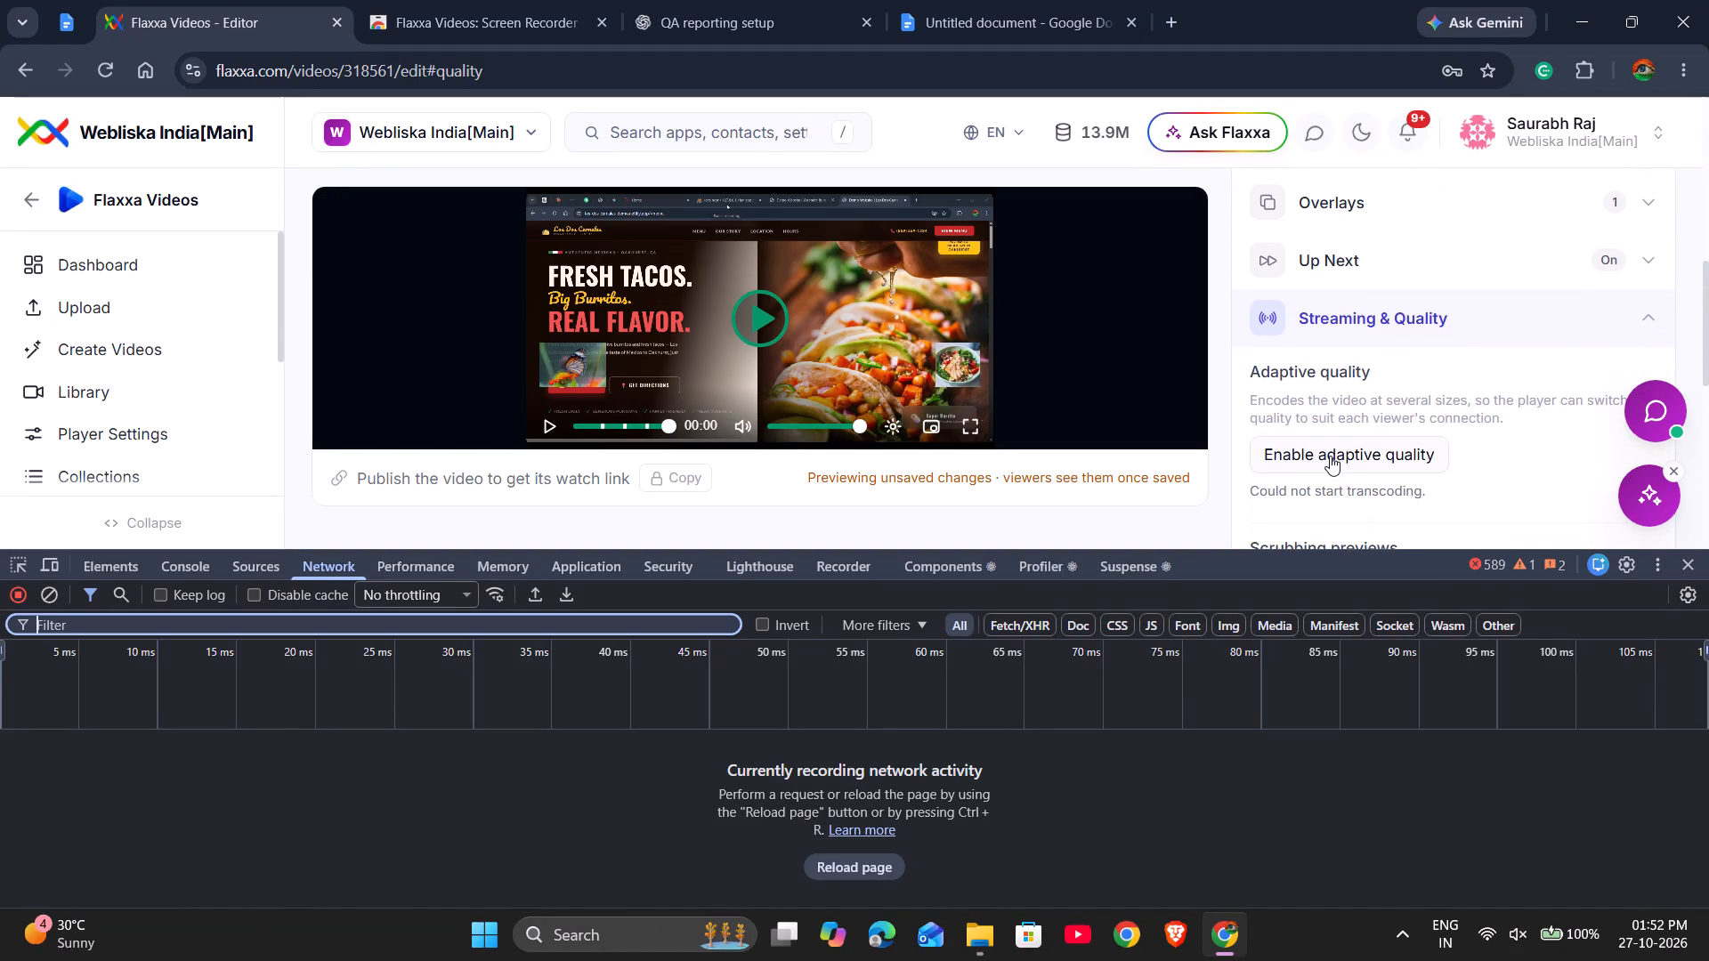
left_click(1330, 456)
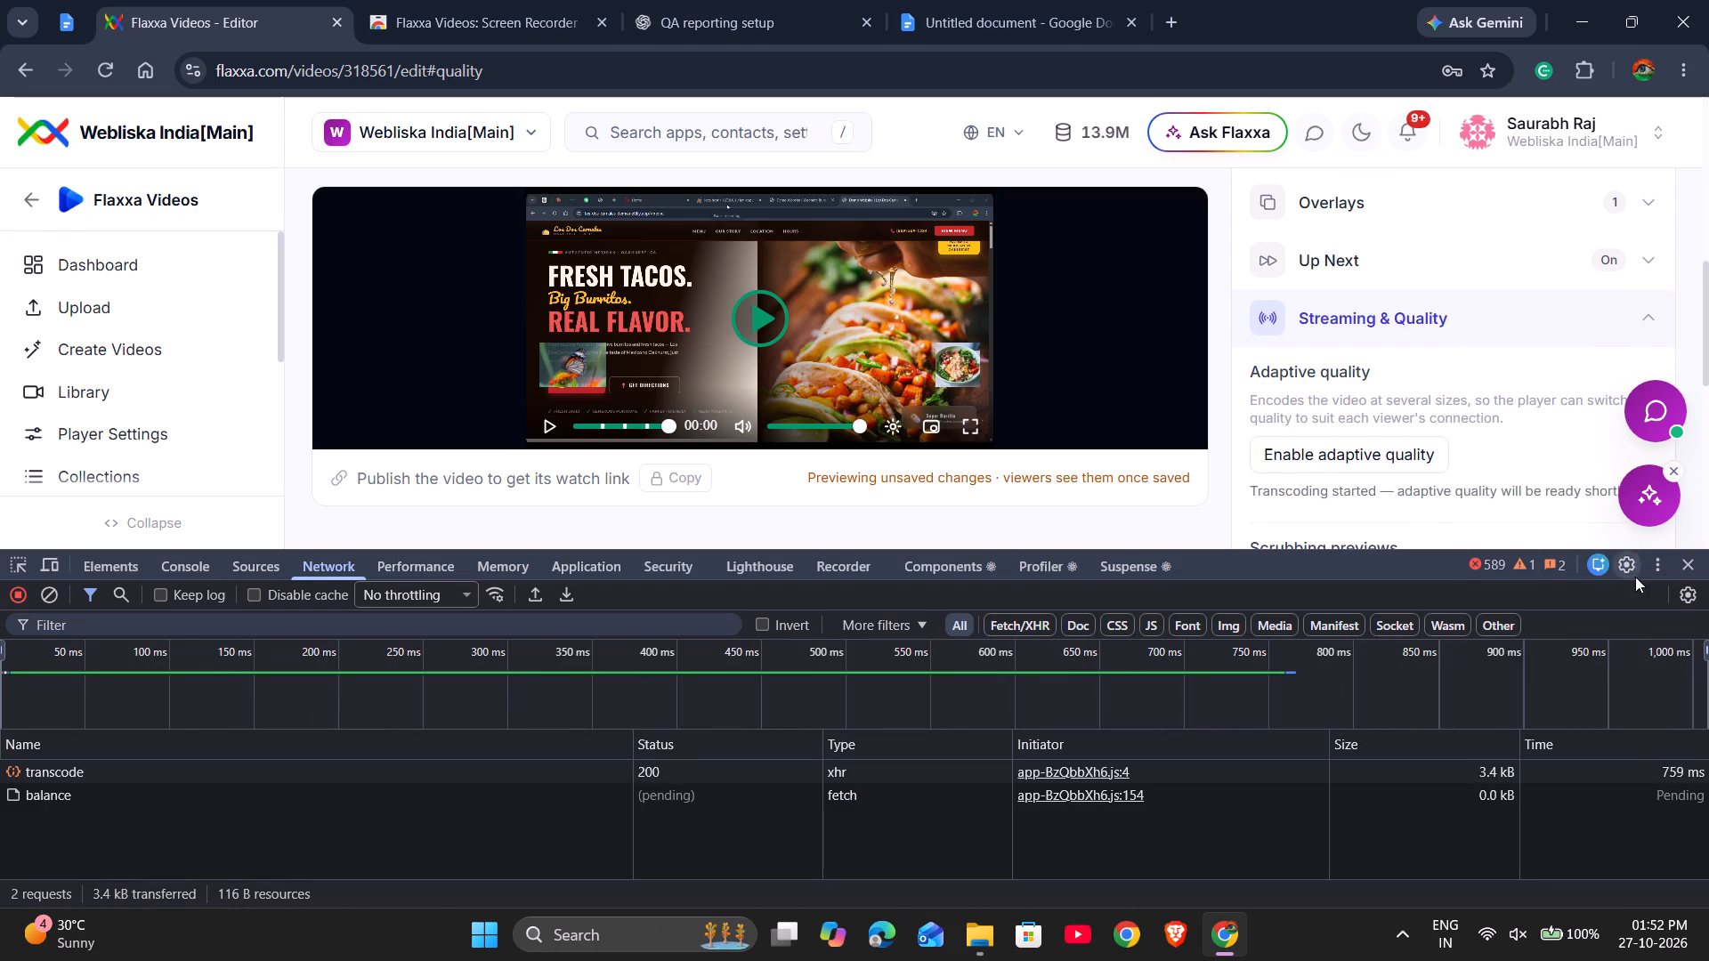
left_click(1688, 564)
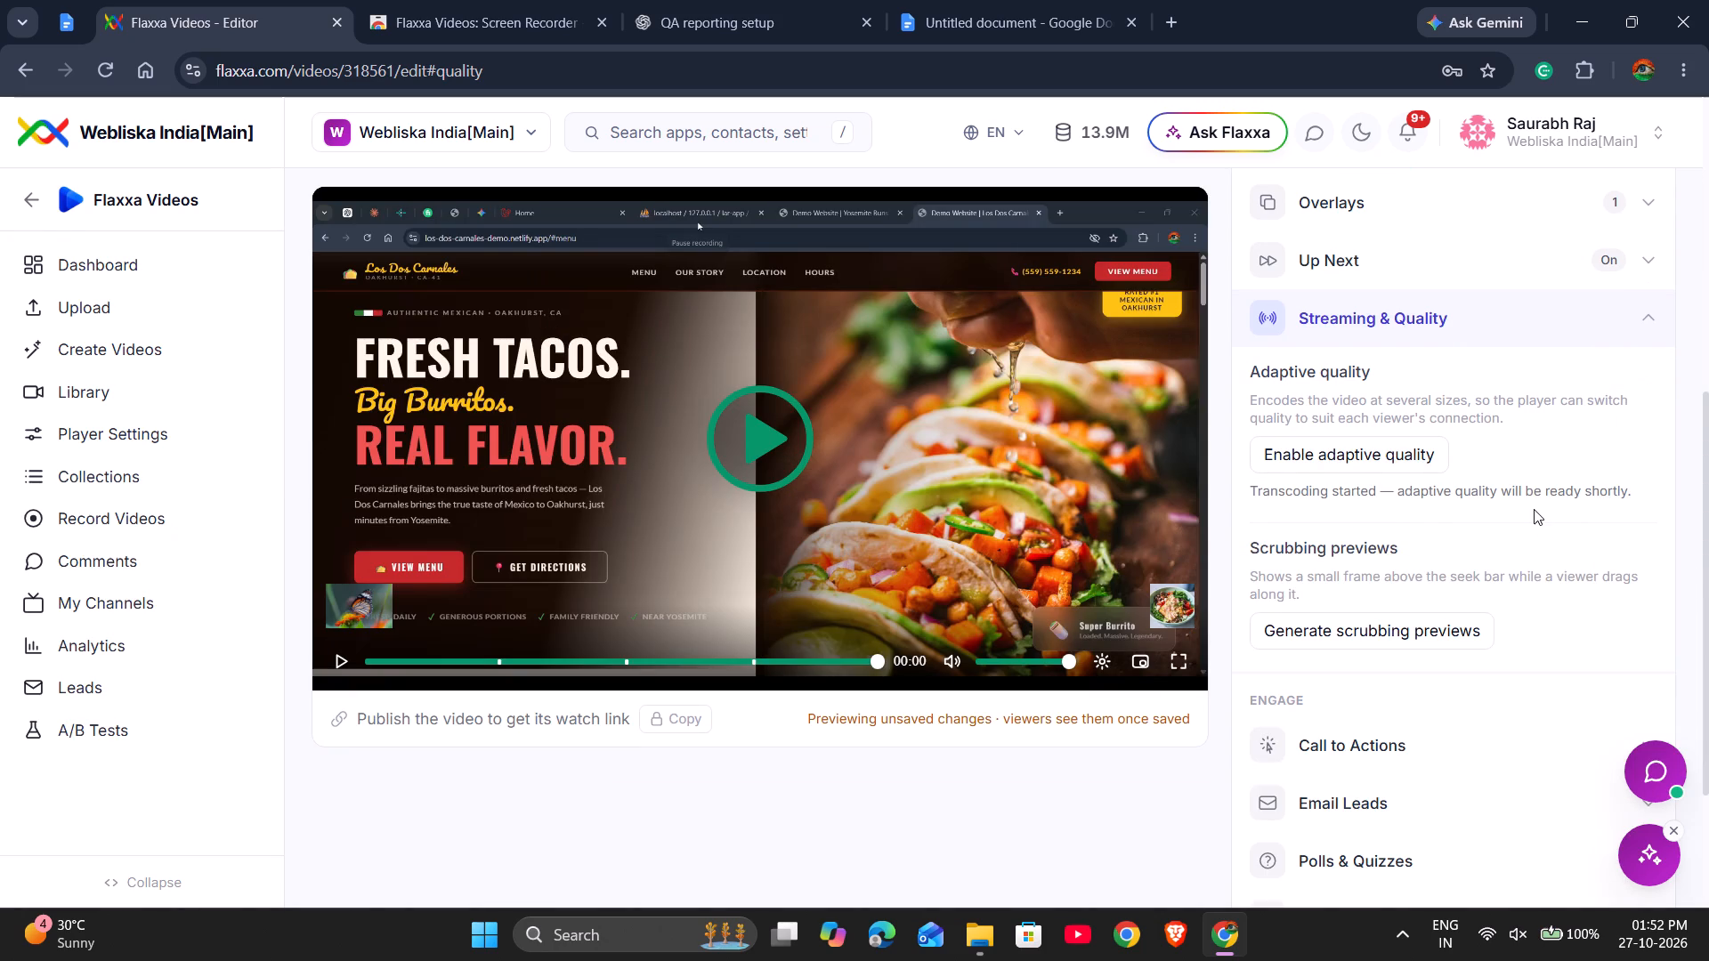
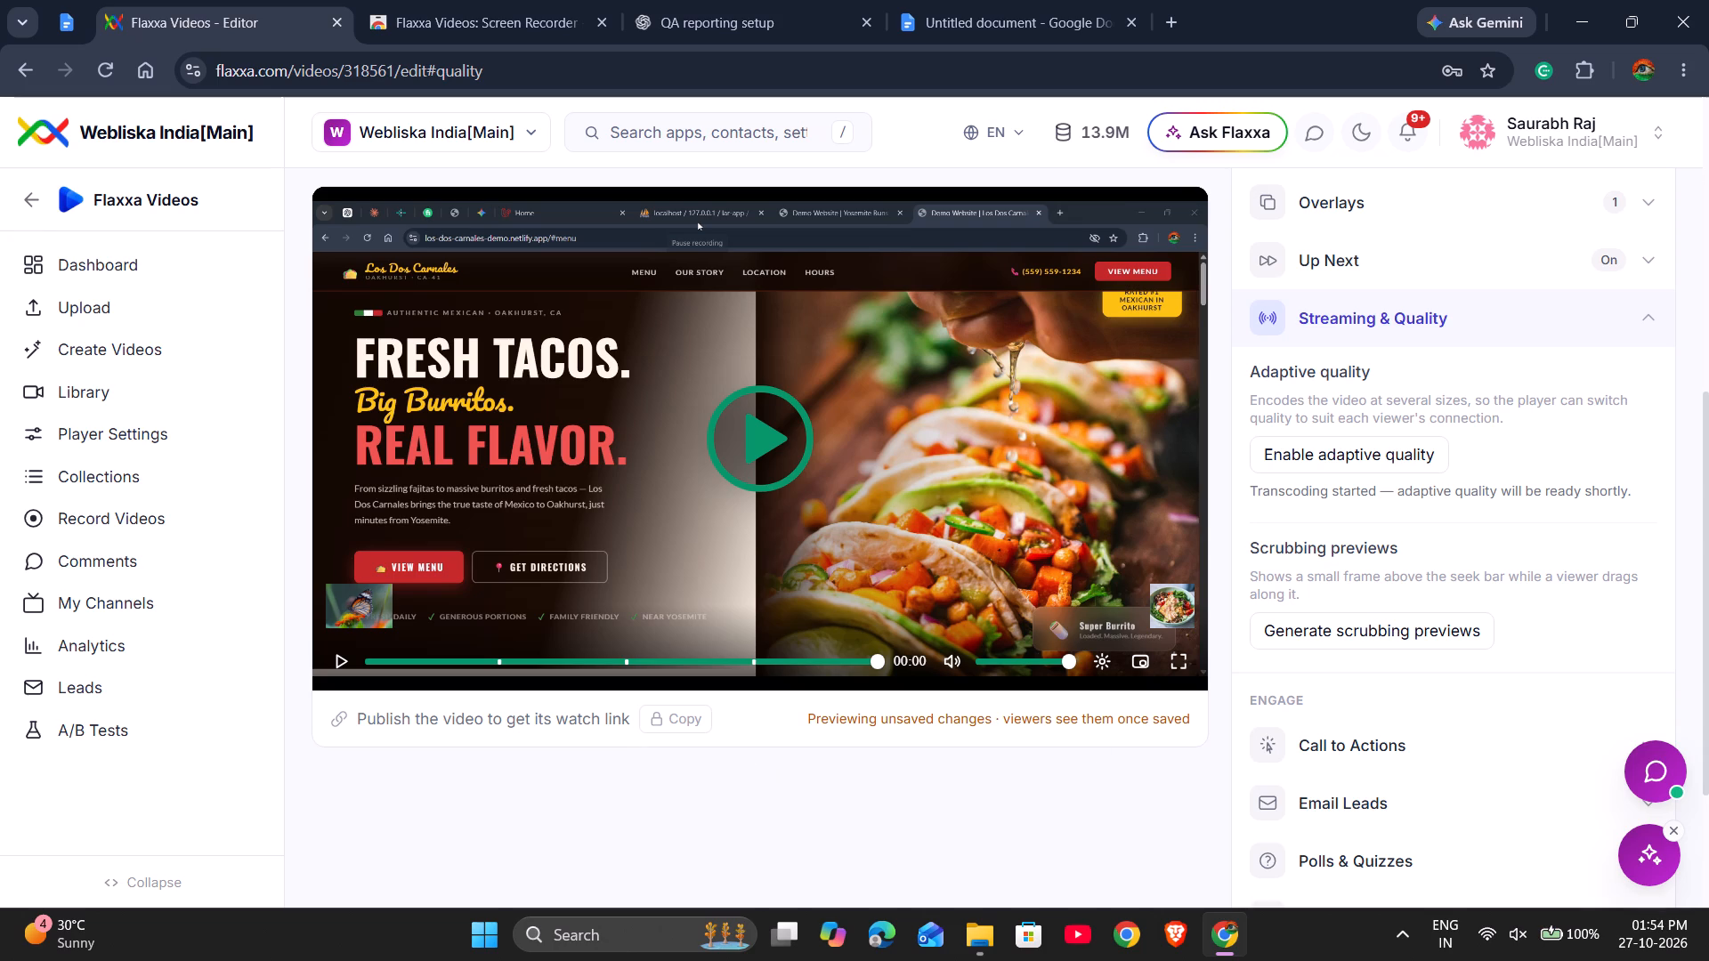
Recheck the preview player's settings for available quality options after enabling adaptive quality.
left_click(1100, 658)
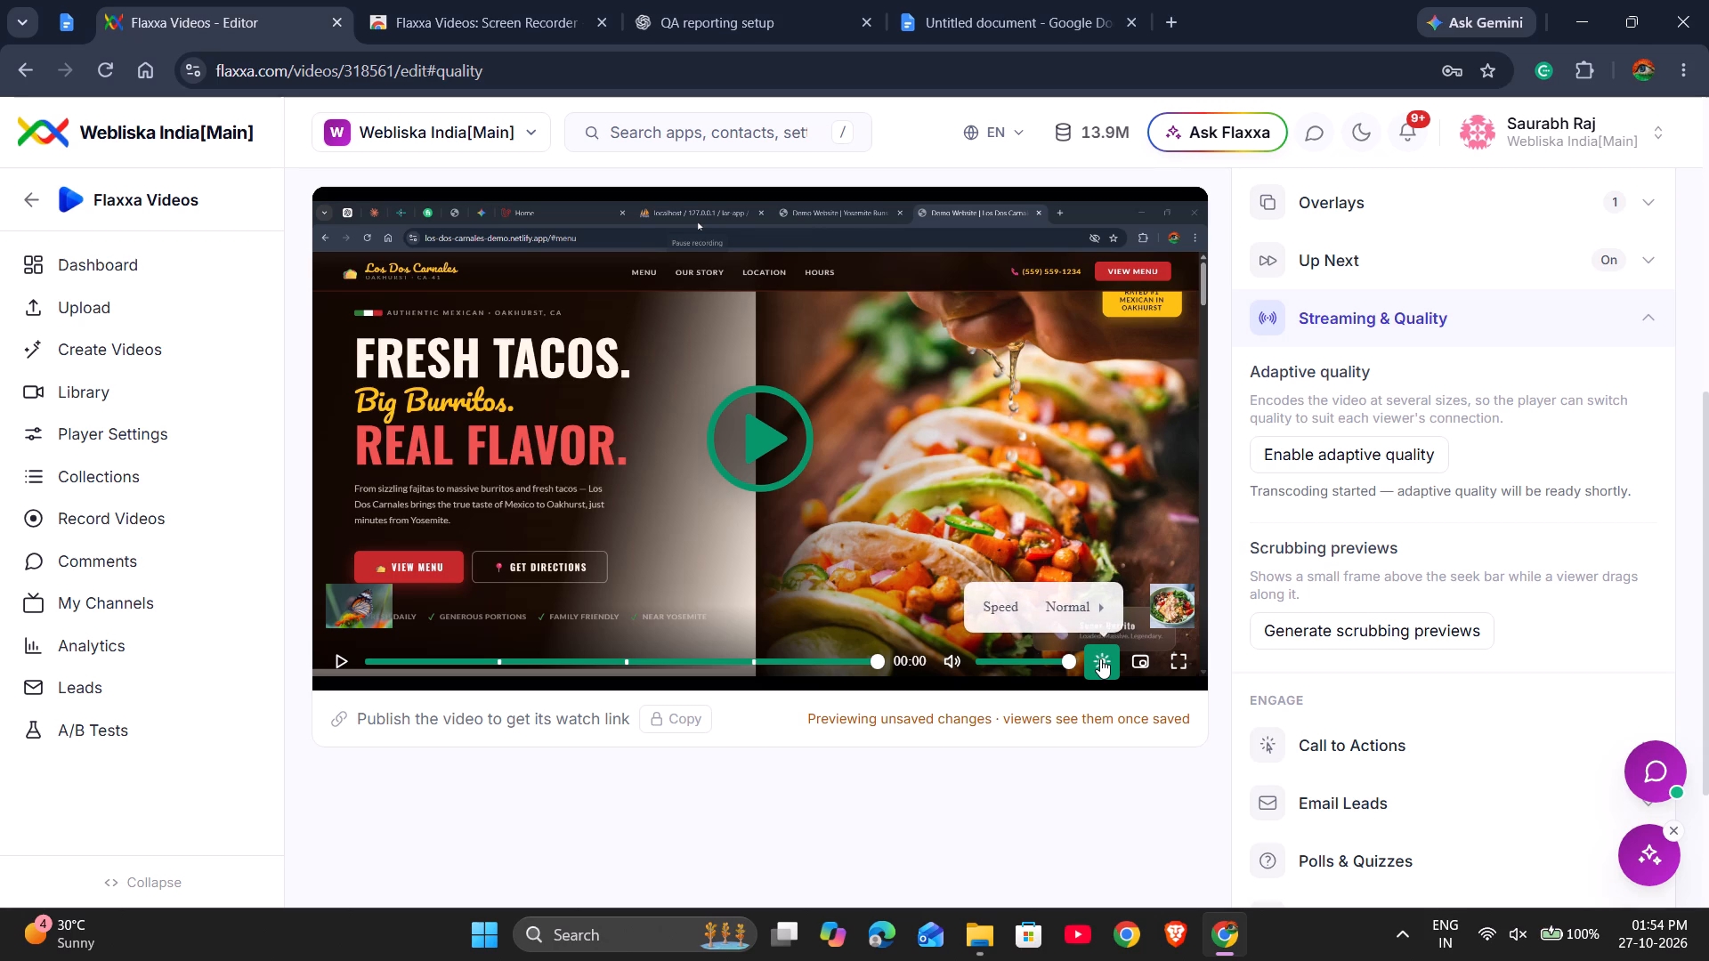
left_click(1111, 651)
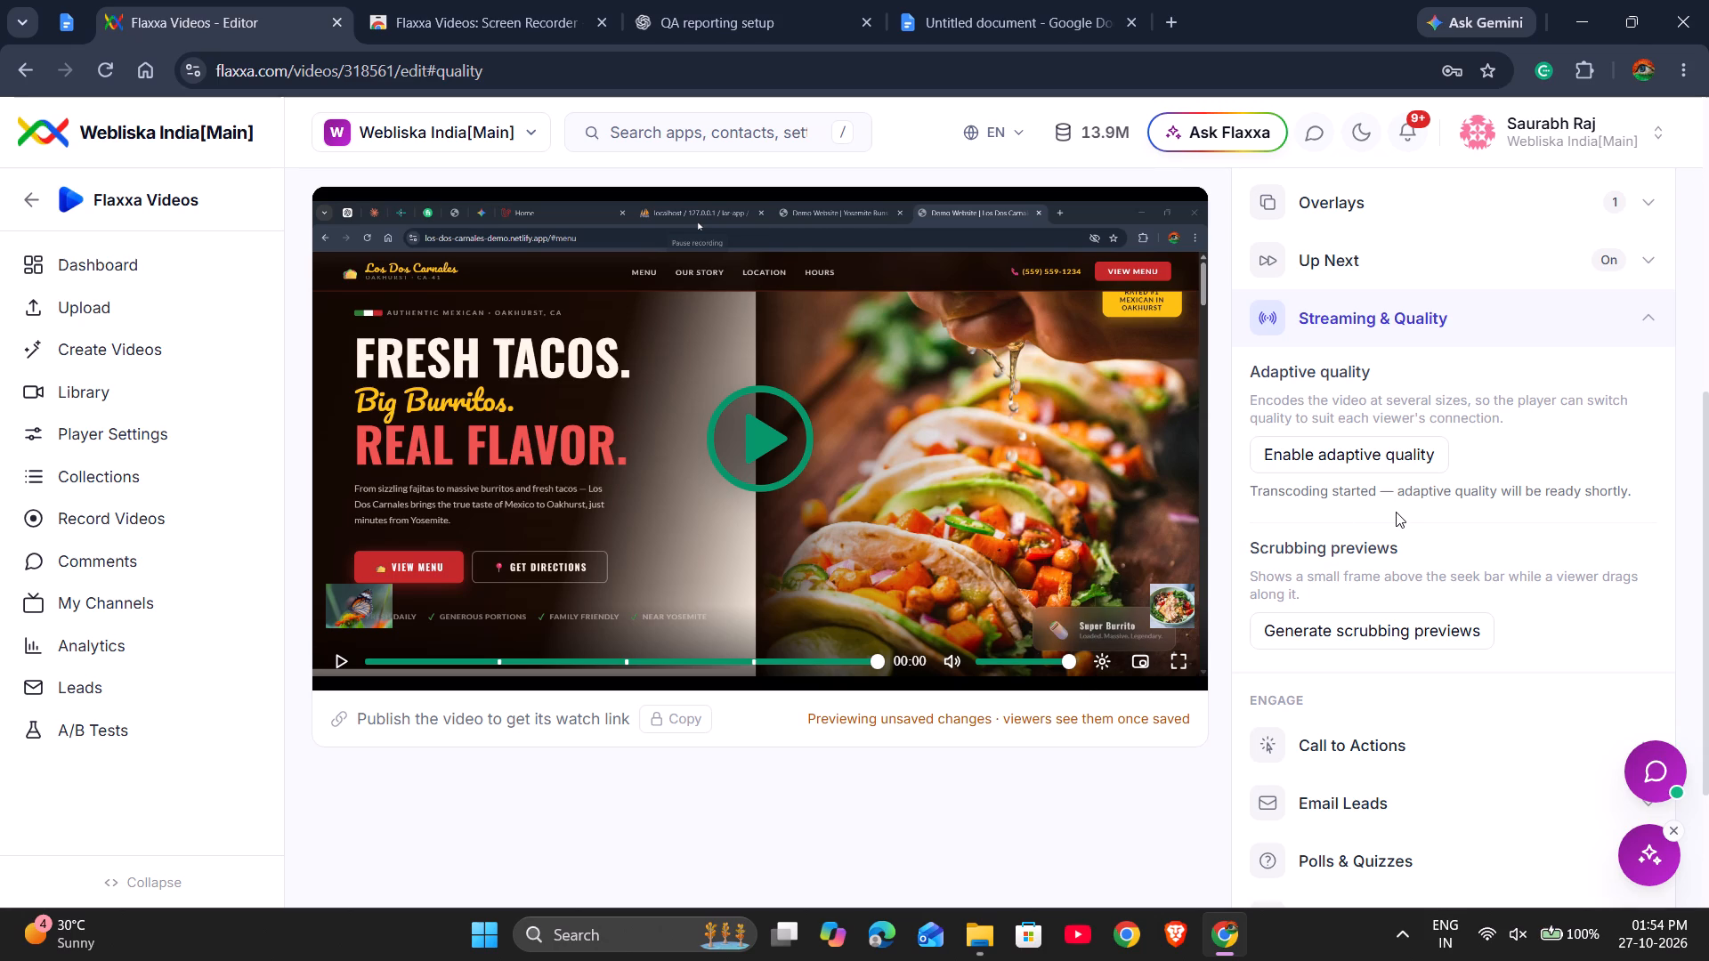
Generate scrubbing previews for the video in the Streaming & Quality section.
scroll(1467, 478, "up", 1)
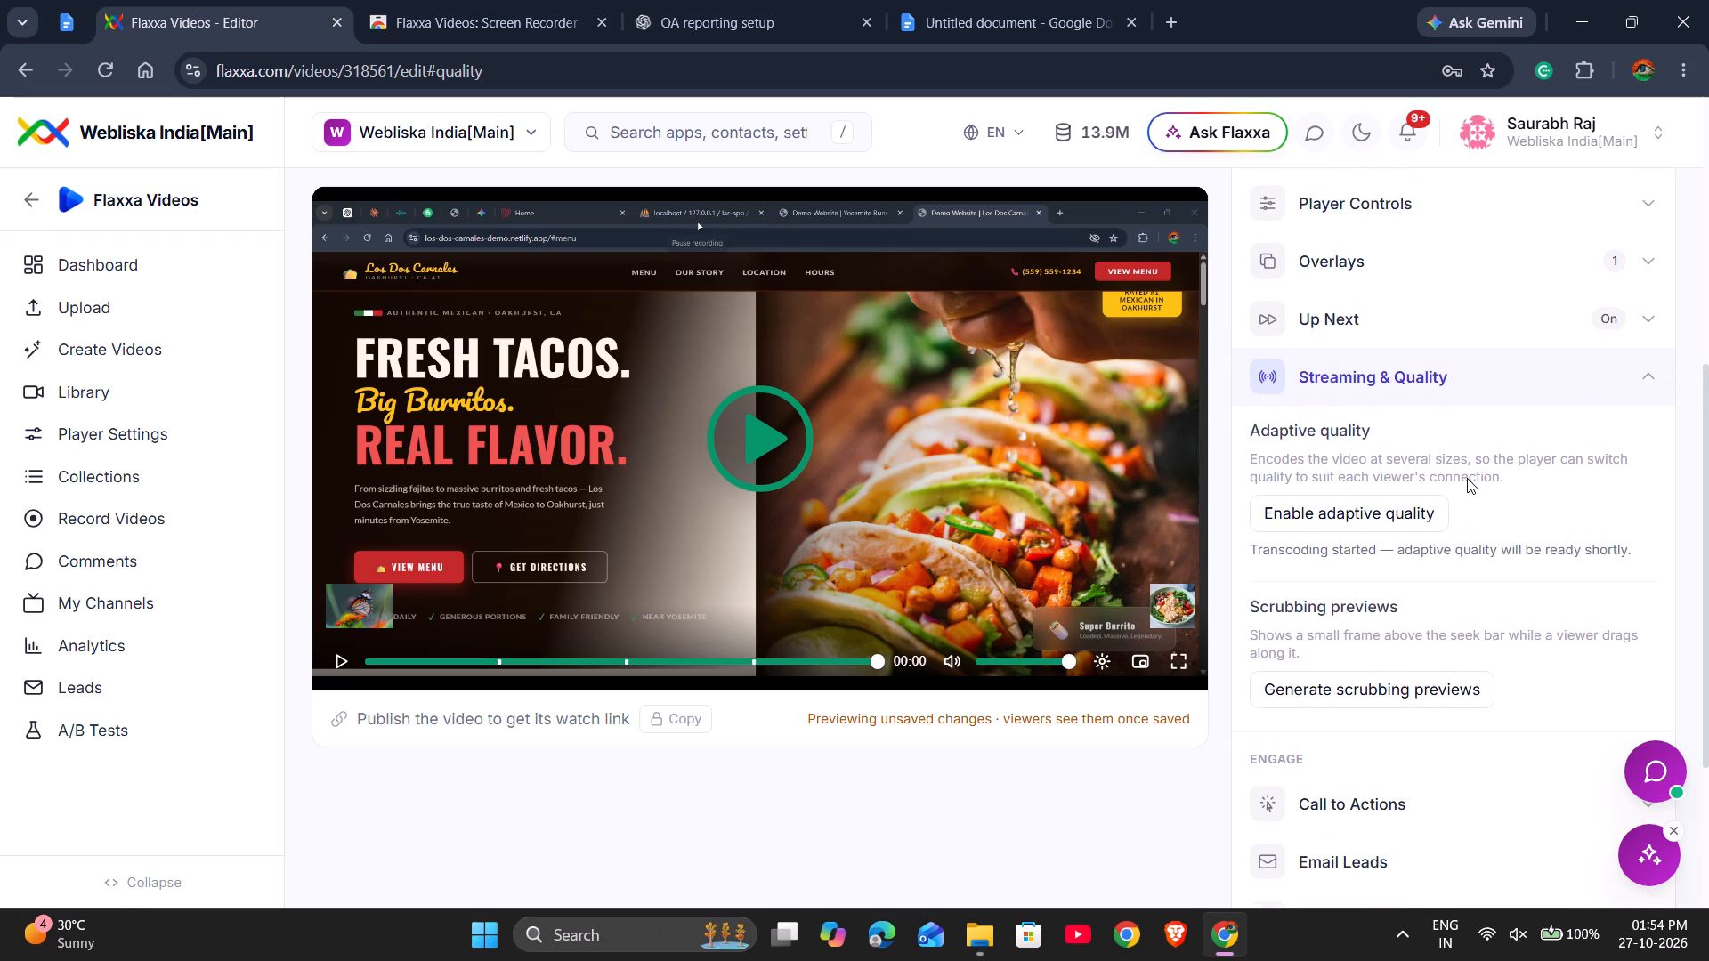
scroll(1467, 478, "up", 1)
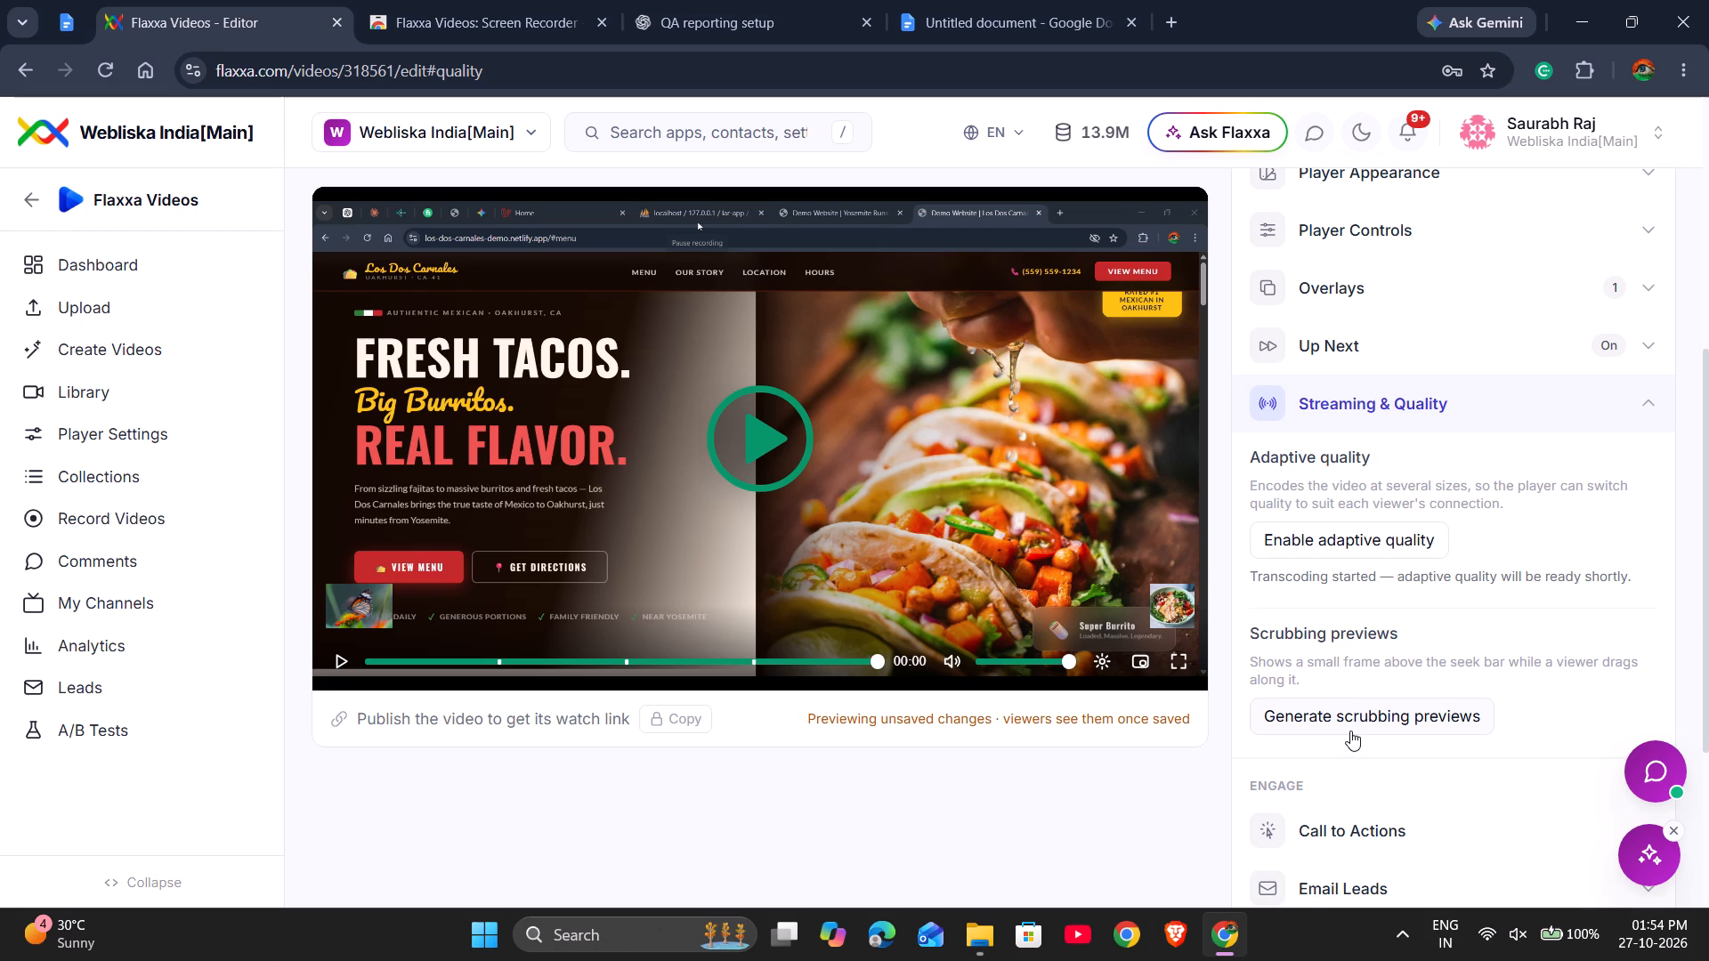
left_click(1376, 722)
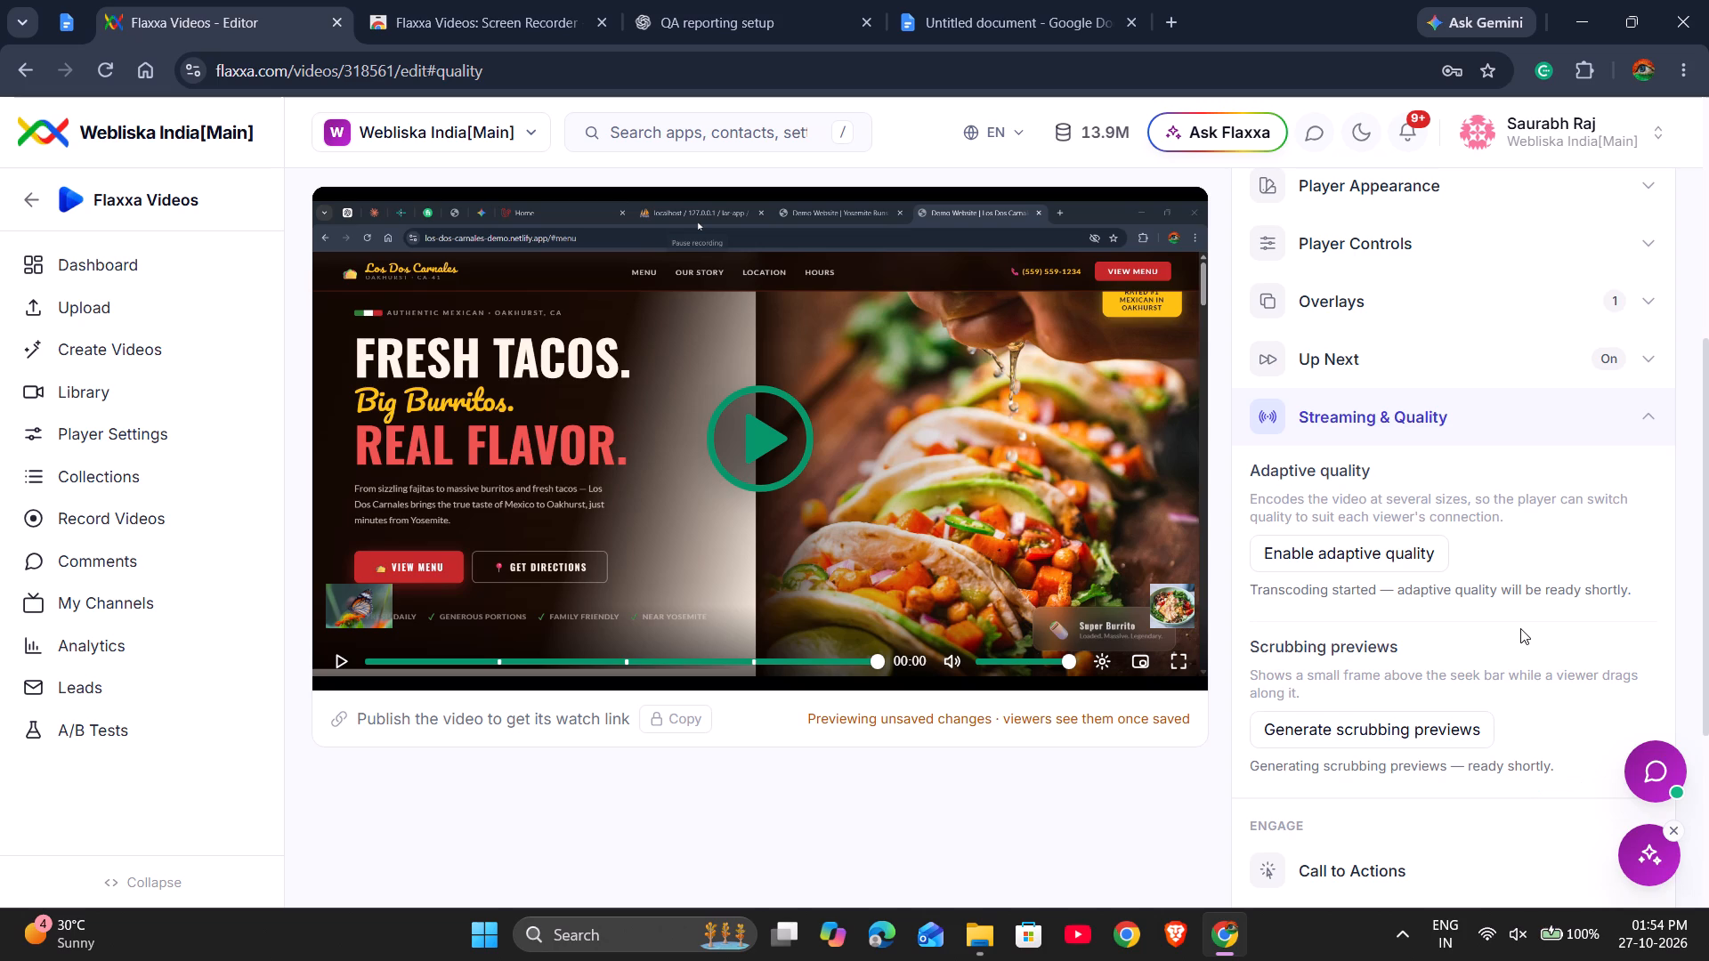
Reload the video editor page, accepting the loss of unsaved changes.
key("ctrl+r")
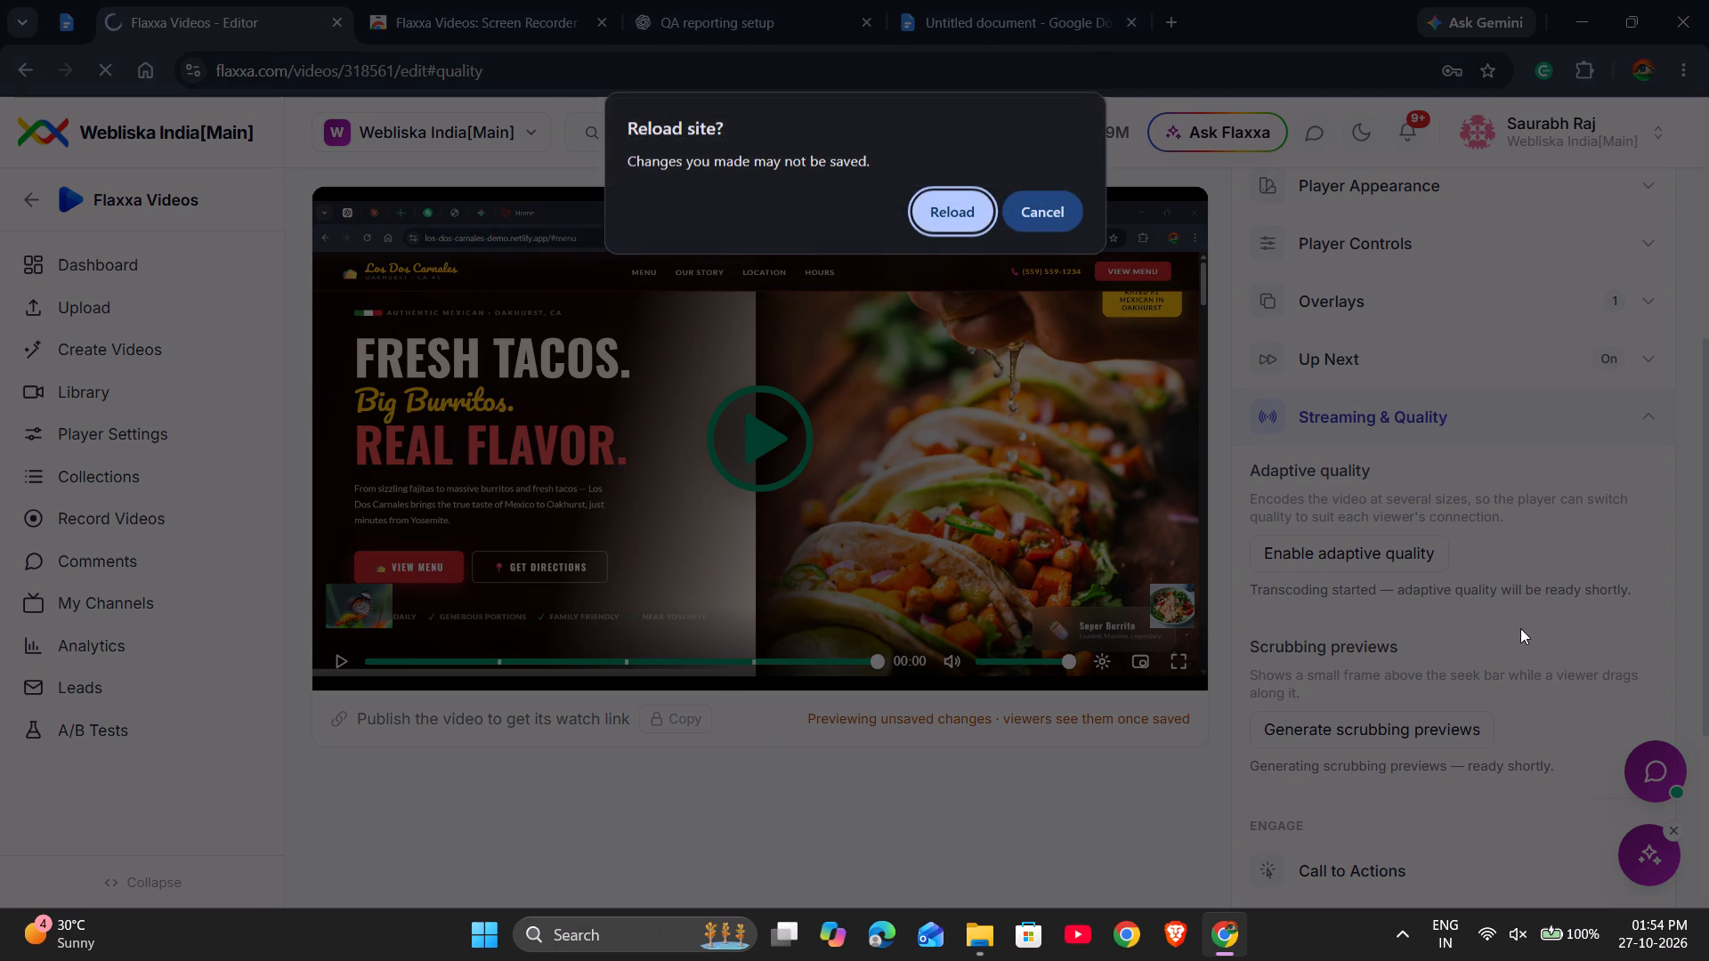
key("Return")
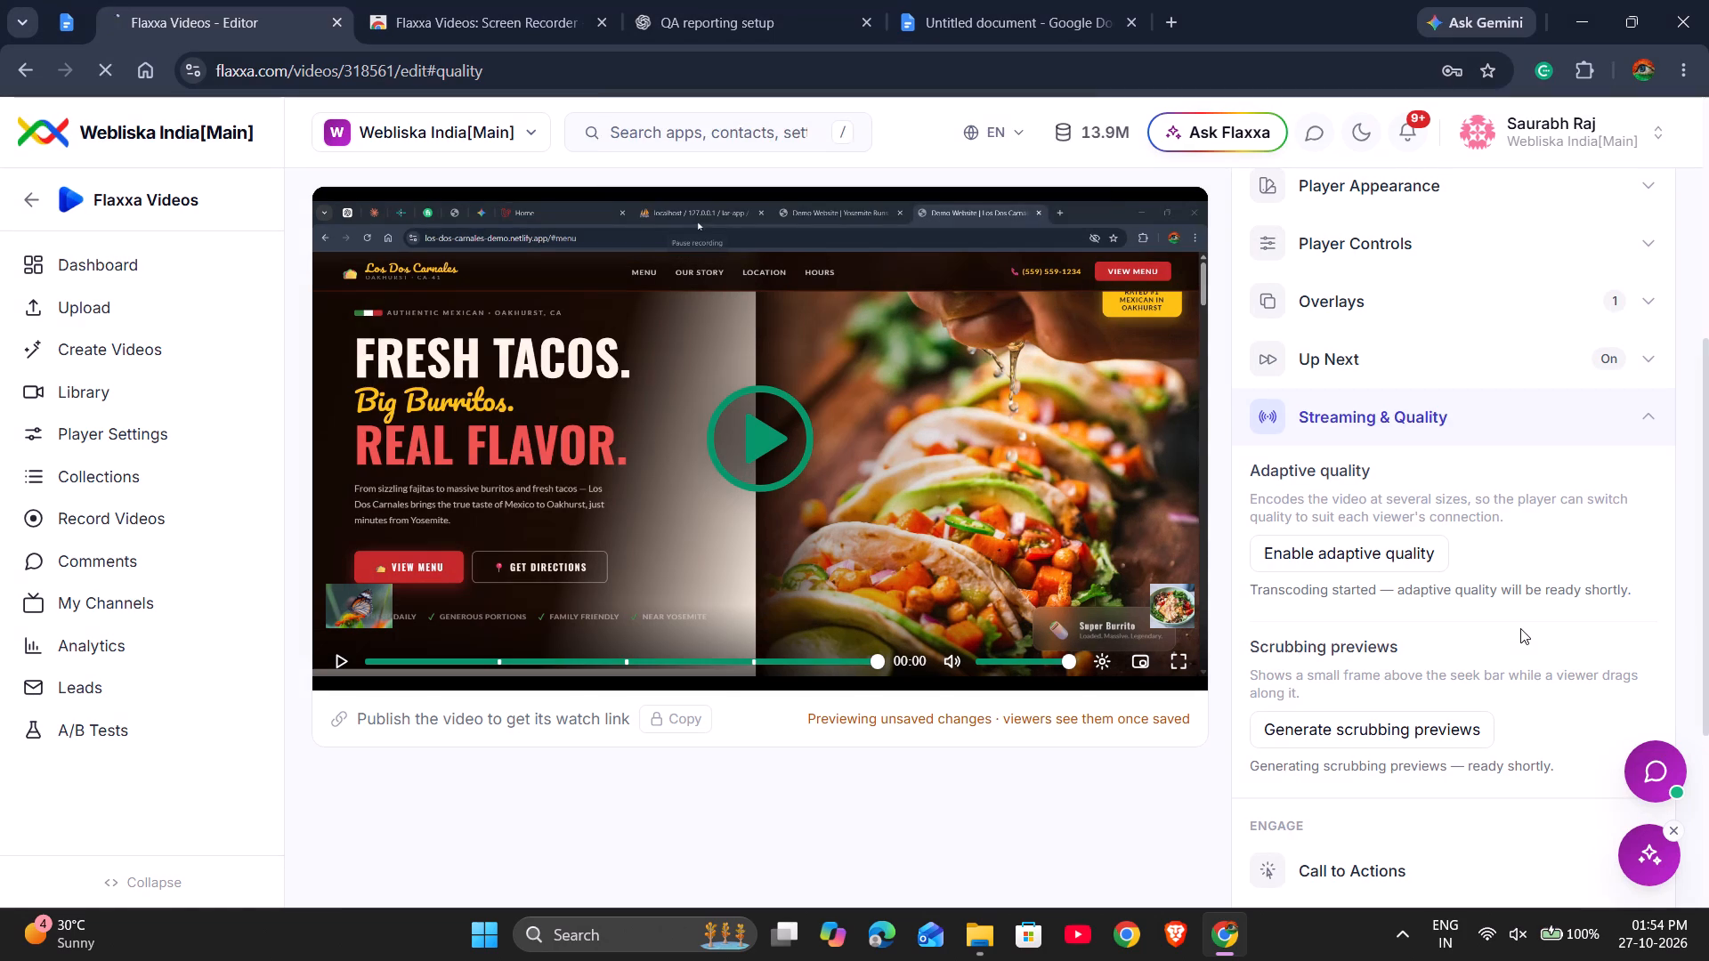
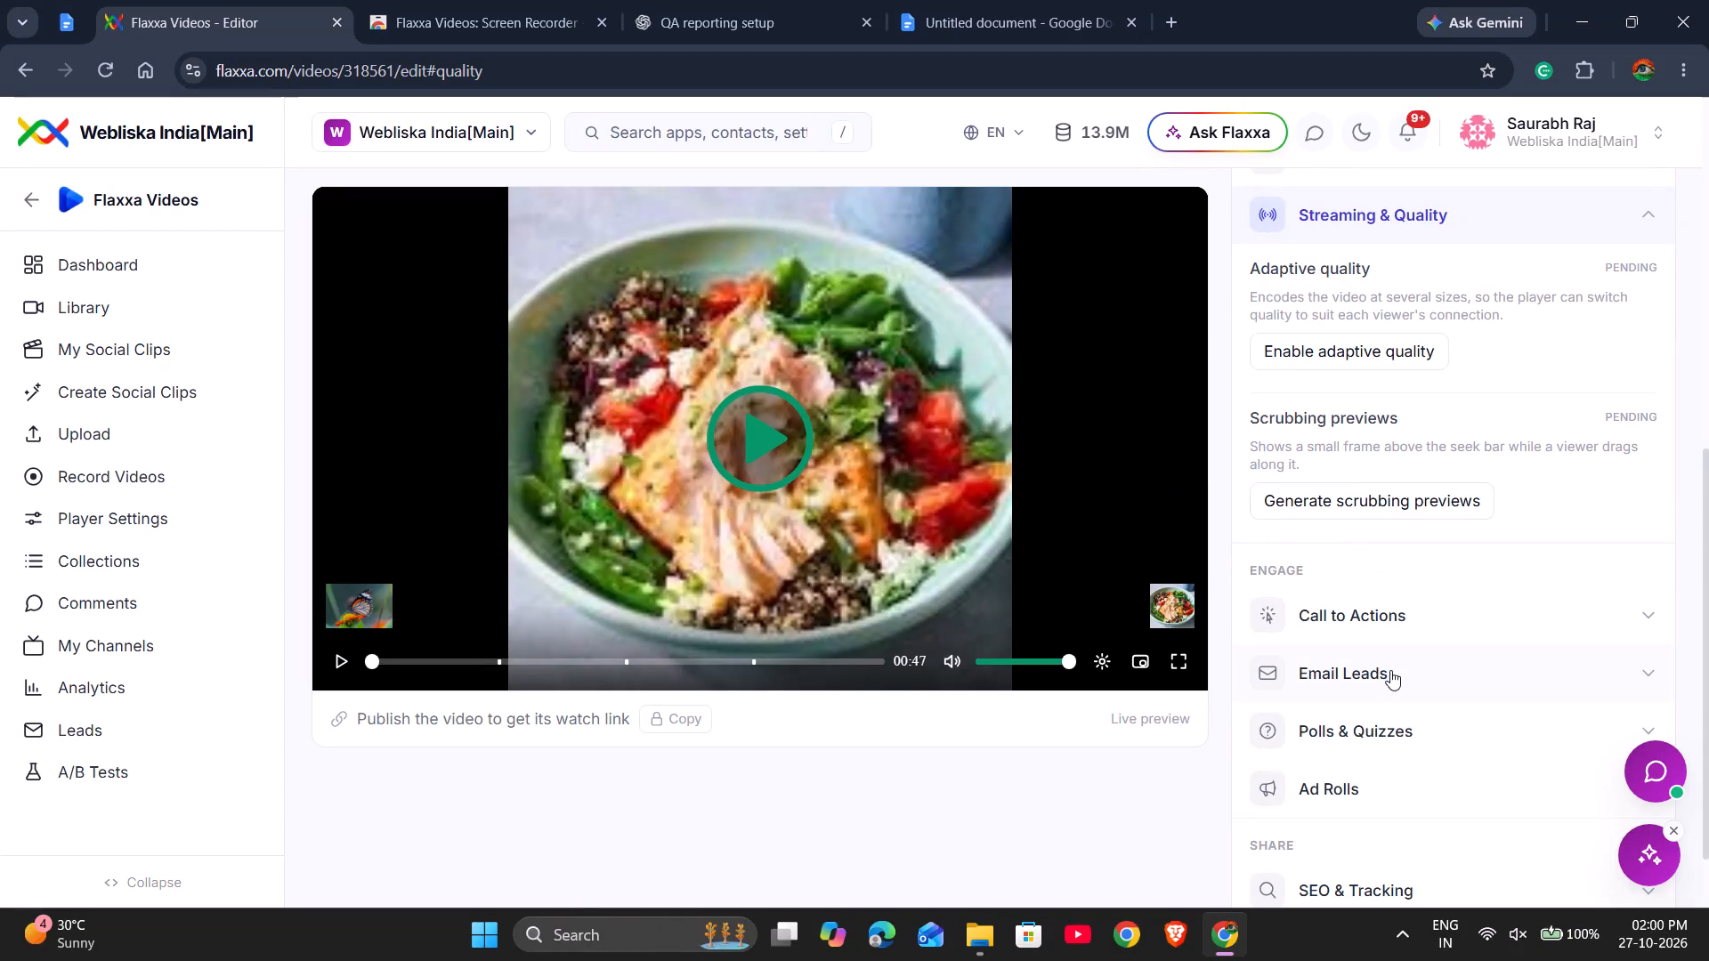
Look over the Call to Actions settings in the Engage group and collapse the section again.
left_click(1439, 610)
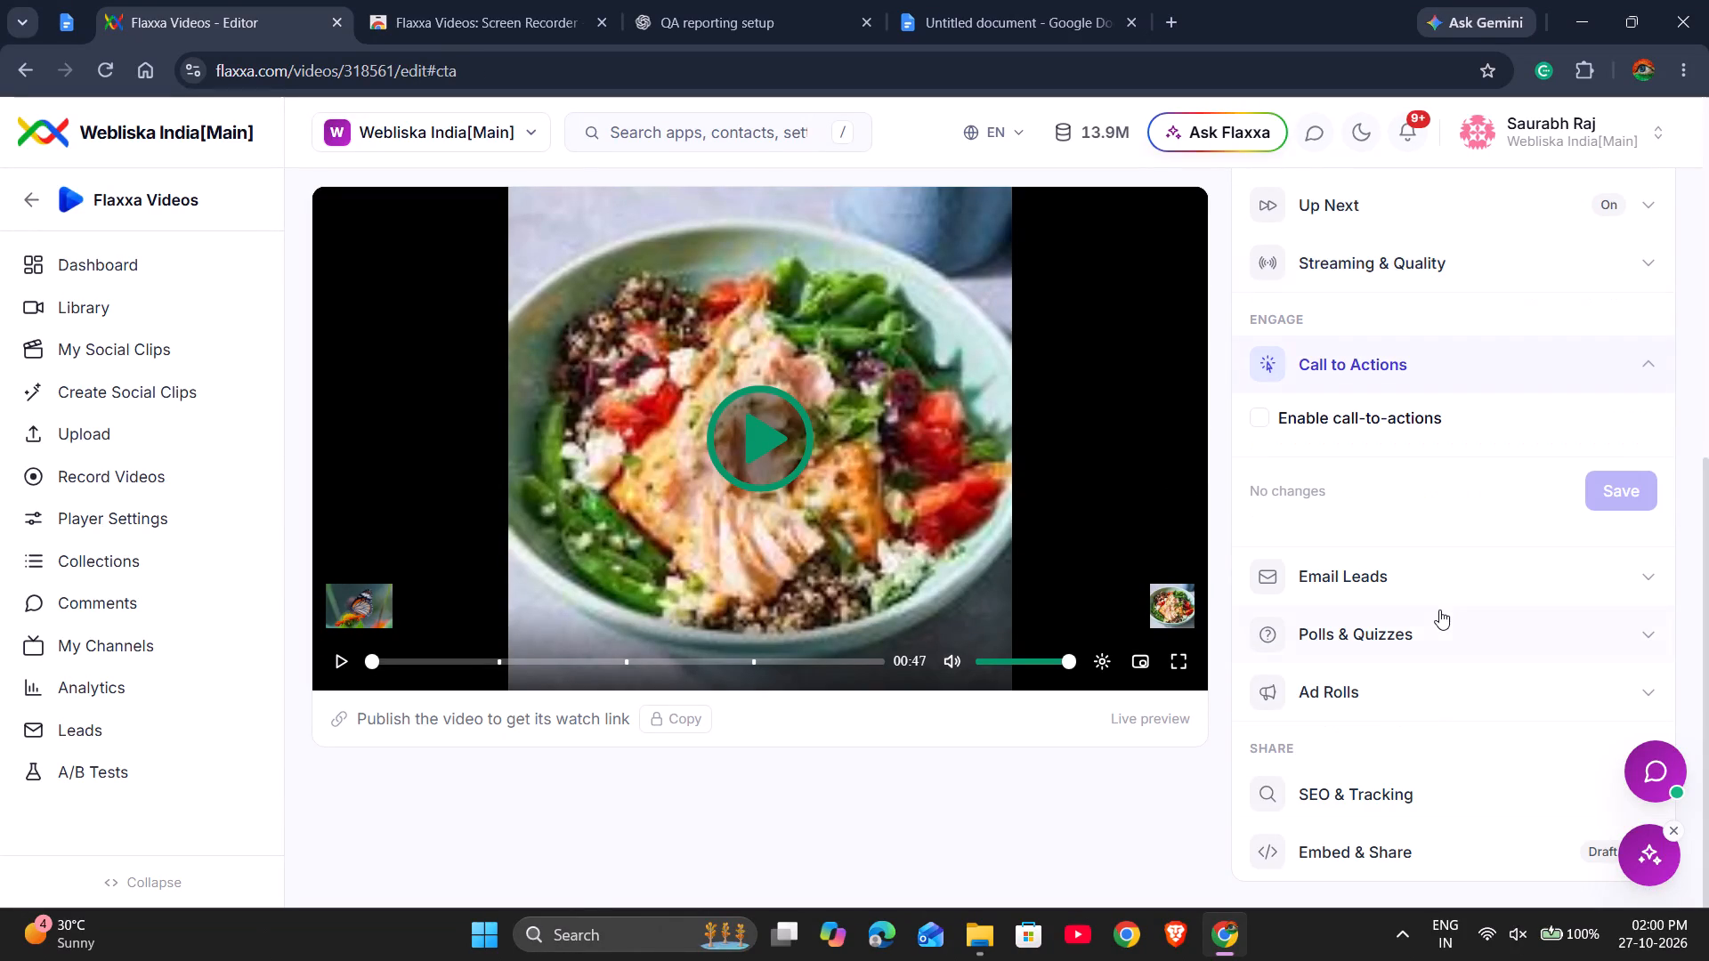
scroll(1435, 376, "up", 1)
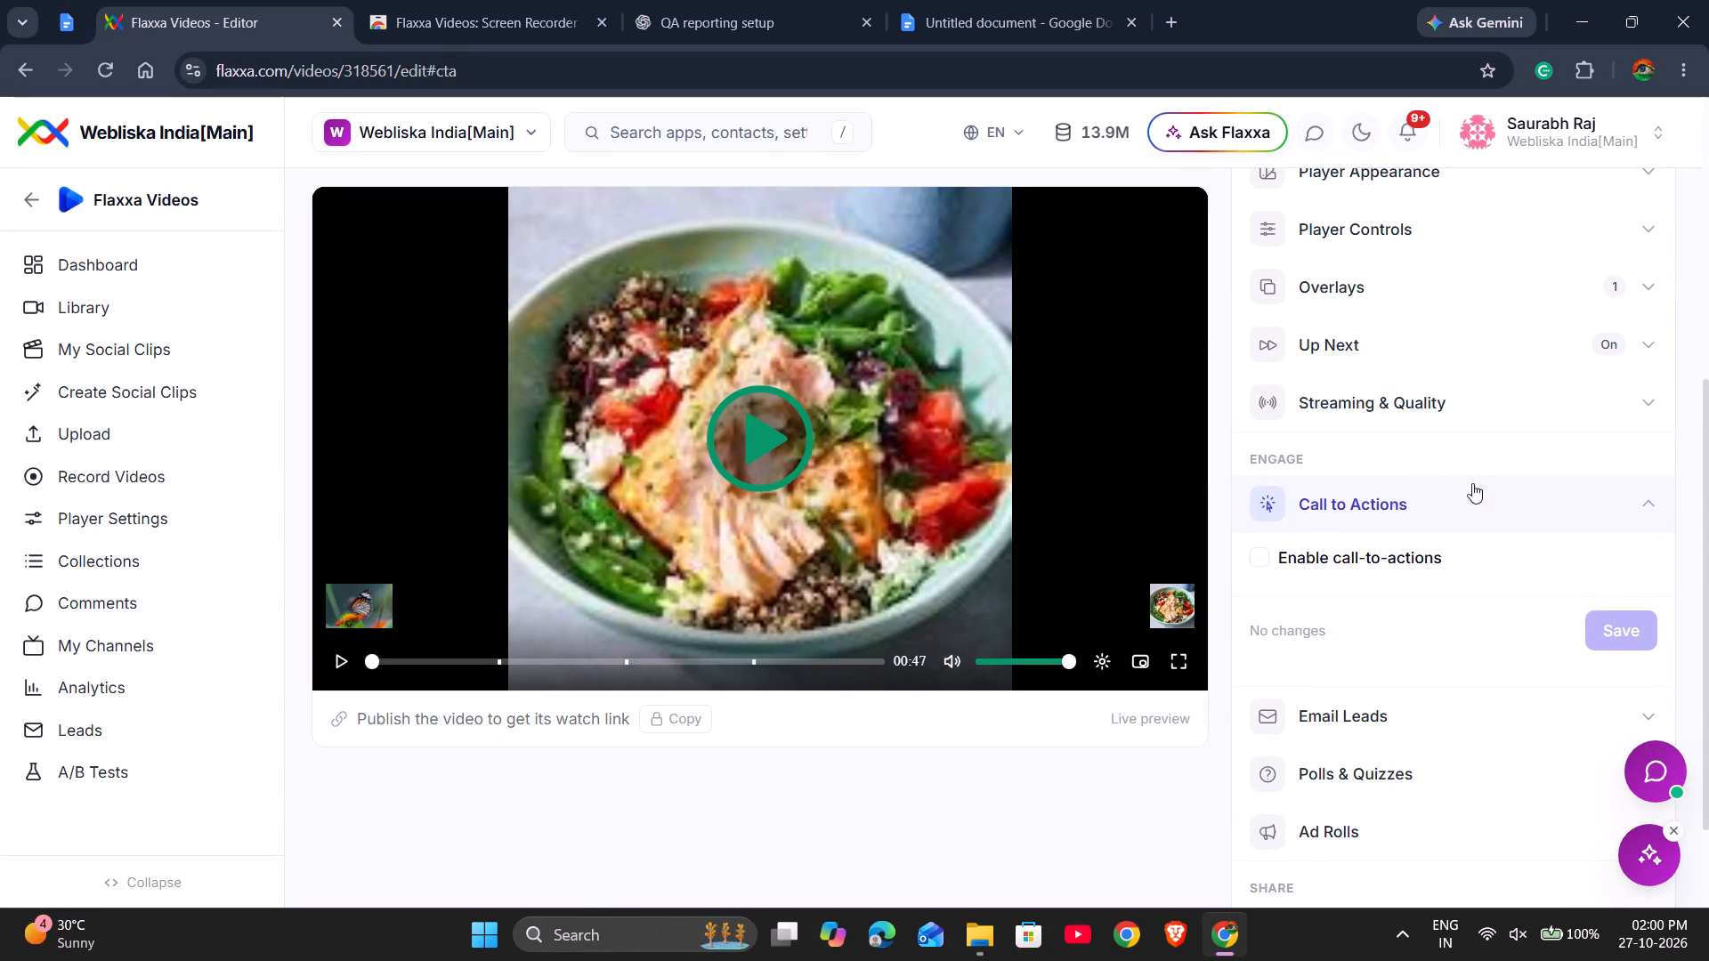
left_click(1493, 505)
Reopen the Streaming & Quality section to recheck its adaptive quality and scrubbing preview settings.
left_click(1501, 416)
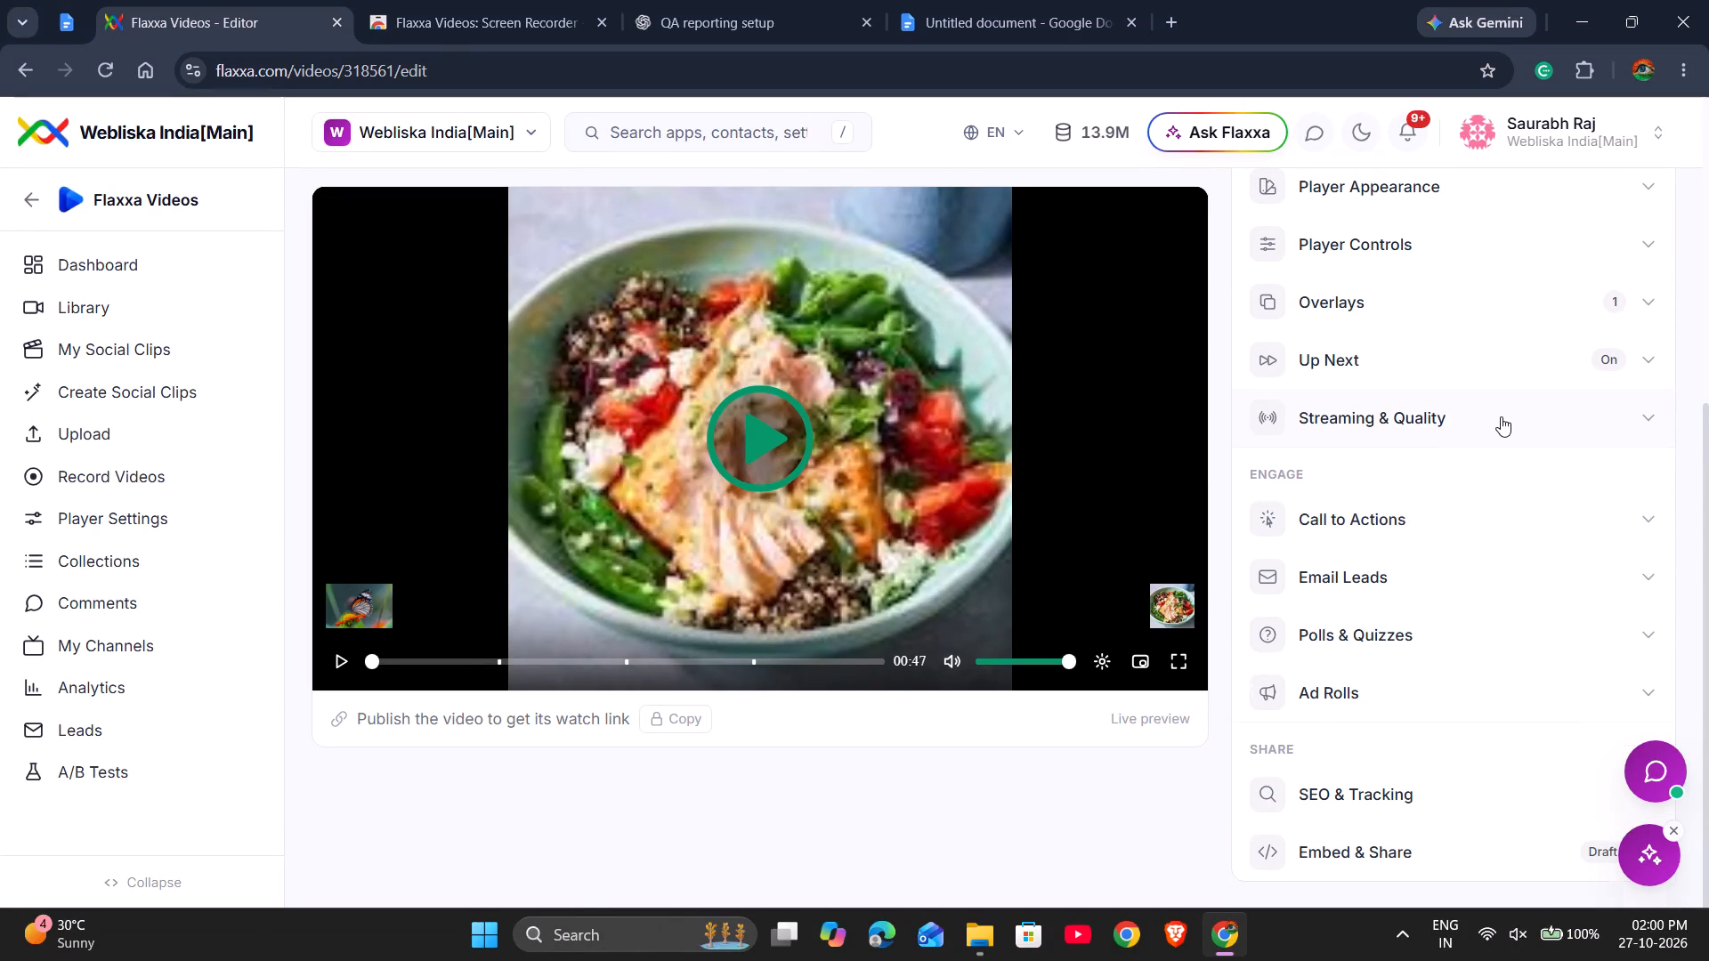